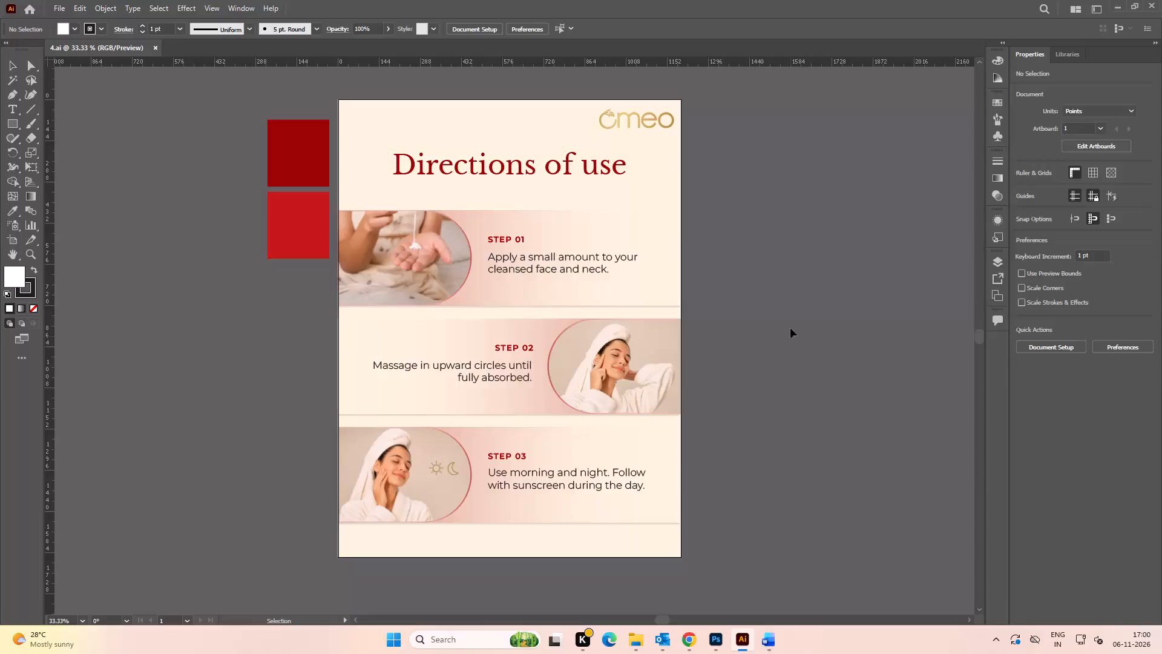
Switch to File Explorer and open file 4 from the 1500x1500 folder of Aloe Vera Cream in Illustrator.
key(alt+Tab)
alt+click(537, 268)
click(600, 337)
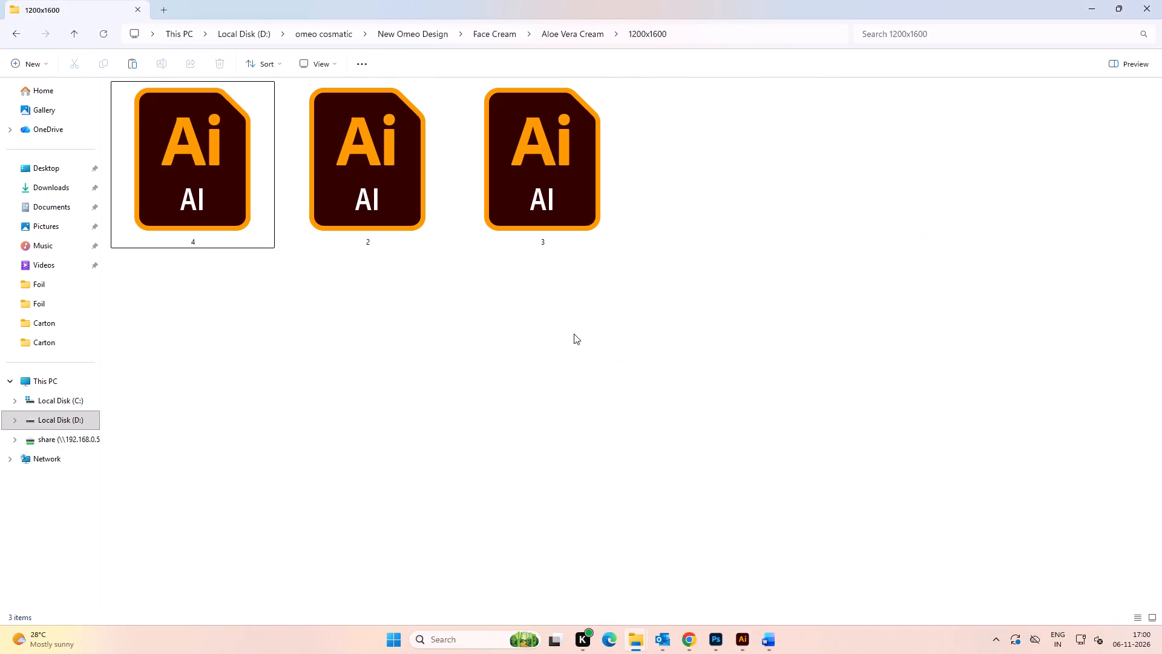
key(BackSpace)
key(BackSpace)
double_click(177, 174)
double_click(380, 176)
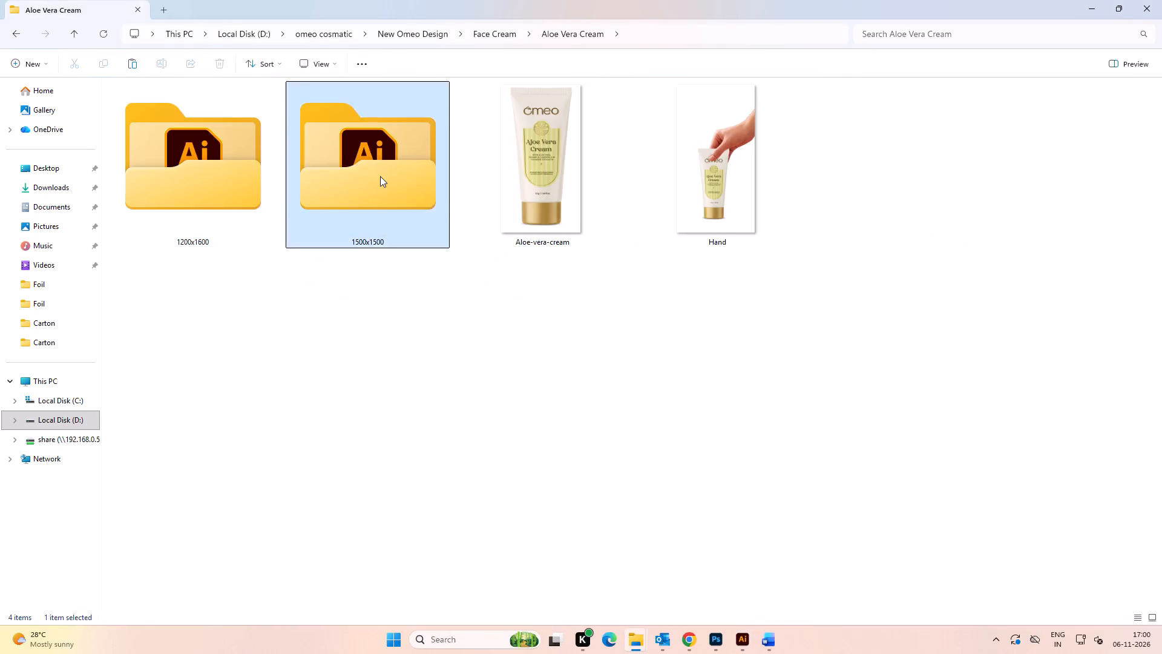
double_click(203, 339)
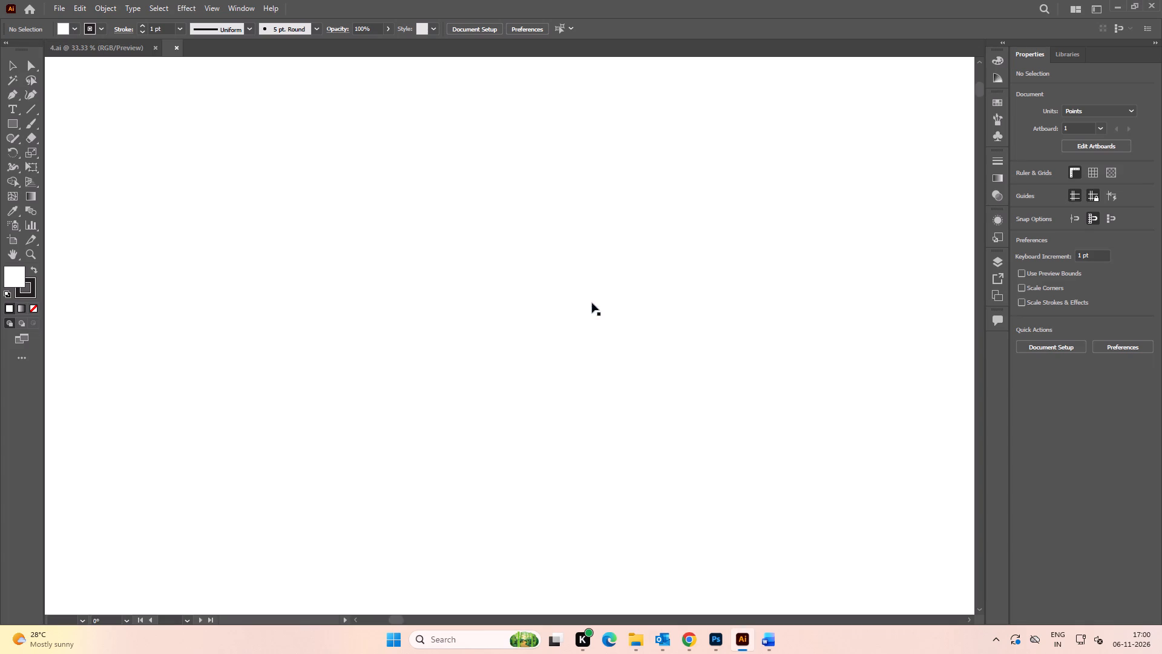
alt+scroll(653, 309, down, 2)
key(space)
drag(562, 341, 582, 276)
click(772, 342)
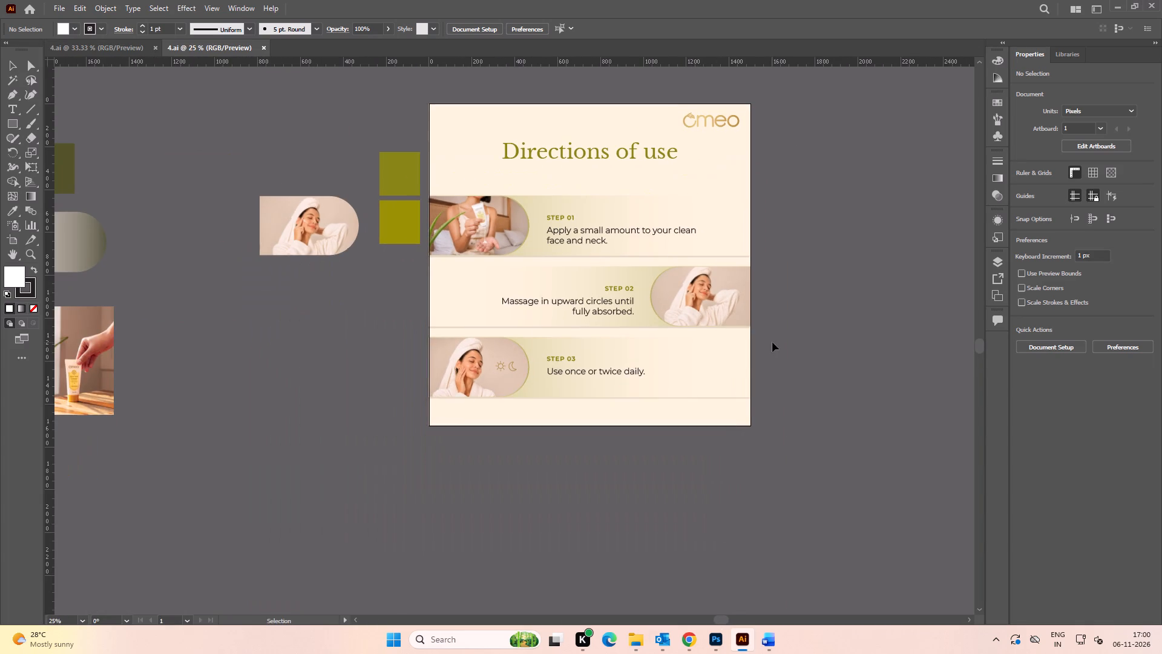
Copy the three olive step banners and both olive swatches from the 1500x1500 document into the red 1200x1600 document.
drag(796, 440, 447, 187)
drag(609, 248, 637, 247)
key(ctrl+z)
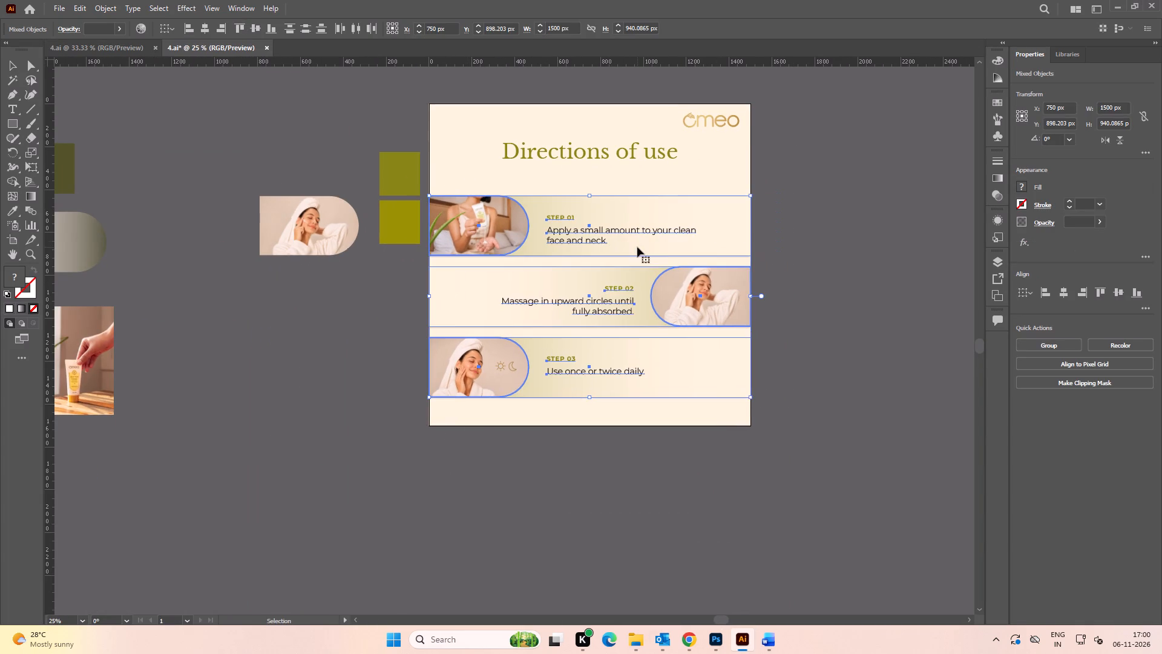
shift+click(393, 175)
shift+click(398, 217)
drag(643, 241, 283, 99)
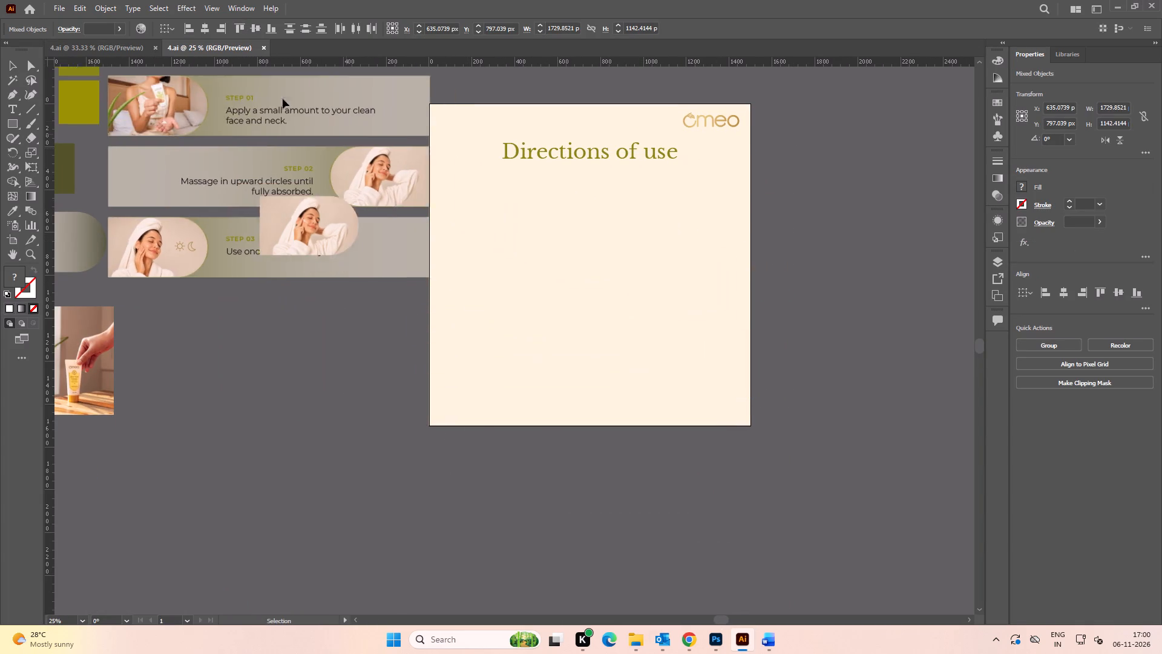
drag(283, 99, 231, 345)
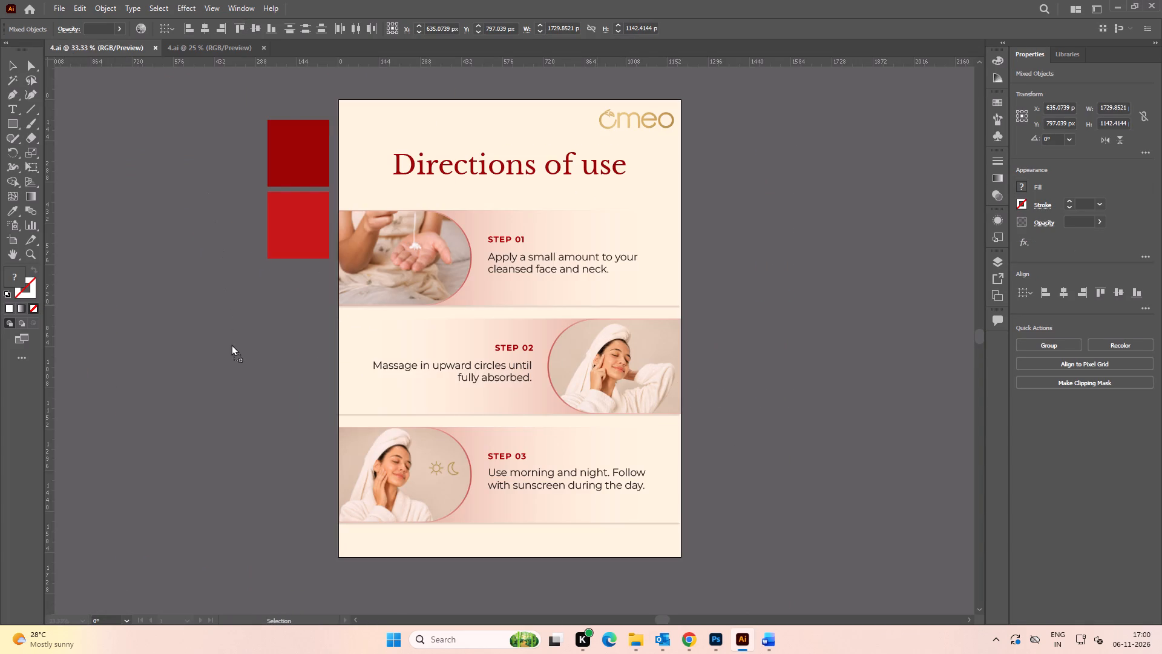
key(space)
key(space)
key(space)
key(space)
key(space)
key(space)
key(space)
key(space)
key(space)
key(space)
key(space)
key(space)
key(space)
key(space)
key(space)
drag(209, 320, 701, 260)
drag(635, 276, 572, 367)
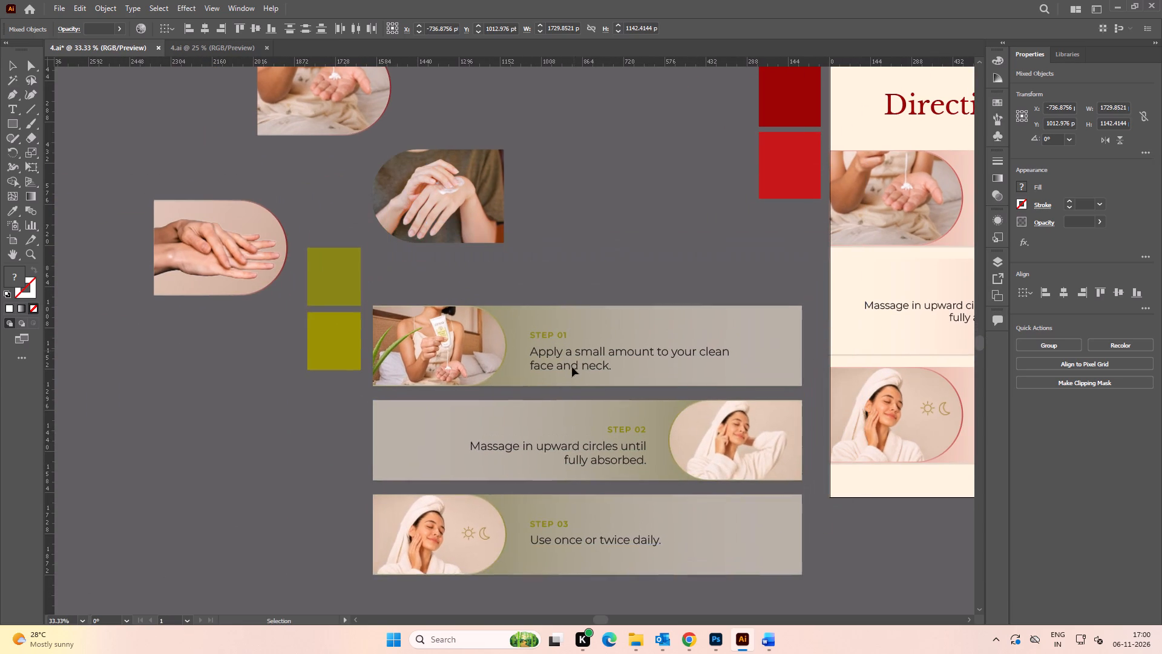
drag(572, 367, 573, 371)
Move the copied olive banners and swatches to the empty canvas right of the artboard.
key(space)
key(space)
key(space)
drag(566, 316, 570, 220)
alt+scroll(553, 263, down, 1)
key(space)
drag(602, 266, 367, 328)
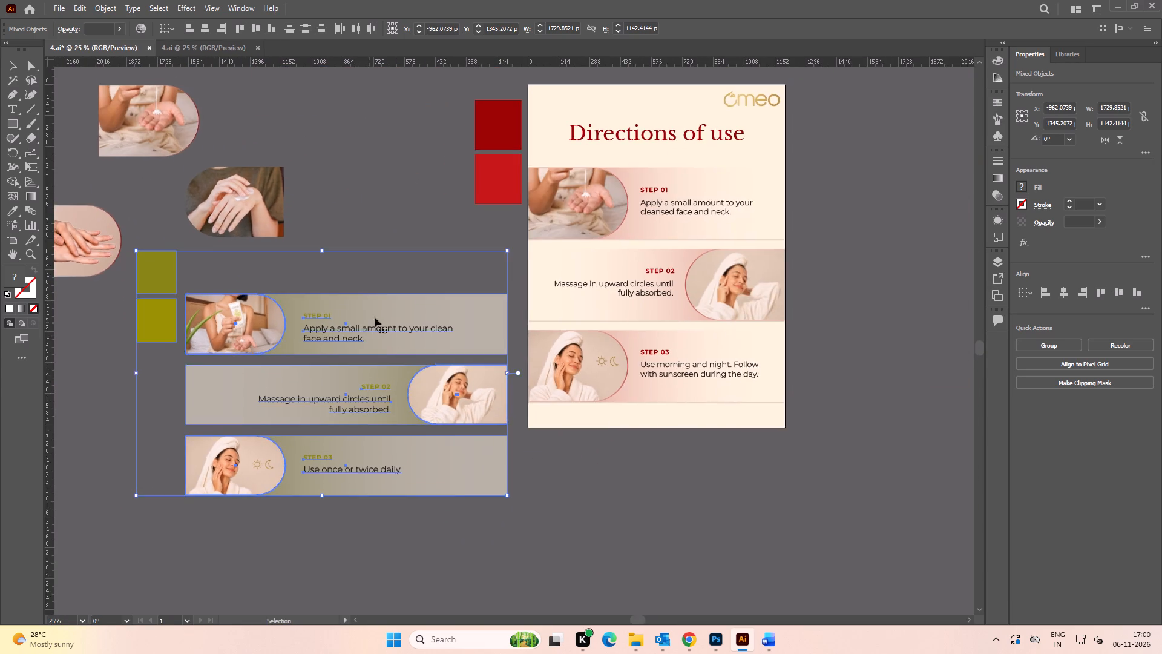
alt+scroll(378, 313, down, 2)
drag(323, 312, 772, 233)
click(775, 409)
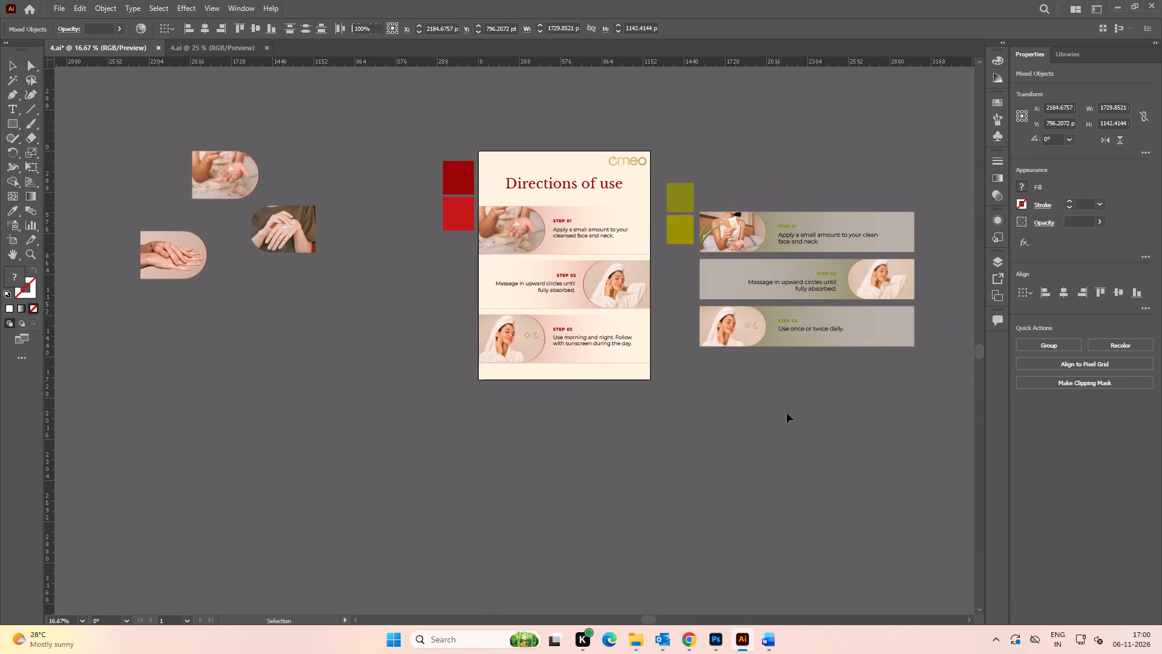
Delete the two red colour swatches beside the artboard.
key(space)
drag(849, 409, 786, 426)
alt+scroll(428, 233, up, 1)
drag(269, 141, 381, 265)
key(Delete)
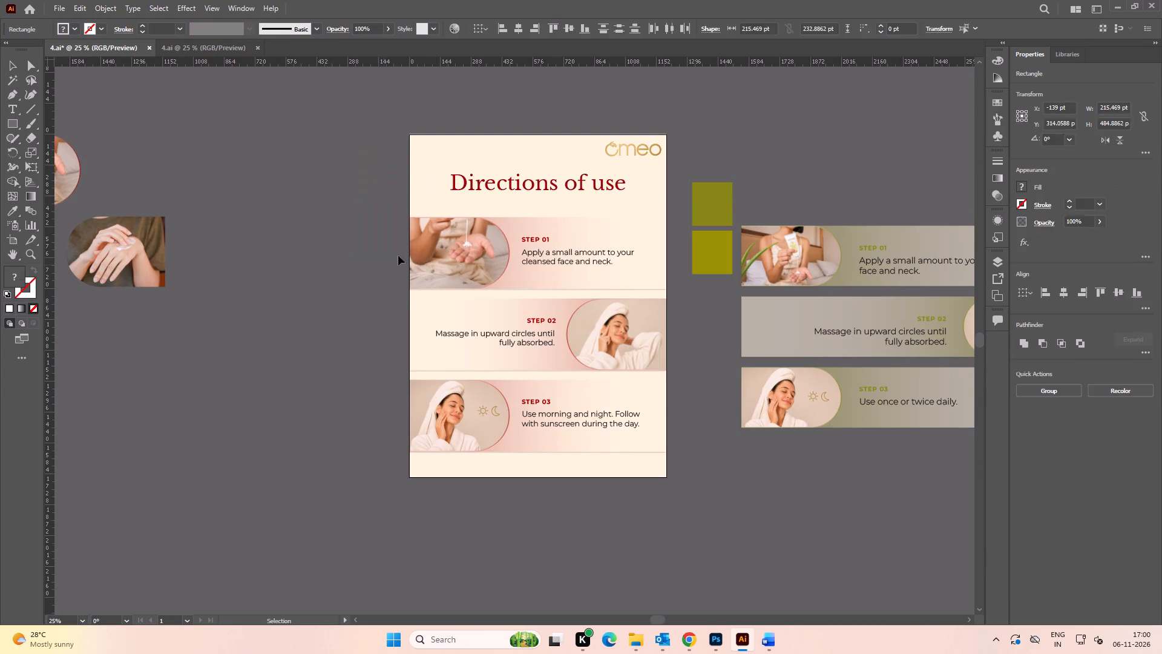
Move the two olive swatches to the left side of the artboard, where the red ones were.
click(726, 191)
shift+click(717, 251)
drag(717, 256, 381, 245)
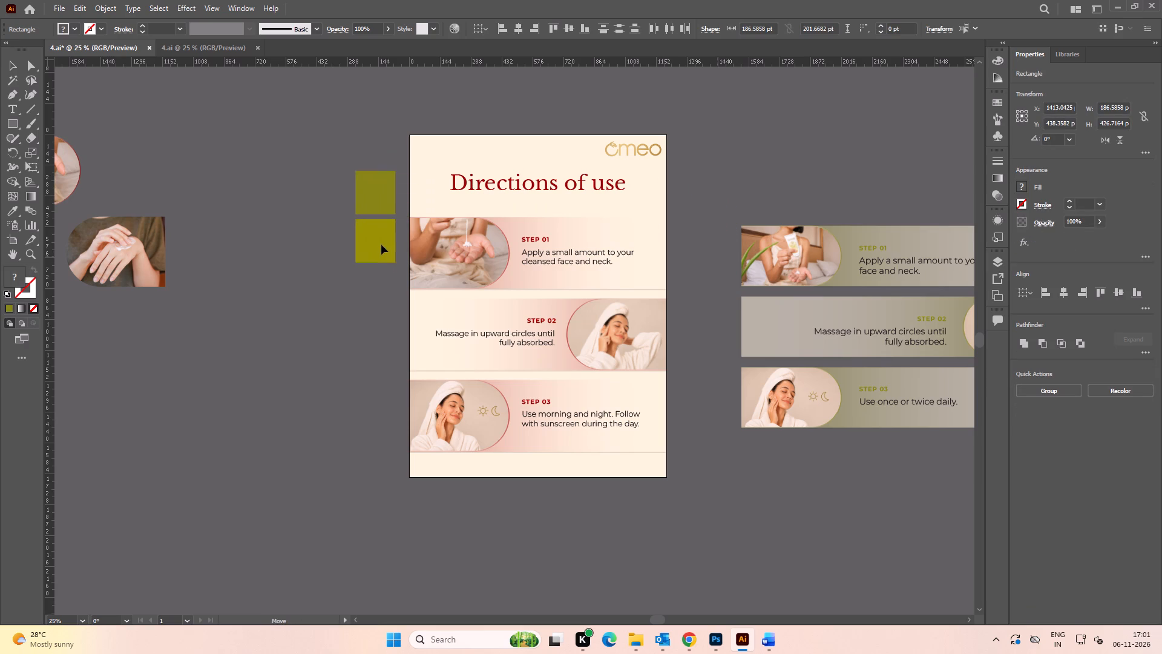
drag(381, 245, 376, 231)
click(371, 280)
Recolour the "Directions of use" heading with the upper olive swatch using the Eyedropper.
click(500, 191)
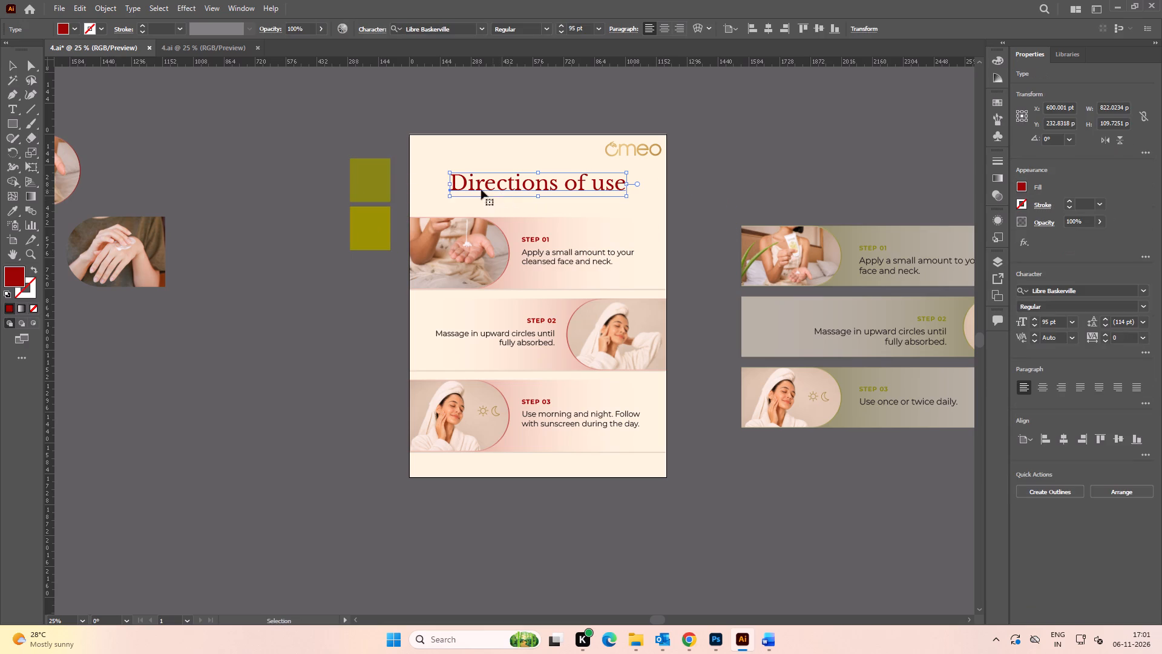
key(i)
click(374, 172)
key(v)
click(289, 246)
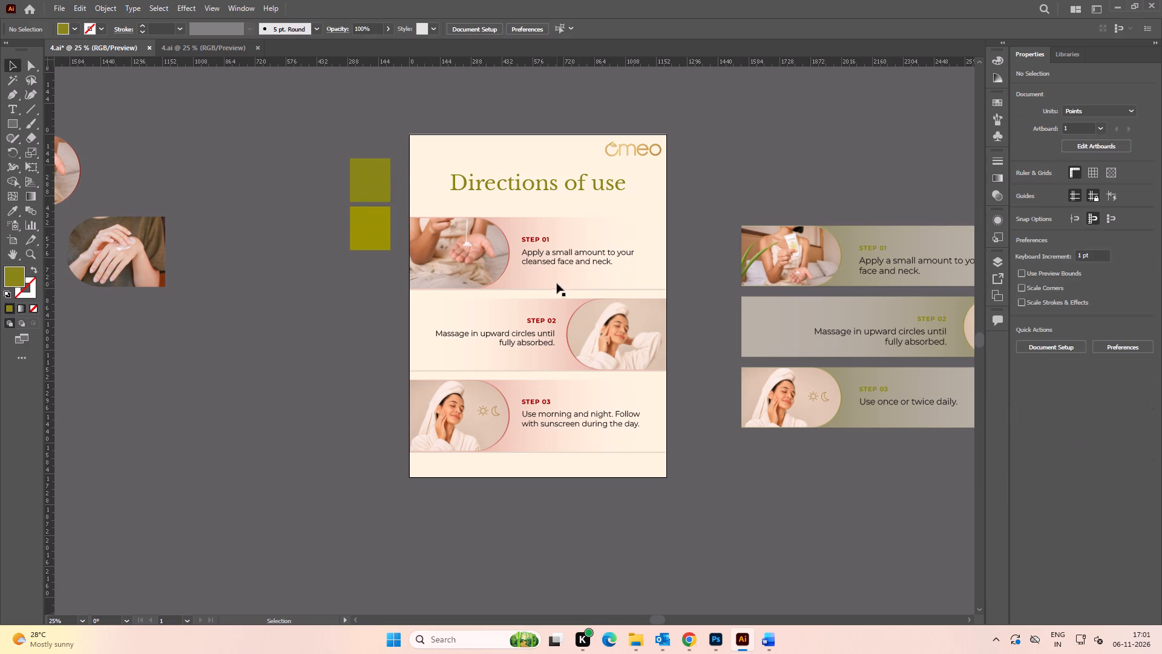
Shift the linked photo down inside the Step 01 clipping mask so the woman's cream tube and hand are framed.
key(space)
key(space)
key(space)
key(space)
key(space)
key(space)
key(space)
key(space)
key(space)
key(space)
key(space)
key(space)
key(space)
key(space)
key(space)
key(space)
key(space)
key(space)
key(space)
key(space)
drag(507, 306, 354, 272)
drag(249, 320, 300, 324)
click(300, 323)
key(space)
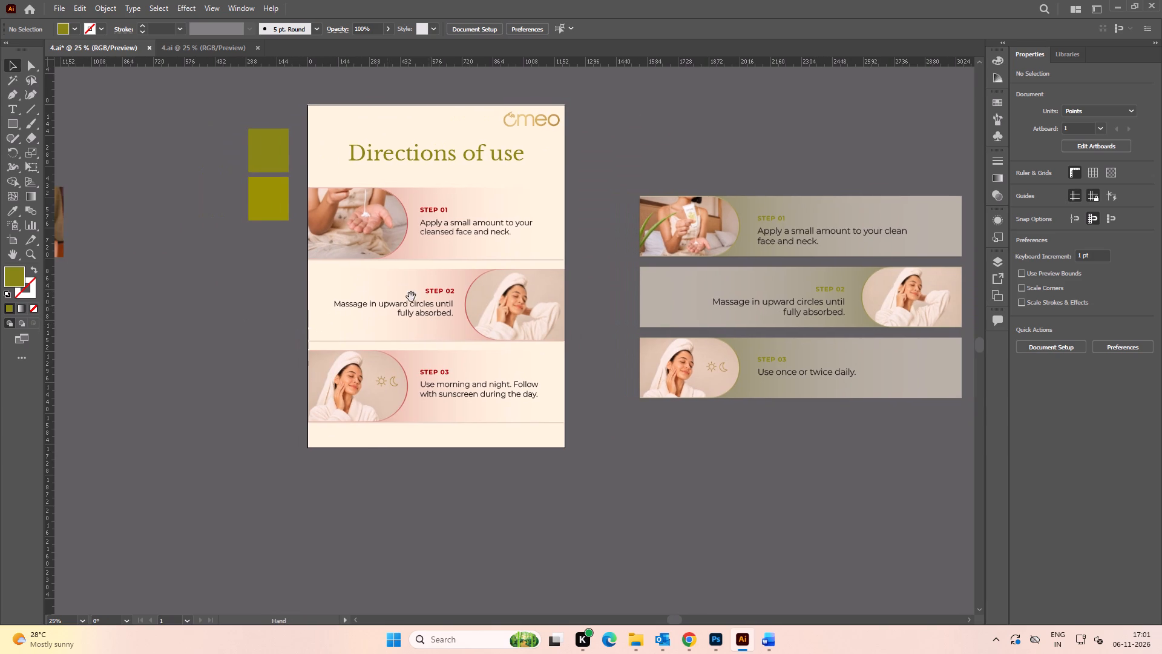
drag(379, 280, 451, 278)
click(752, 222)
click(348, 266)
click(414, 210)
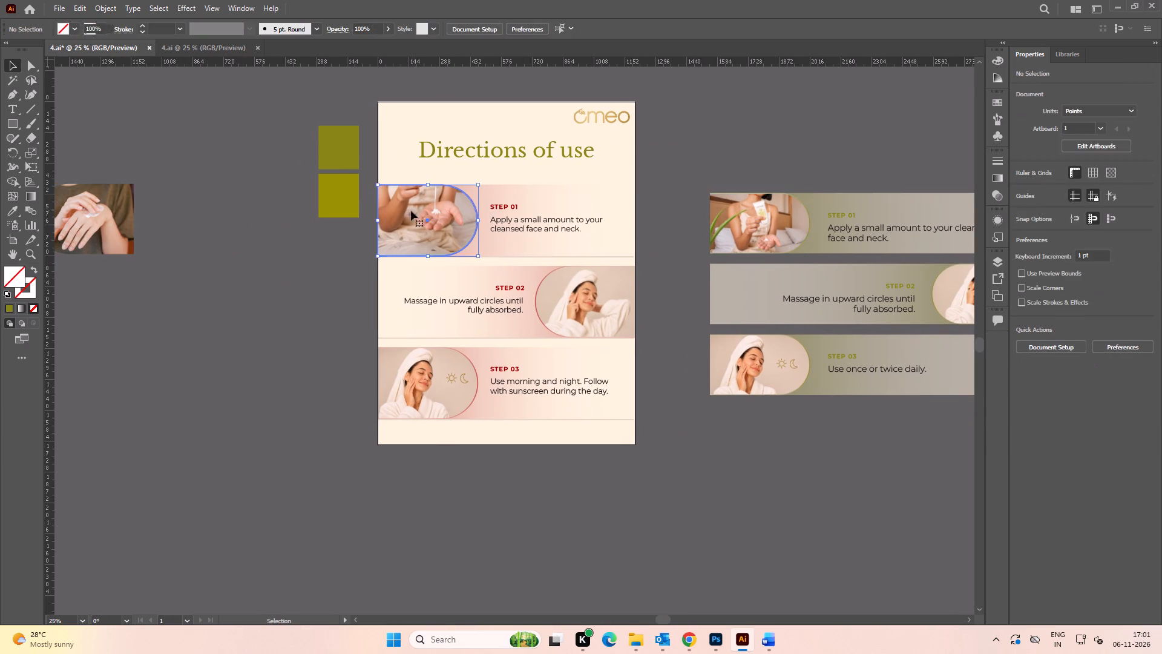
alt+scroll(405, 214, up, 2)
triple_click(416, 215)
double_click(435, 216)
click(432, 208)
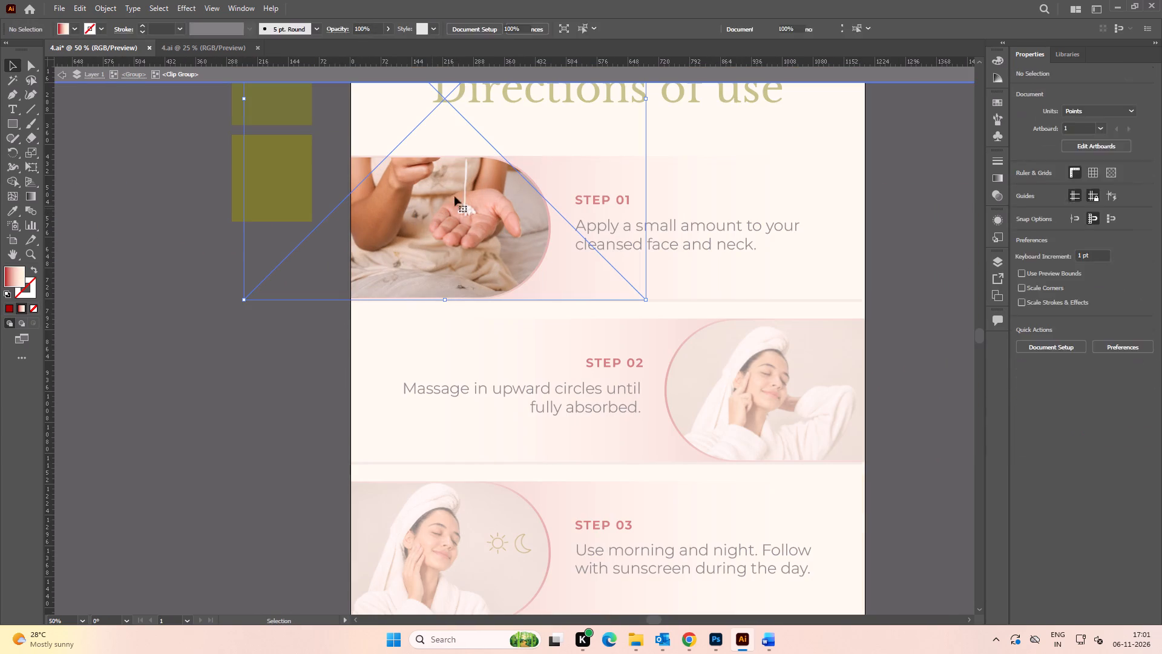
alt+scroll(520, 194, down, 1)
key(space)
drag(511, 182, 510, 296)
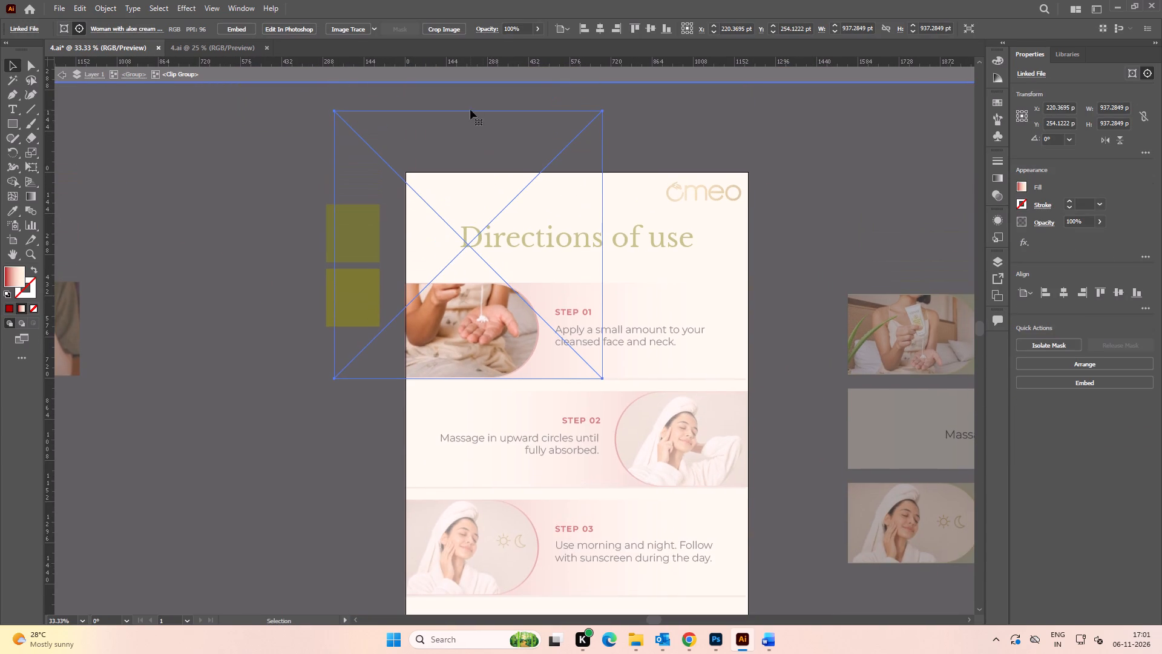
shift+drag(467, 110, 474, 233)
alt+scroll(487, 337, up, 2)
drag(487, 328, 487, 339)
double_click(175, 392)
Apply the olive gradient sampled from the copied banners to the background bands of all three steps.
alt+scroll(275, 381, down, 2)
key(space)
drag(276, 380, 340, 349)
key(space)
drag(717, 288, 598, 263)
click(605, 220)
alt+scroll(605, 220, down, 1)
drag(608, 222, 622, 222)
key(ctrl+z)
shift+click(423, 326)
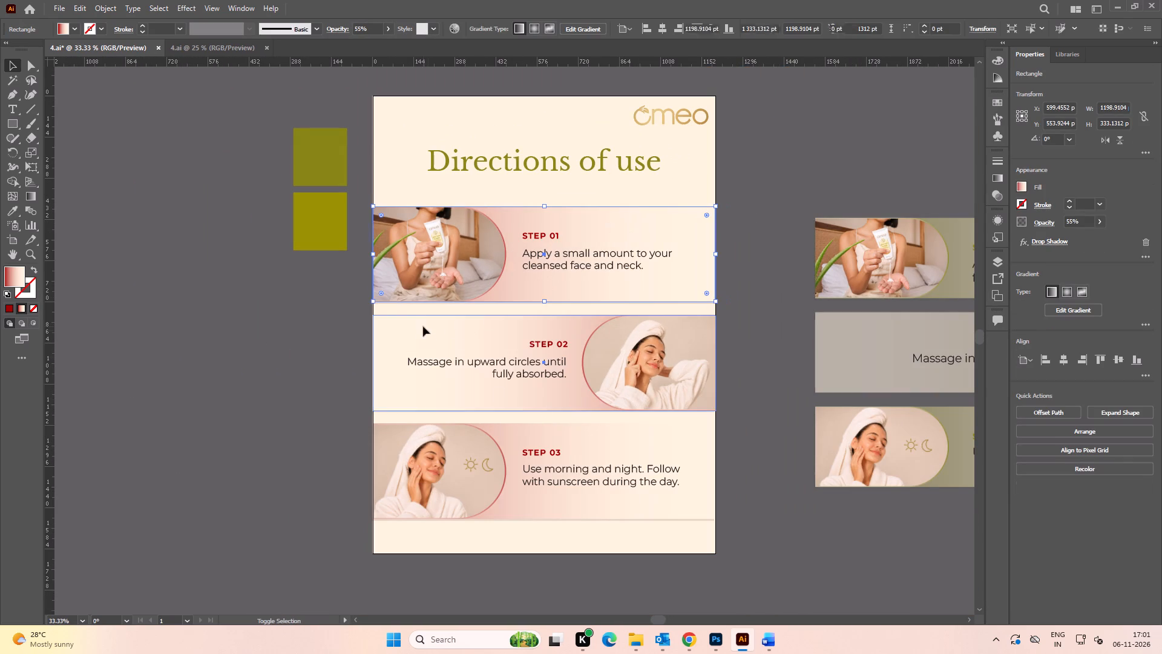
shift+click(613, 446)
key(i)
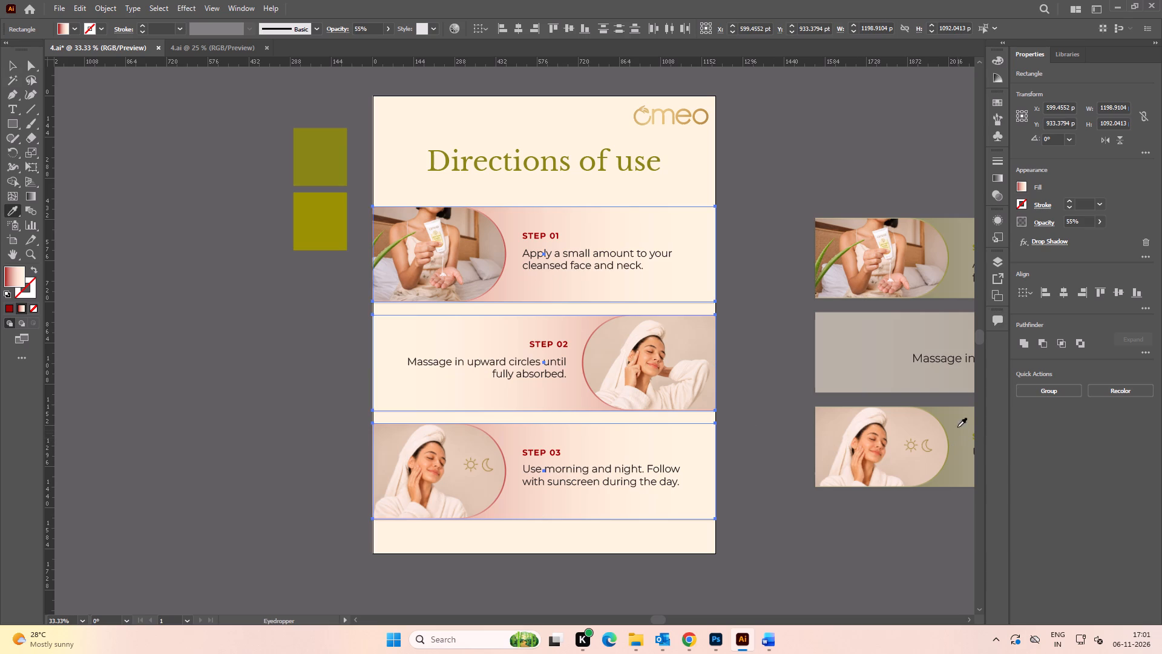
click(954, 417)
key(v)
click(257, 291)
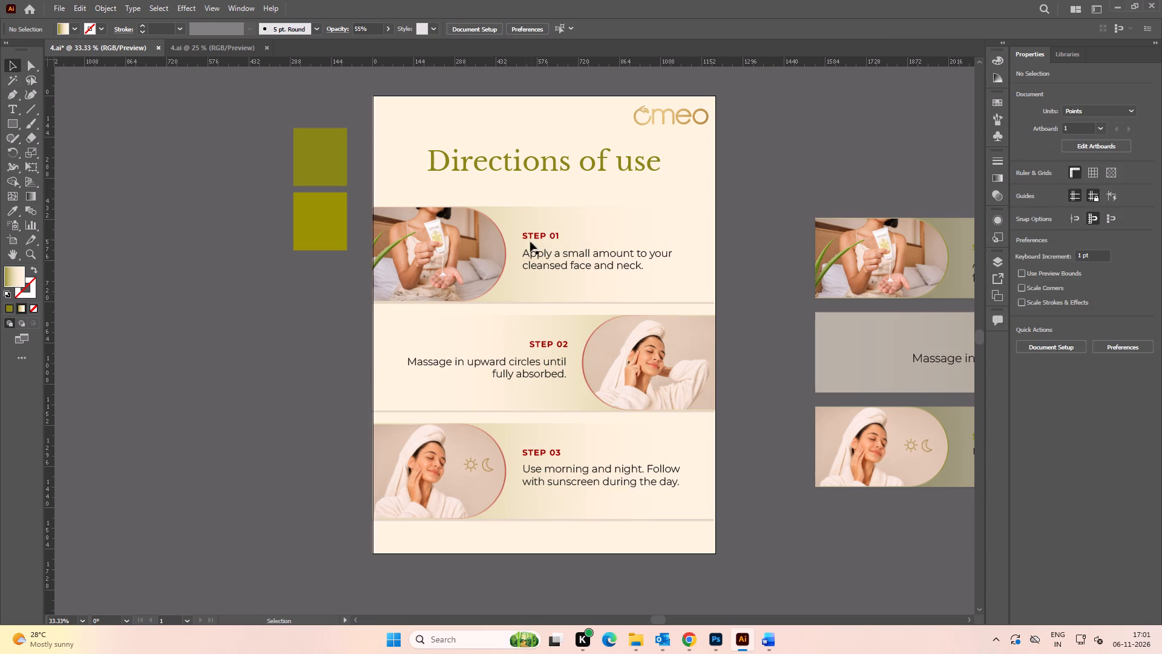
Recolour the STEP 01, STEP 02 and STEP 03 labels with the upper olive swatch.
click(537, 233)
shift+click(550, 342)
shift+click(554, 452)
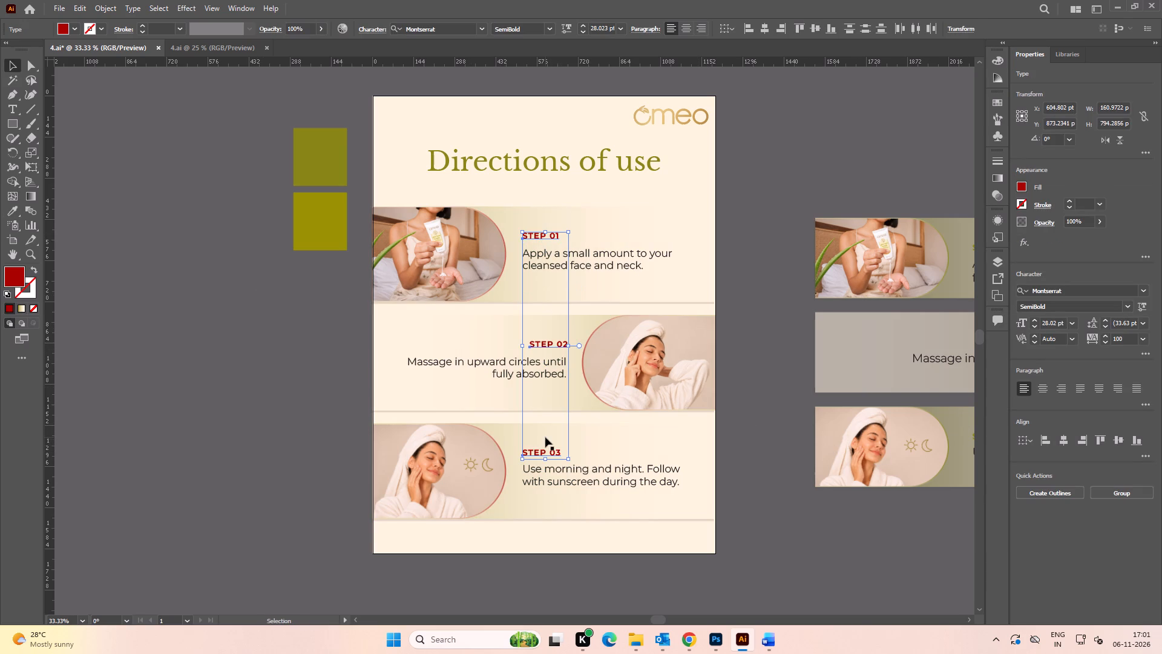
key(i)
click(320, 157)
key(v)
click(263, 239)
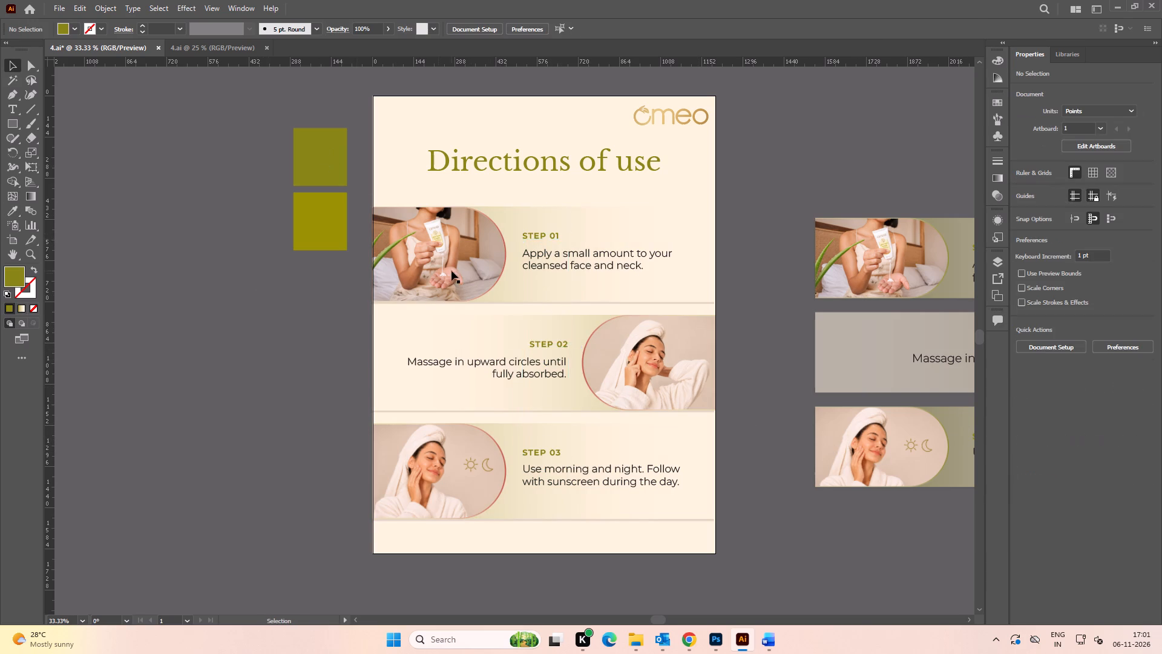
Replace the red gradient on the rounded shapes rimming the three step photos with the copied banner's olive gradient.
alt+scroll(452, 269, up, 3)
key(a)
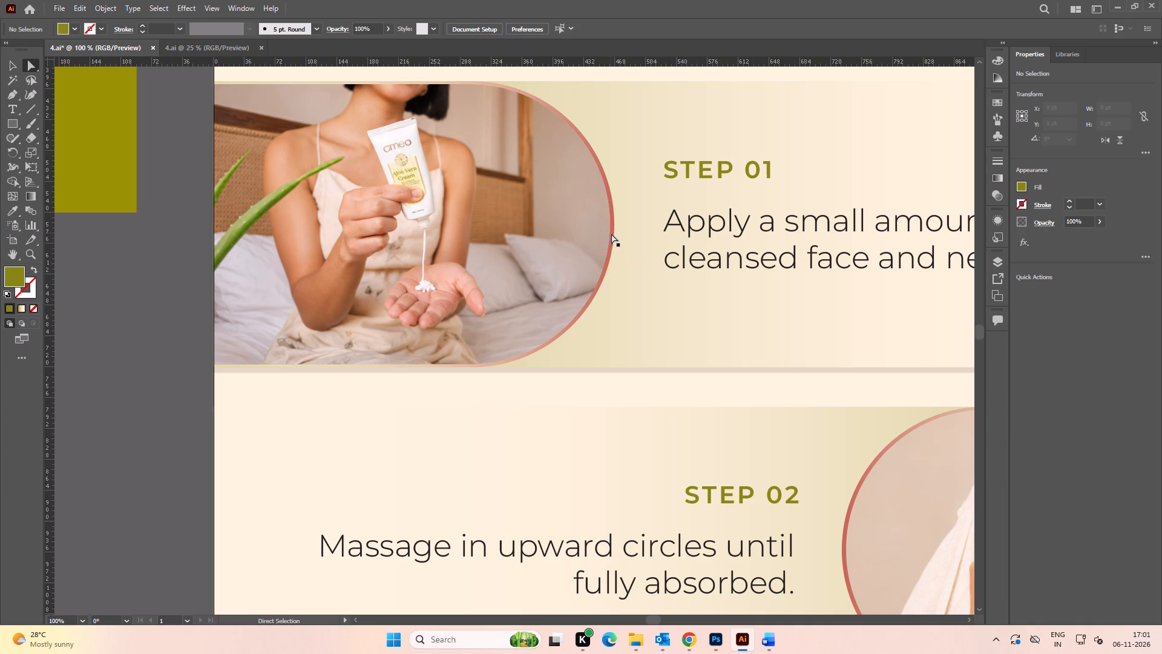
click(612, 234)
key(space)
key(space)
drag(684, 372, 555, 135)
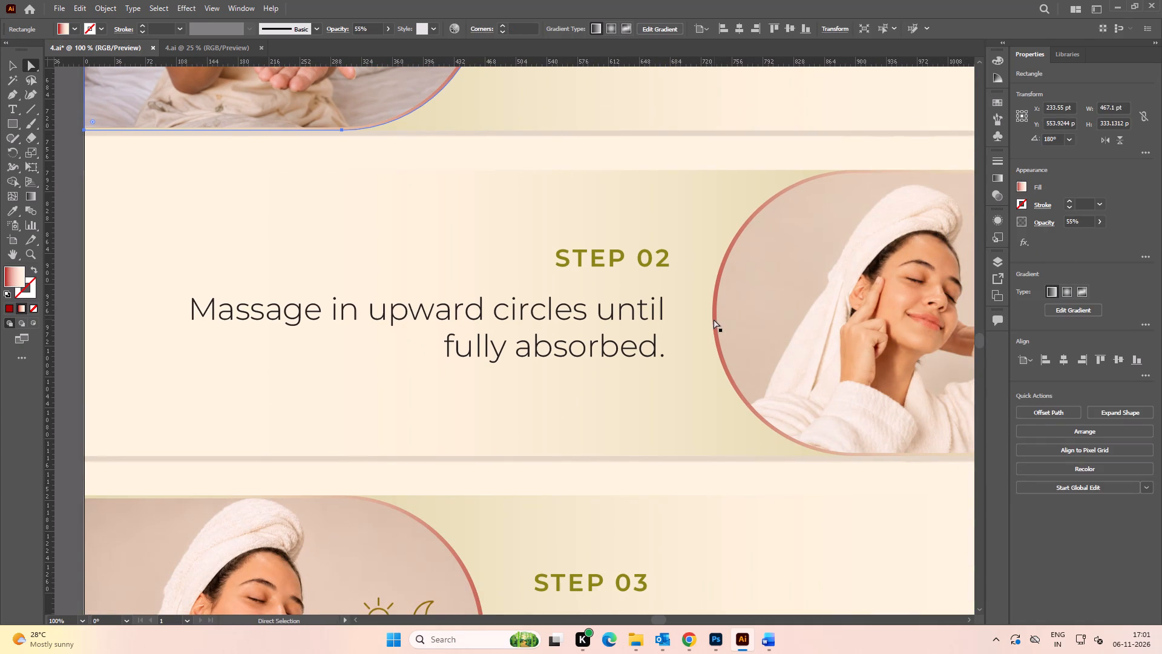
shift+click(714, 319)
key(space)
drag(666, 475, 592, 91)
alt+scroll(412, 254, up, 3)
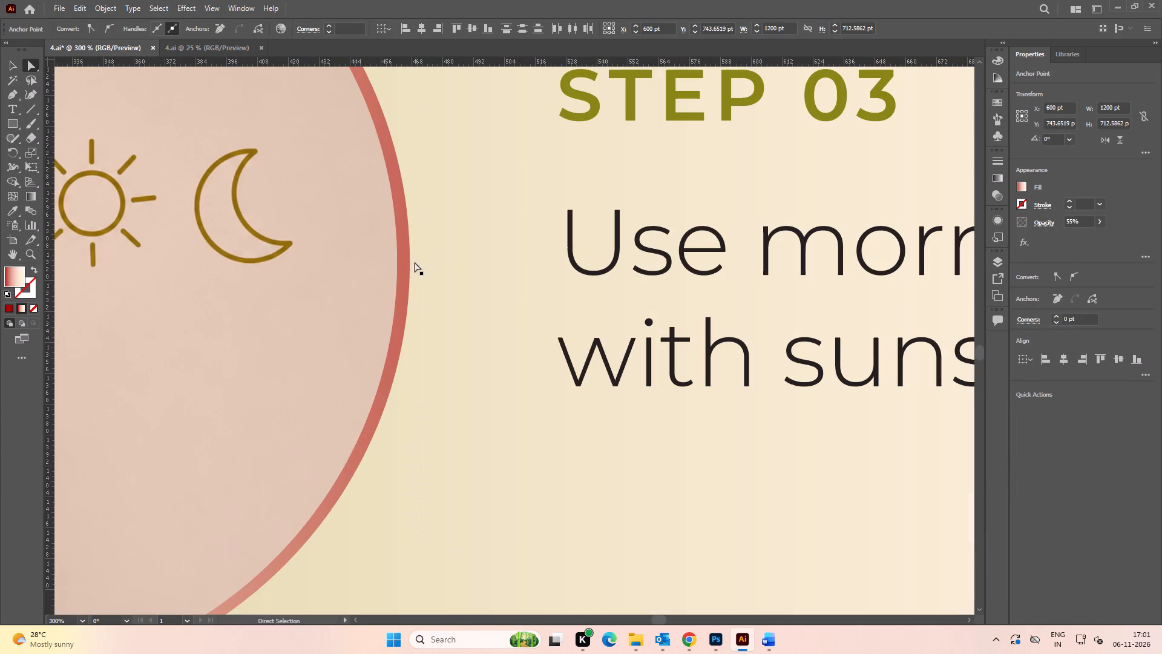
shift+click(402, 270)
alt+scroll(484, 230, down, 6)
key(space)
drag(629, 202, 360, 324)
key(i)
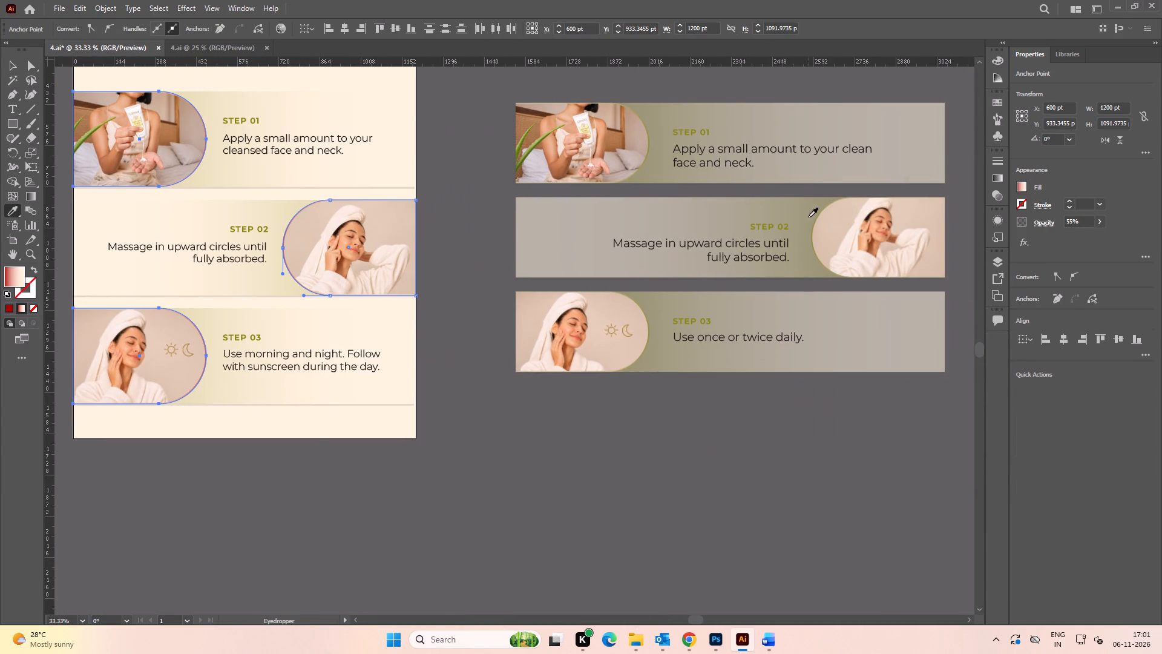
click(812, 213)
key(v)
key(space)
drag(313, 236, 498, 288)
click(637, 206)
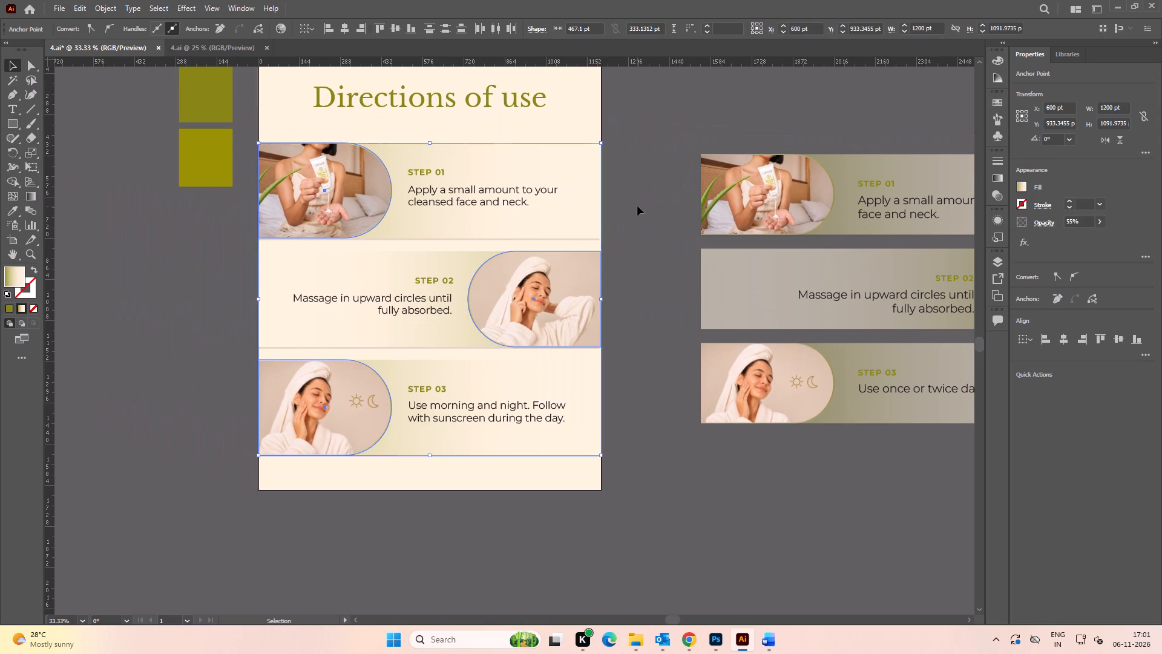
Delete the three copied olive reference banners beside the artboard.
key(ctrl+0)
alt+scroll(638, 206, down, 2)
key(space)
drag(600, 225, 283, 256)
drag(396, 203, 672, 397)
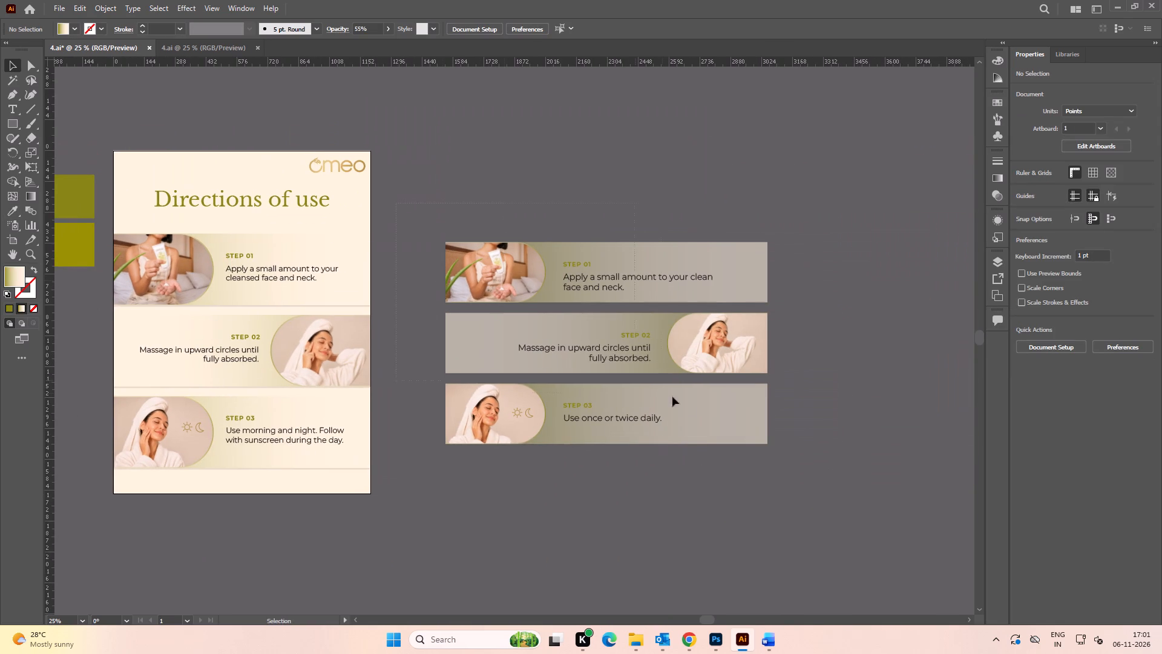
drag(672, 397, 833, 507)
key(Delete)
key(ctrl+0)
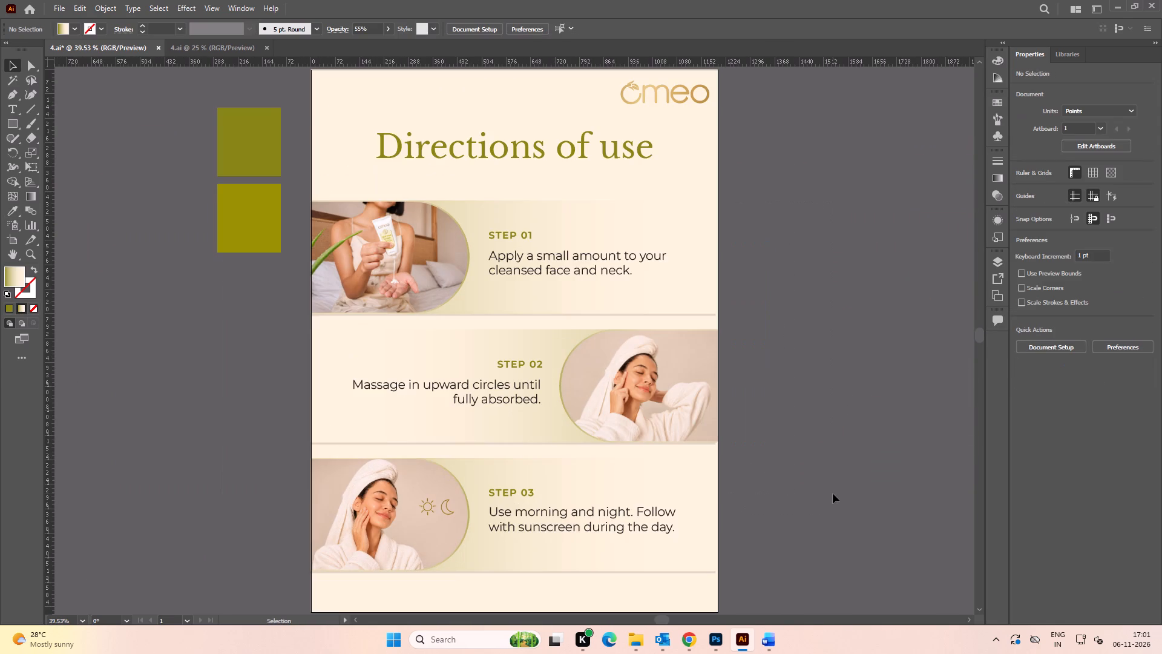
Copy the three step instruction texts from the 1500x1500 reference file and paste them beside the artboard in the 1200x1600 file.
alt+scroll(642, 283, down, 2)
key(space)
drag(665, 282, 605, 279)
click(746, 244)
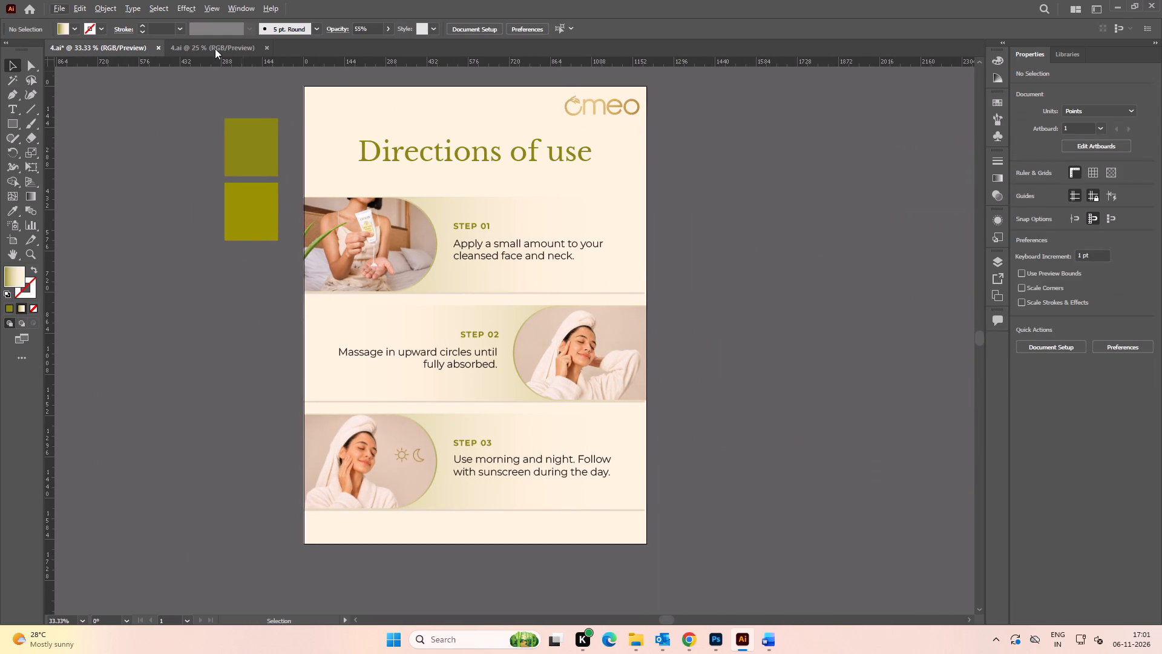
click(215, 48)
key(space)
drag(681, 269, 544, 276)
drag(766, 265, 760, 263)
alt+scroll(477, 251, up, 2)
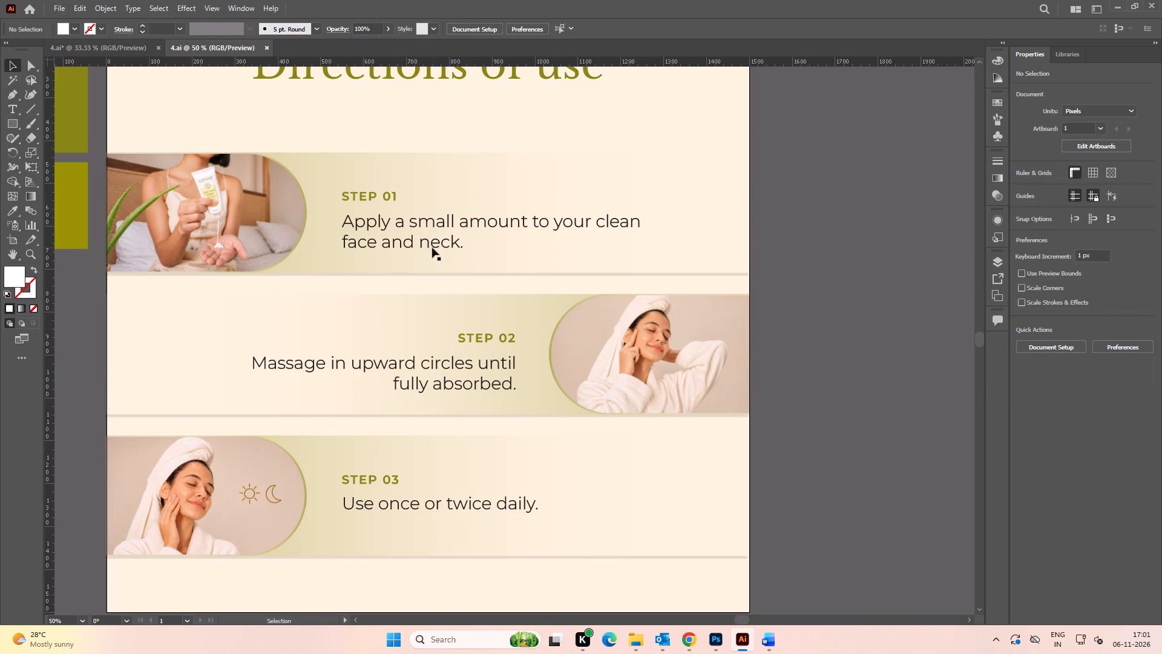
click(433, 244)
shift+click(445, 368)
shift+click(470, 500)
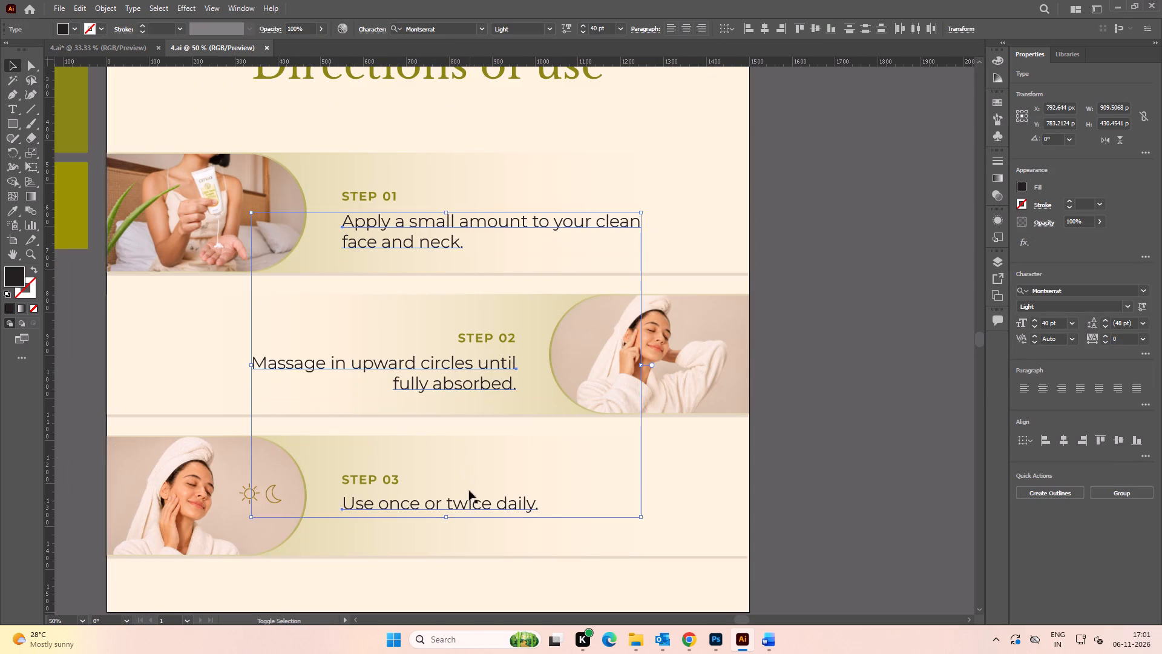
key(ctrl+c)
click(132, 48)
alt+scroll(487, 246, down, 1)
key(space)
drag(555, 247, 405, 240)
key(ctrl+v)
drag(528, 345, 632, 328)
click(573, 177)
alt+scroll(561, 242, up, 1)
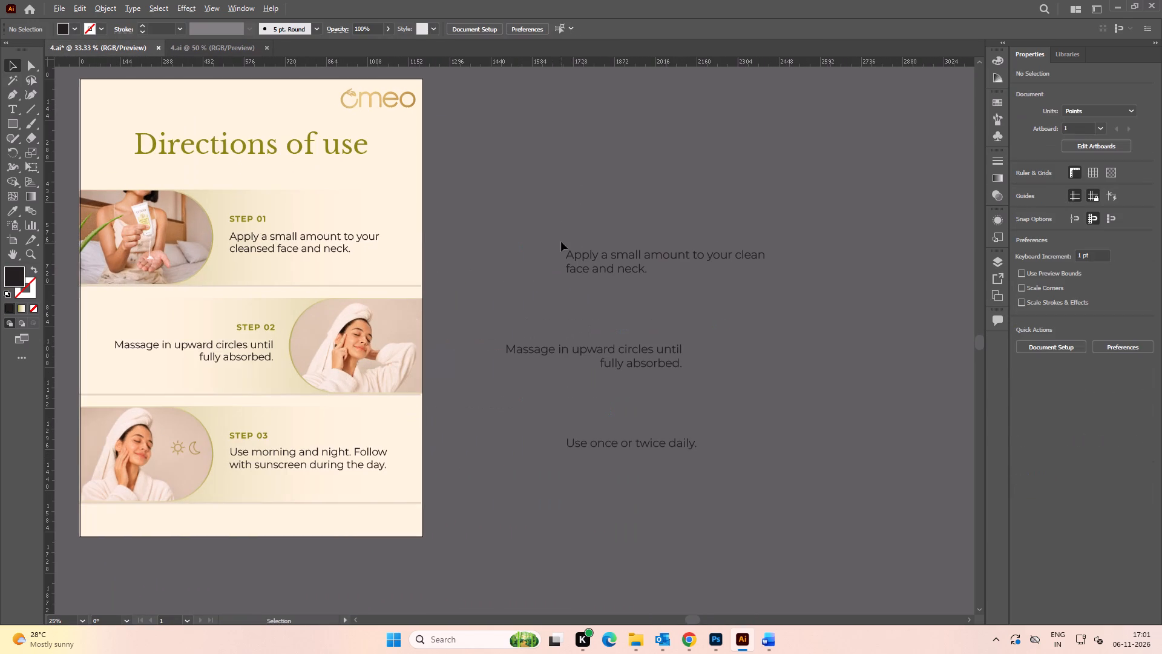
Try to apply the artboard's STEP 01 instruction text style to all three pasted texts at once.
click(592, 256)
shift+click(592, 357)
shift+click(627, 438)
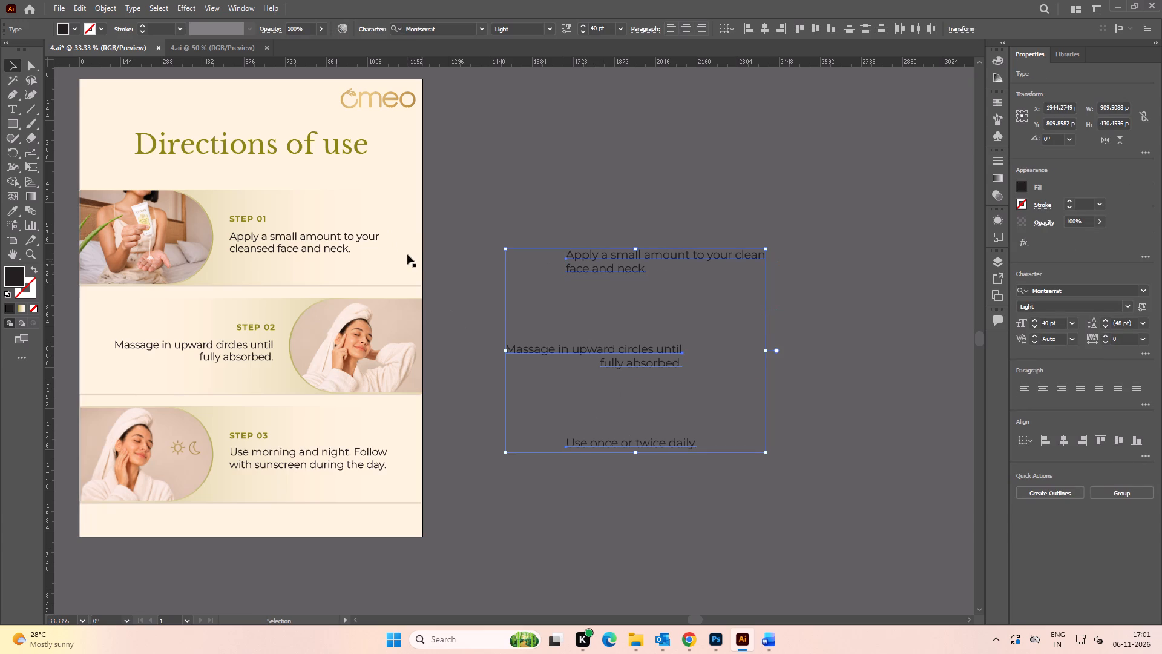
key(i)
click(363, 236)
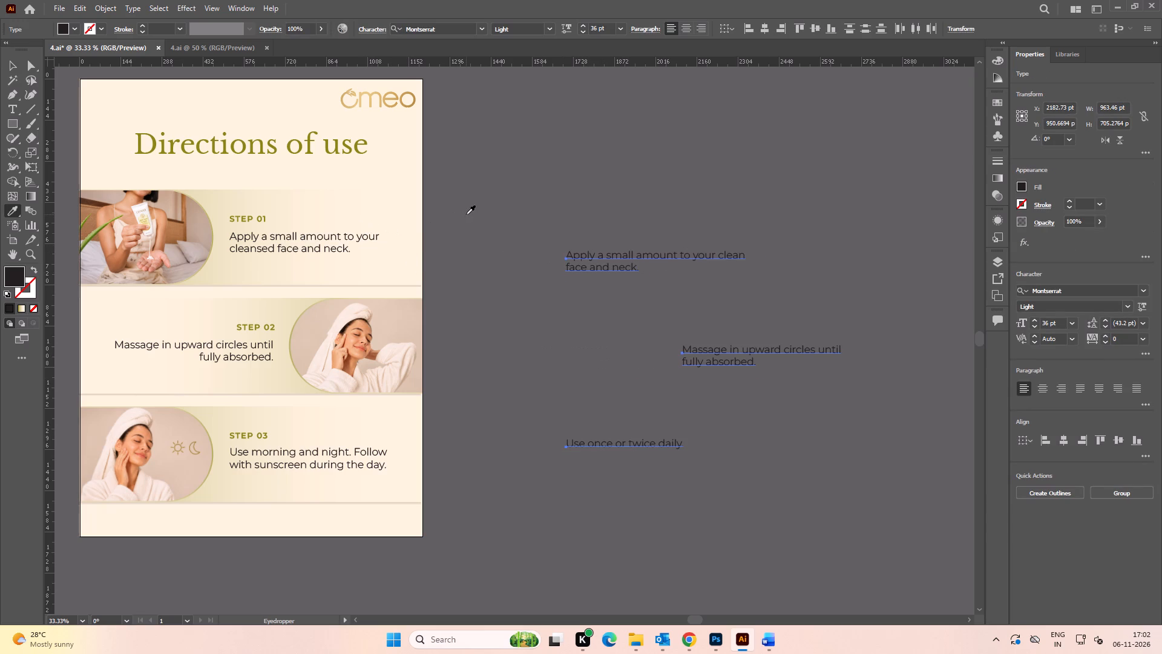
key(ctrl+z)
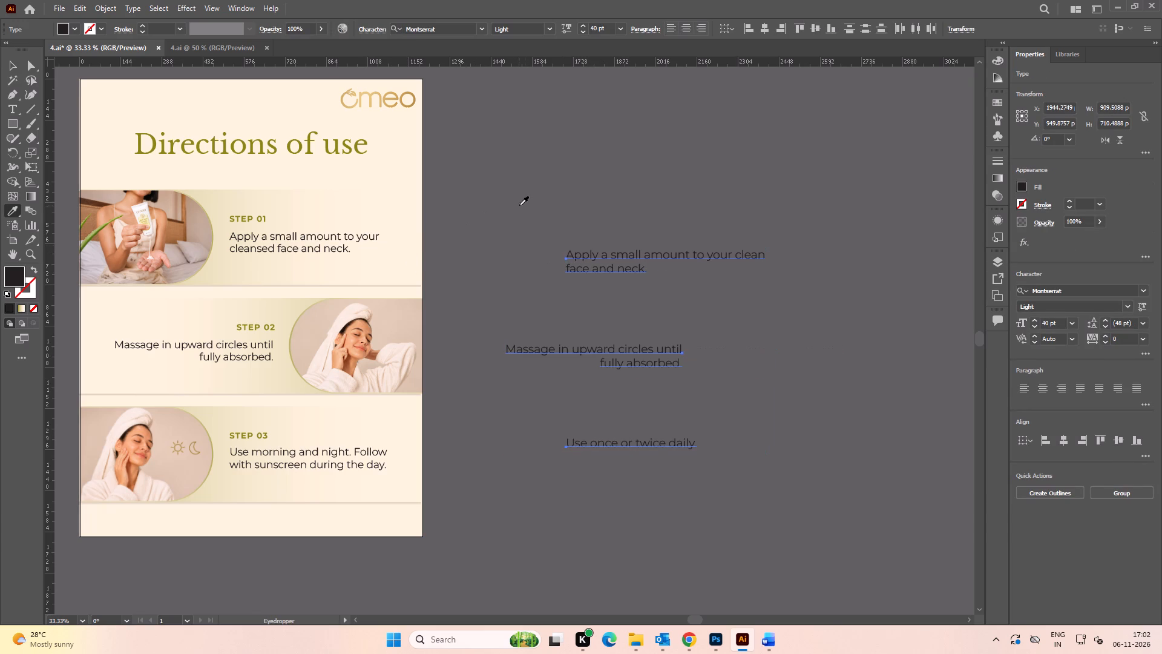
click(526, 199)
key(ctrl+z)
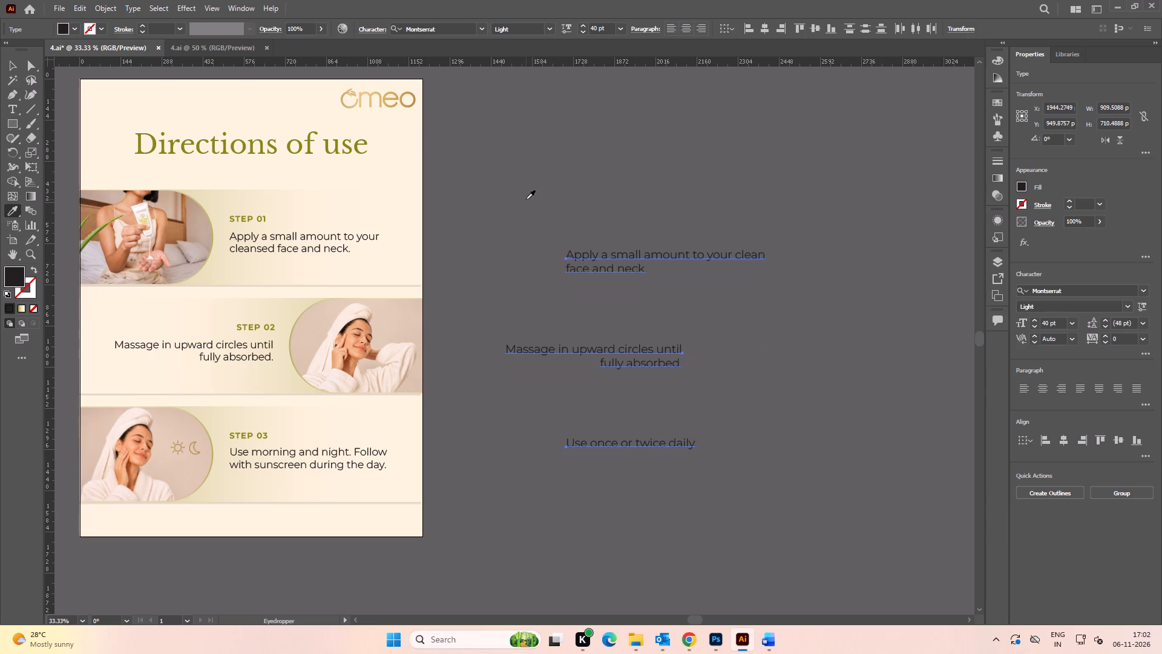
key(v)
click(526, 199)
Match the pasted "Apply a small amount to your clean face and neck." text to the artboard's 36 pt STEP 01 instruction style.
click(346, 242)
click(586, 254)
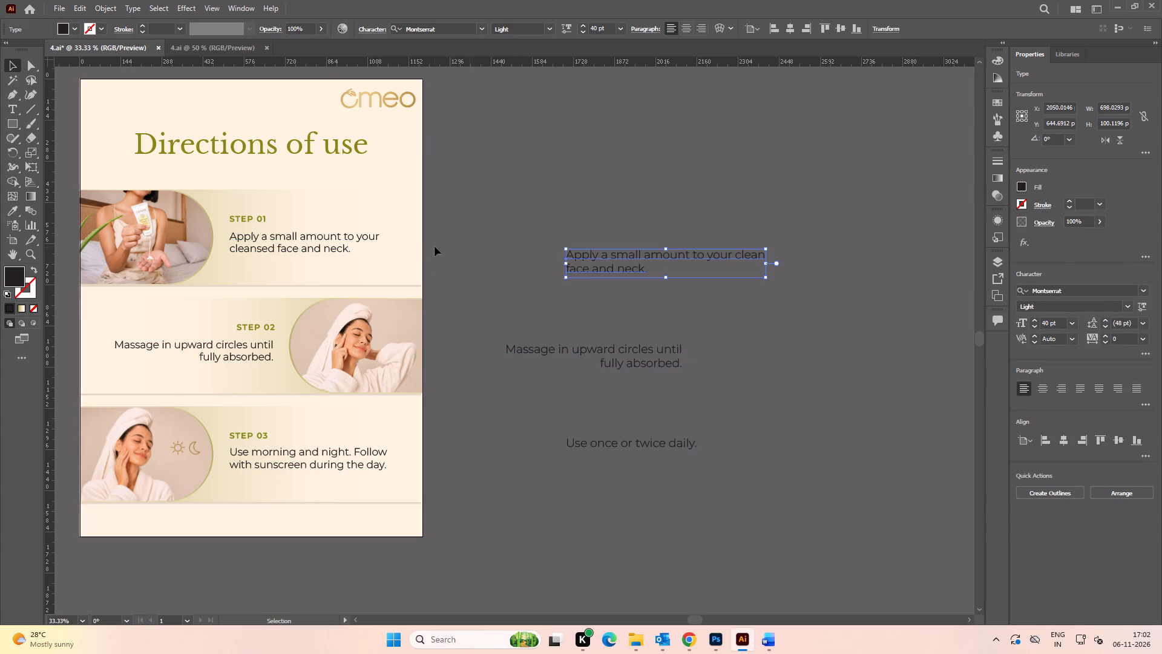
key(i)
click(349, 234)
key(r)
key(t)
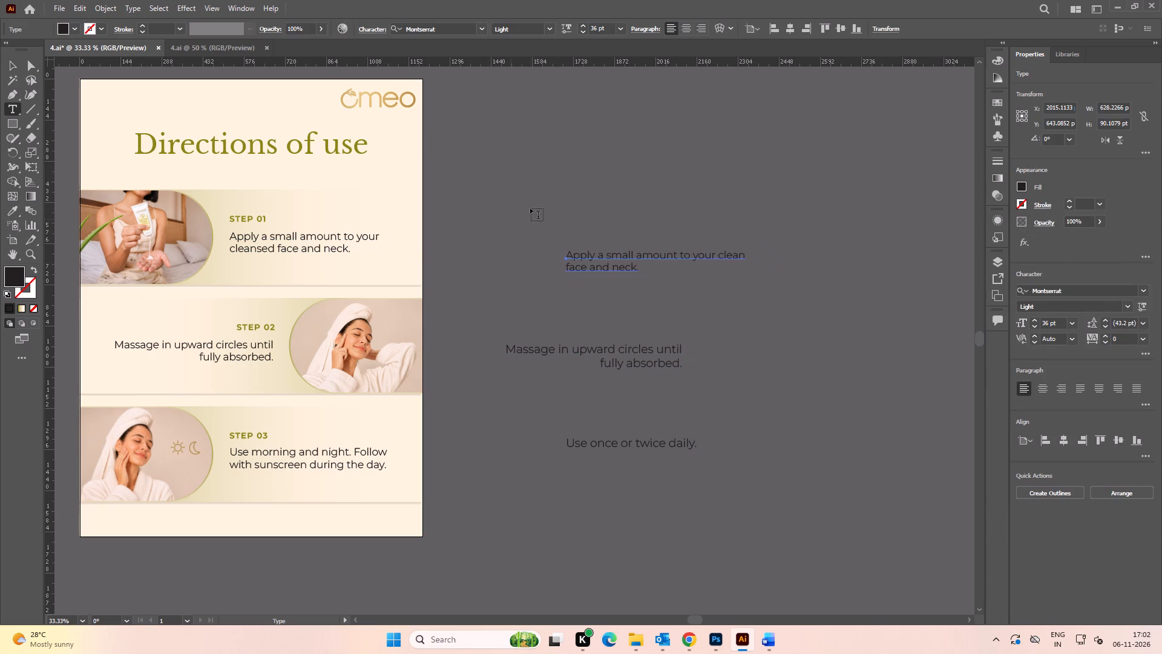
click(530, 208)
click(10, 61)
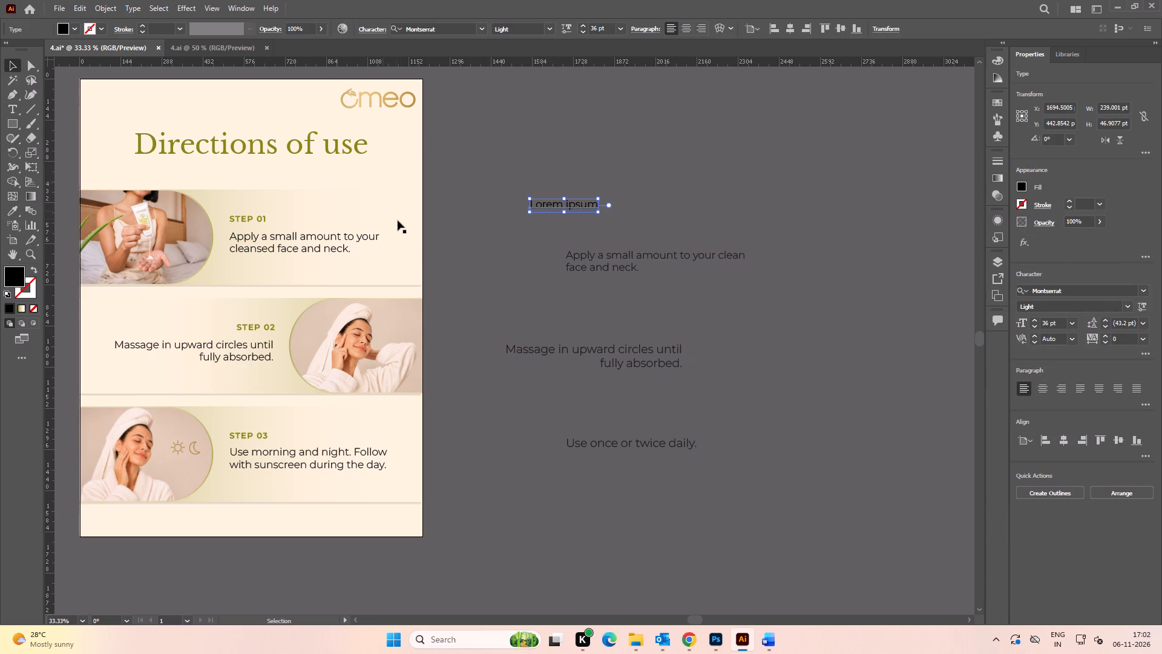
key(Delete)
Replace the STEP 01 instruction with "Apply a small amount to your clean face and neck." and delete its pasted copy.
key(t)
click(602, 260)
key(ctrl+a)
key(ctrl+c)
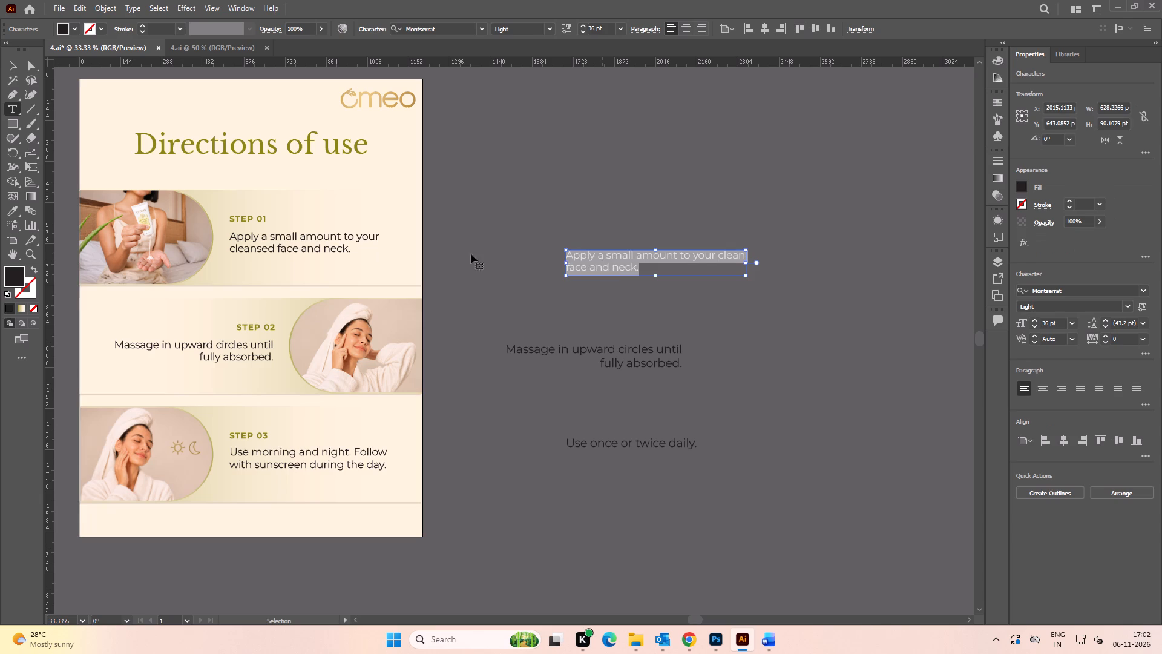
click(311, 237)
key(ctrl+a)
key(ctrl+v)
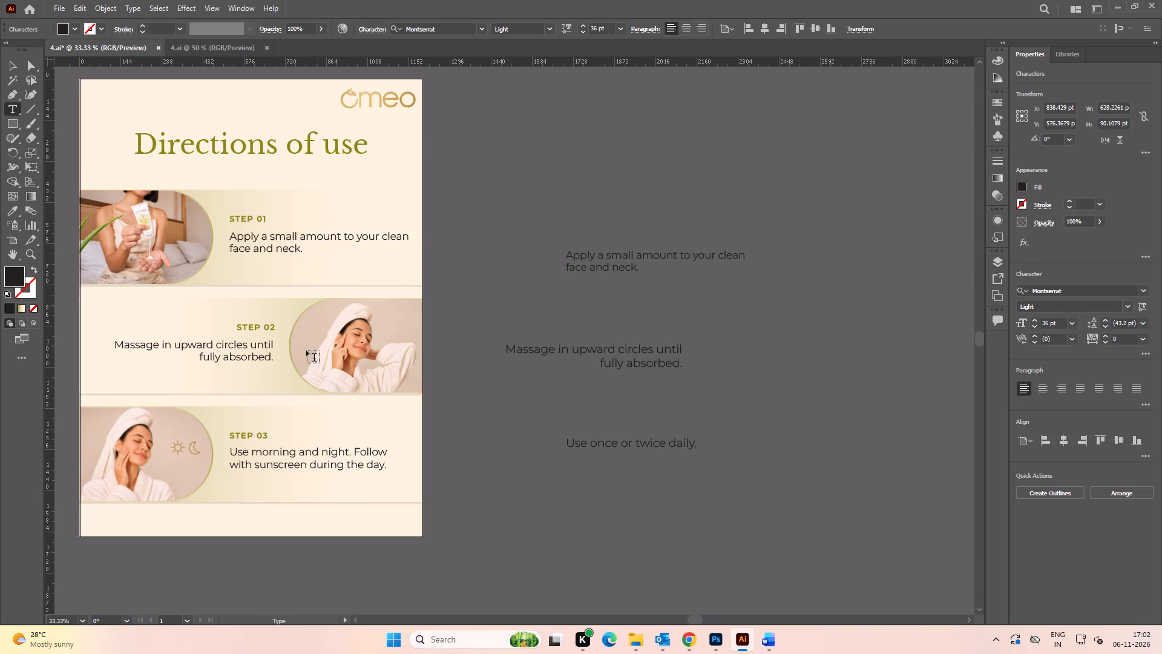
click(0, 63)
click(6, 63)
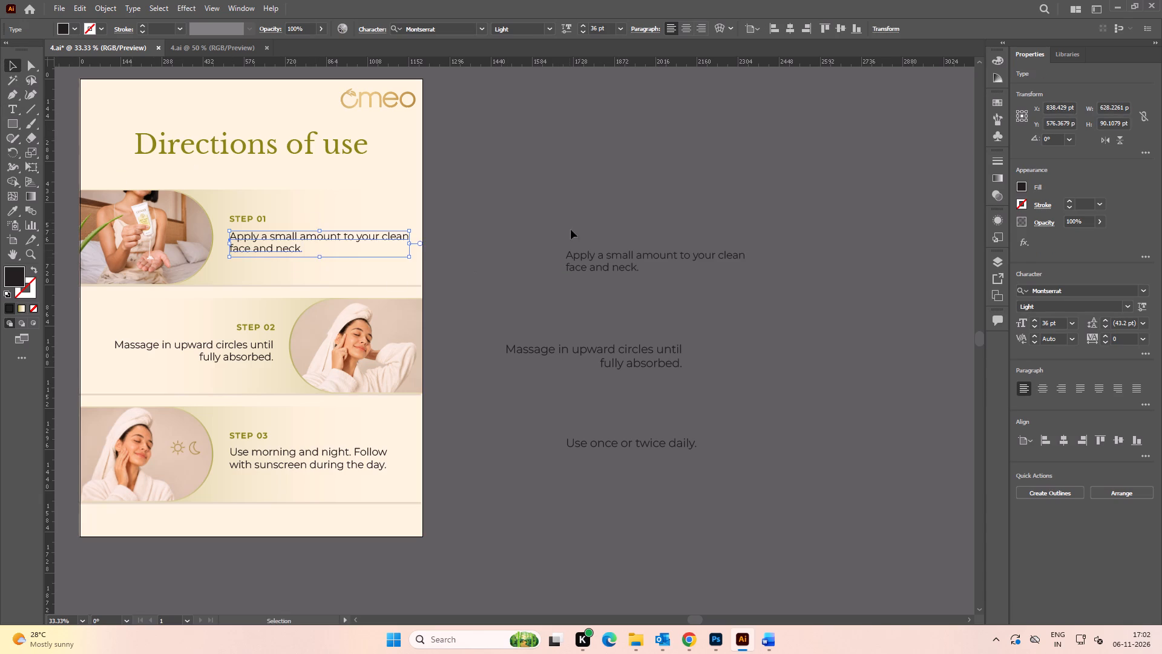
drag(573, 236, 619, 287)
key(Delete)
Match the pasted "Massage in upward circles" and "Use once or twice daily." texts to the artboard's 36 pt STEP 02 and STEP 03 instruction styles.
click(632, 349)
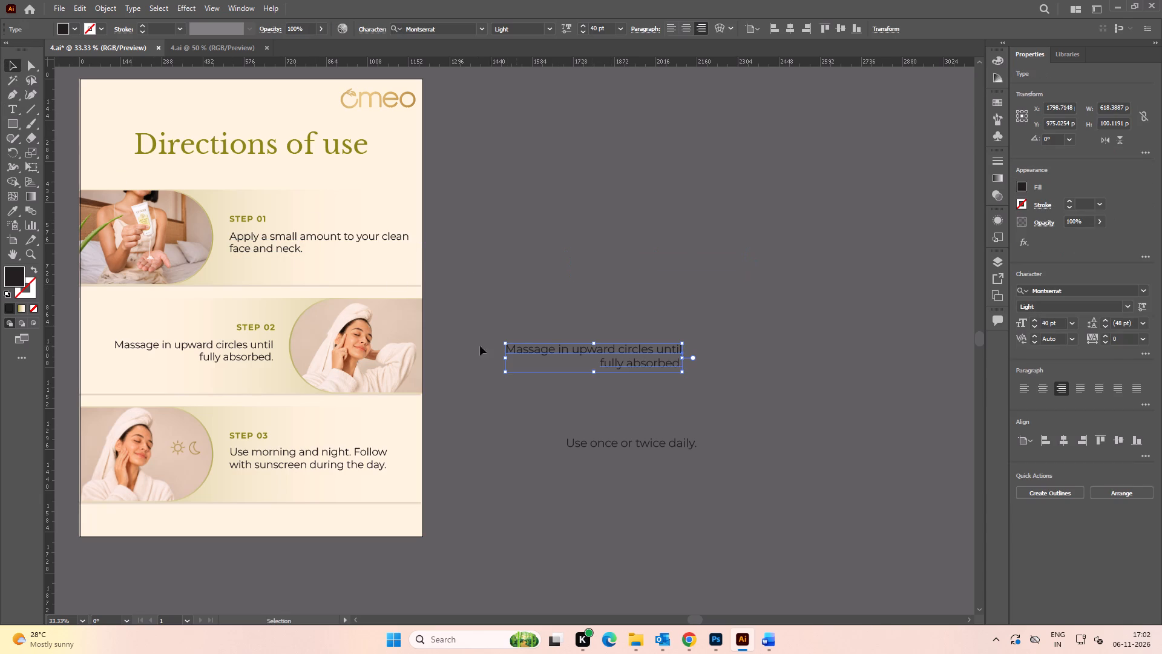
key(i)
click(264, 345)
key(v)
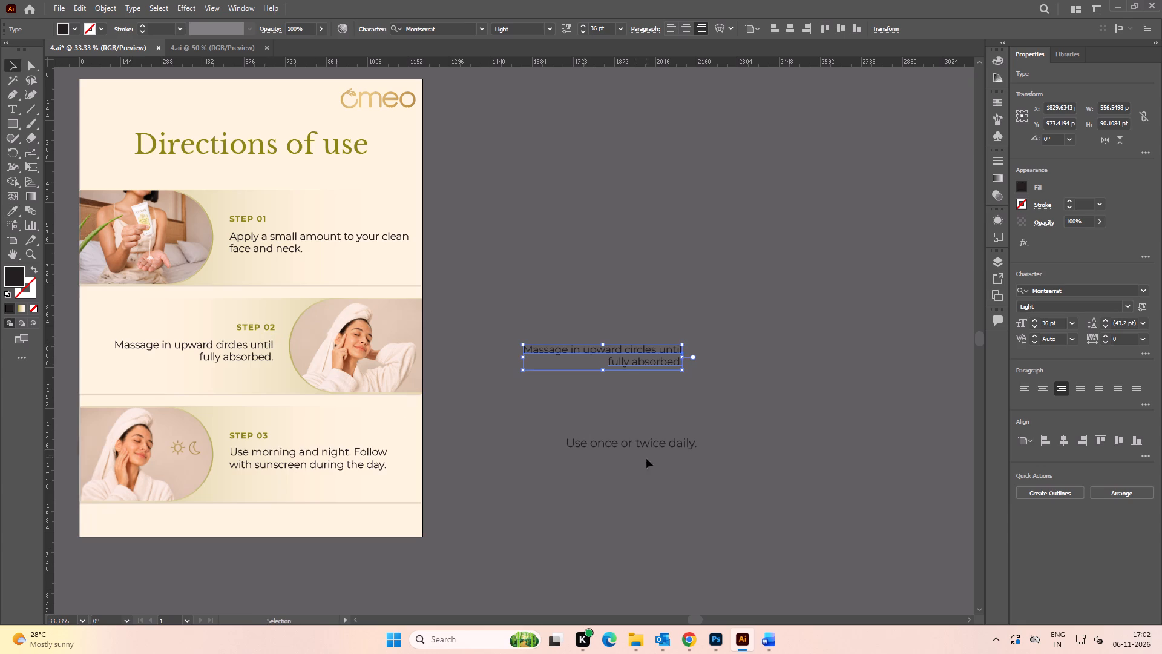
drag(560, 414, 606, 454)
key(i)
click(317, 454)
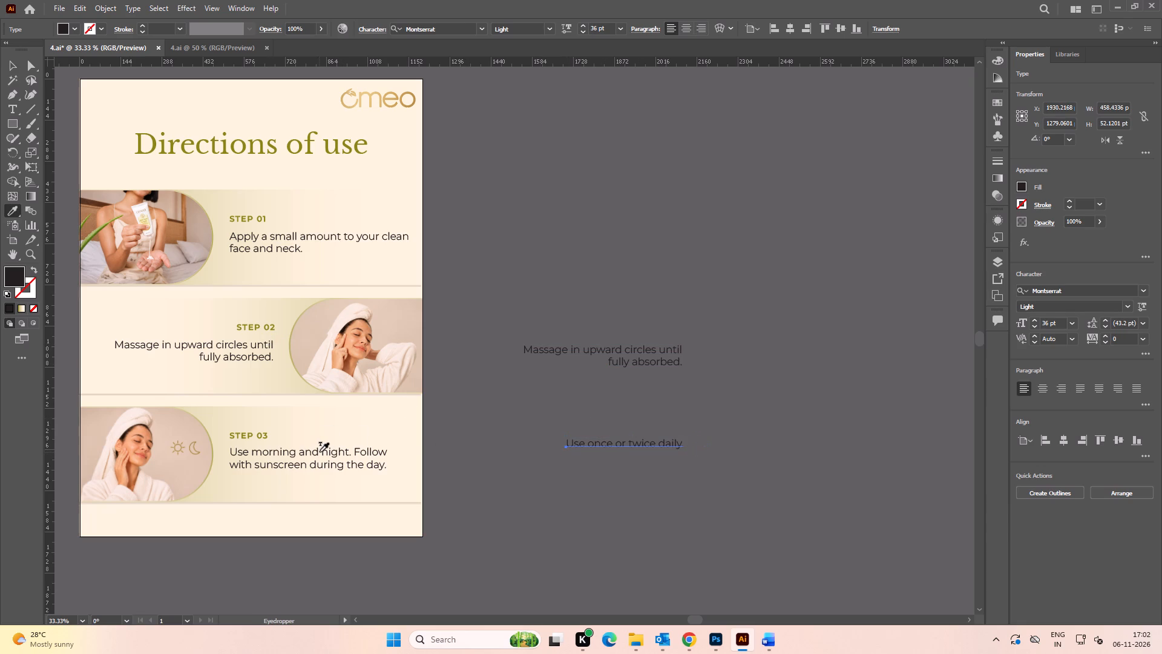
Replace the STEP 02 instruction with the pasted "Massage in upward circles until fully absorbed." text.
key(t)
click(600, 310)
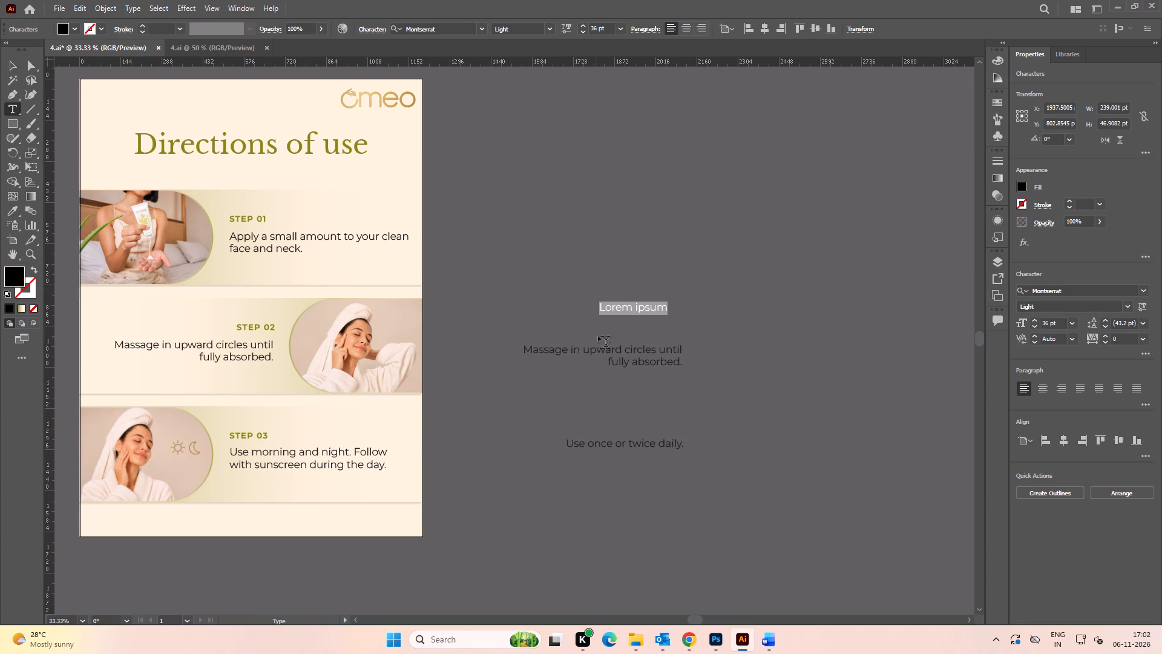
click(603, 352)
key(ctrl+a)
key(ctrl+c)
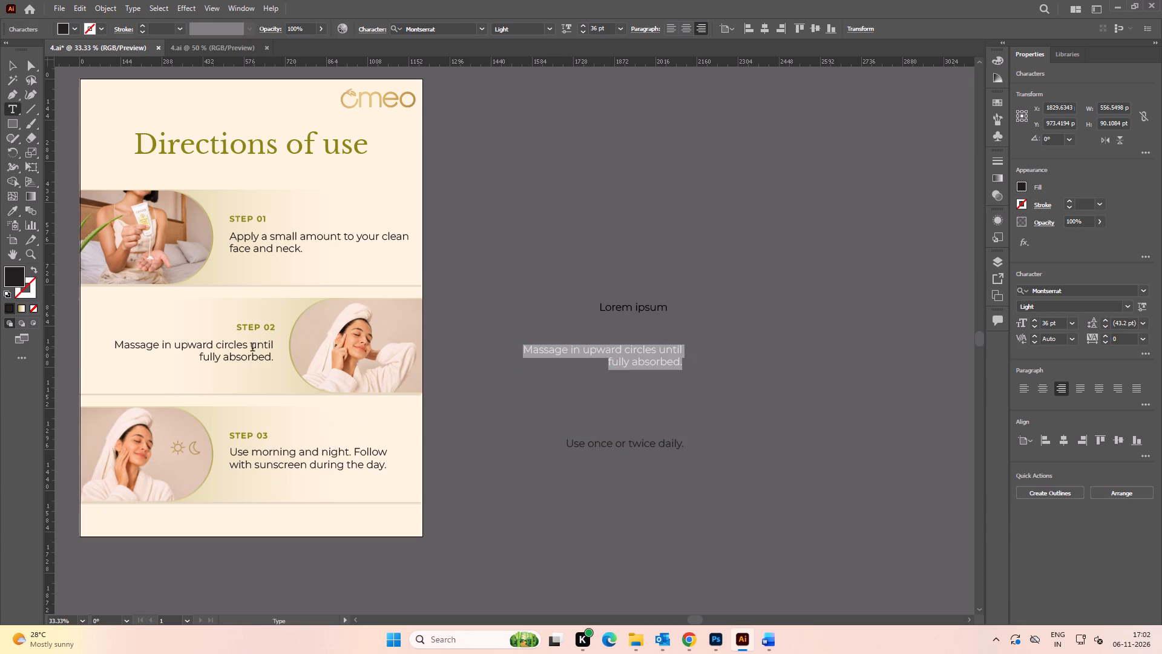
click(252, 348)
key(ctrl+a)
key(ctrl+v)
Replace the STEP 03 instruction with the pasted "Use once or twice daily." text.
click(611, 444)
key(ctrl+a)
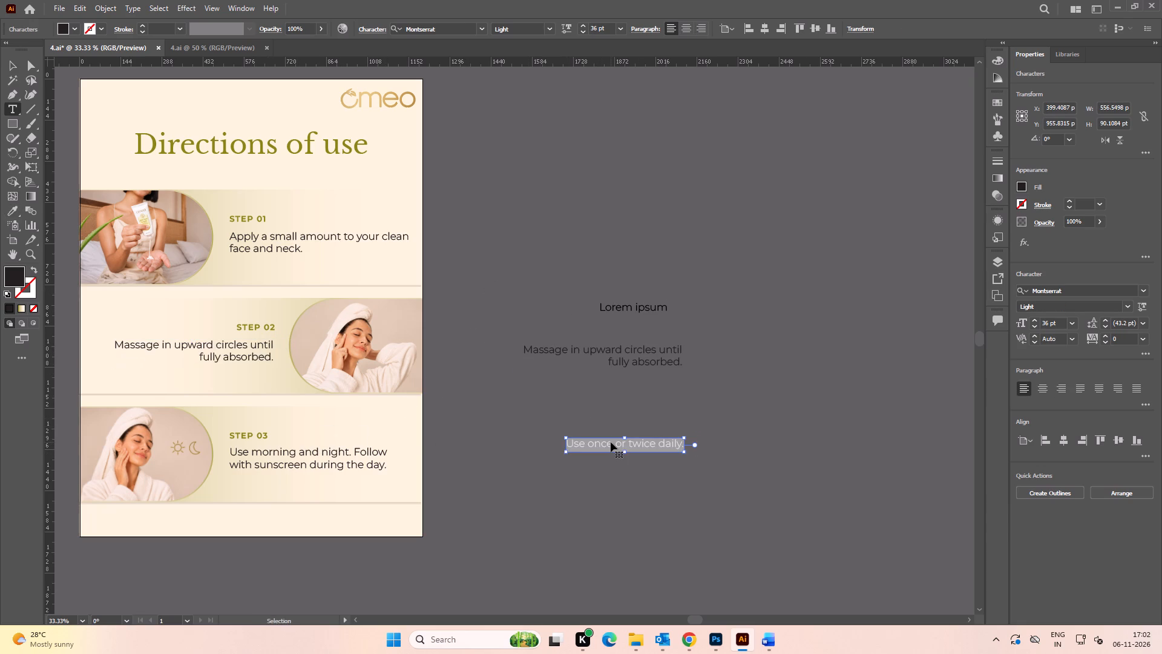
key(ctrl+c)
click(343, 451)
key(ctrl+a)
key(ctrl+v)
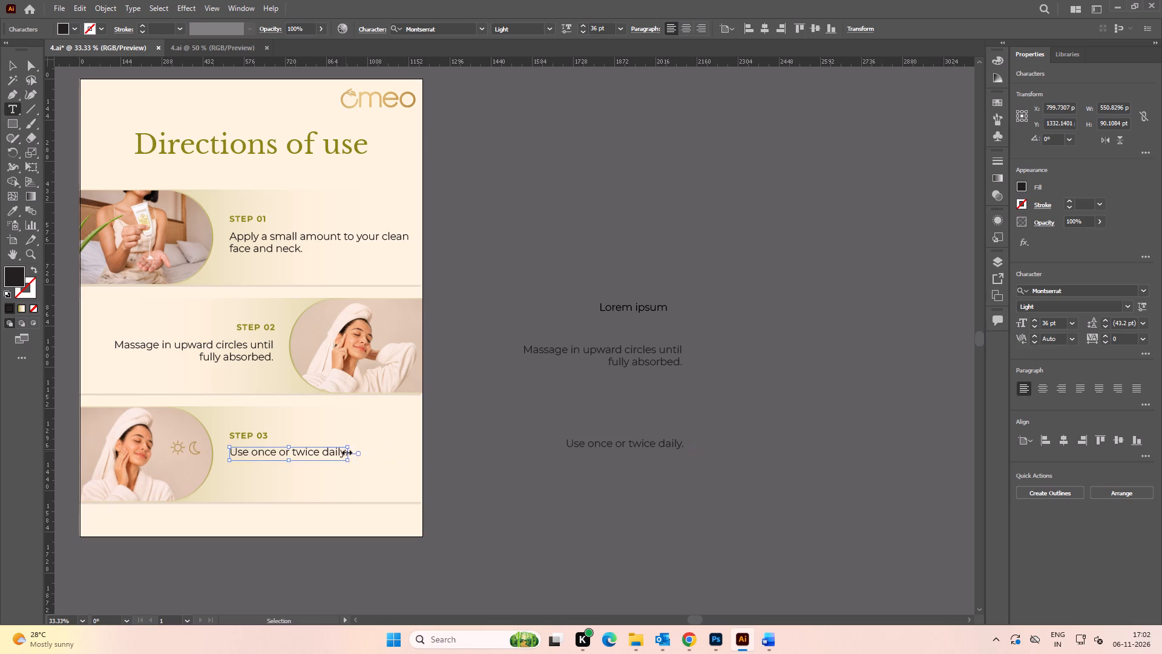
Delete the remaining pasted instruction texts and the stray placeholder text beside the artboard.
click(9, 65)
drag(594, 236, 684, 523)
key(Delete)
key(ctrl+0)
alt+scroll(662, 443, down, 1)
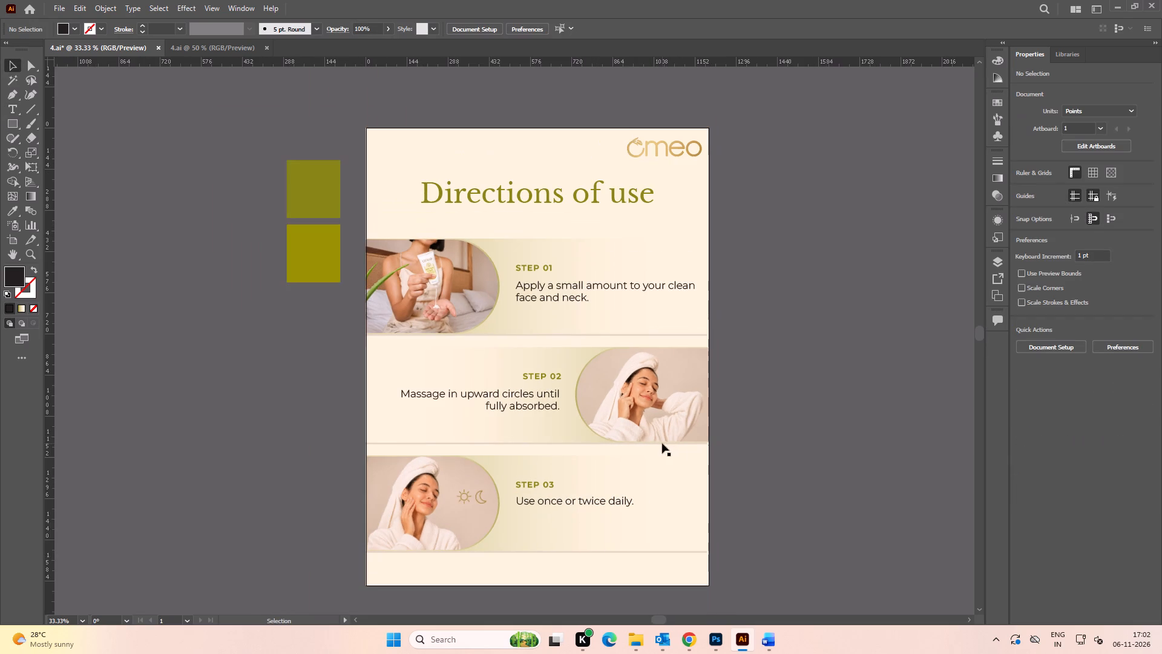
key(space)
drag(643, 454, 566, 430)
click(723, 425)
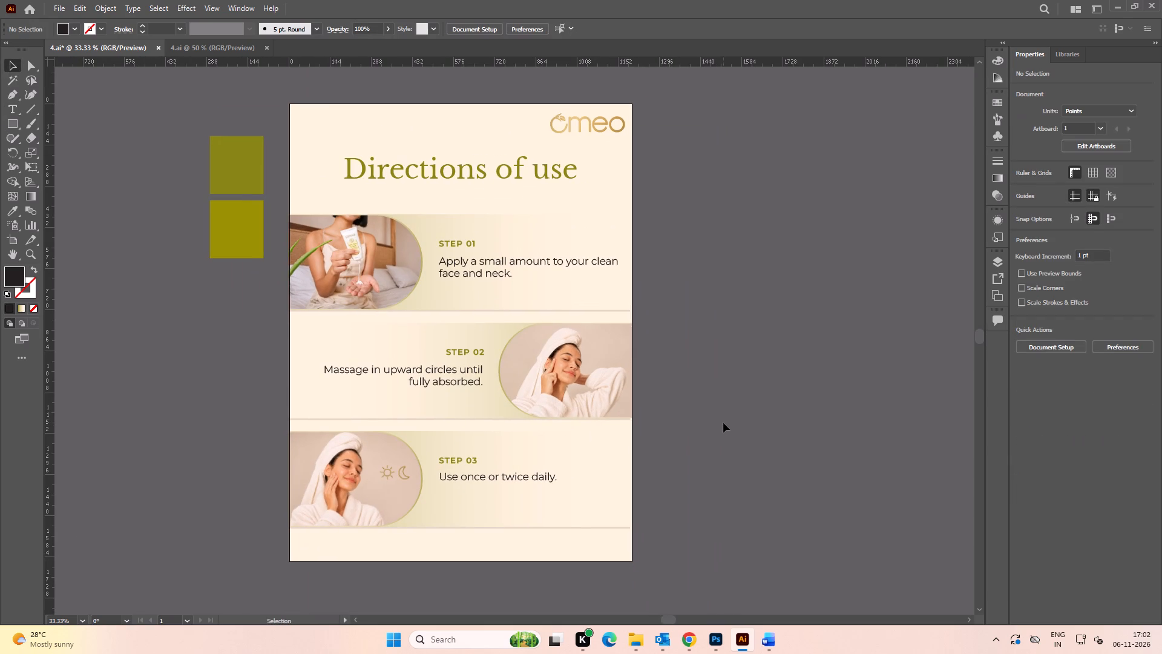
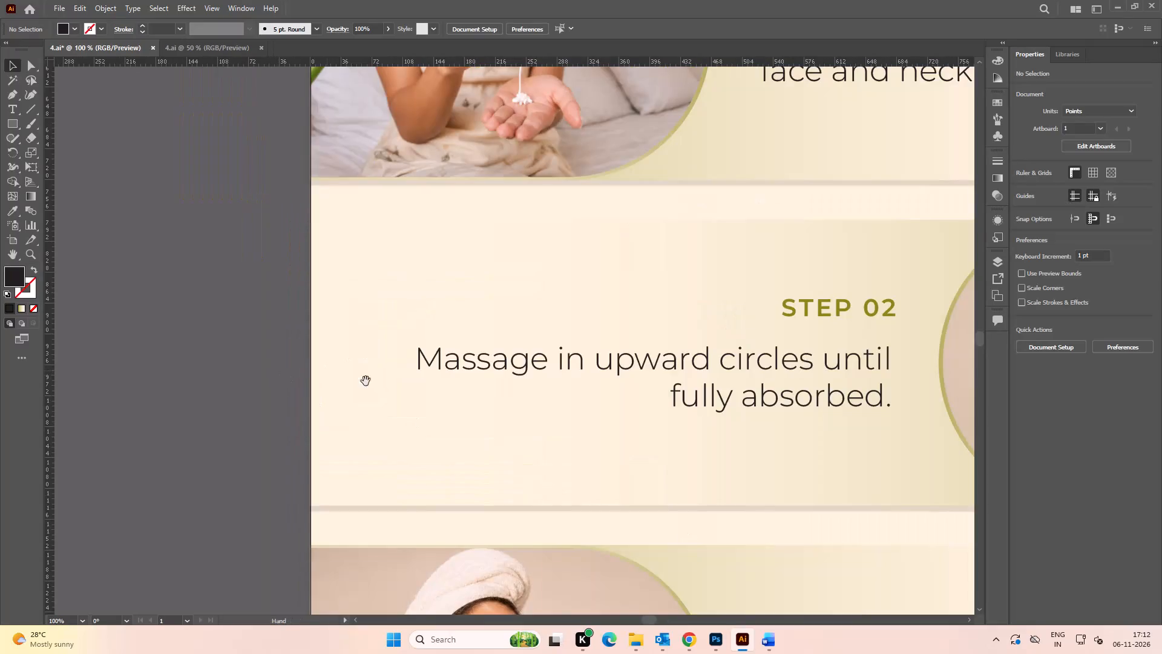
Save the finished olive Directions of use document.
alt+scroll(418, 394, down, 4)
key(space)
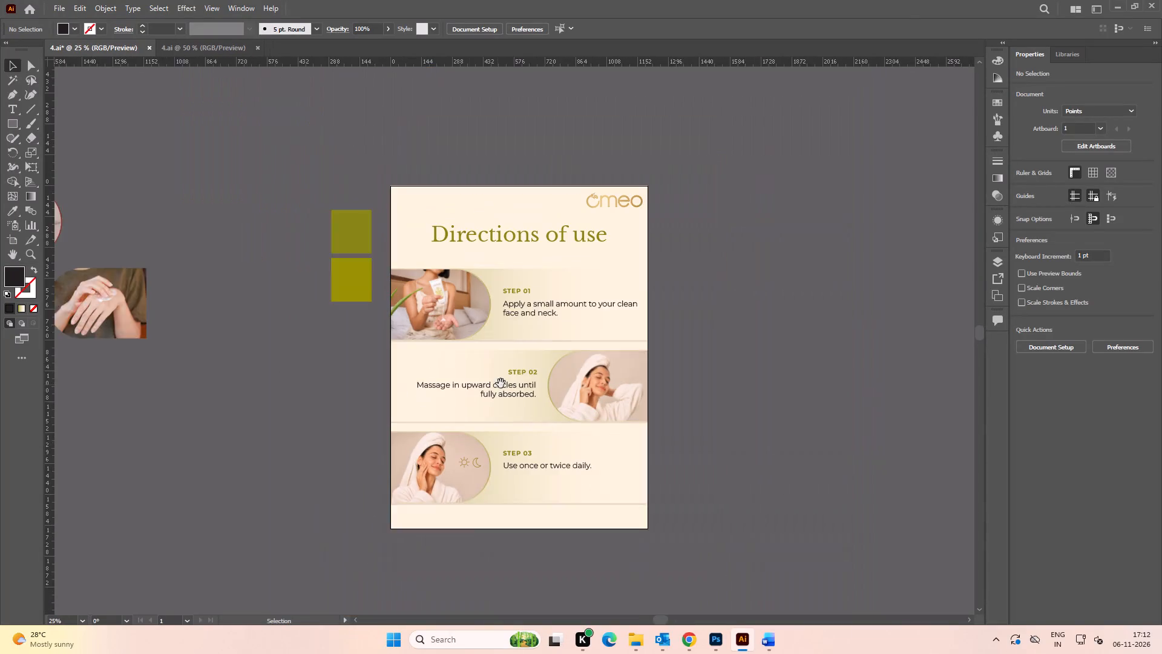
drag(450, 392, 341, 401)
alt+scroll(390, 424, up, 2)
key(ctrl+0)
key(ctrl+s)
key(ctrl+s)
key(ctrl+s)
key(ctrl+s)
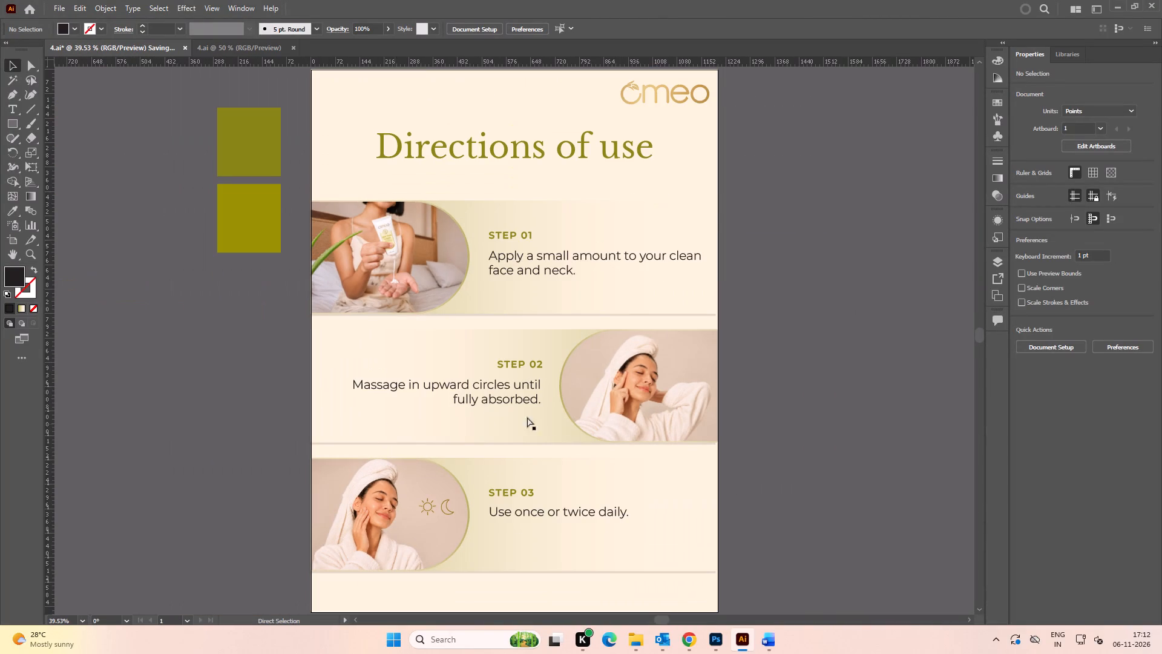
key(ctrl+s)
key(ctrl+s)
key(ctrl+s)
Export the Directions of use artboard for web as a JPEG High, 1200x1600 px, named 4 in the Aloe Vera Cream 1200x1600 folder.
key(ctrl+alt+shift+s)
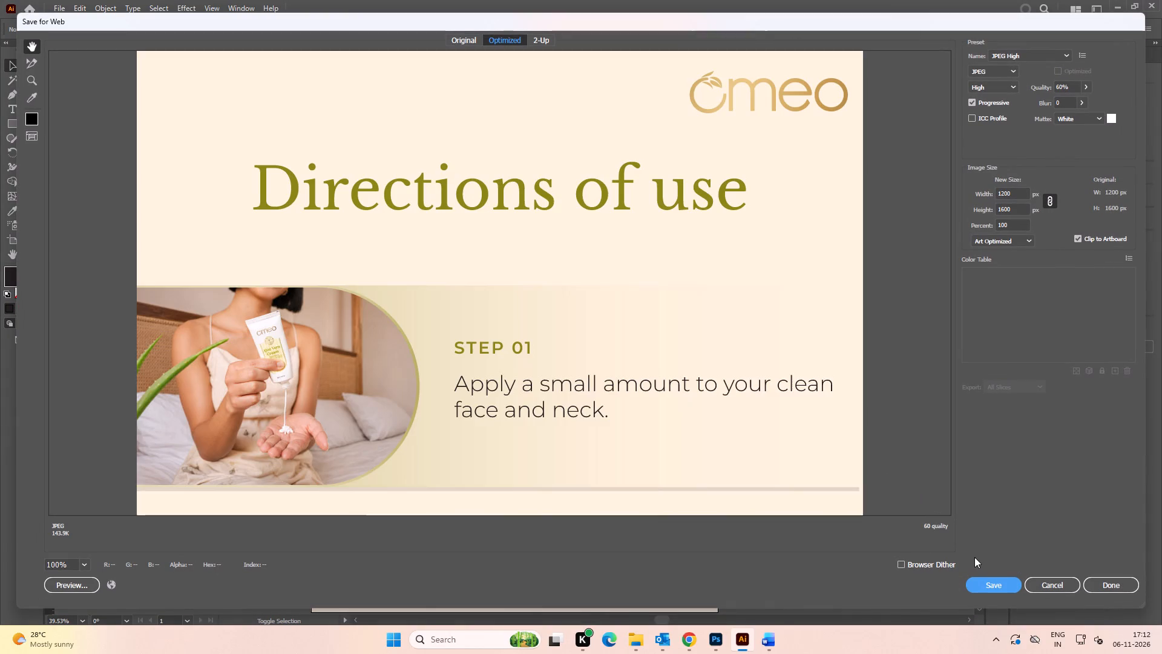
click(988, 590)
click(625, 422)
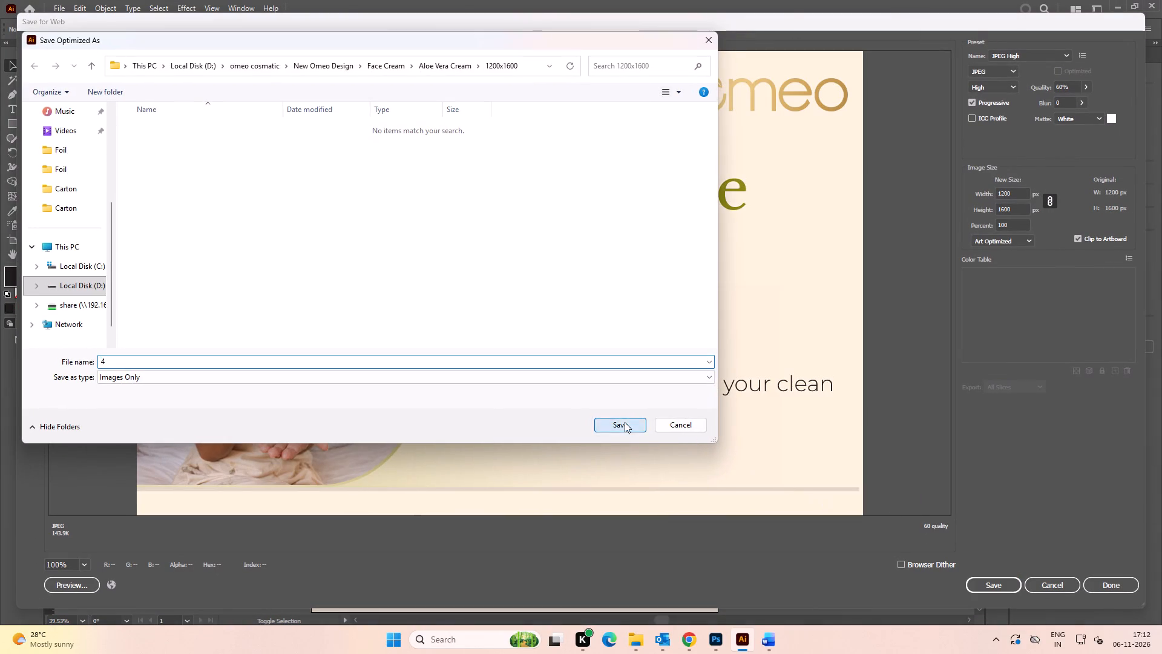
Save the 1200x1600 Directions of use document and close its 1500x1500 reference.
key(ctrl+s)
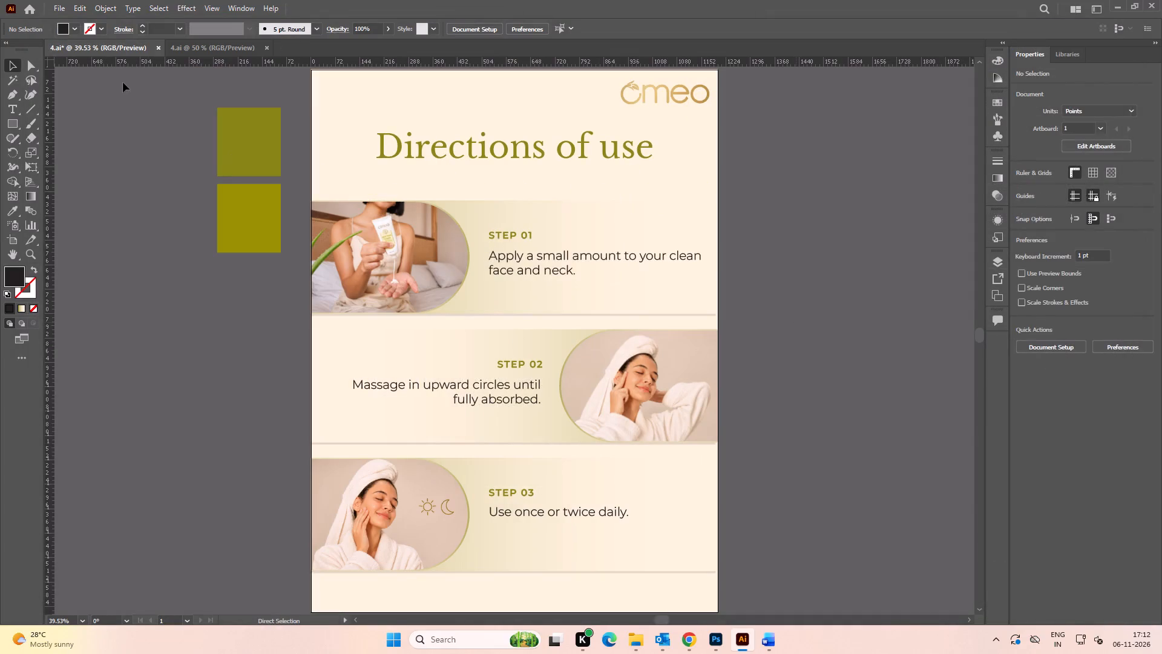
click(211, 43)
click(264, 47)
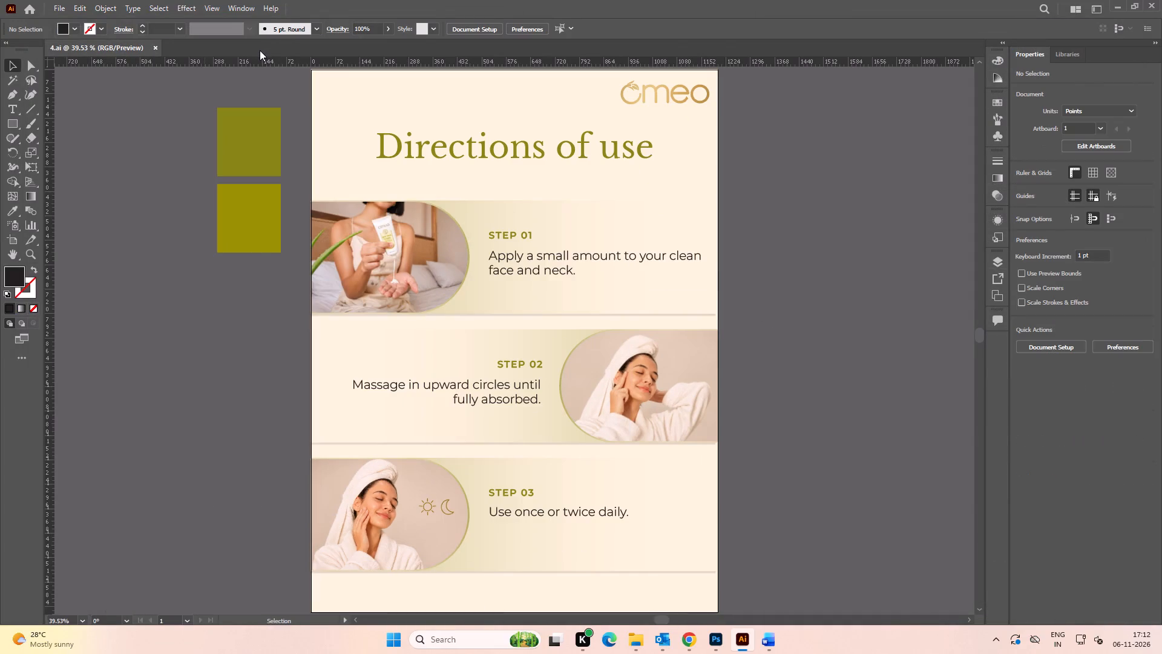
Open Illustrator file 3 from the Aloe Vera Cream 1200x1600 folder.
key(alt+Tab)
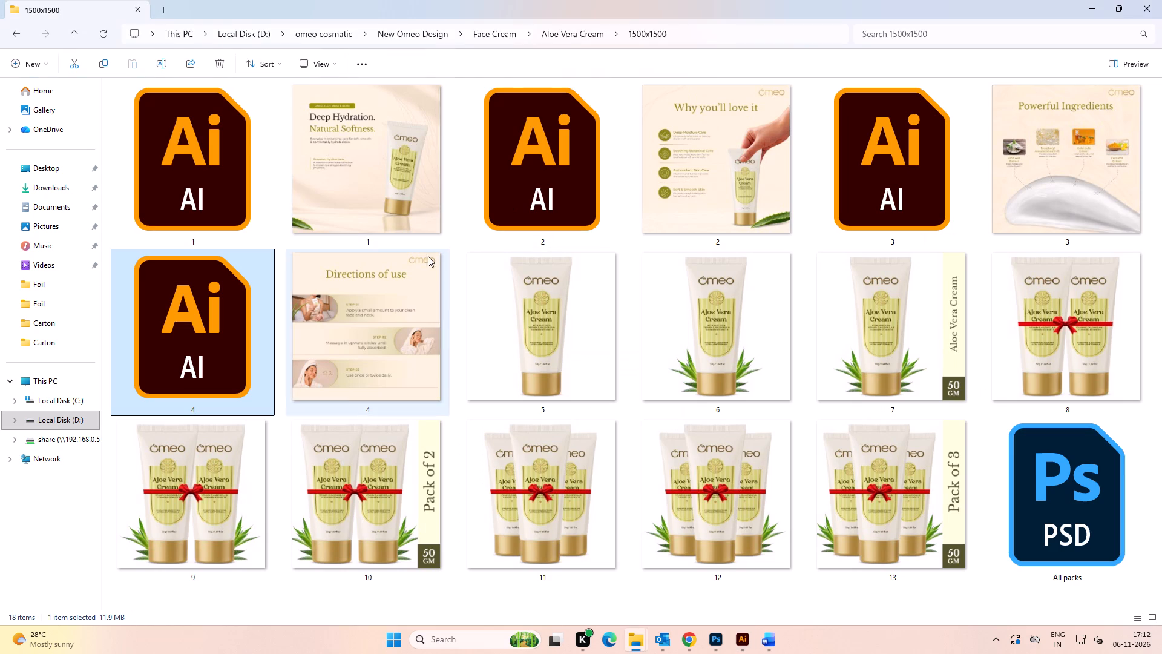
click(1043, 191)
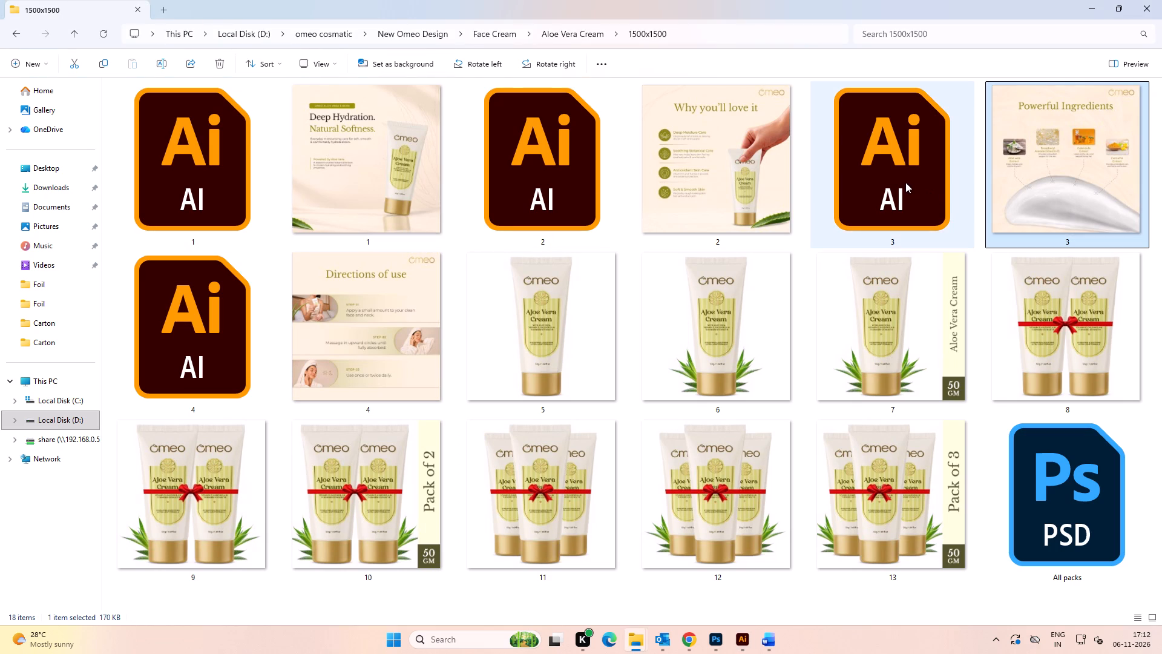
key(BackSpace)
click(241, 163)
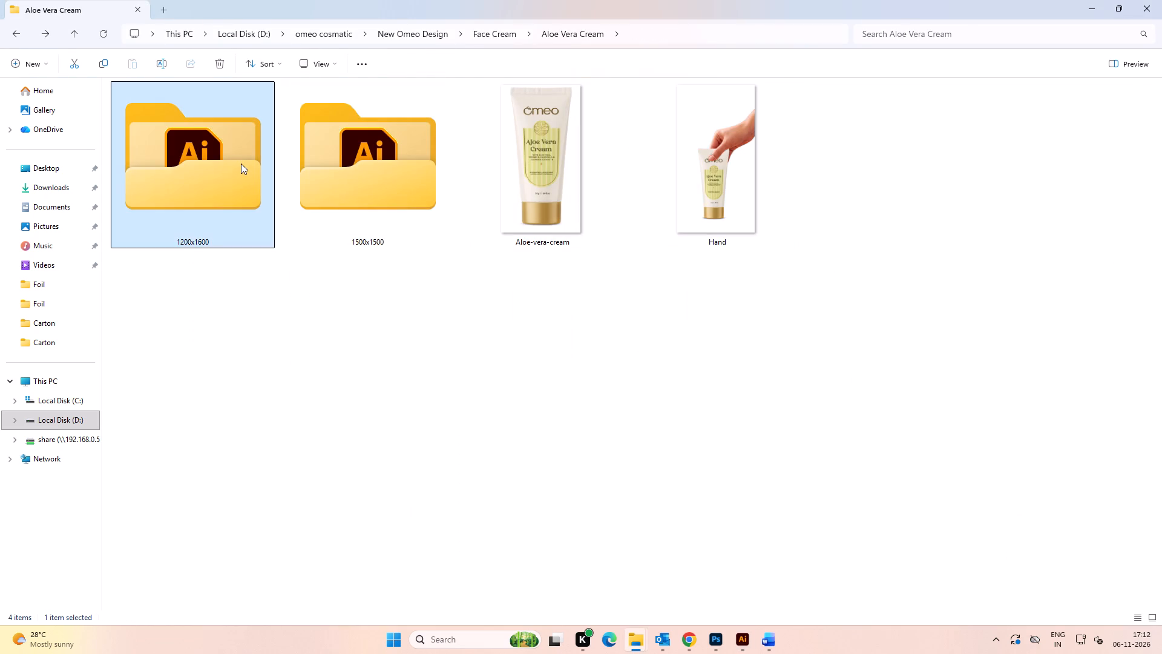
double_click(222, 152)
double_click(350, 179)
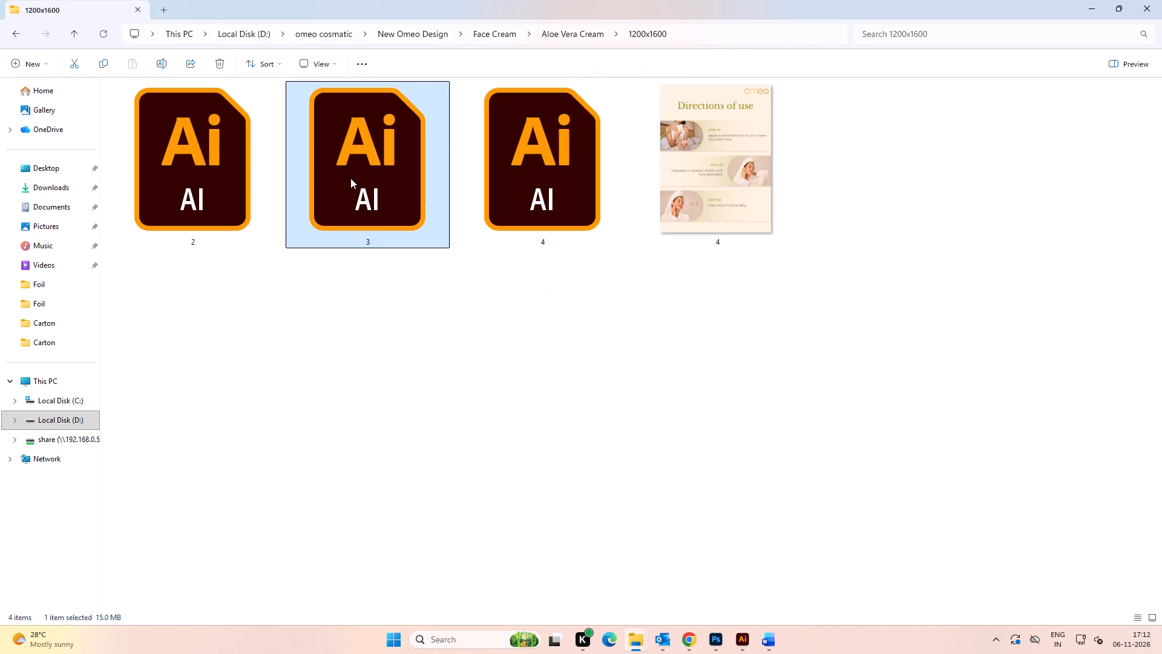
Delete the two red colour swatches beside the Powerful Ingredients artboard.
alt+scroll(616, 381, down, 2)
key(space)
drag(447, 407, 497, 389)
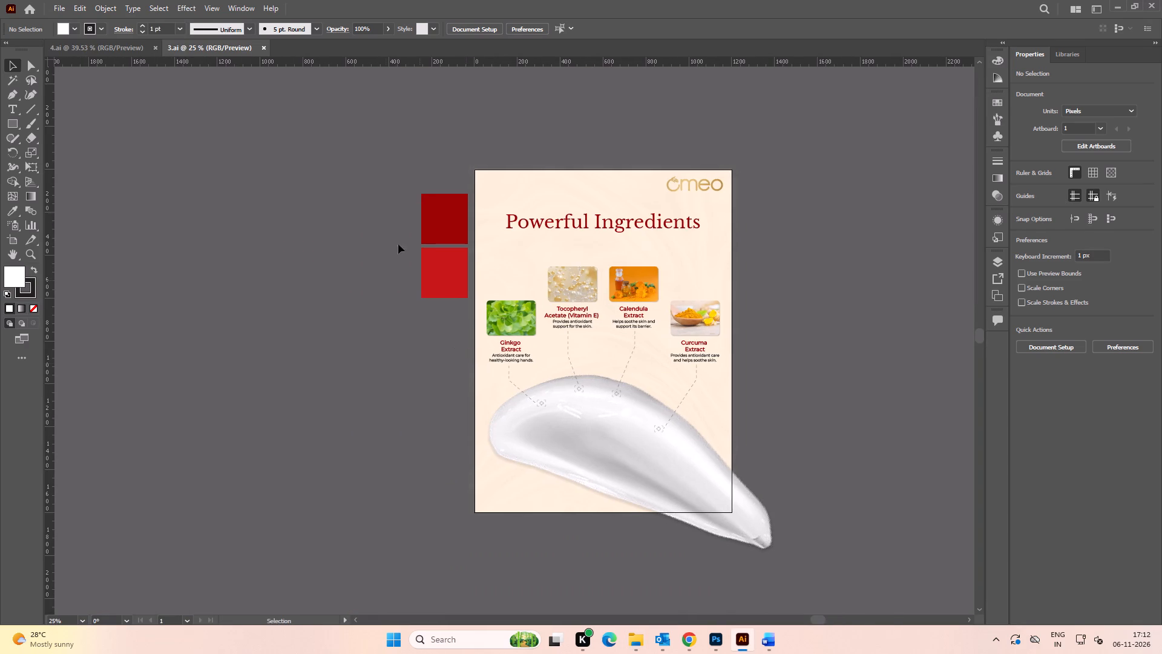
drag(381, 183, 438, 308)
key(Delete)
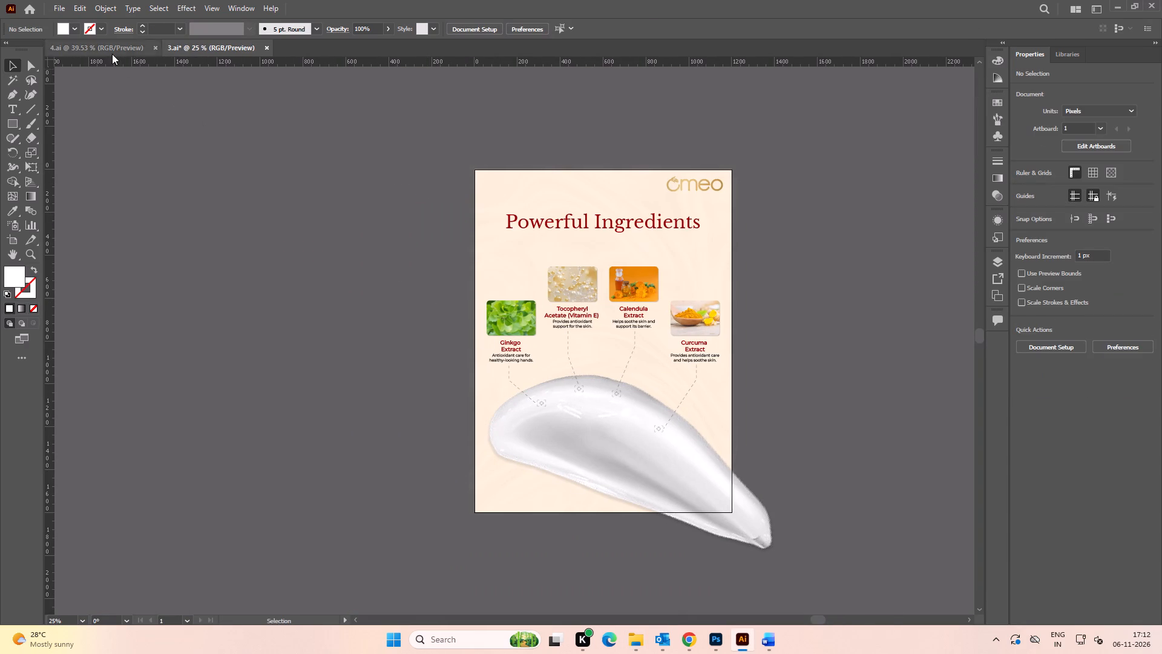
Open the reference Illustrator file 3 from the Aloe Vera Cream 1500x1500 folder.
click(112, 54)
click(165, 130)
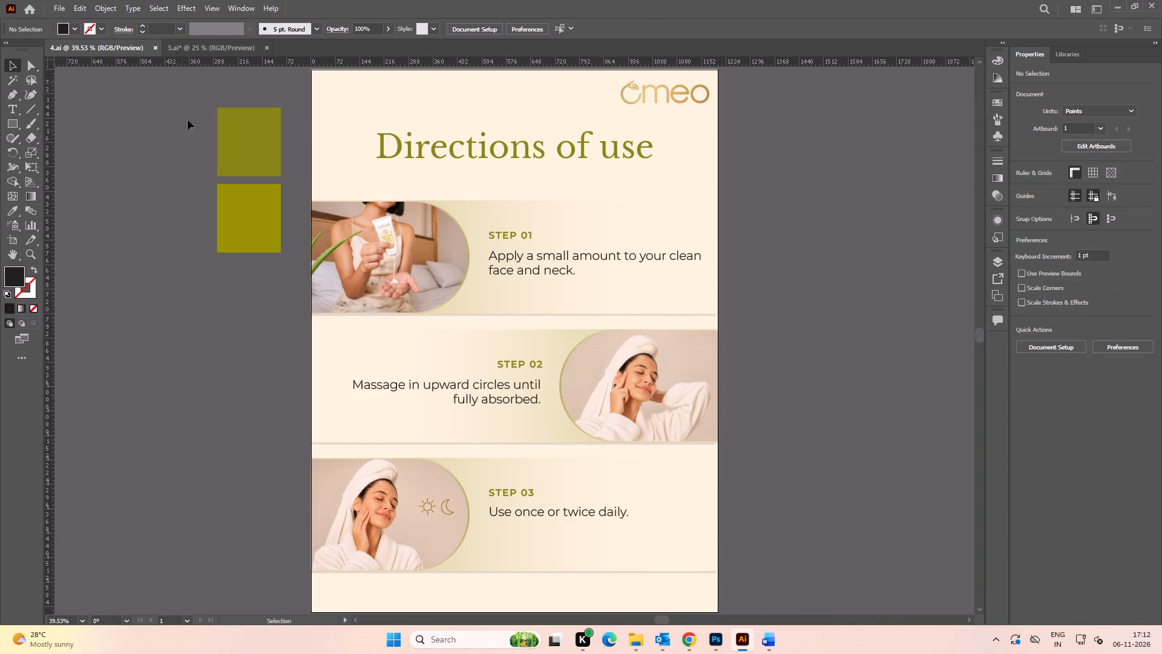
key(alt+Tab)
key(BackSpace)
double_click(354, 194)
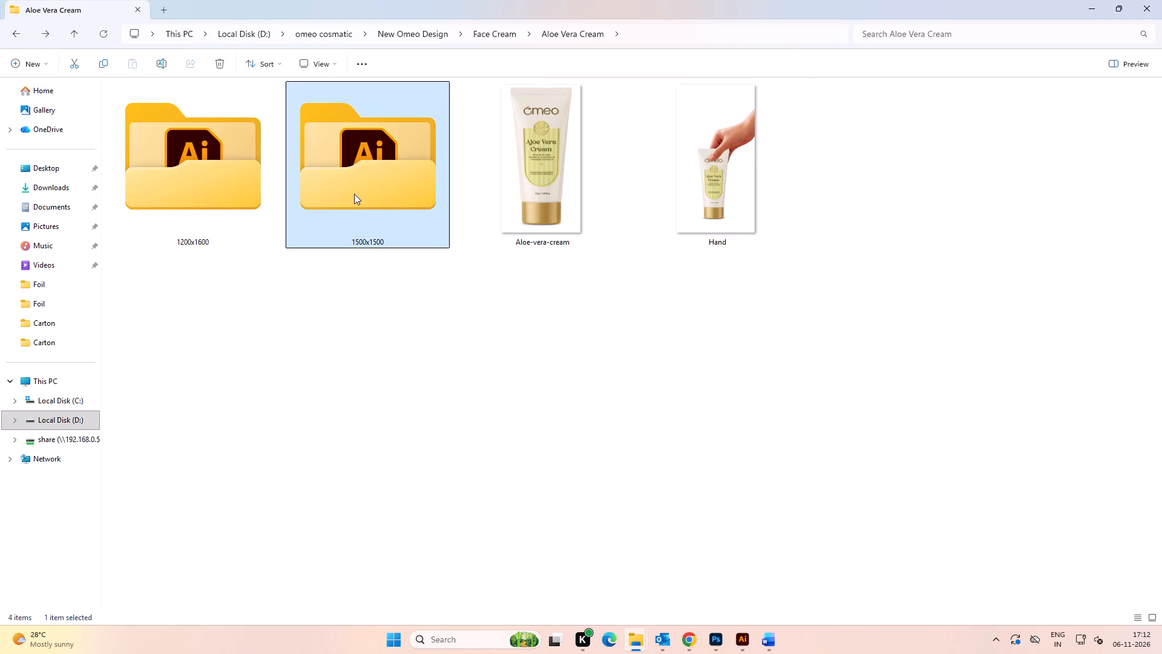
double_click(925, 182)
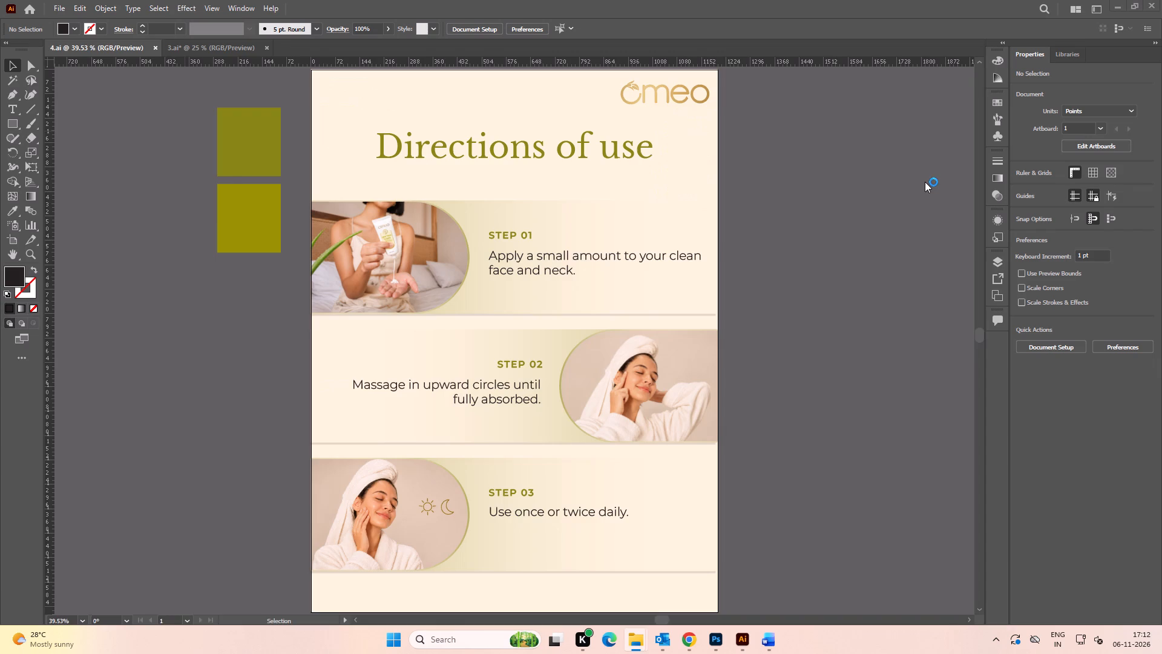
Copy the four ingredient blocks with their dashed leaders from the 1500x1500 reference to the empty area beside the 1200x1600 artboard.
alt+scroll(732, 321, down, 1)
key(space)
drag(835, 447, 407, 271)
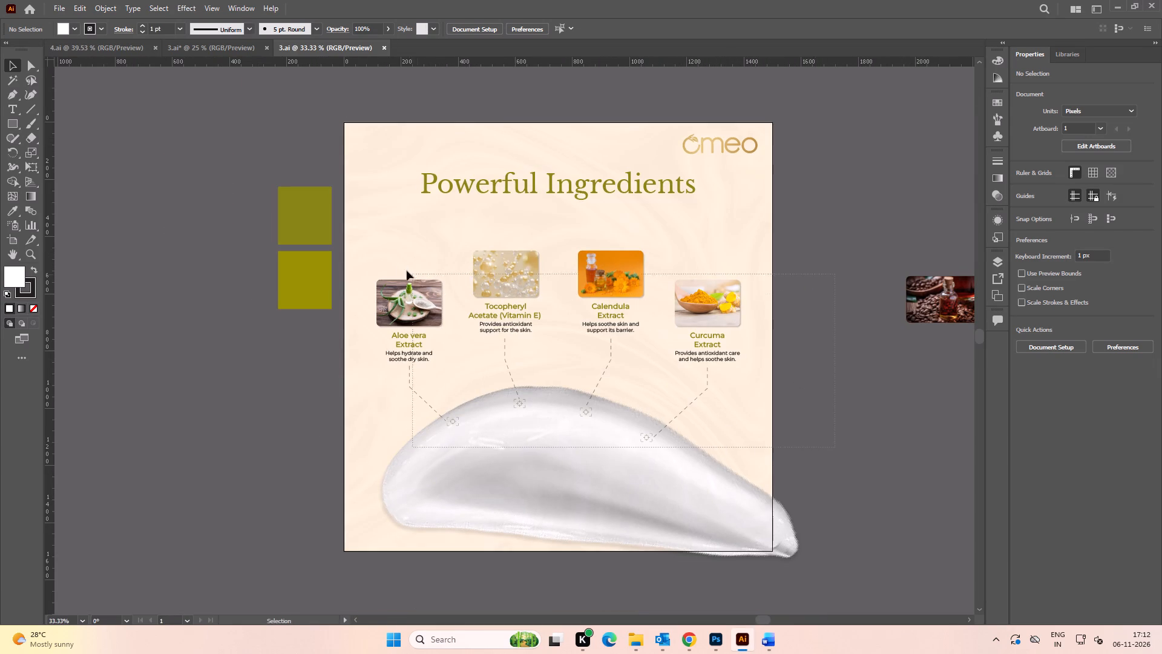
drag(407, 271, 394, 262)
drag(612, 290, 219, 96)
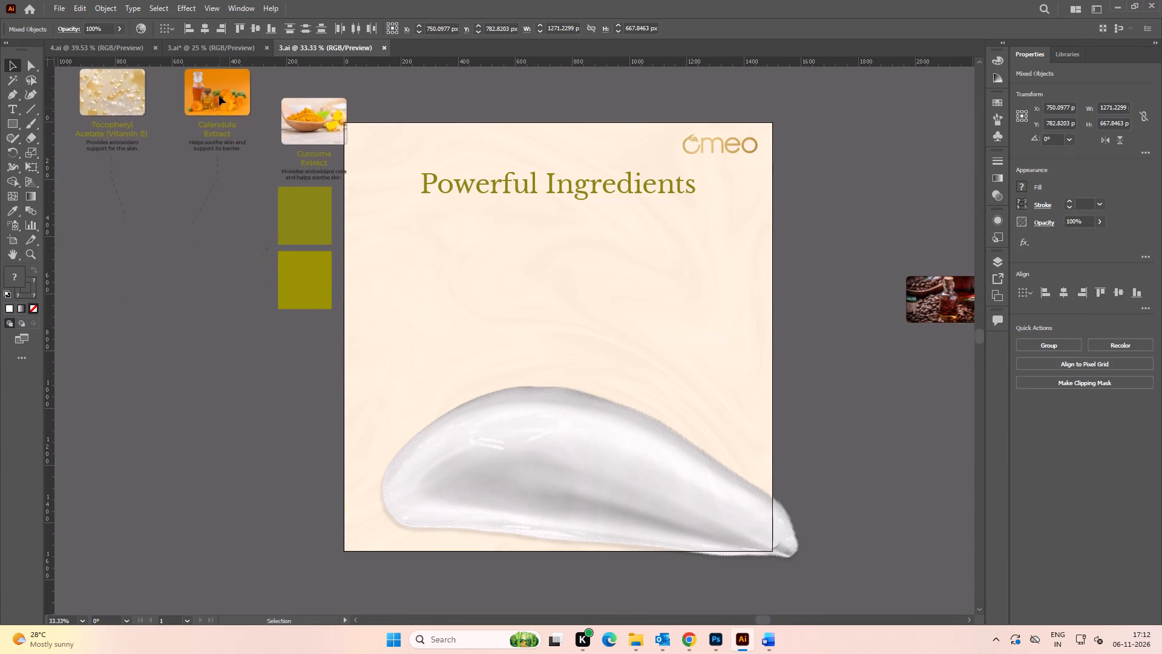
drag(219, 96, 336, 306)
drag(328, 305, 361, 305)
click(328, 237)
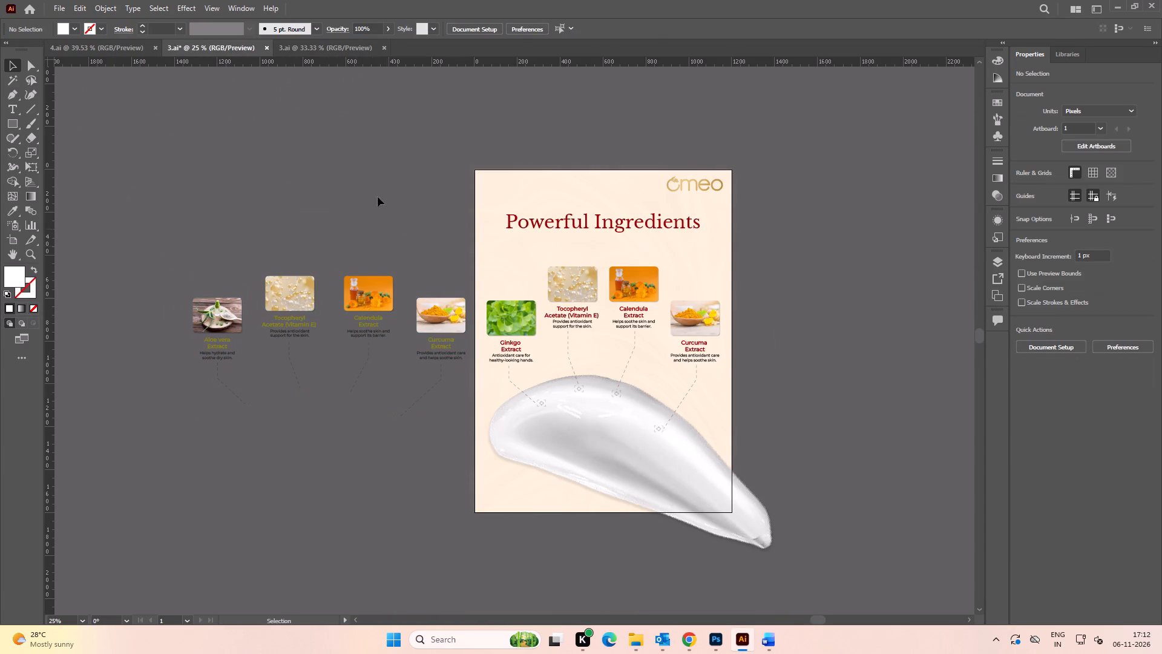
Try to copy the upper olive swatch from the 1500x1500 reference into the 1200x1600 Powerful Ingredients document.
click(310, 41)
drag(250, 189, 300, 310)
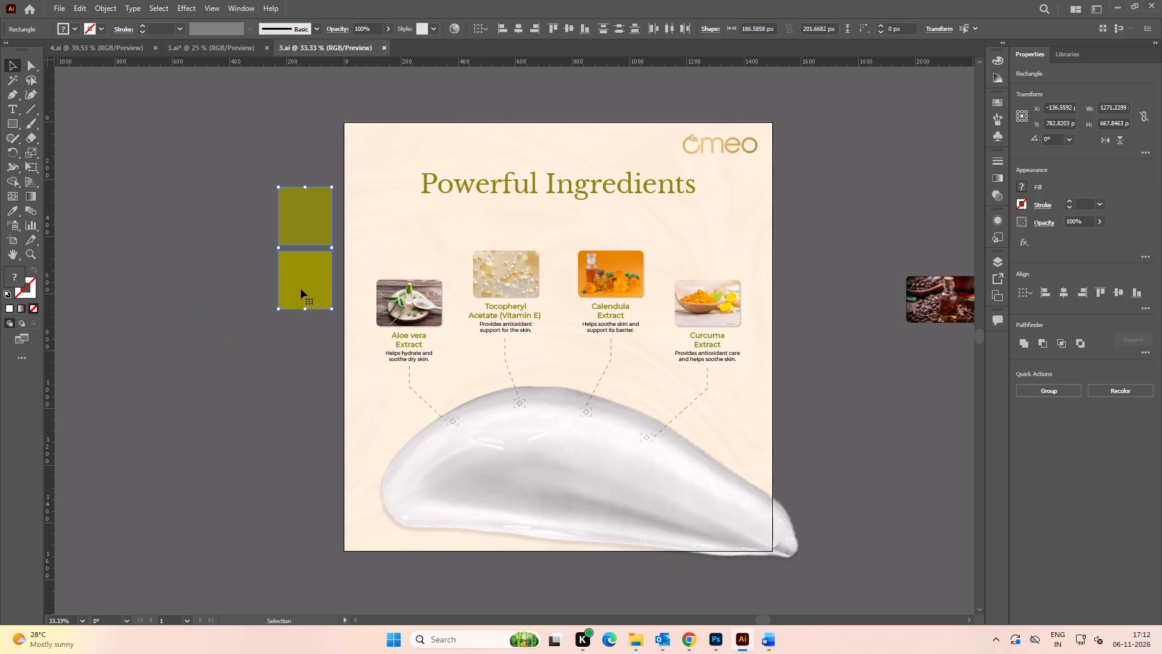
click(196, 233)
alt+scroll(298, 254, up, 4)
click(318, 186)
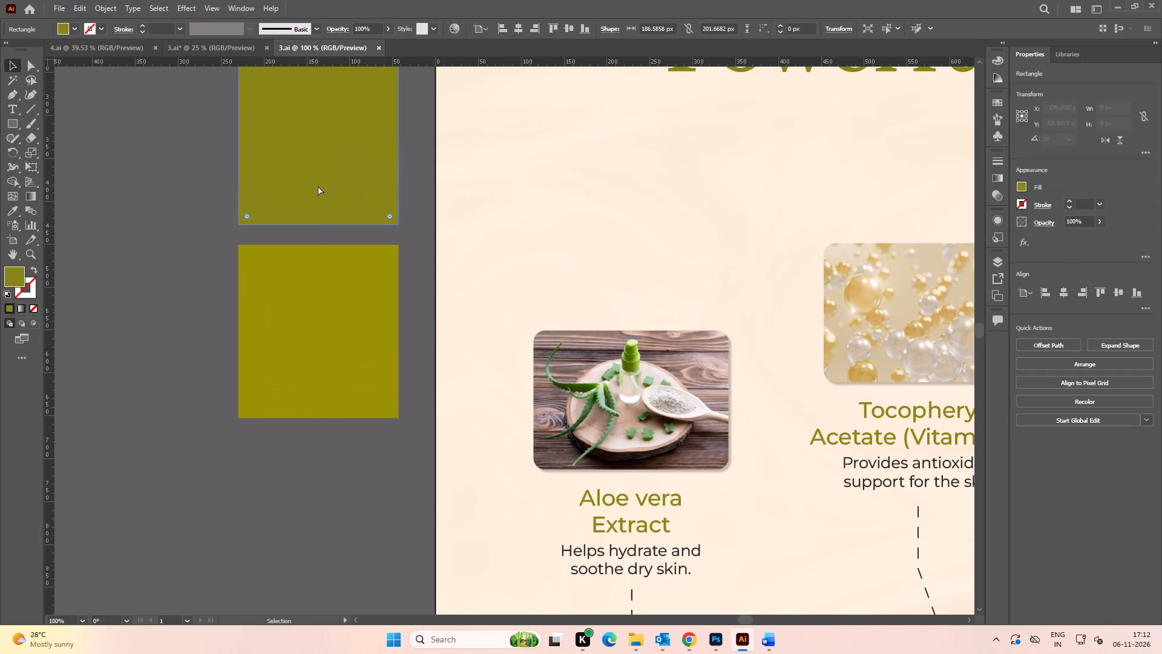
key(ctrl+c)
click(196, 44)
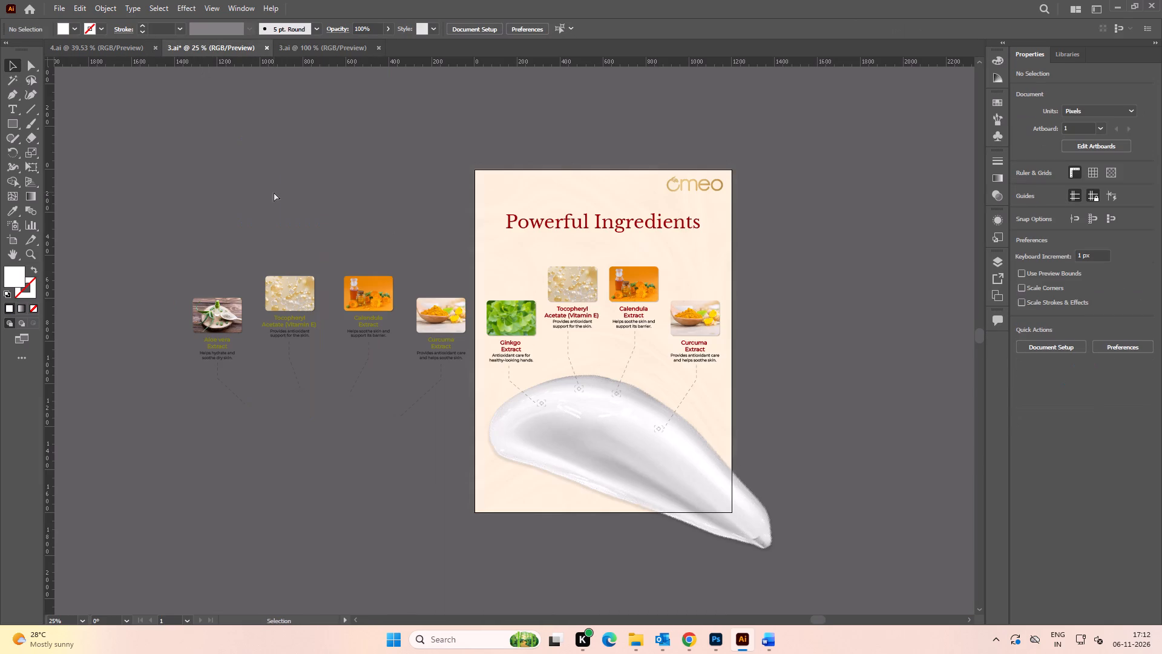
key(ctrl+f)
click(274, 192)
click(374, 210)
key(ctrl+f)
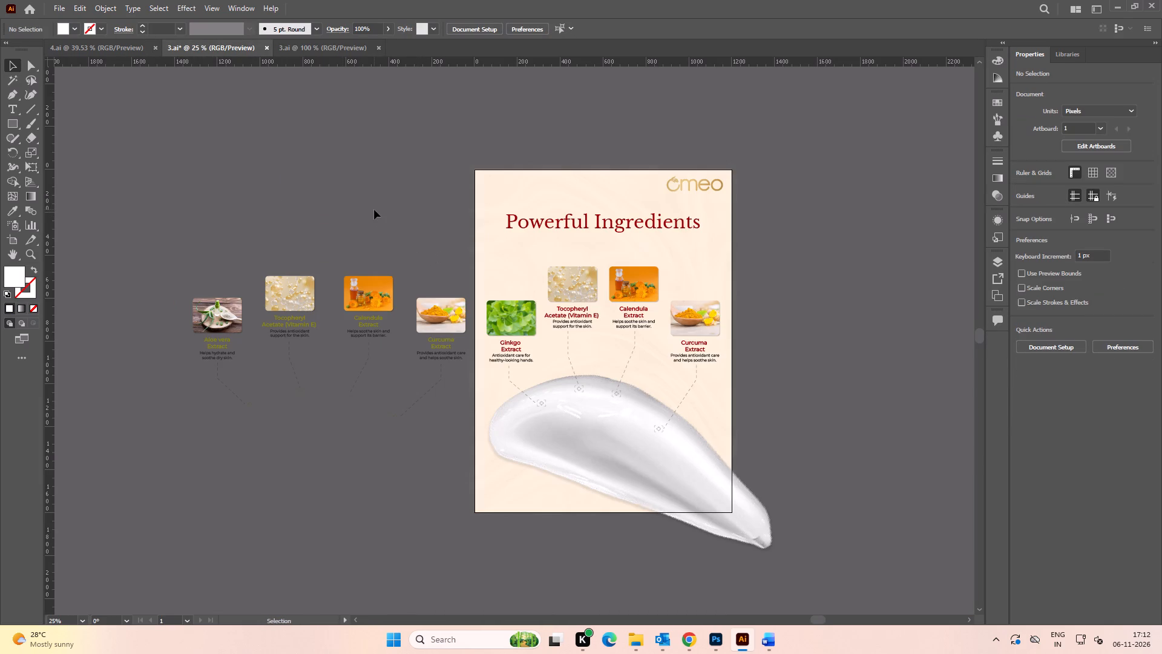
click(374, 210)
Copy the upper olive swatch from the Directions of use document and paste it into the 1200x1600 Powerful Ingredients document.
click(114, 51)
click(248, 159)
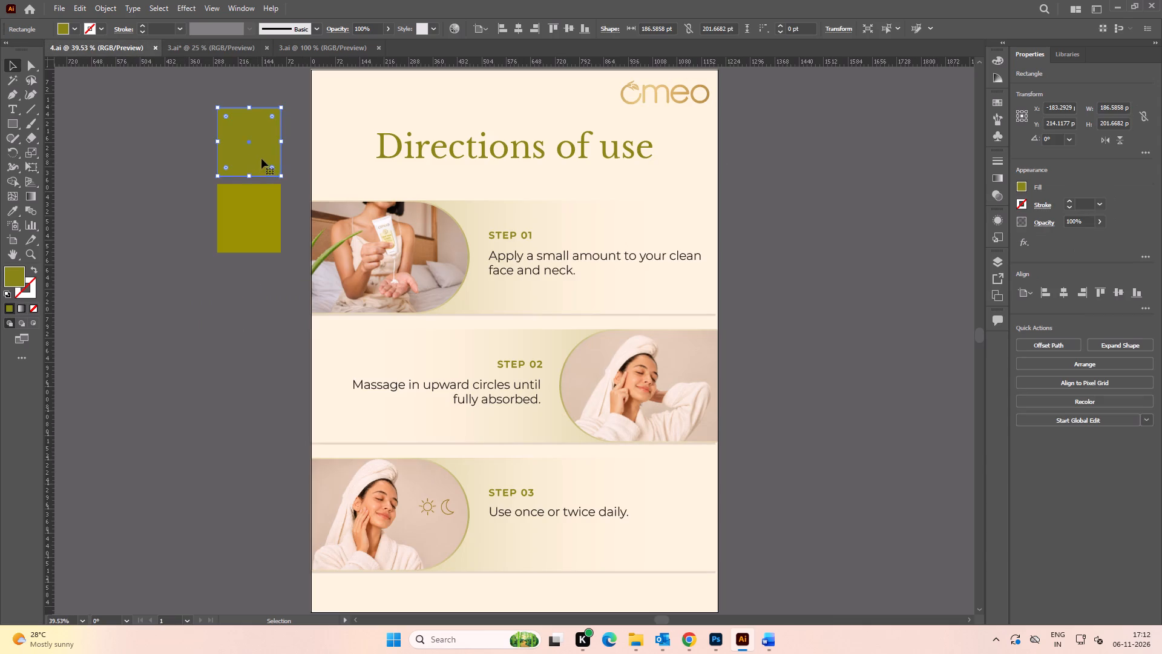
key(ctrl+c)
key(ctrl+c)
click(233, 50)
key(ctrl+f)
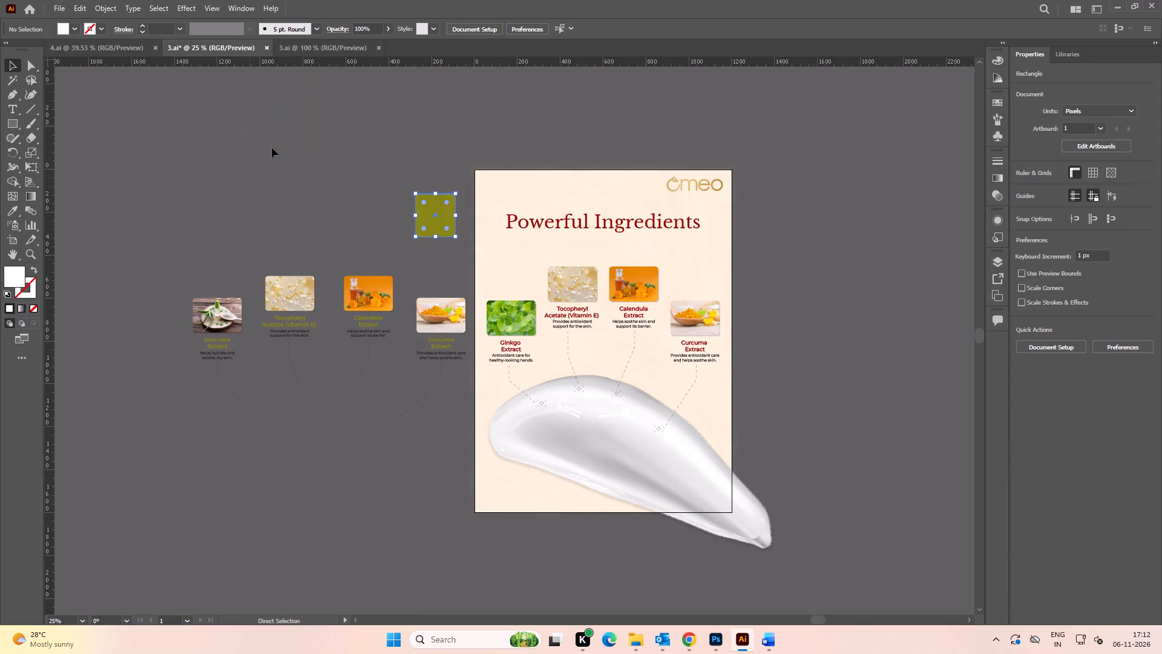
click(263, 165)
Close the 1500x1500 Powerful Ingredients reference document.
click(319, 53)
click(378, 48)
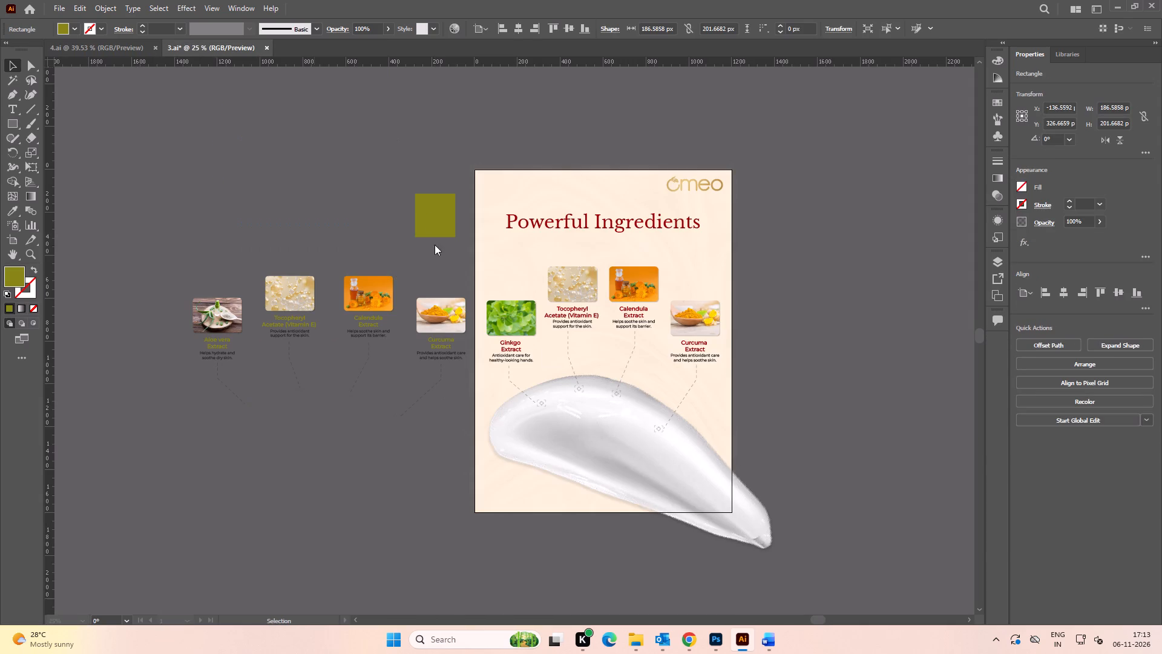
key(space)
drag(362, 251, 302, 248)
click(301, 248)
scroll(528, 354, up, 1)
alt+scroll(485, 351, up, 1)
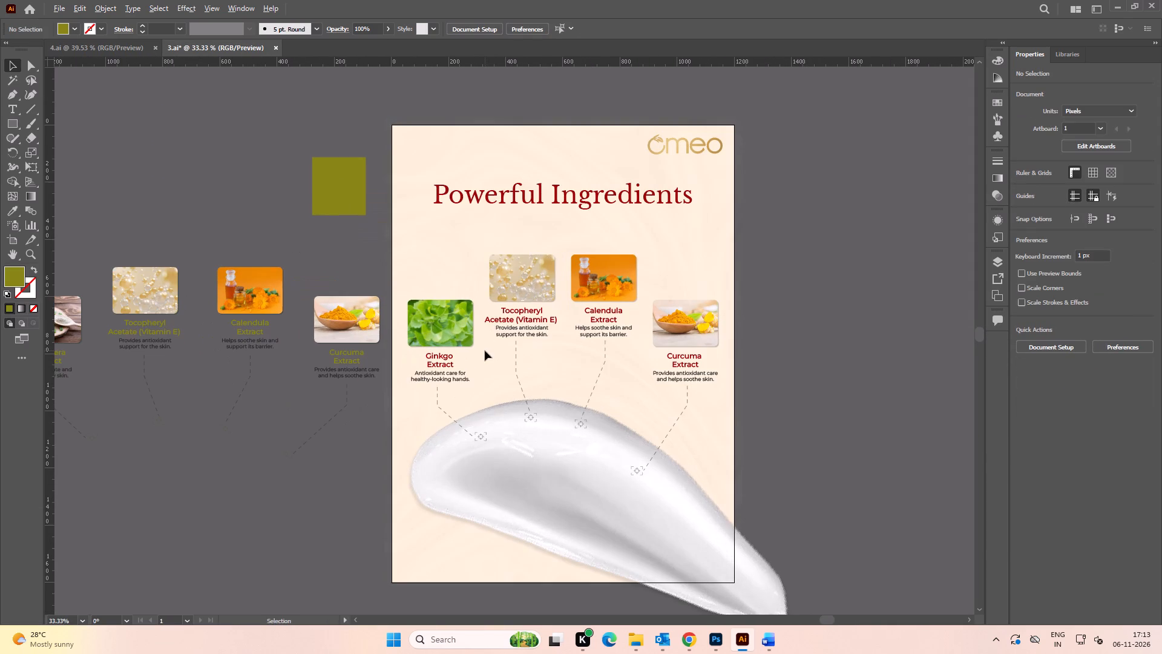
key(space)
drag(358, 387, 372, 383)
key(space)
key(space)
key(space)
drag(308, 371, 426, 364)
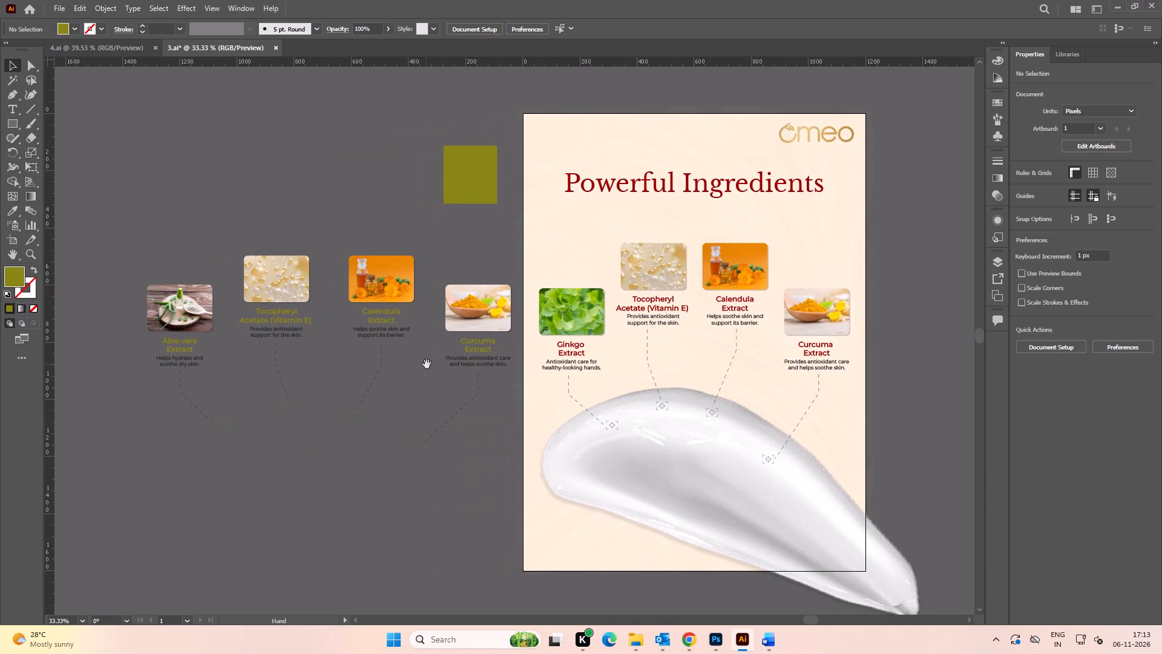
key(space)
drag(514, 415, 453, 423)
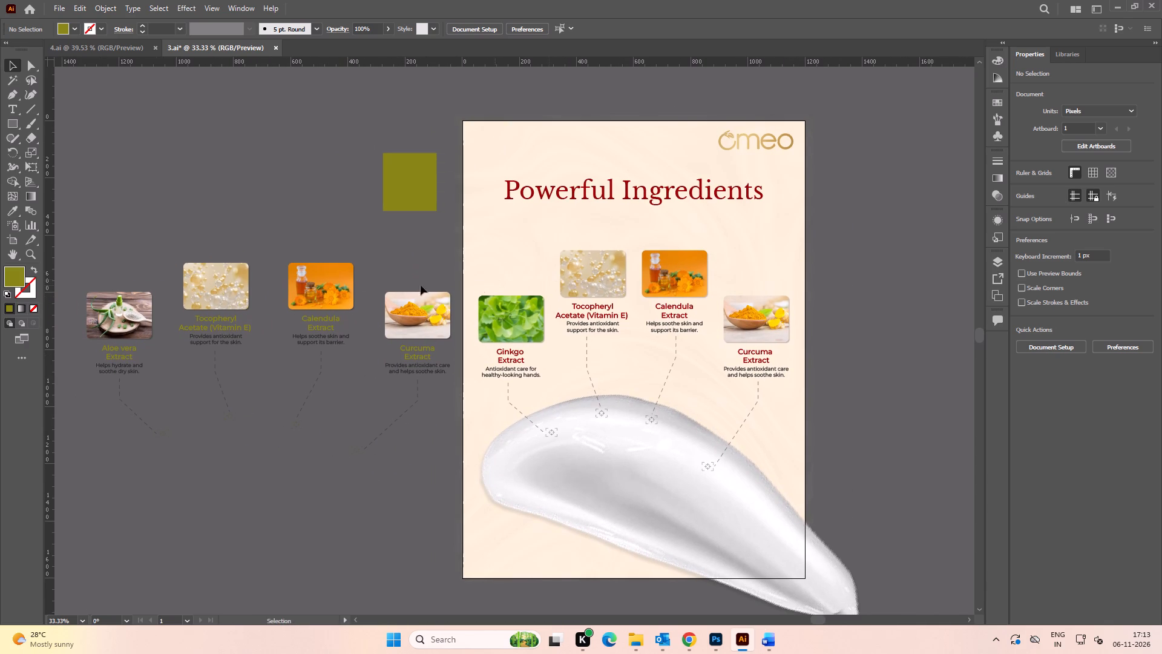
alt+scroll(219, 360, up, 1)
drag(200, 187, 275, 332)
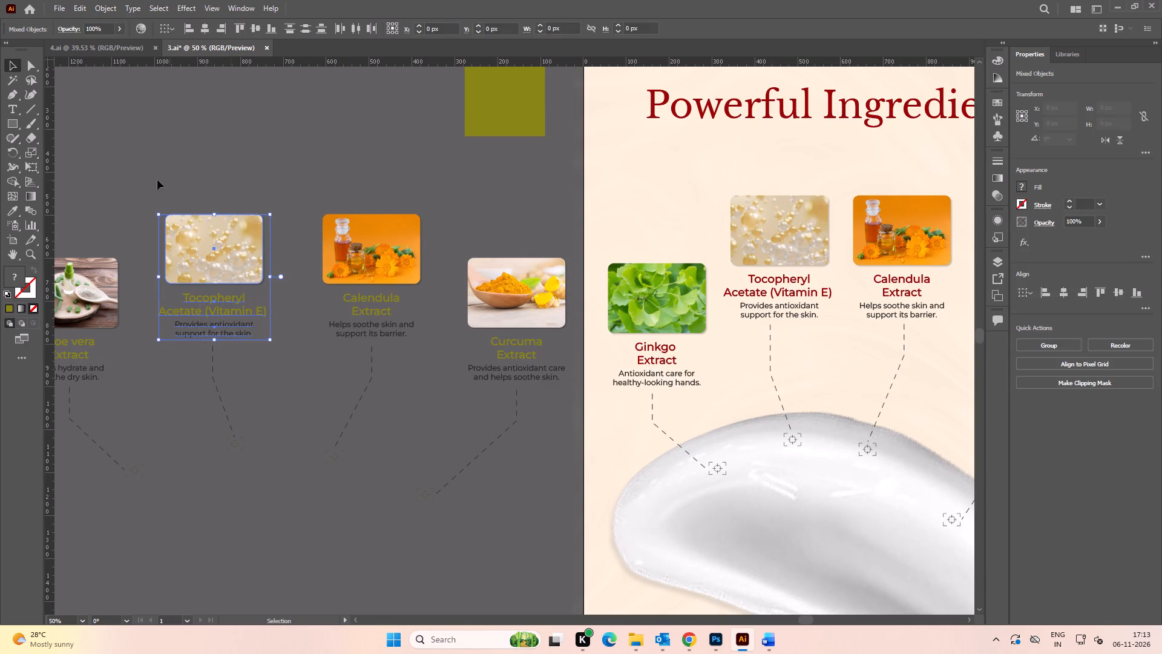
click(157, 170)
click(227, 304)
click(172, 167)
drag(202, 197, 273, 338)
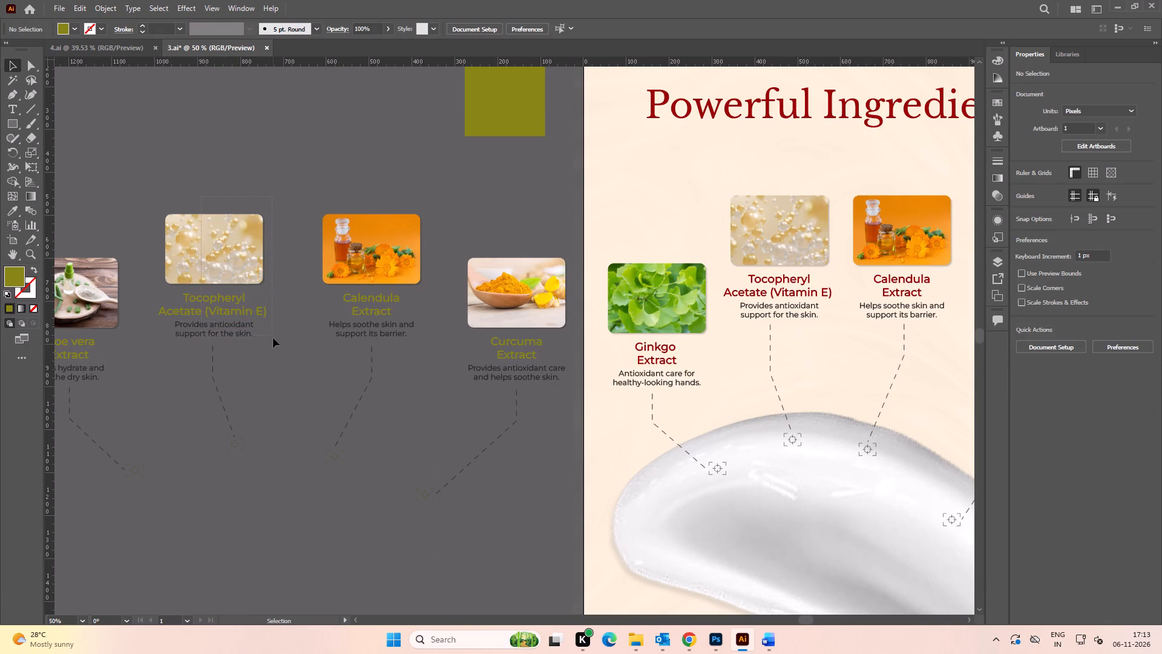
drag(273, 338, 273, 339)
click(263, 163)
Apply the olive swatch's colour to the four pasted ingredient titles, Aloe vera, Tocopheryl Acetate, Calendula and Curcuma, with the Eyedropper.
click(241, 303)
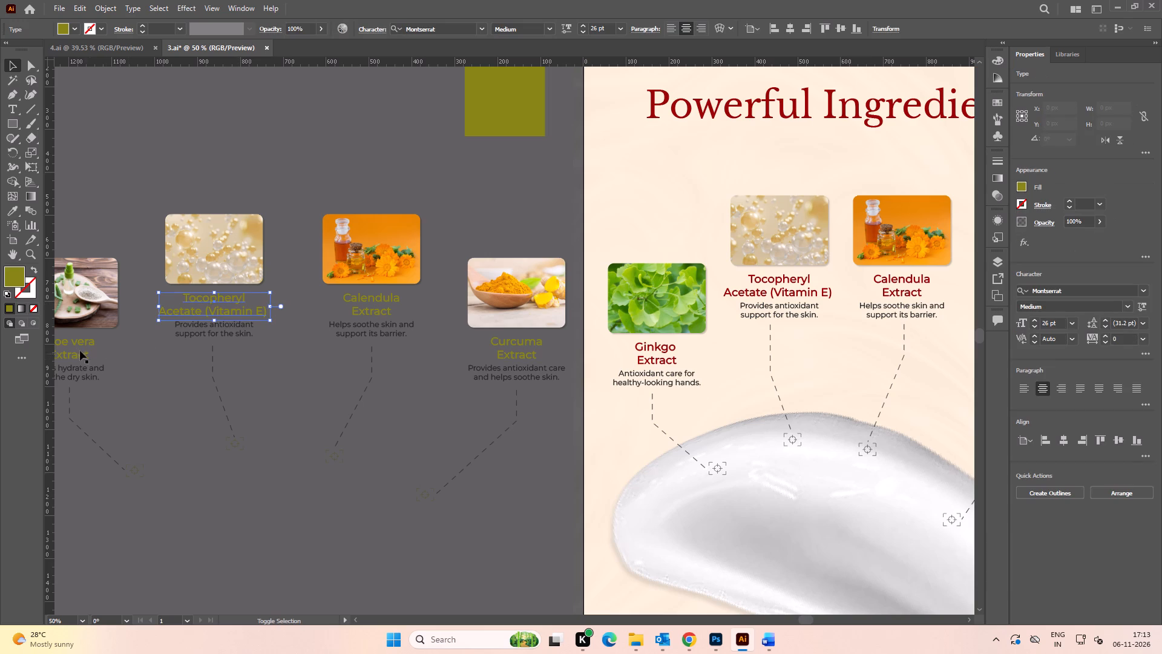
shift+click(76, 346)
shift+click(371, 303)
shift+click(509, 345)
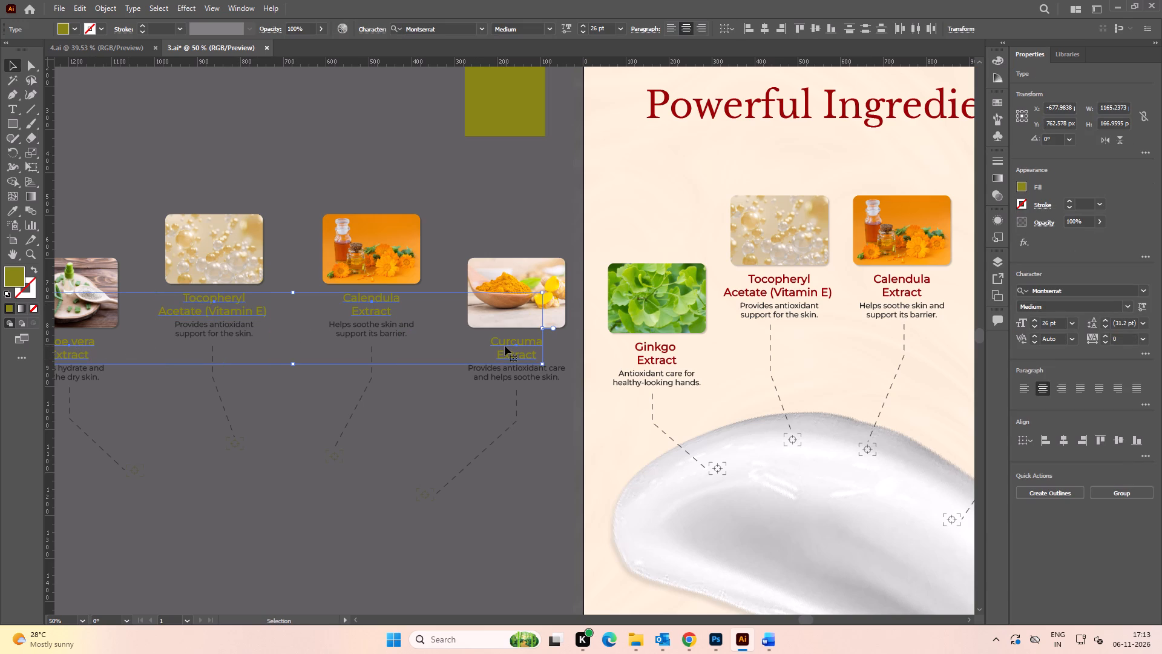
key(i)
click(519, 105)
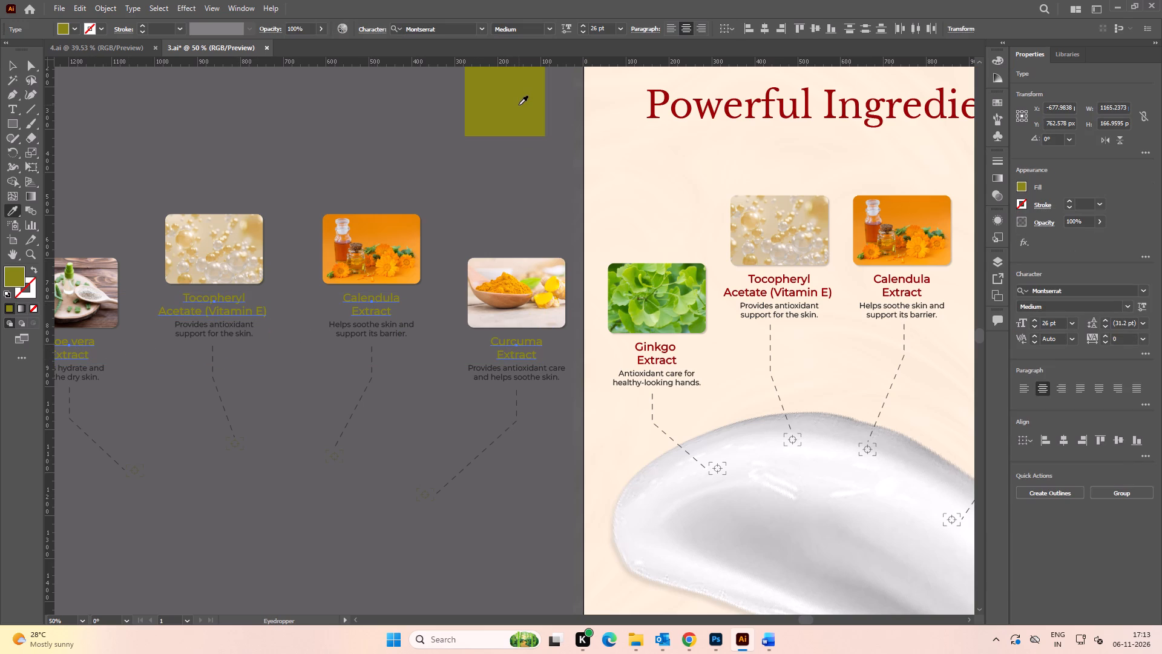
key(v)
click(341, 140)
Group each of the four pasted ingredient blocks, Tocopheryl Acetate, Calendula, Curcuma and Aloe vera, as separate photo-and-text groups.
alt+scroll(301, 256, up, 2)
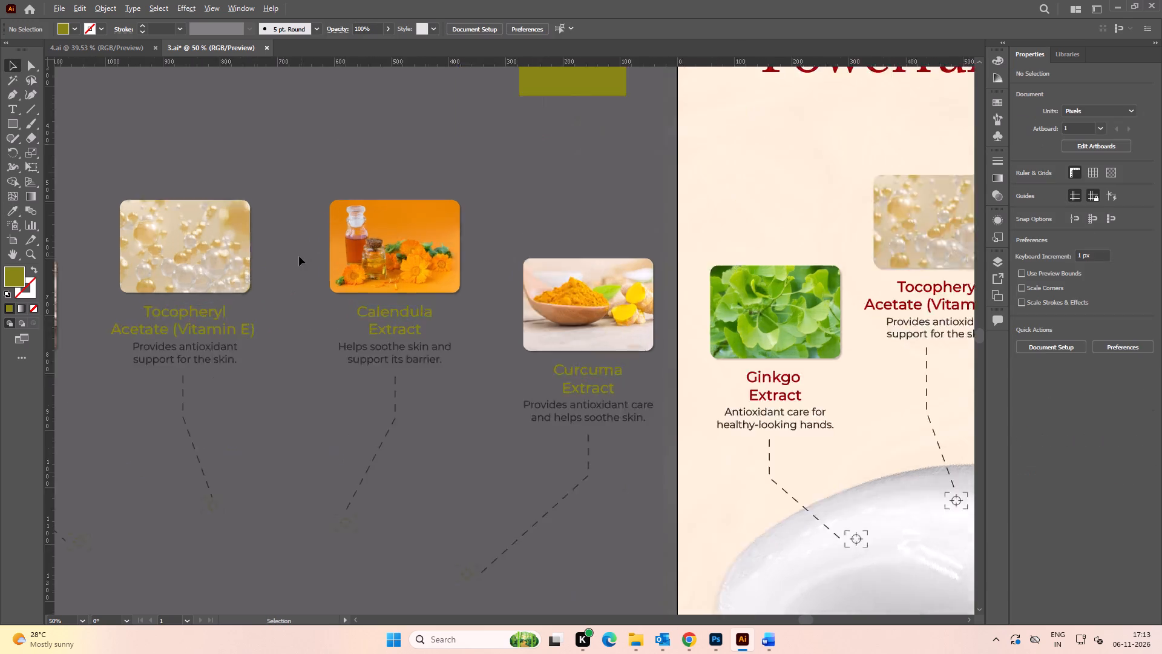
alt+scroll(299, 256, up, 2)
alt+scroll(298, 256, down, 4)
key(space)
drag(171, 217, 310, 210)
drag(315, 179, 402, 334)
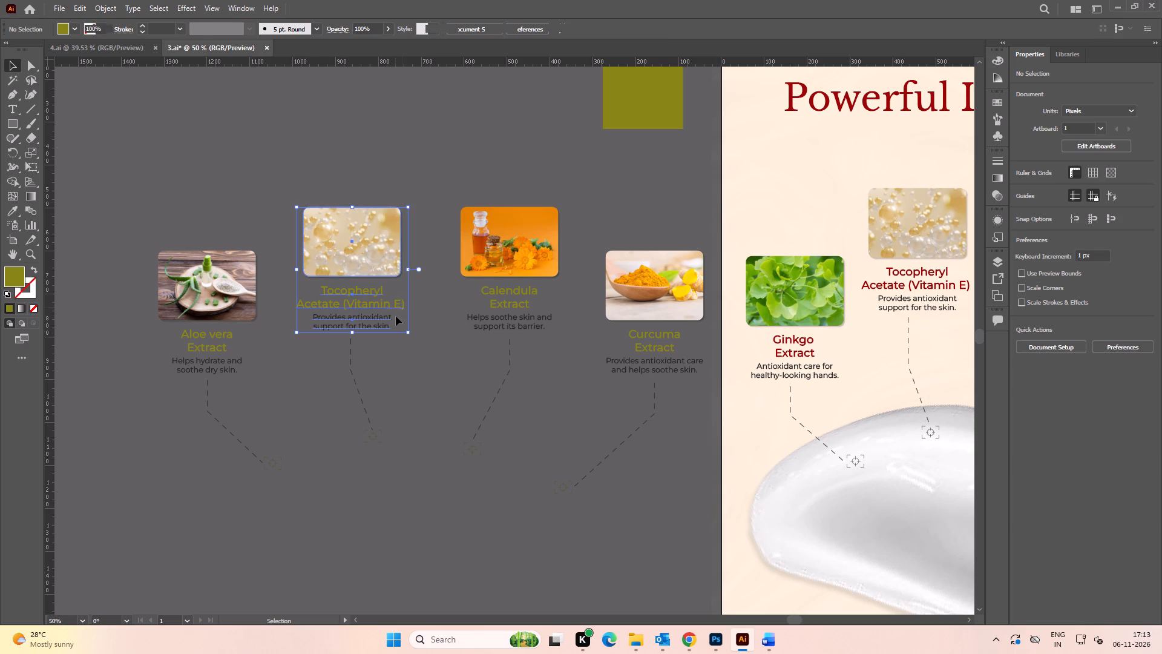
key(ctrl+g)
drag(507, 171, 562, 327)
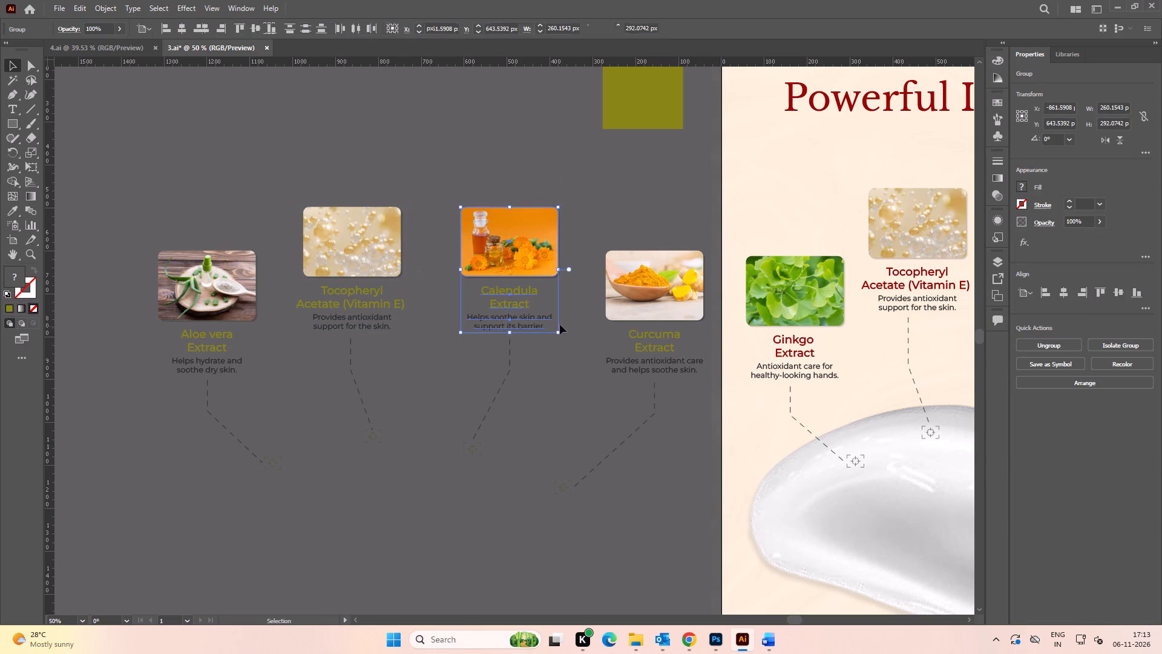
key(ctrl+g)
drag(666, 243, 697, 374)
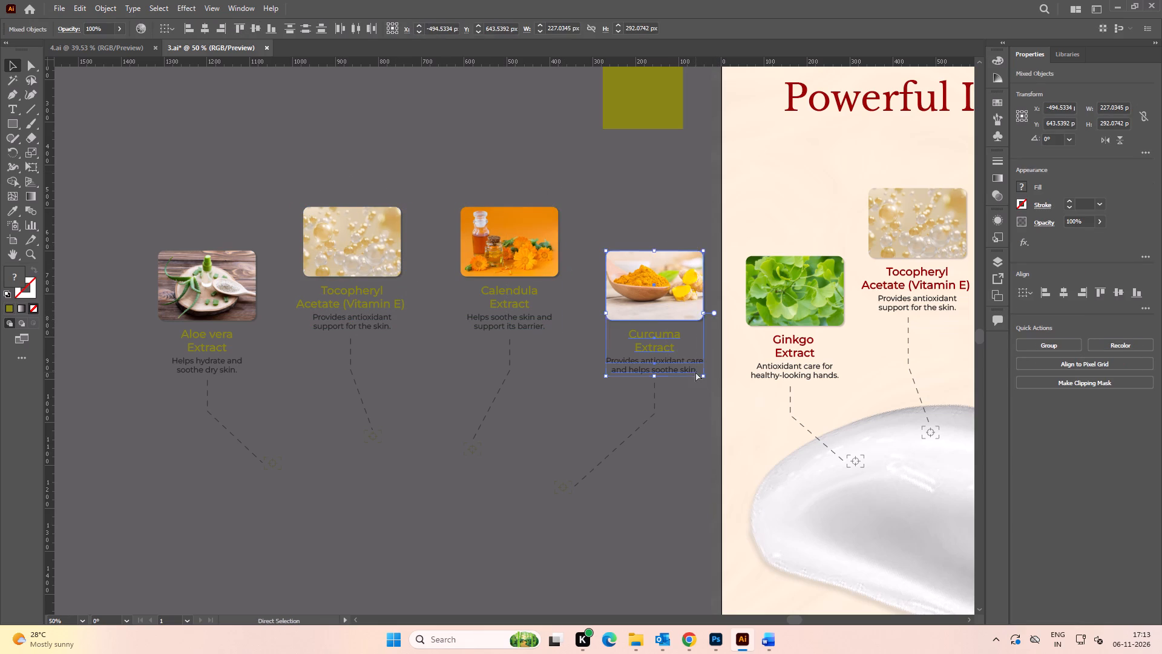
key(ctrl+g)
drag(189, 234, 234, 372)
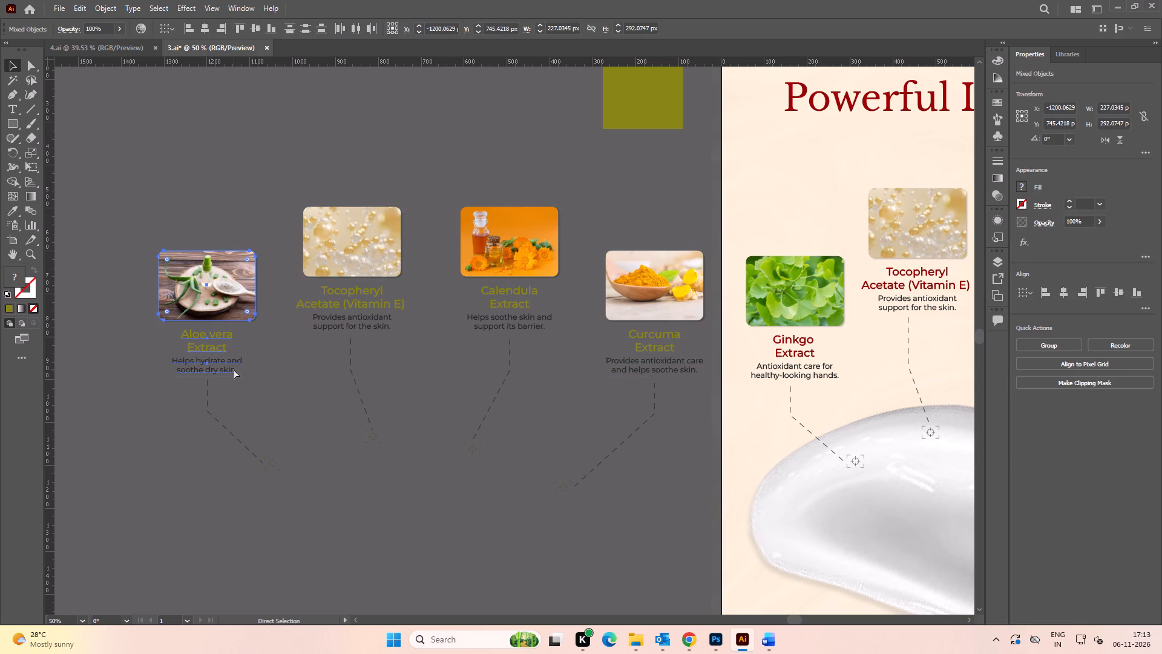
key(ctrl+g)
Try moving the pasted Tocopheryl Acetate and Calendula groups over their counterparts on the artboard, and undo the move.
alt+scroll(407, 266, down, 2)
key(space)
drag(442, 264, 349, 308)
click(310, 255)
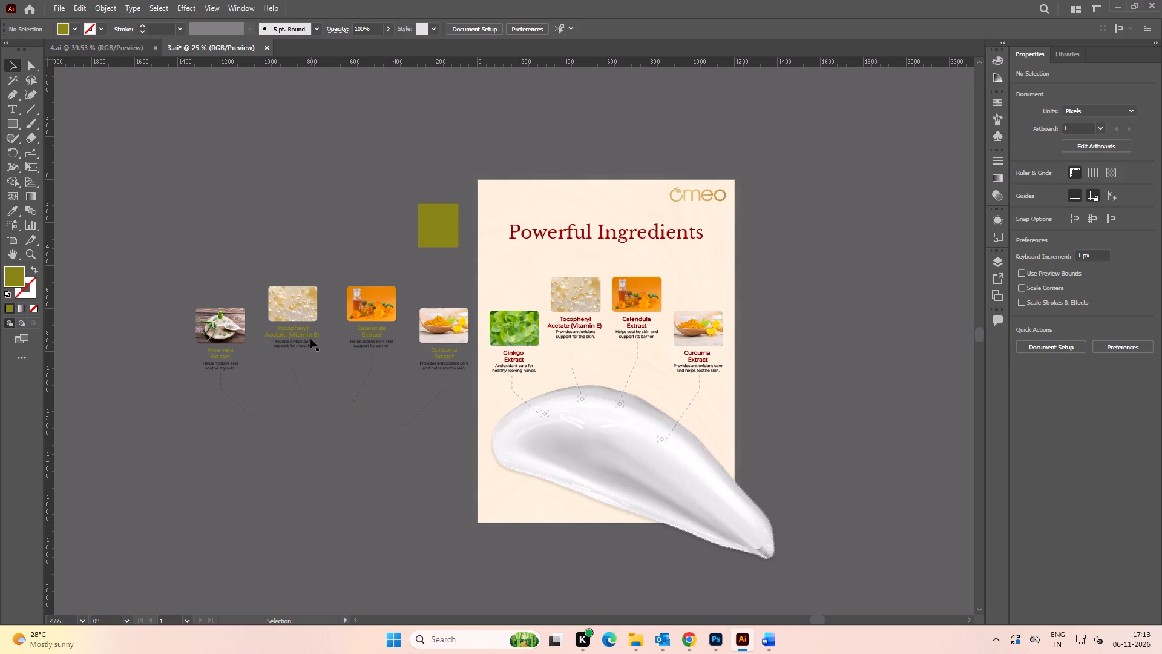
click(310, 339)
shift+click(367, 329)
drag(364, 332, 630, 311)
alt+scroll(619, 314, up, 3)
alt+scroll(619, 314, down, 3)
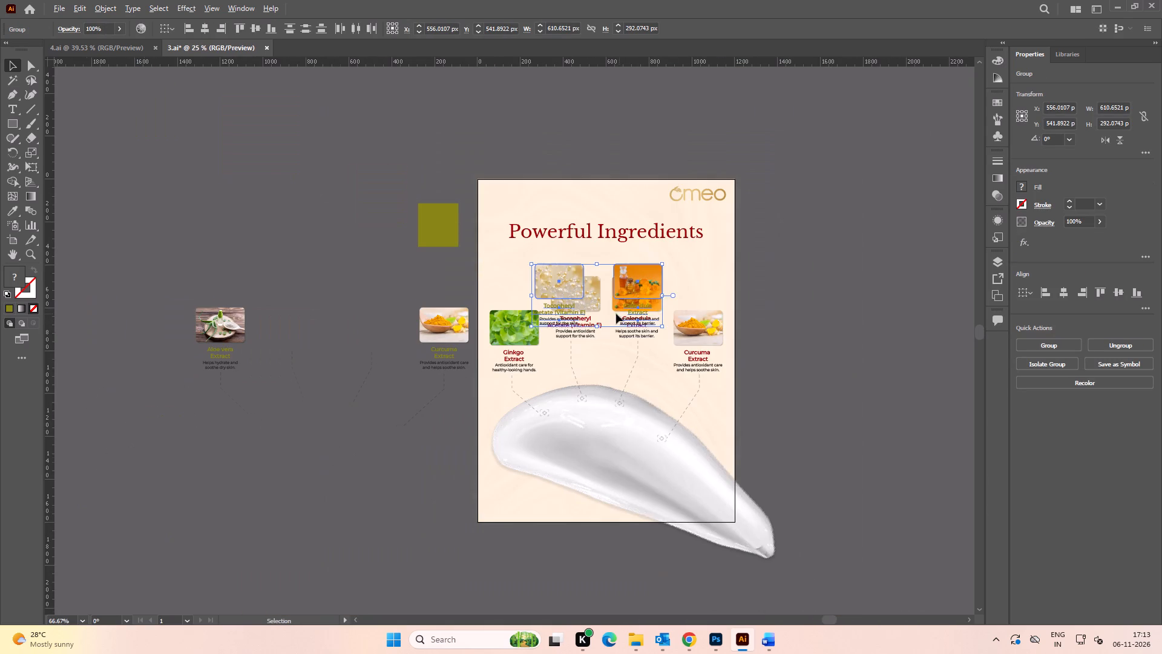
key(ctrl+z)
Ungroup the artboard's combined group of four ingredient photos and texts.
click(329, 253)
alt+scroll(519, 342, up, 1)
key(space)
drag(531, 363, 433, 343)
key(space)
drag(411, 345, 437, 343)
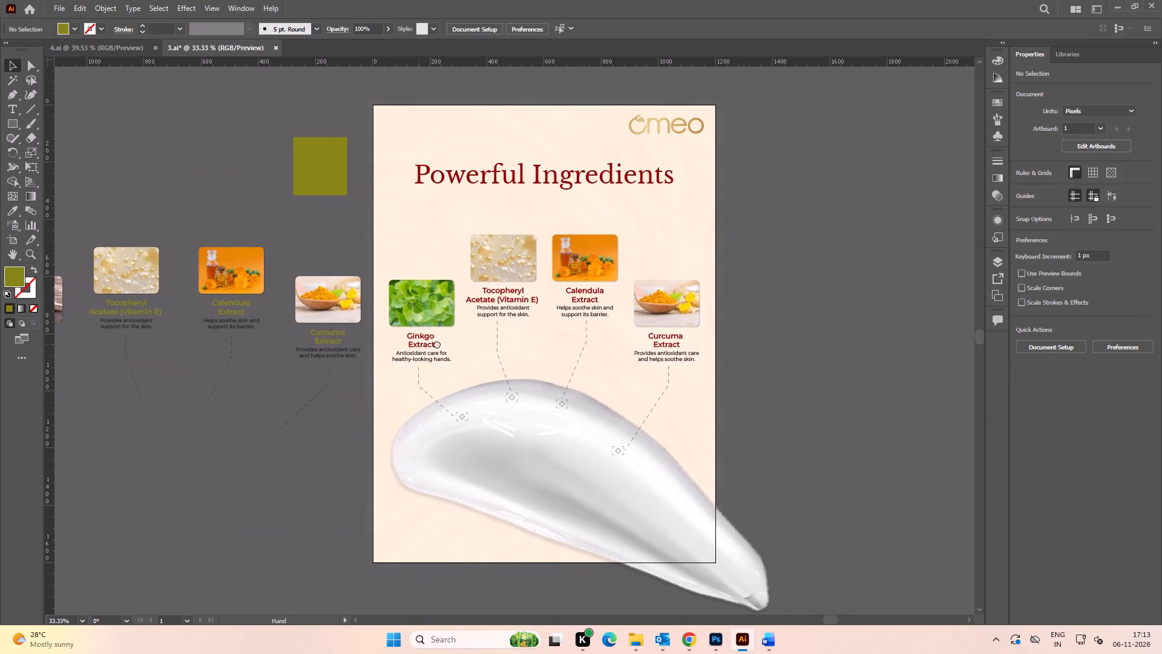
drag(437, 343, 445, 342)
key(space)
key(space)
drag(410, 330, 459, 327)
key(space)
key(space)
key(space)
key(space)
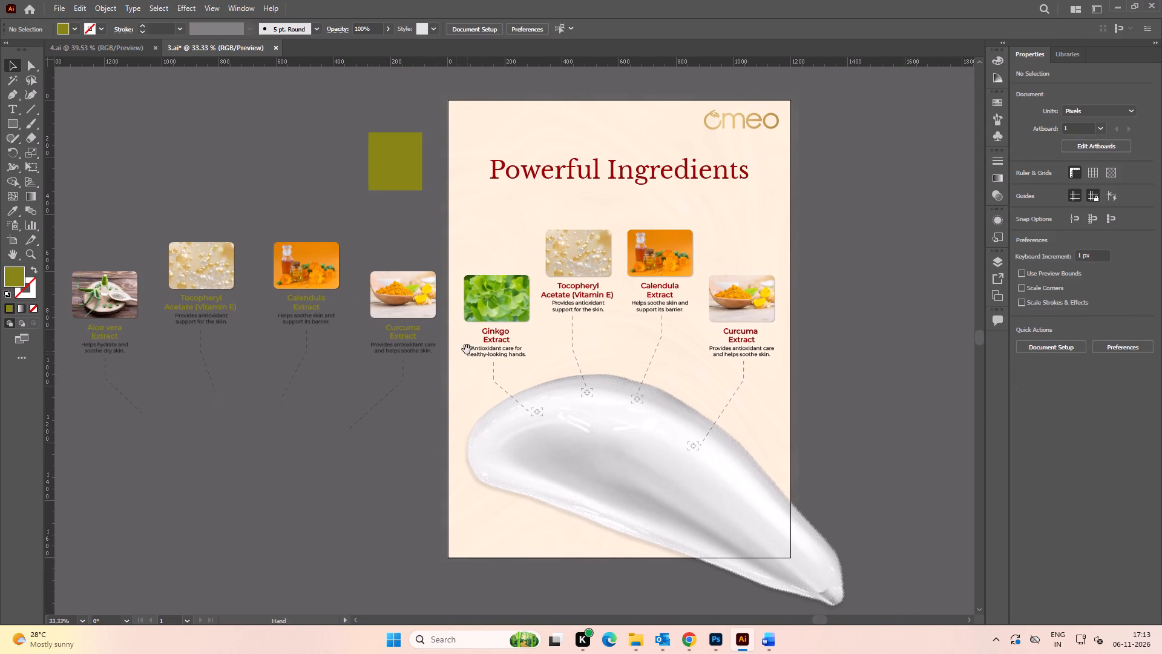
drag(470, 349, 490, 346)
alt+scroll(776, 350, up, 1)
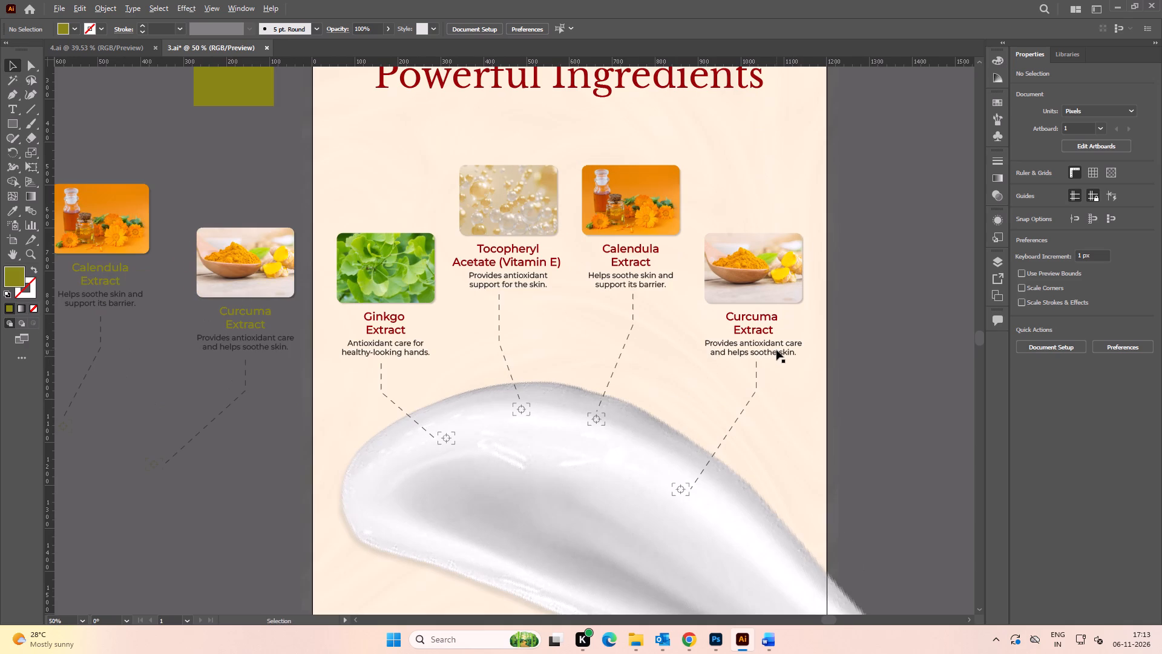
click(752, 322)
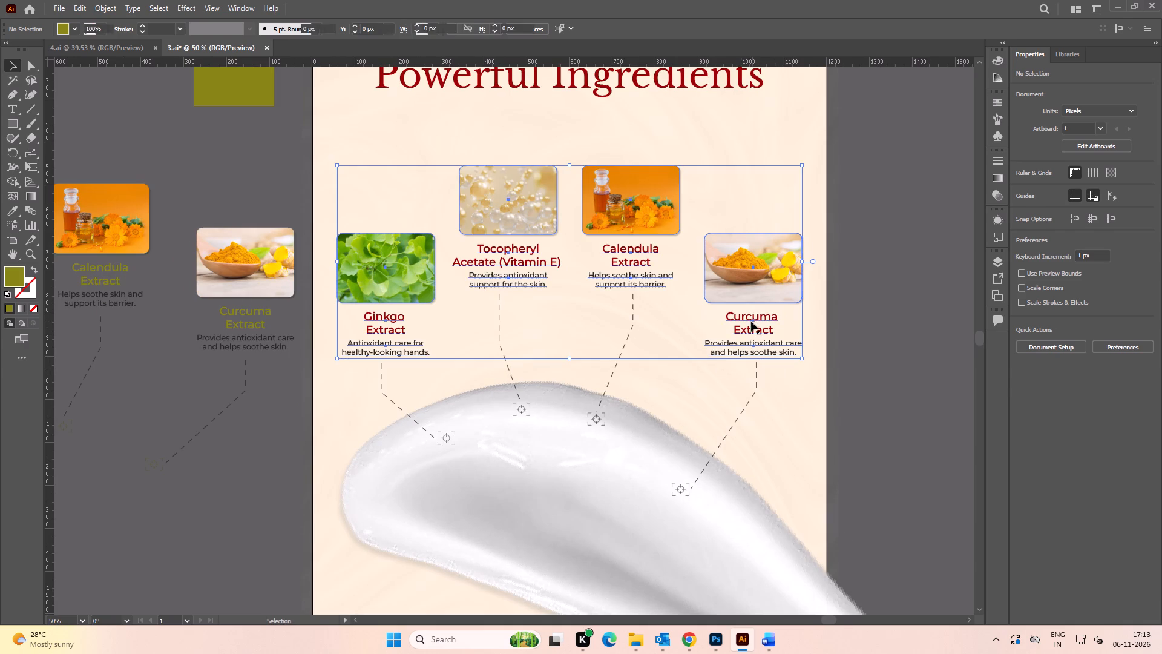
key(ctrl+shift+g)
click(867, 329)
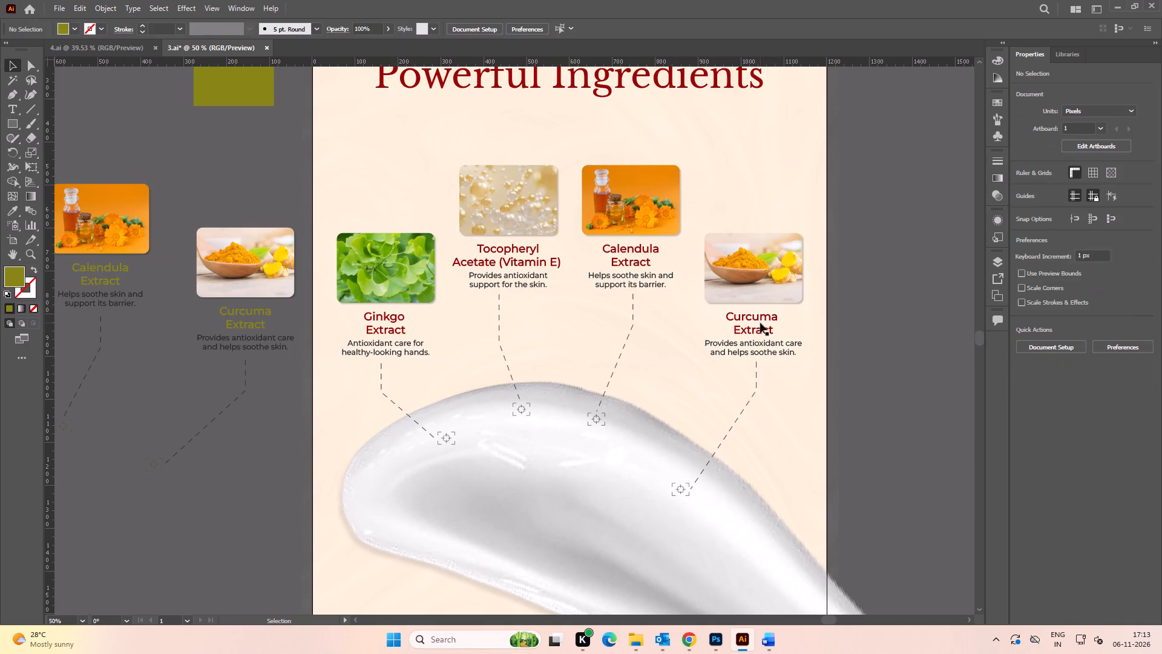
click(760, 323)
click(899, 345)
Apply the olive swatch's colour to the artboard's Curcuma, Calendula and Tocopheryl Acetate titles with the Eyedropper.
key(a)
click(744, 315)
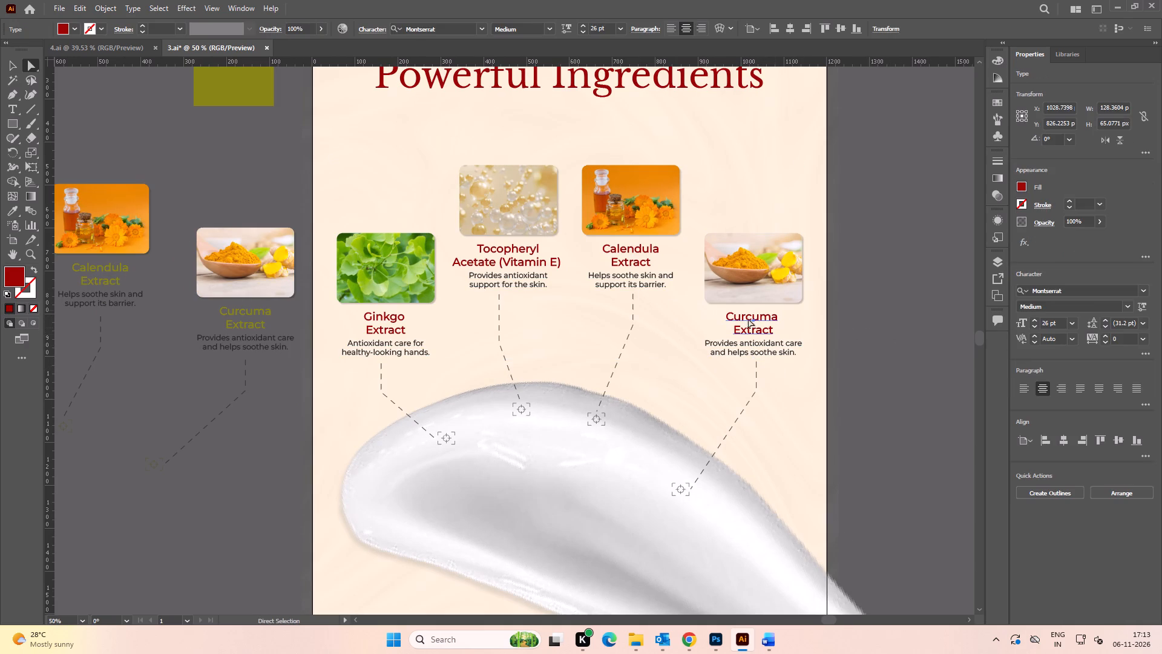
shift+click(642, 261)
shift+click(518, 262)
key(space)
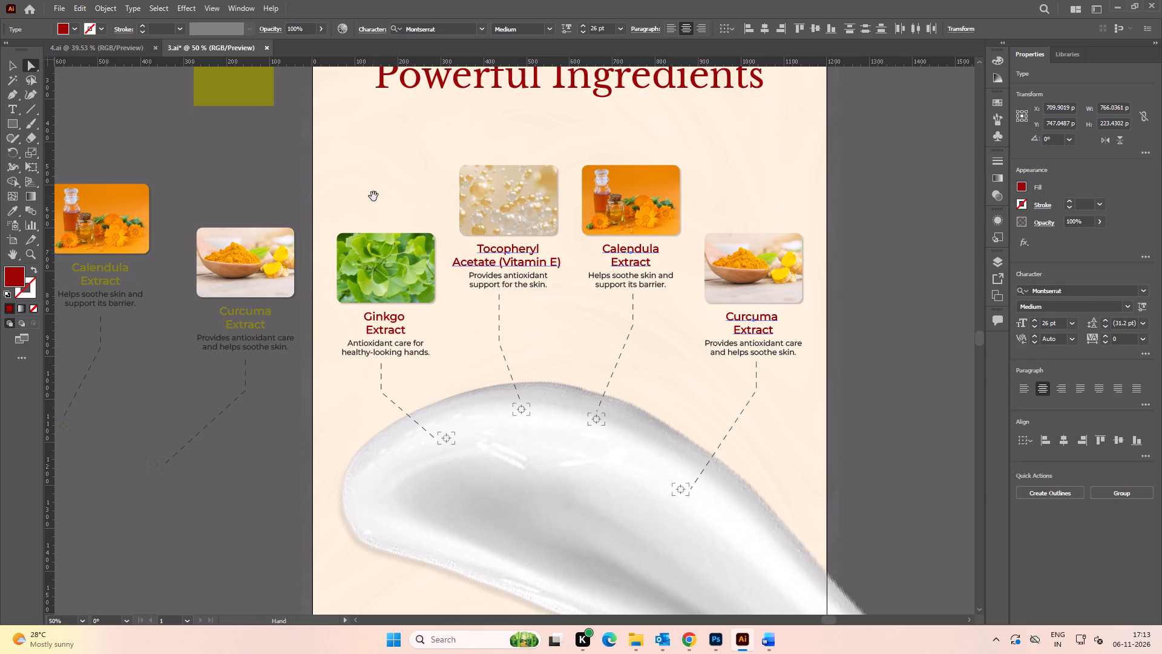
drag(375, 203, 415, 286)
key(i)
click(274, 158)
key(v)
key(space)
drag(270, 466, 344, 397)
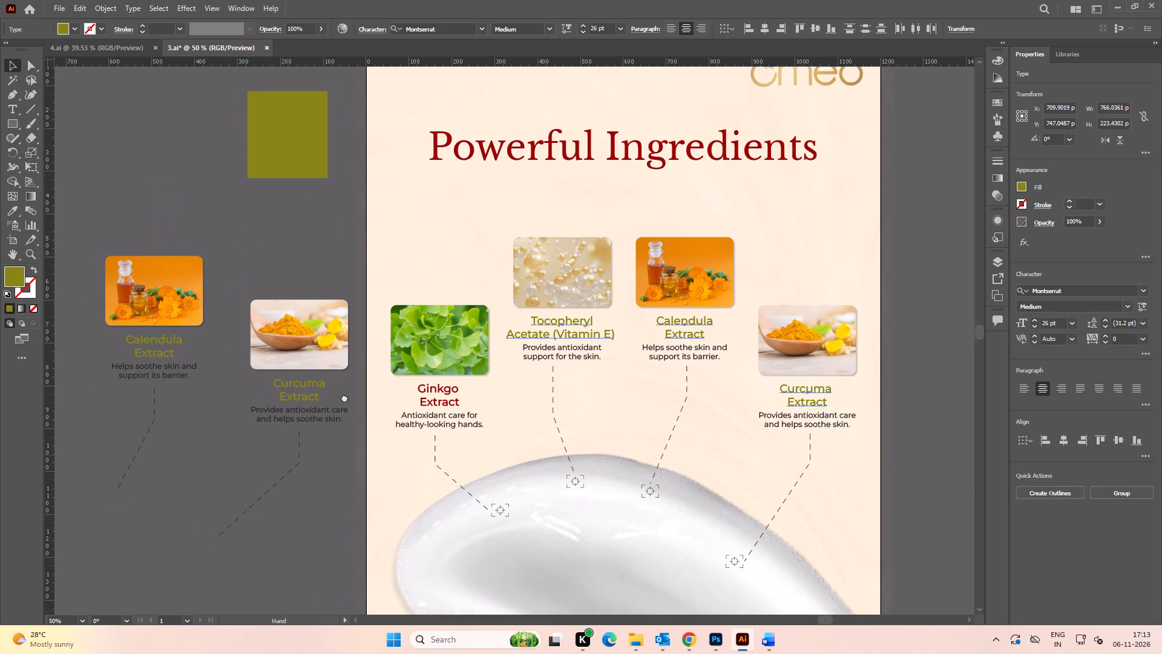
drag(344, 397, 359, 371)
click(385, 416)
Delete the pasted Tocopheryl Acetate, Calendula and Curcuma blocks together with their dashed pointer lines beside the artboard.
key(space)
key(space)
key(space)
key(space)
key(space)
key(space)
key(space)
key(space)
key(space)
key(space)
key(space)
key(space)
drag(381, 432, 450, 416)
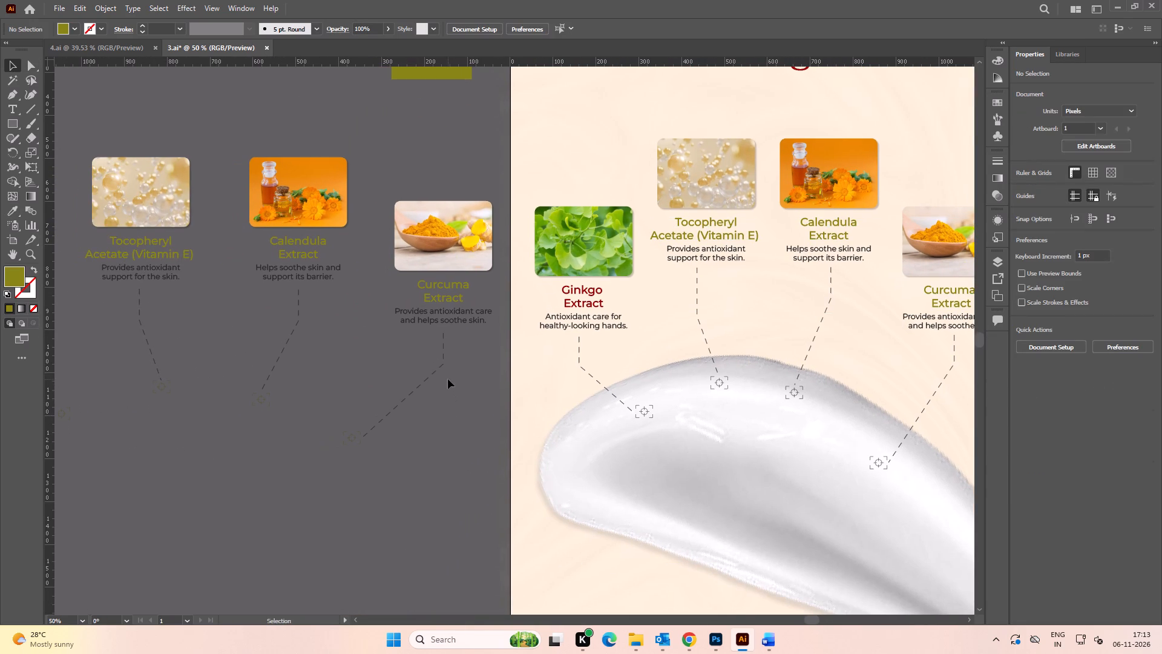
alt+scroll(448, 379, down, 1)
key(space)
drag(436, 379, 460, 383)
drag(471, 409, 258, 242)
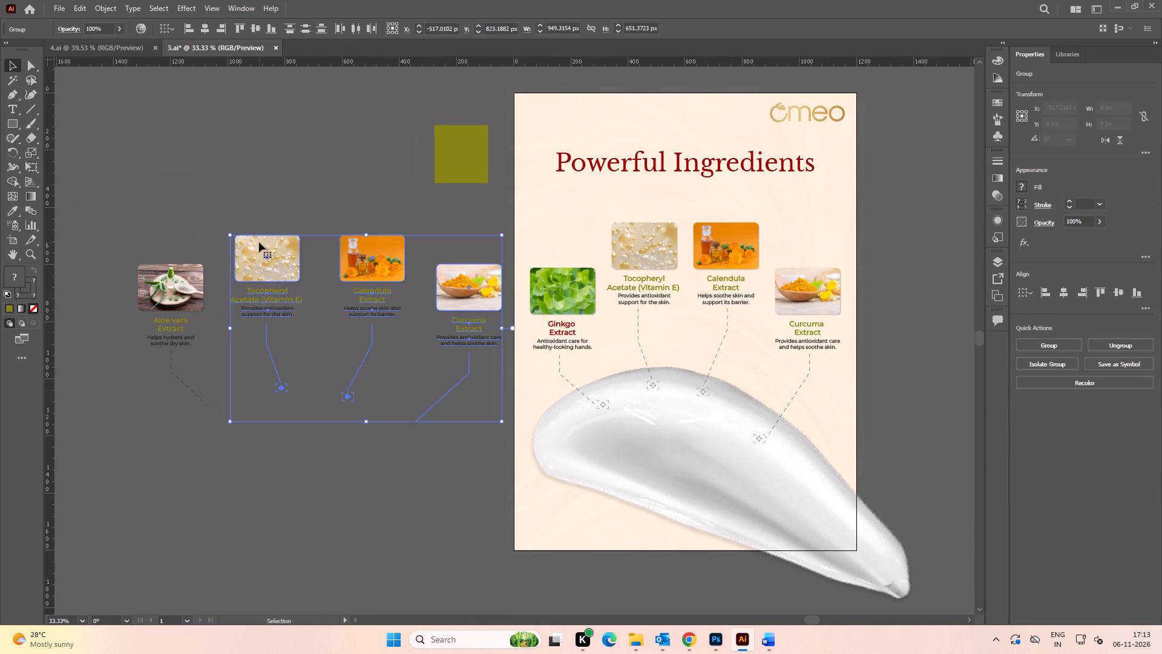
key(Delete)
Move the pasted Aloe vera group close to the artboard, next to the Ginkgo block.
drag(165, 275, 220, 380)
drag(240, 383, 473, 275)
click(385, 383)
Apply the olive swatch's colour to the "Powerful Ingredients" heading with the Eyedropper.
alt+scroll(599, 328, up, 1)
key(space)
drag(654, 325, 455, 349)
key(space)
drag(365, 372, 493, 362)
key(space)
drag(494, 185, 512, 305)
click(524, 247)
click(521, 220)
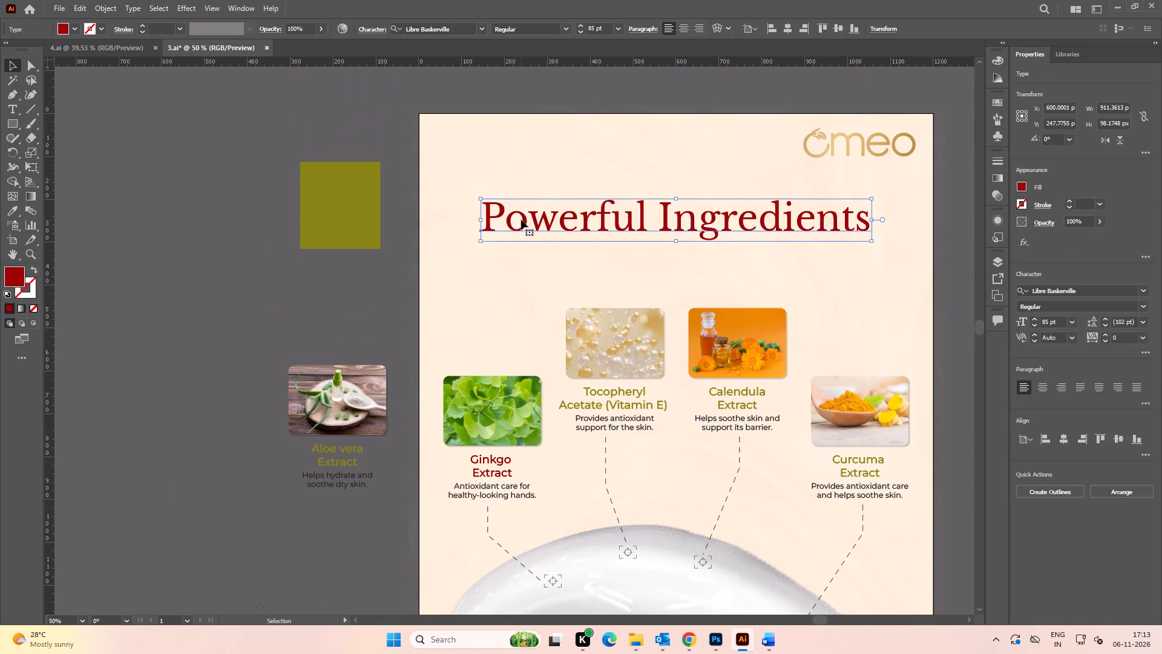
key(i)
click(352, 185)
key(v)
key(v)
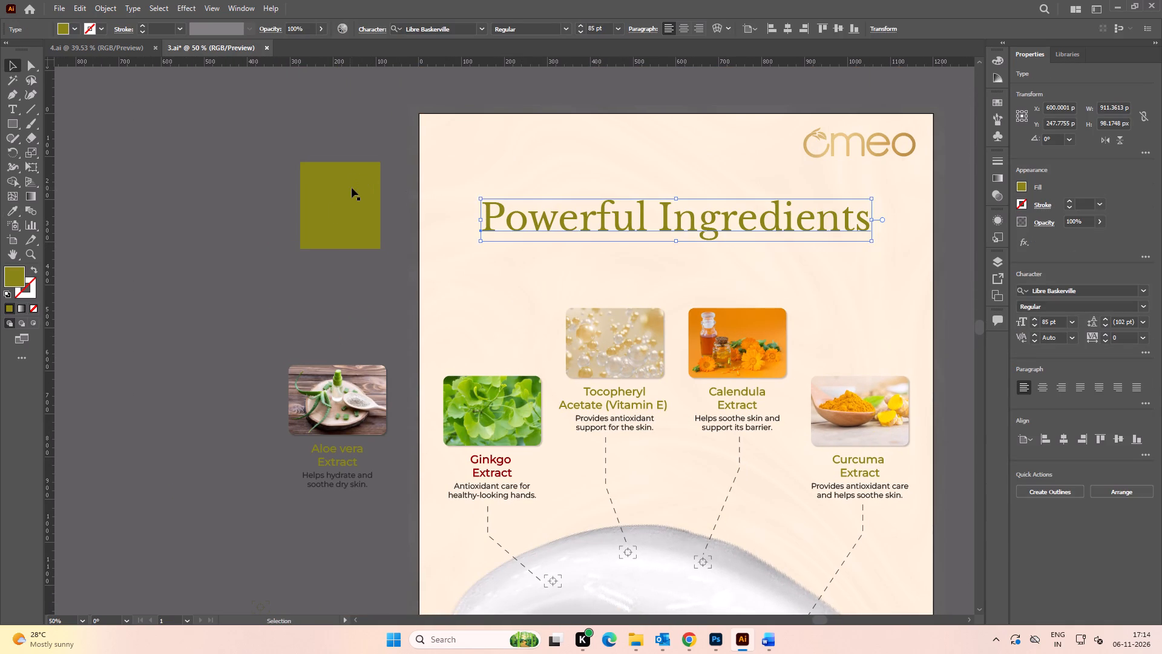
click(239, 254)
Replace the "Ginkgo Extract" title on the artboard with the olive "Aloe vera Extract" text copied from the pasted block.
key(space)
drag(238, 340, 251, 271)
scroll(323, 343, up, 2)
key(space)
drag(360, 375, 267, 366)
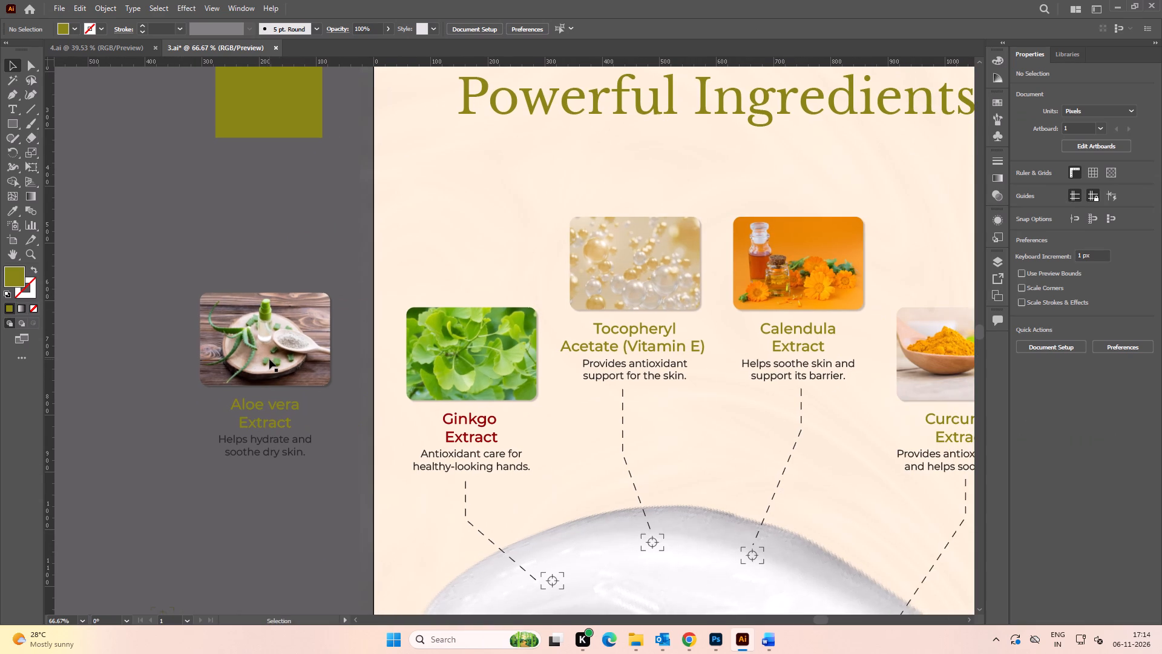
key(space)
drag(274, 403, 313, 389)
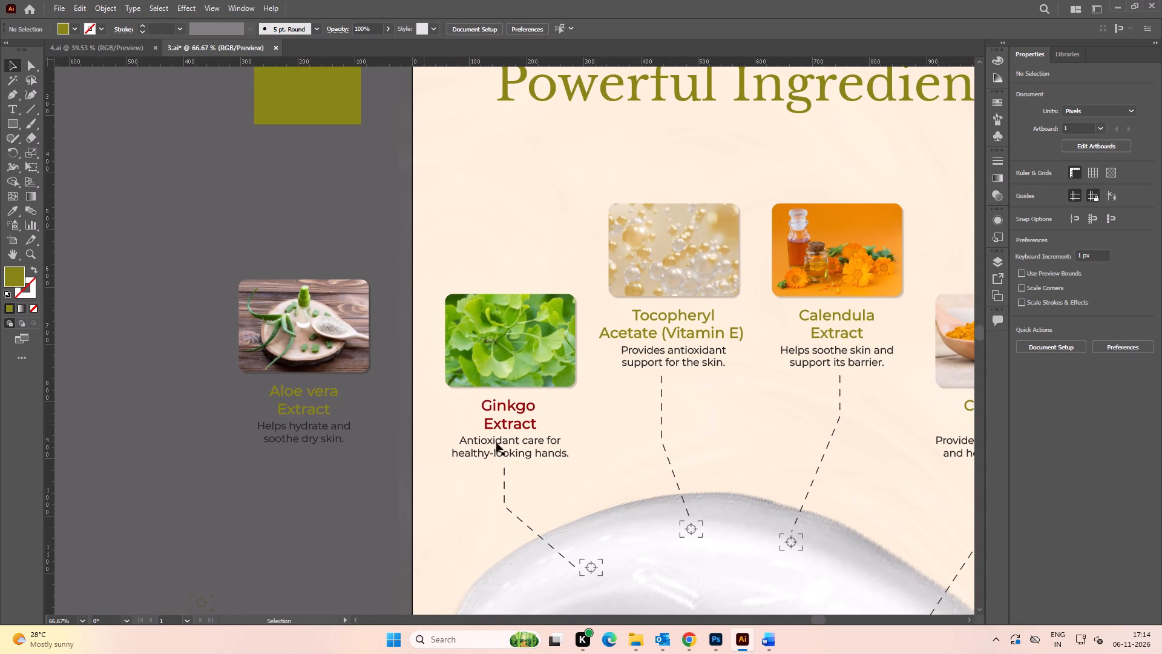
key(space)
drag(327, 431, 356, 421)
key(r)
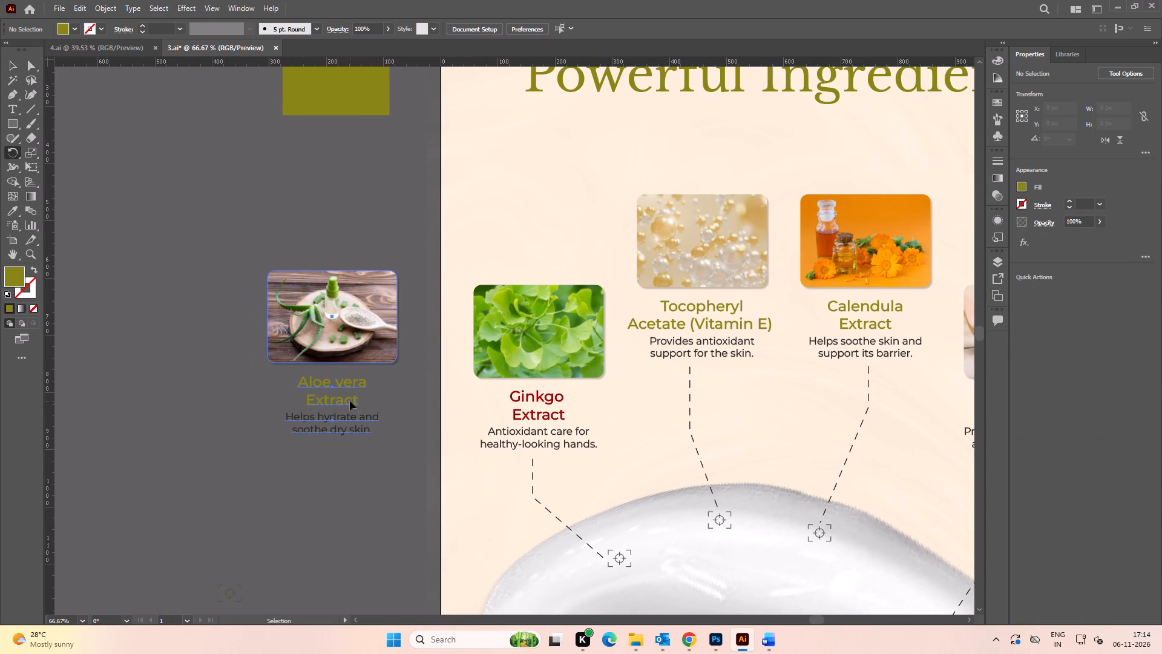
ctrl+click(350, 401)
key(t)
click(324, 392)
key(ctrl+a)
key(ctrl+c)
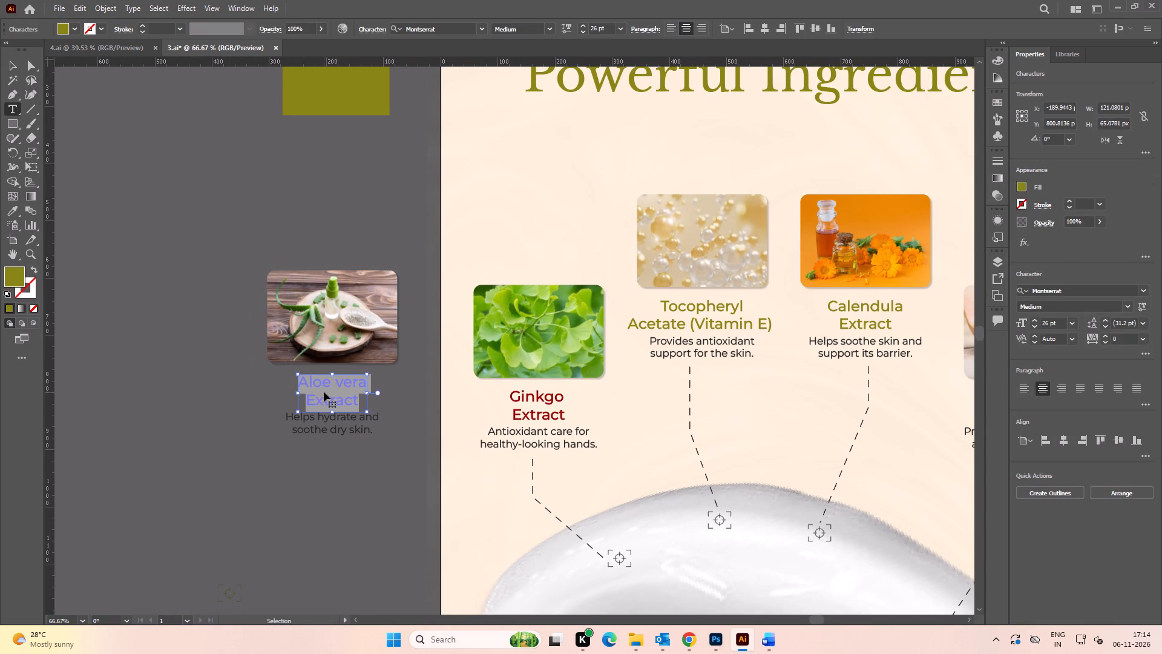
click(539, 421)
key(ctrl+a)
key(ctrl+v)
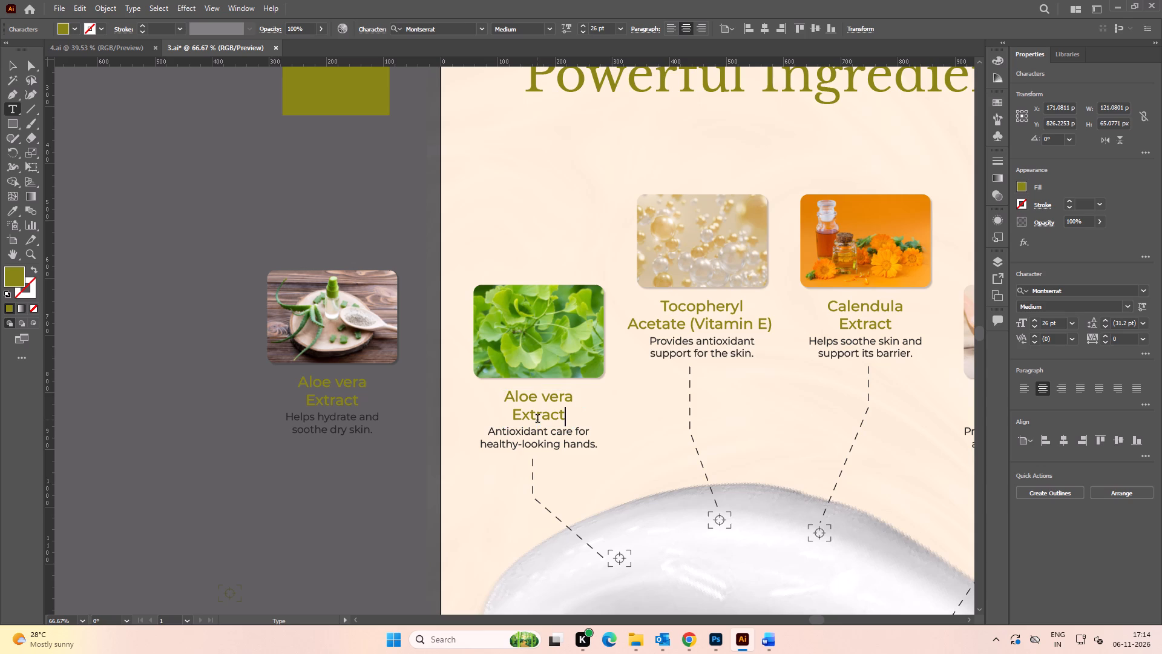
Replace the description under the artboard's Aloe vera title with the copied text "Helps hydrate and soothe dry skin.".
click(346, 419)
key(ctrl+a)
key(ctrl+c)
ctrl+click(562, 443)
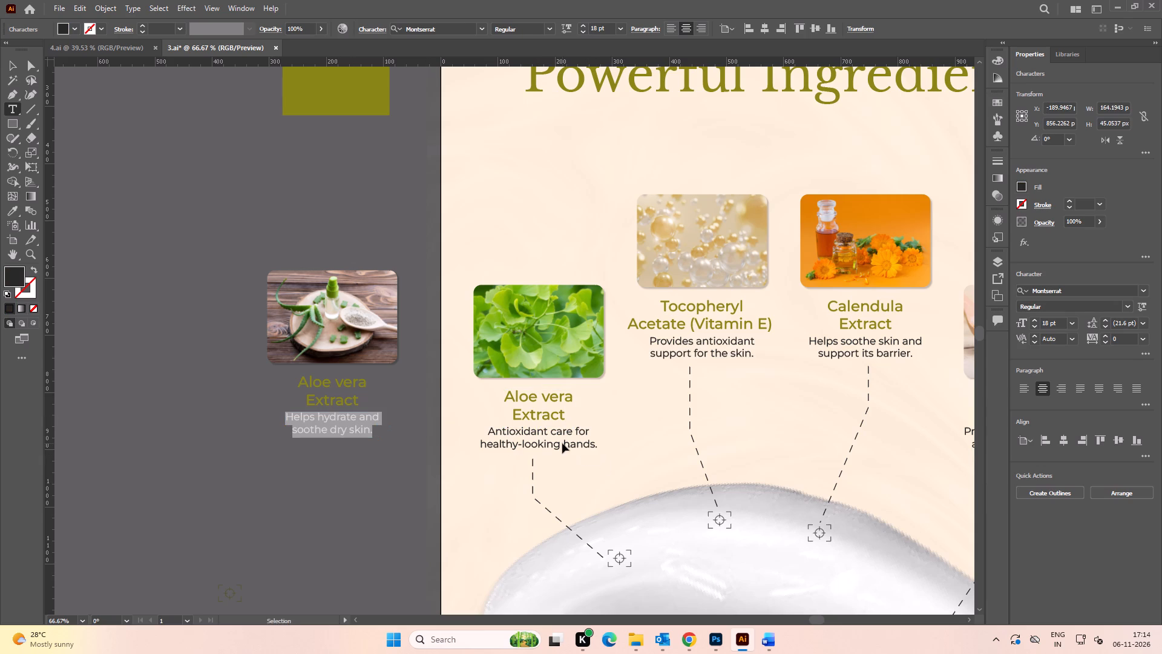
key(ctrl+a)
click(561, 446)
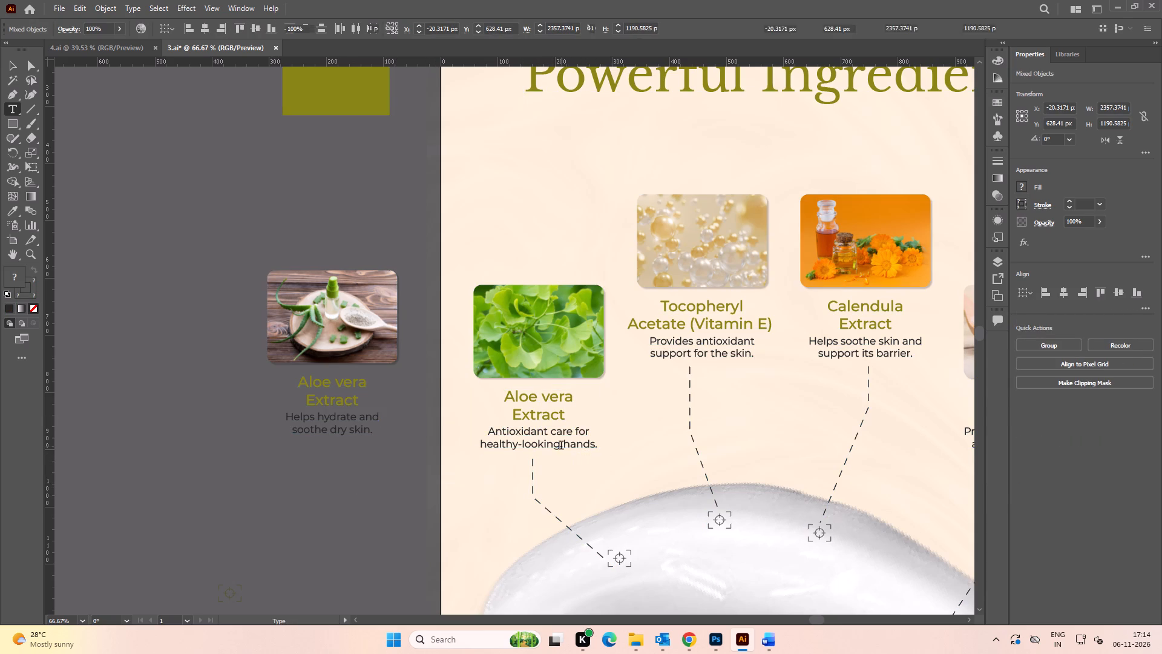
key(ctrl+a)
key(ctrl+v)
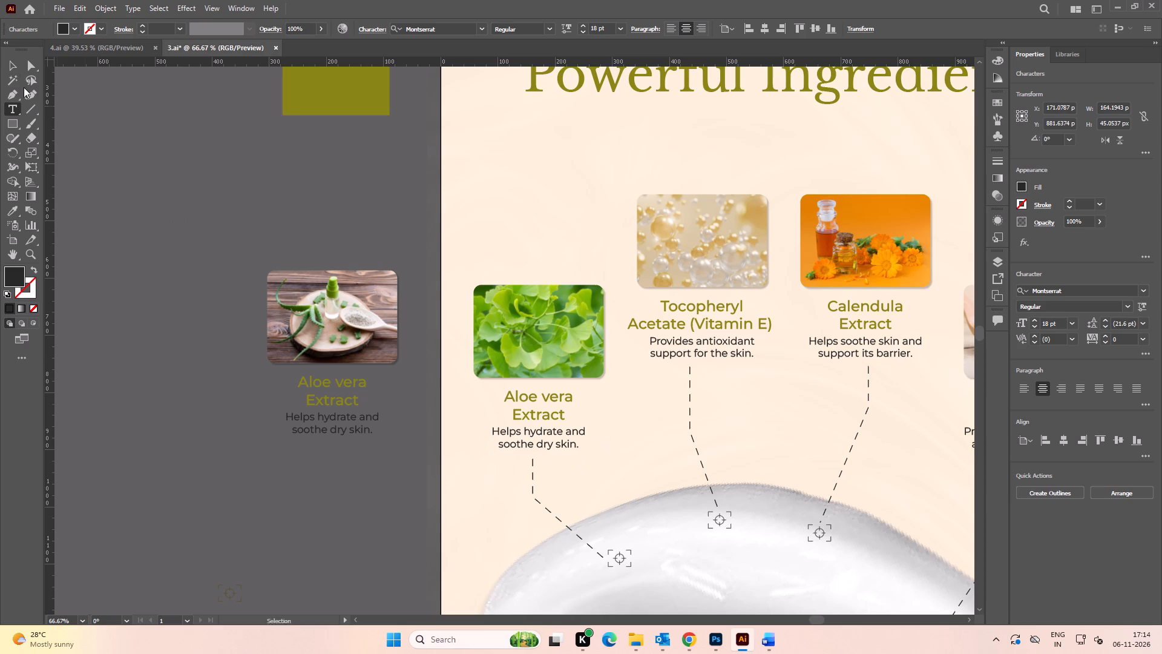
click(12, 64)
click(136, 142)
Ungroup the artboard's Aloe vera block and the pasted Aloe vera block beside it.
click(497, 296)
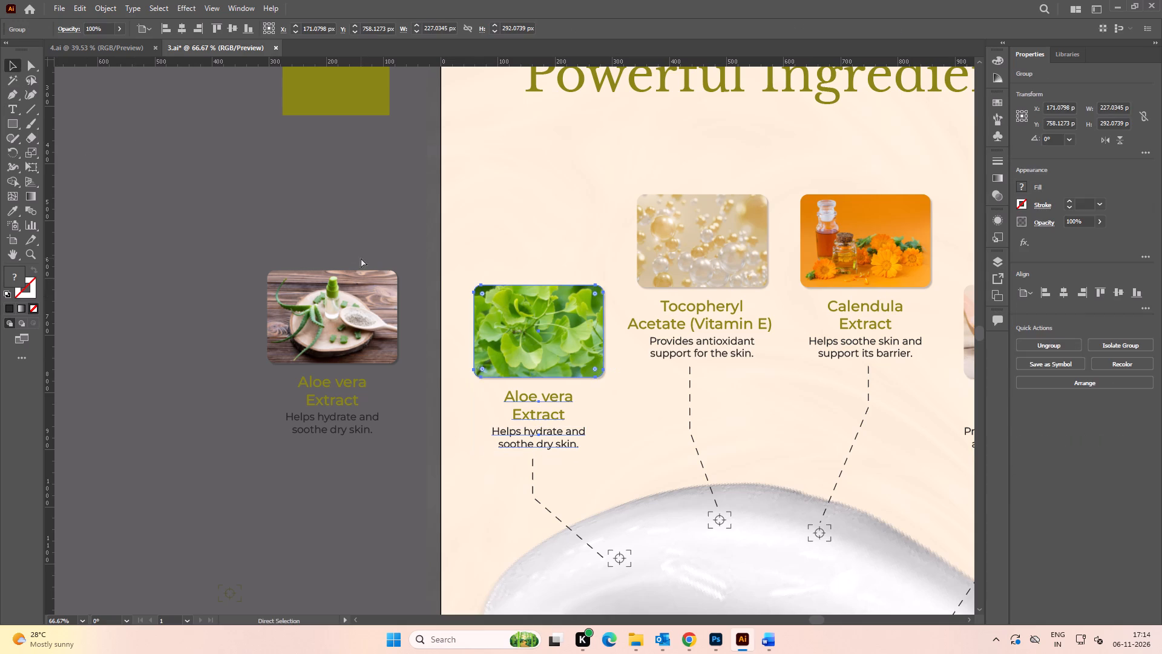
key(ctrl+shift+g)
click(289, 233)
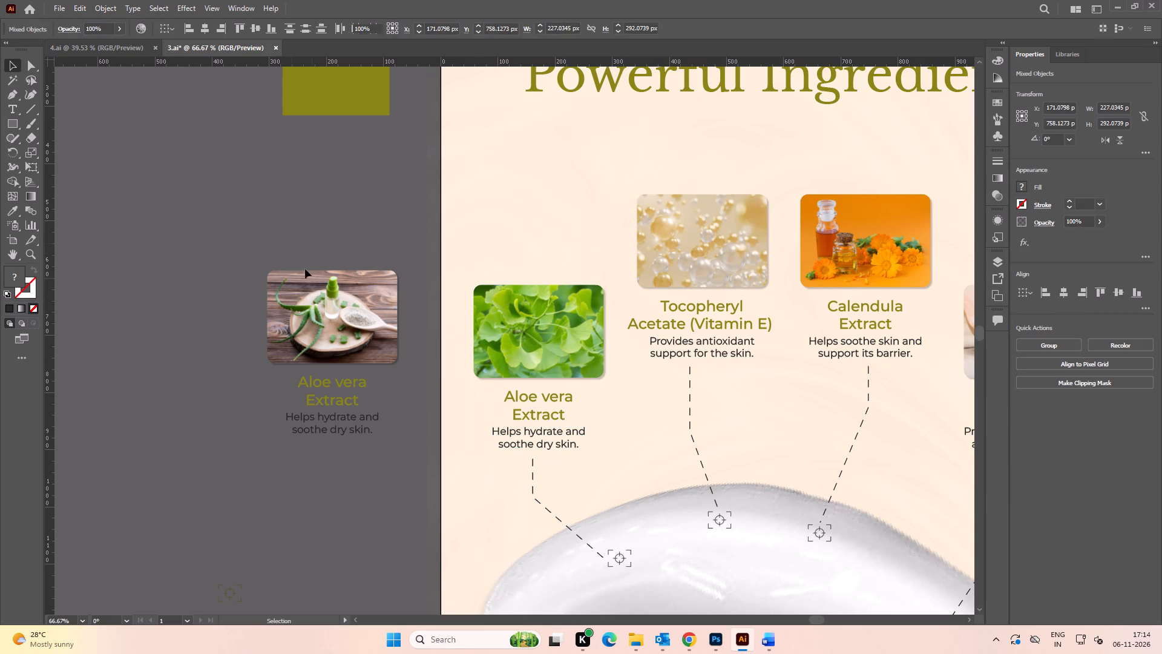
click(327, 300)
key(ctrl+shift+g)
click(238, 249)
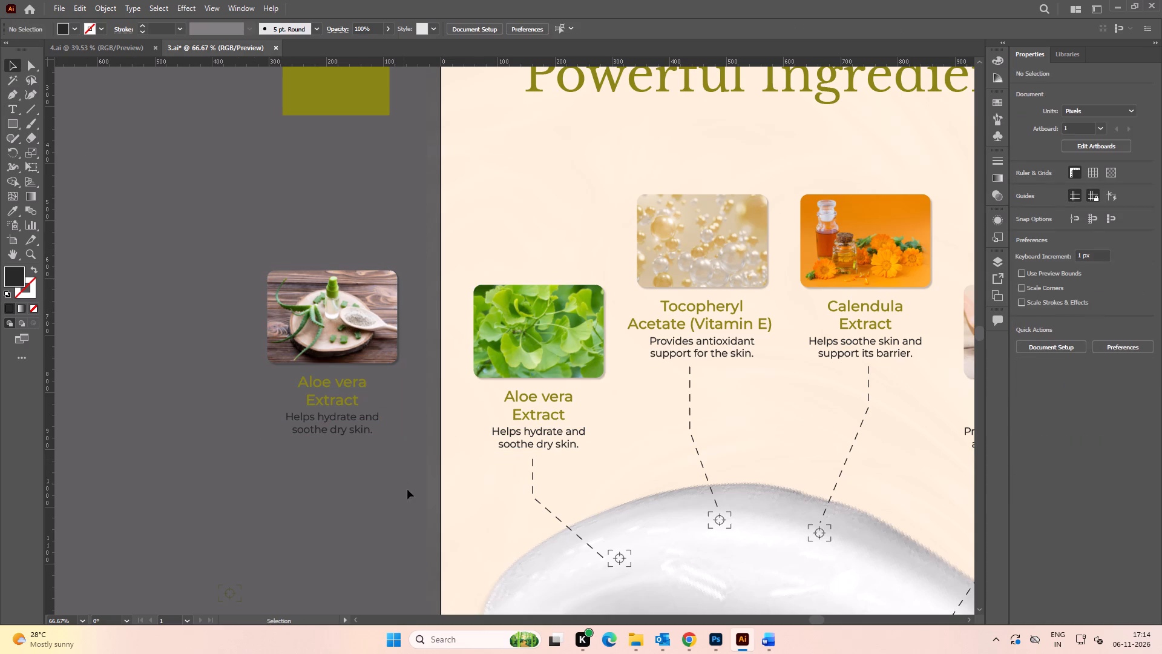
Delete the pasted Aloe vera title and description beside the artboard, keeping the photo.
drag(404, 485, 225, 388)
key(Delete)
Align the aloe vera photo to the left and top edges of the ginkgo photo, using the ginkgo photo as key object.
drag(320, 323, 355, 323)
click(519, 336)
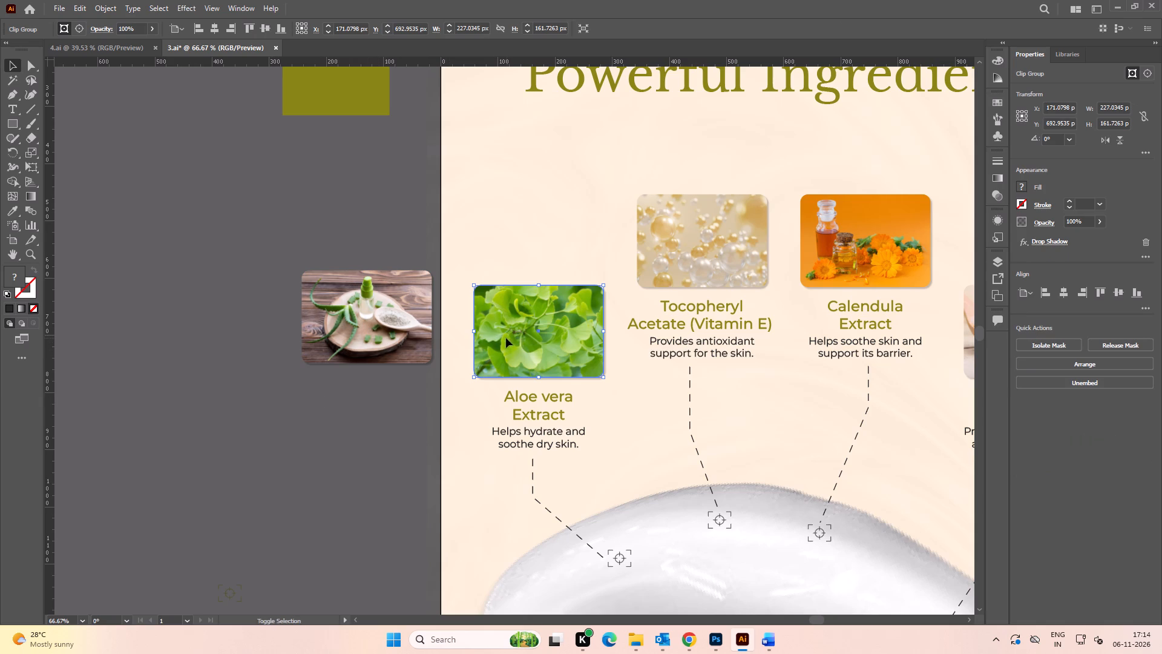
click(374, 327)
click(527, 337)
shift+click(374, 331)
click(553, 336)
click(510, 339)
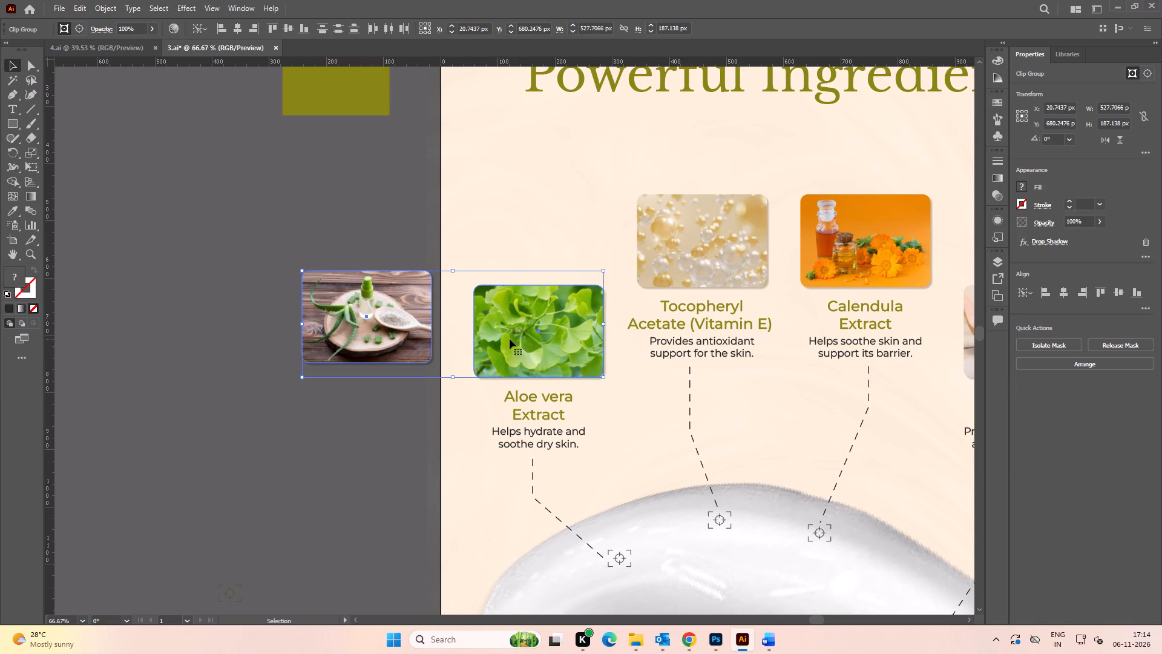
click(545, 344)
click(1049, 292)
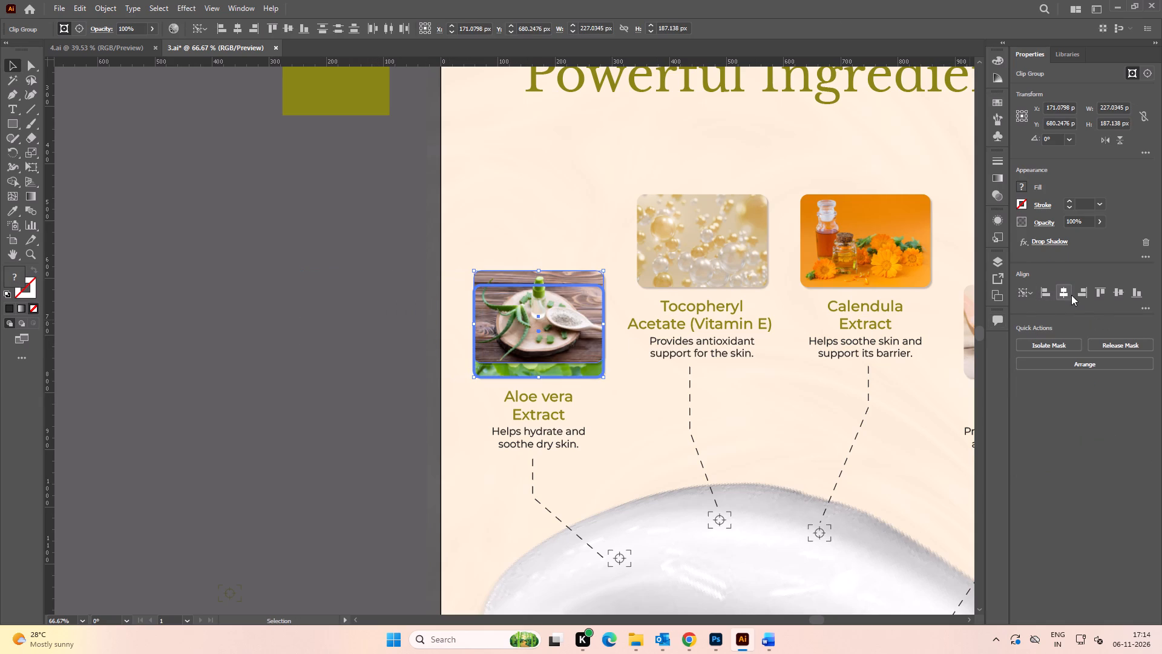
click(1100, 295)
click(254, 298)
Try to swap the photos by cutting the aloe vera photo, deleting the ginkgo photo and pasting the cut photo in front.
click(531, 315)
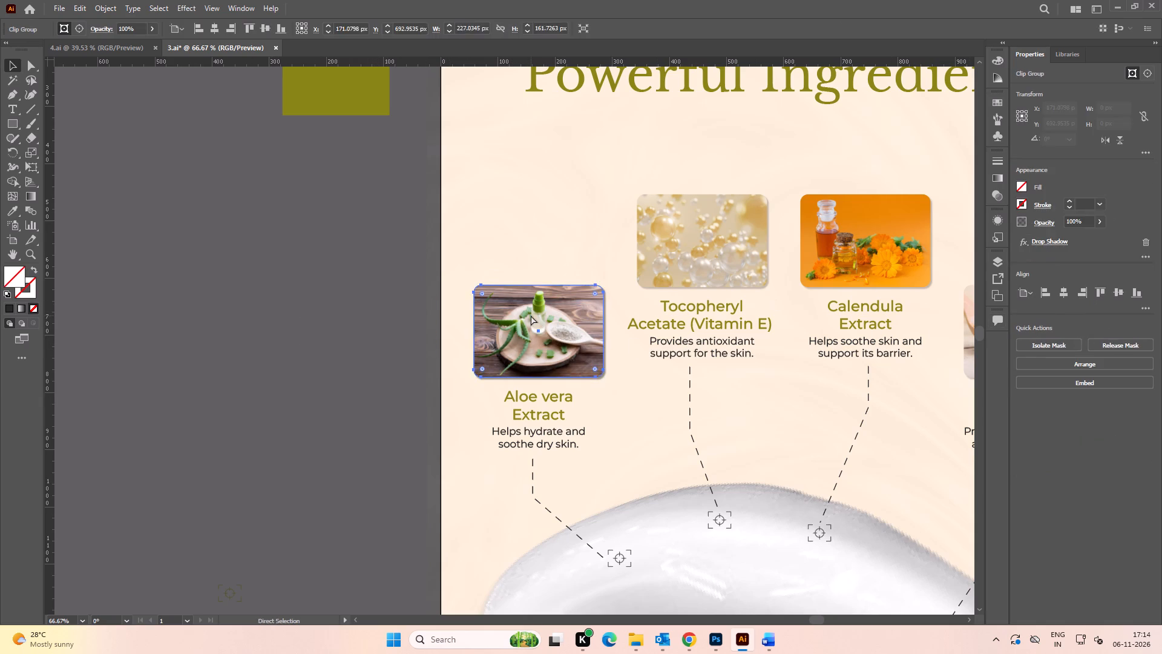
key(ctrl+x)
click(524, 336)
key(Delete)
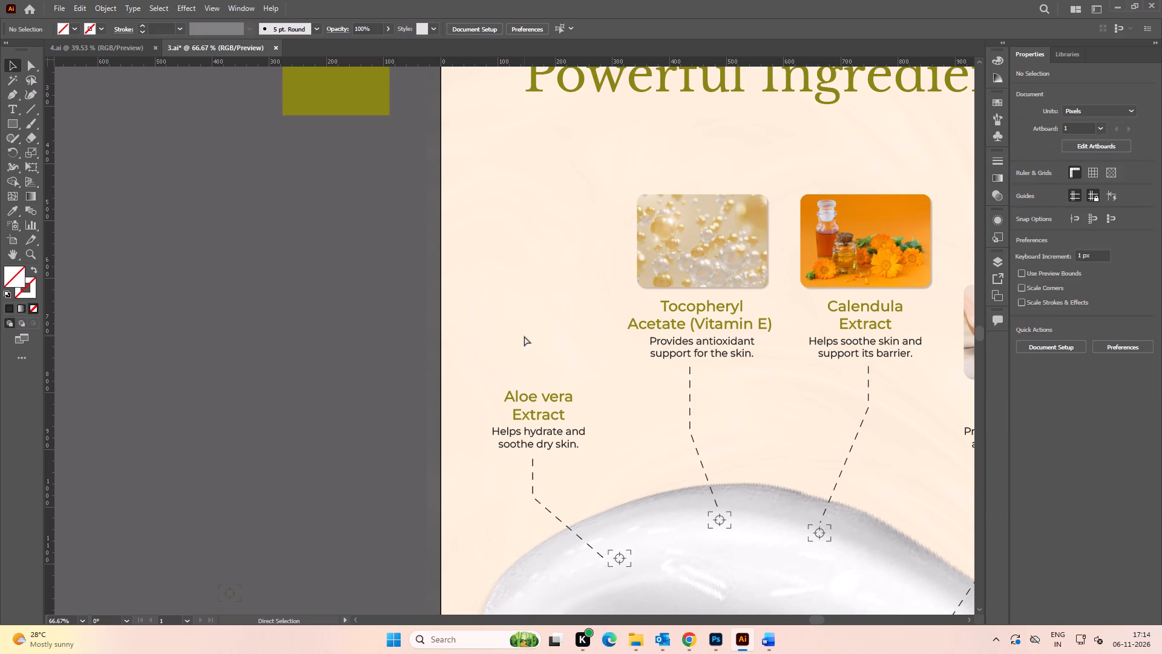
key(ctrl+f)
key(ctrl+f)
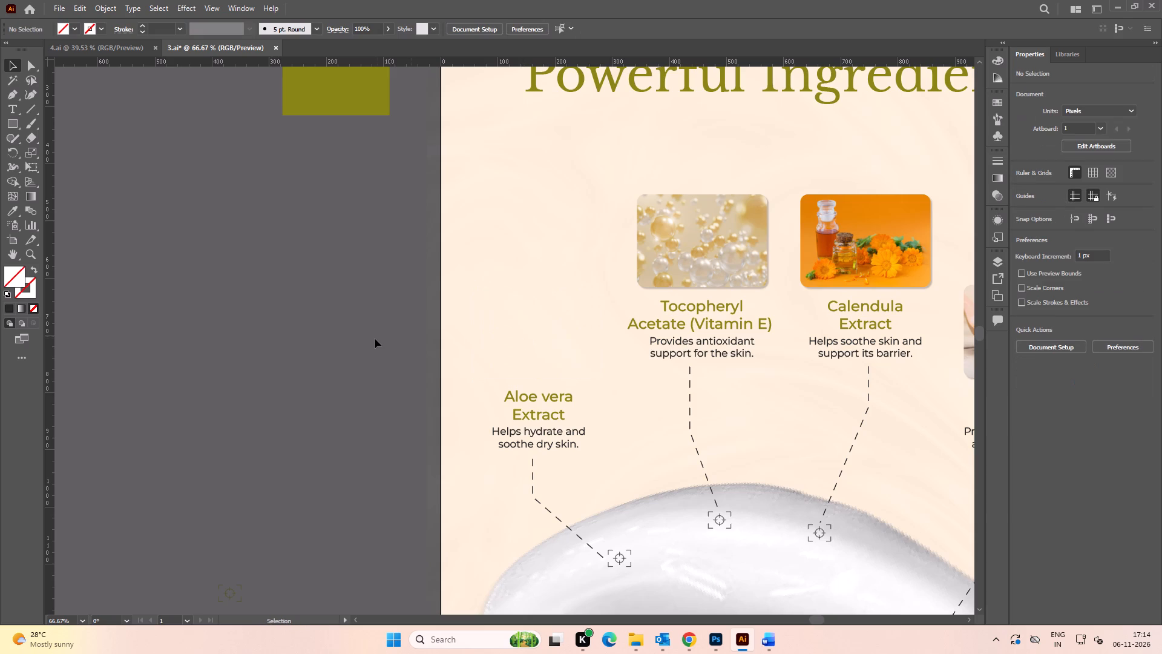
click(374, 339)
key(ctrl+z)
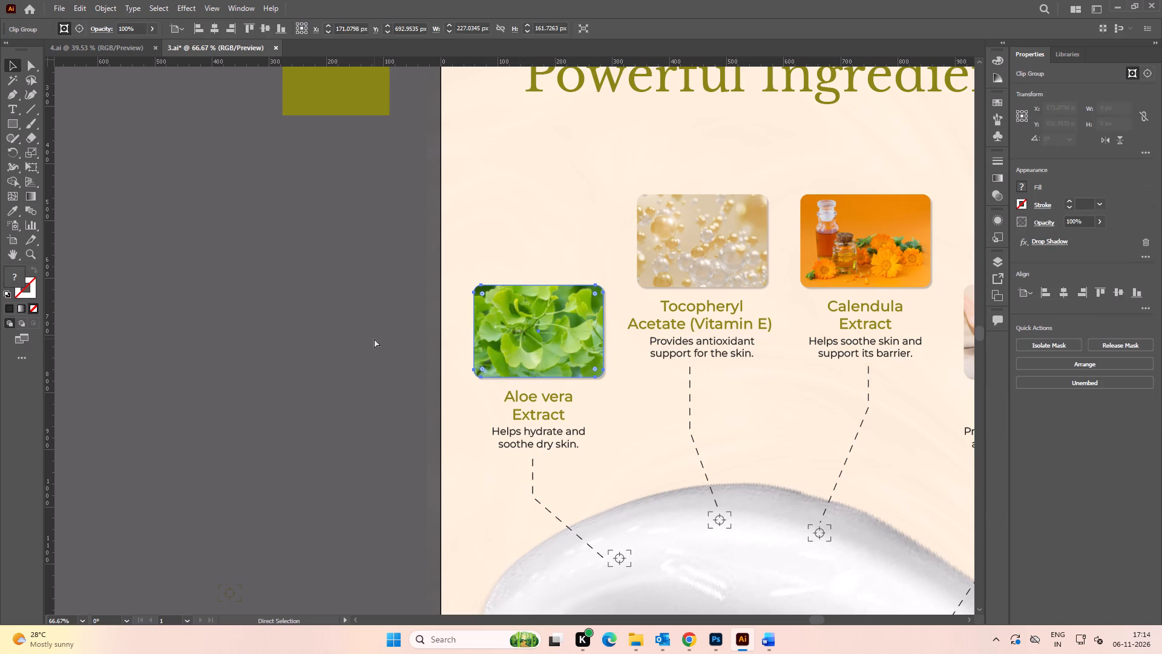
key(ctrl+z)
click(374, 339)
Move the aloe vera photo aside, clear of the ginkgo photo, and delete the ginkgo photo.
drag(529, 342, 391, 343)
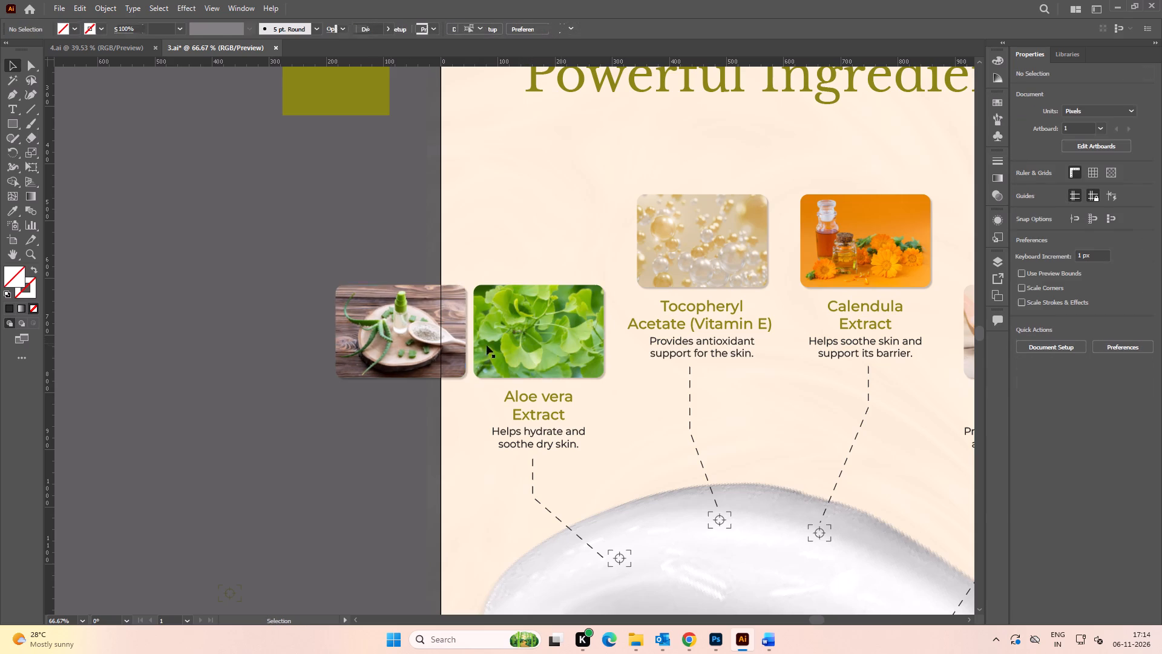
click(568, 345)
key(Delete)
Center the aloe vera photo horizontally above the Aloe vera Extract title, using the title as key object.
click(429, 348)
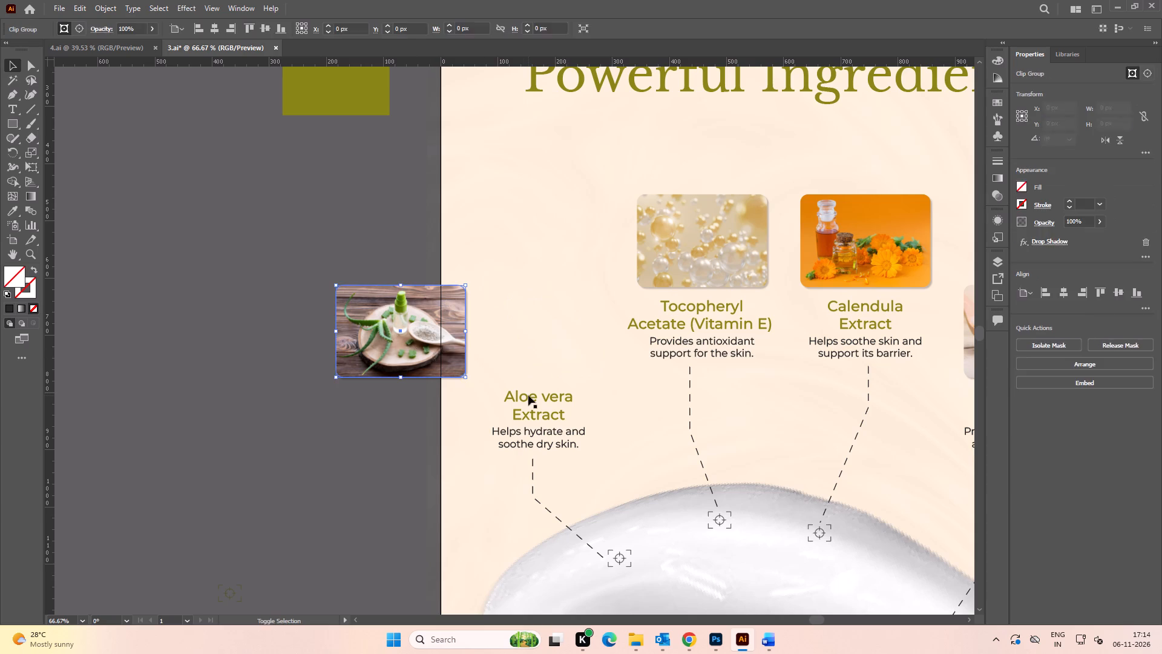
shift+click(528, 395)
click(524, 401)
click(1068, 289)
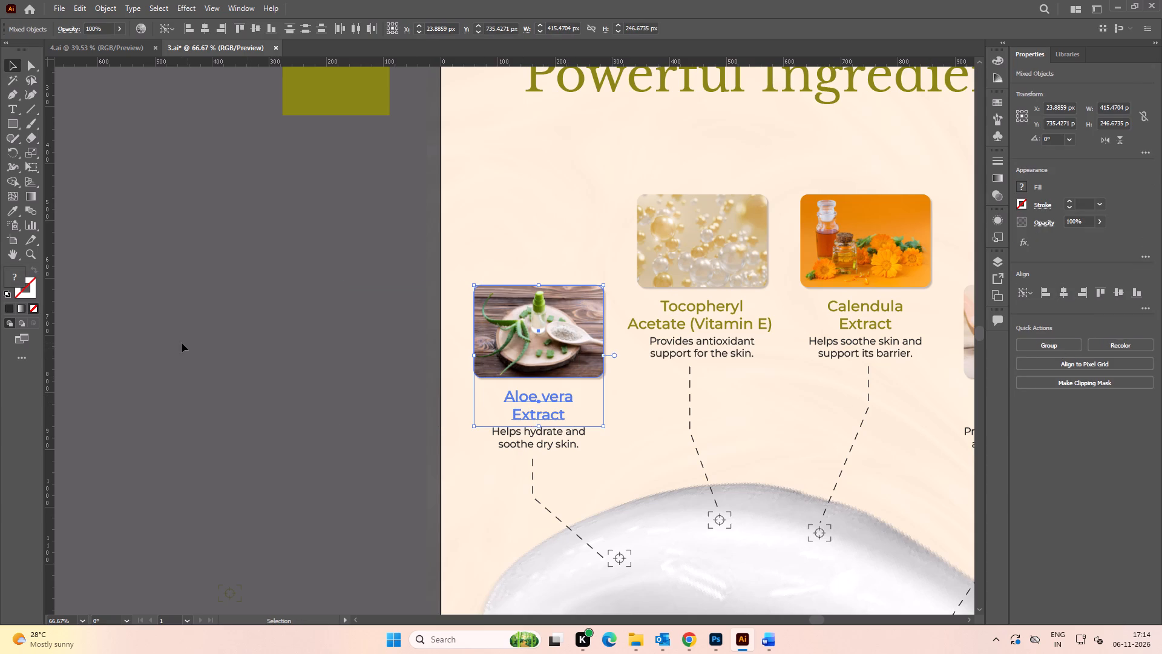
Save the Powerful Ingredients document 3.ai.
key(0)
key(ctrl+s)
key(ctrl+s)
key(ctrl+0)
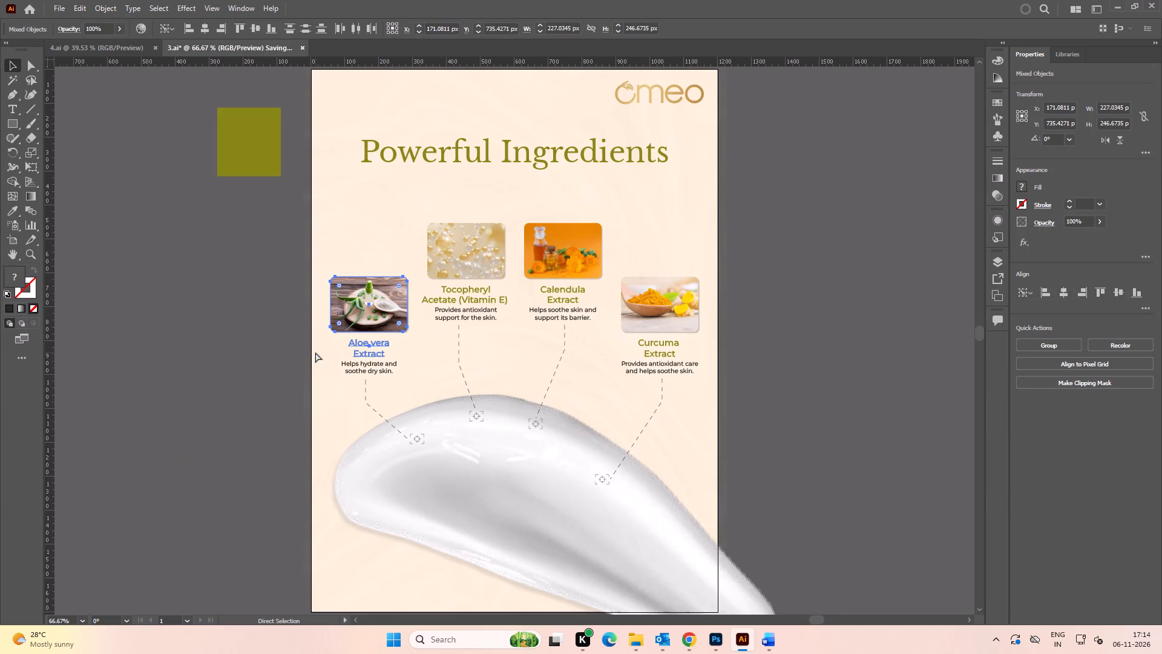
click(279, 339)
key(ctrl+s)
key(ctrl+s)
key(ctrl+s)
key(ctrl+s)
key(ctrl+s)
key(ctrl+s)
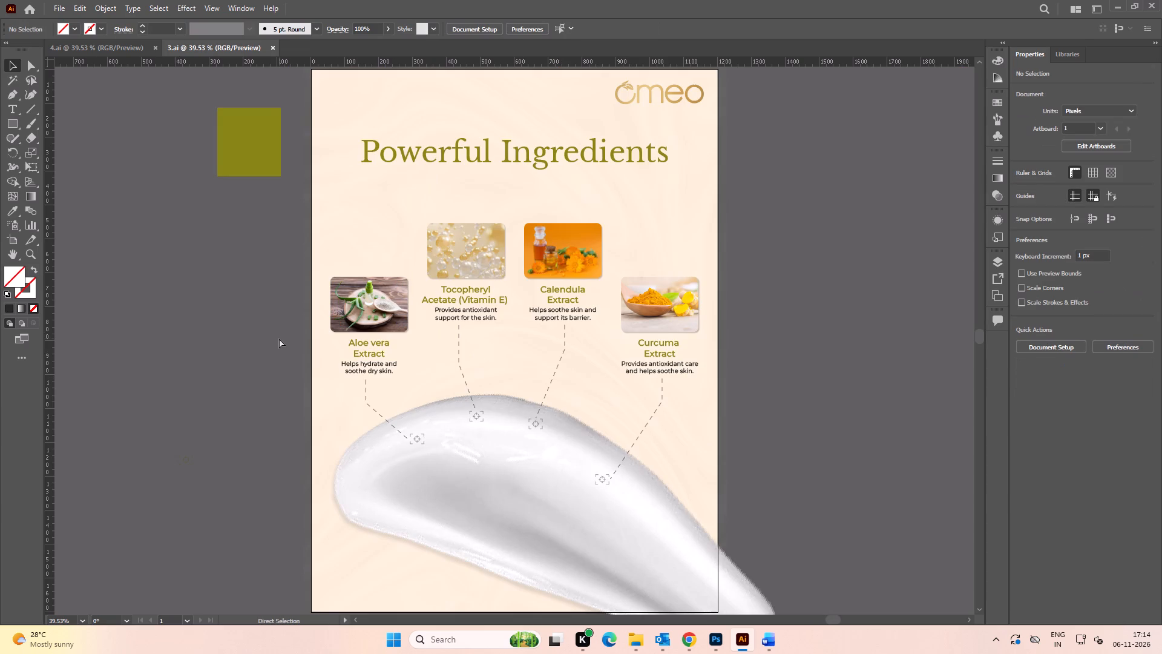
key(ctrl+s)
key(ctrl+s)
key(ctrl+s)
key(ctrl+s)
key(ctrl+s)
key(ctrl+s)
key(ctrl+s)
Export the Powerful Ingredients design for web as a JPEG High image at 60% quality, 1200 x 1600 px.
key(ctrl+alt+shift+w)
key(ctrl+alt+shift+w)
click(797, 400)
key(ctrl+alt+shift+s)
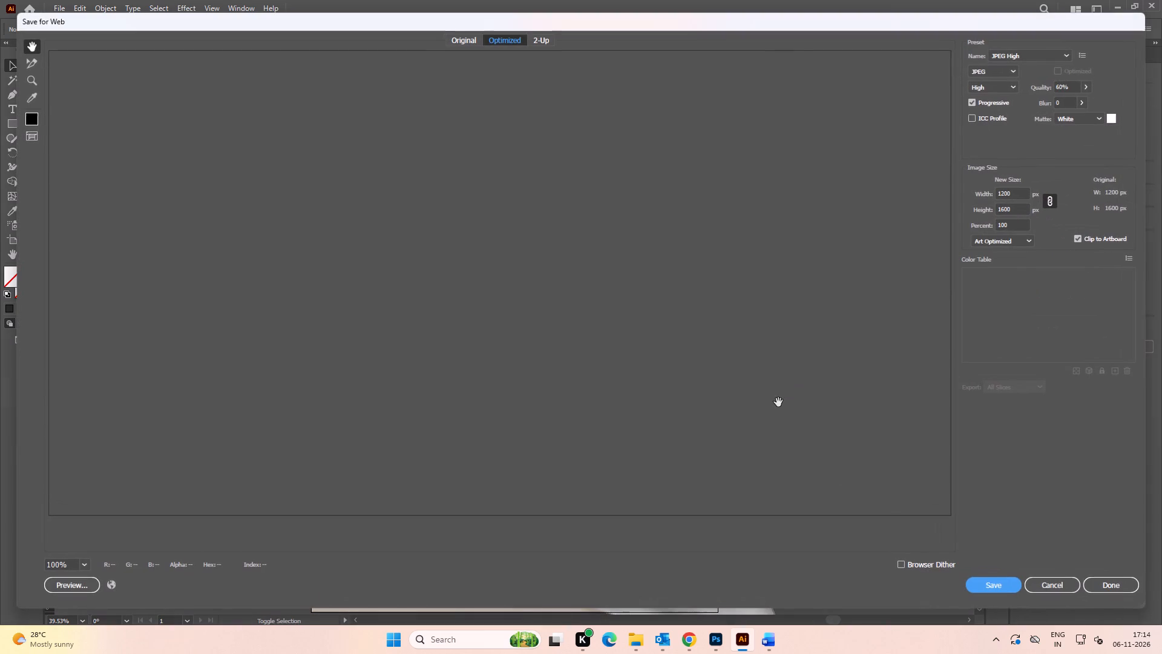
click(990, 586)
click(622, 425)
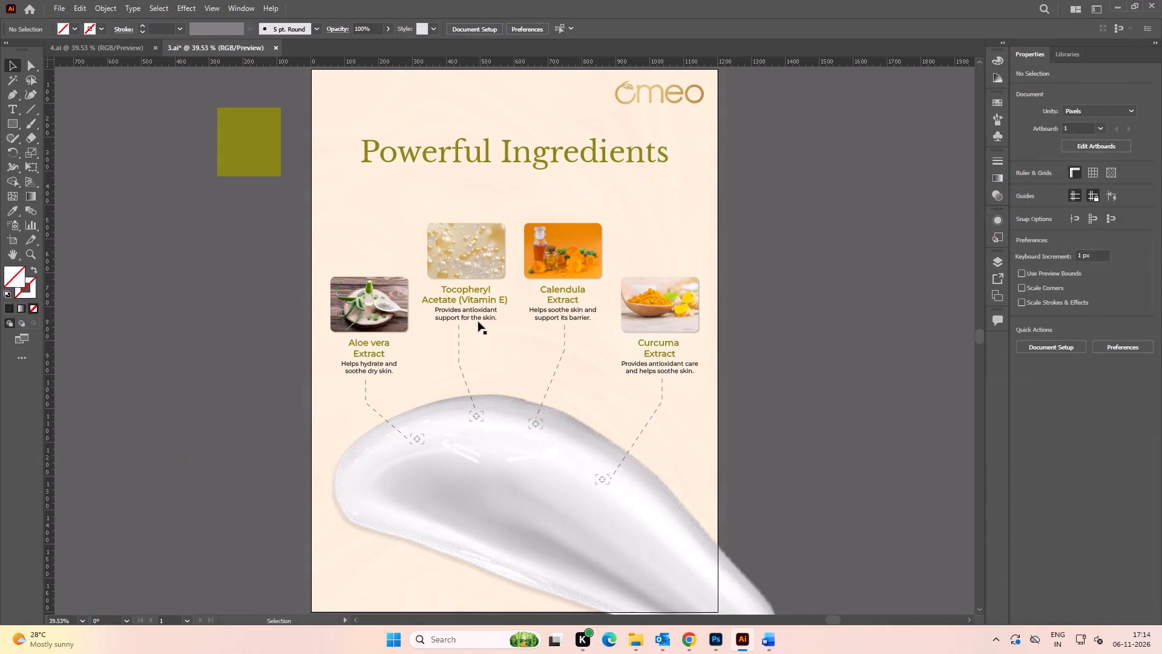
Save the documents 3.ai and 4.ai, and close the Directions of use document 4.ai.
key(ctrl+s)
click(146, 147)
click(99, 41)
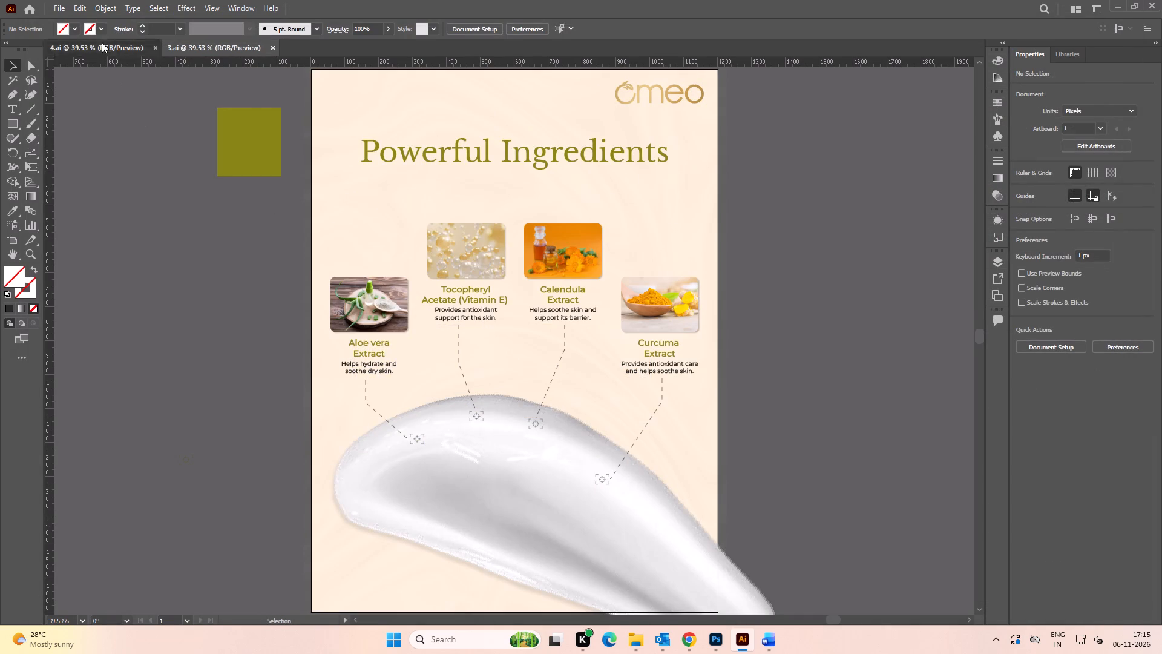
click(132, 148)
alt+scroll(212, 255, down, 1)
key(space)
drag(177, 243, 205, 255)
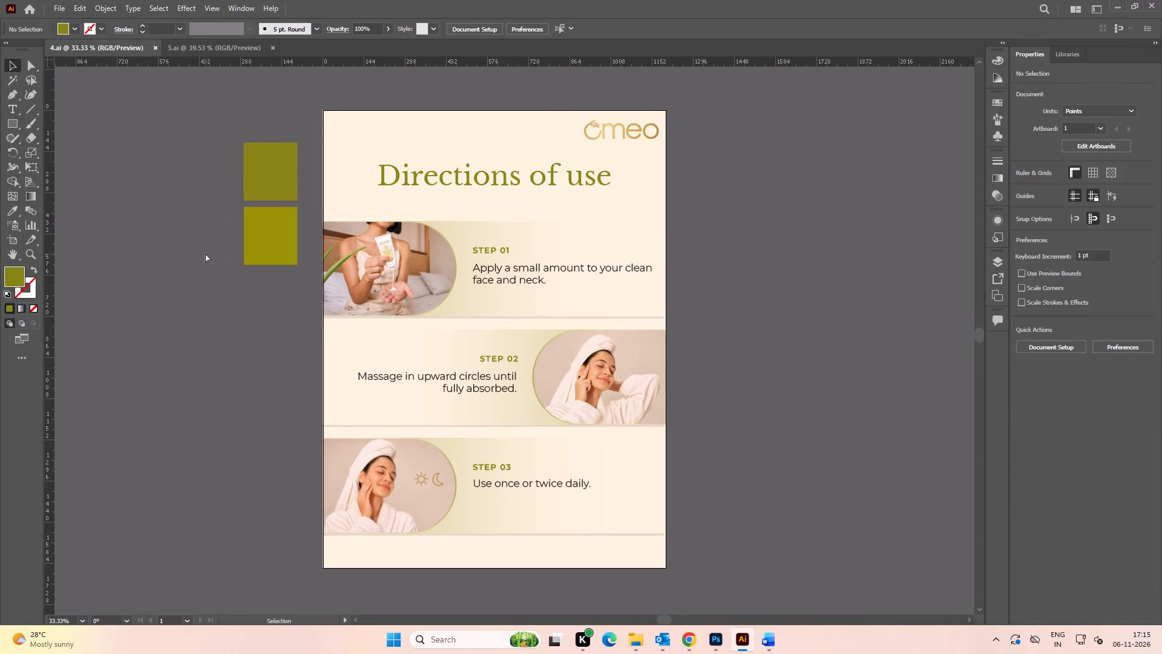
key(ctrl+s)
click(204, 47)
key(ctrl+s)
click(197, 157)
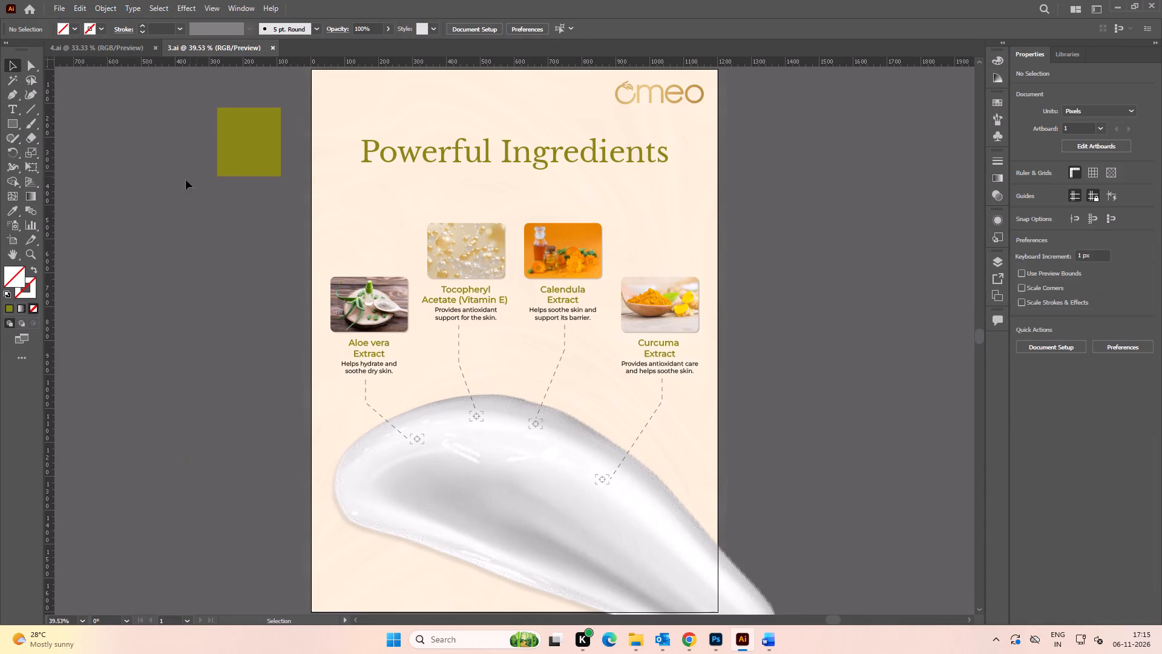
key(space)
drag(174, 192, 221, 191)
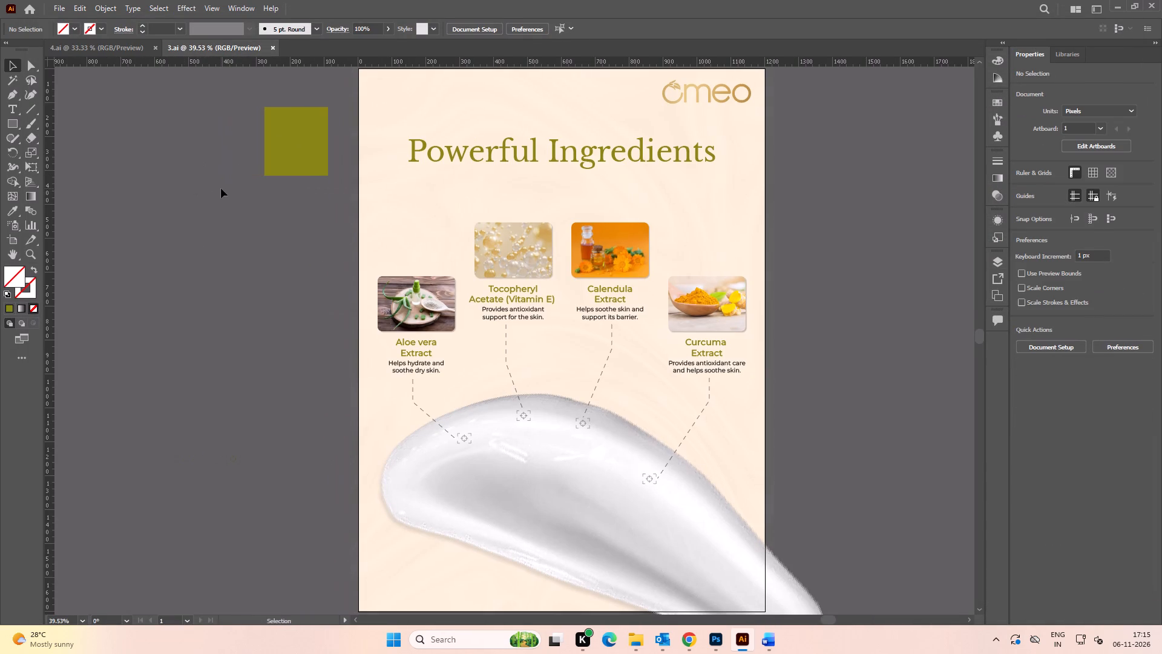
click(221, 188)
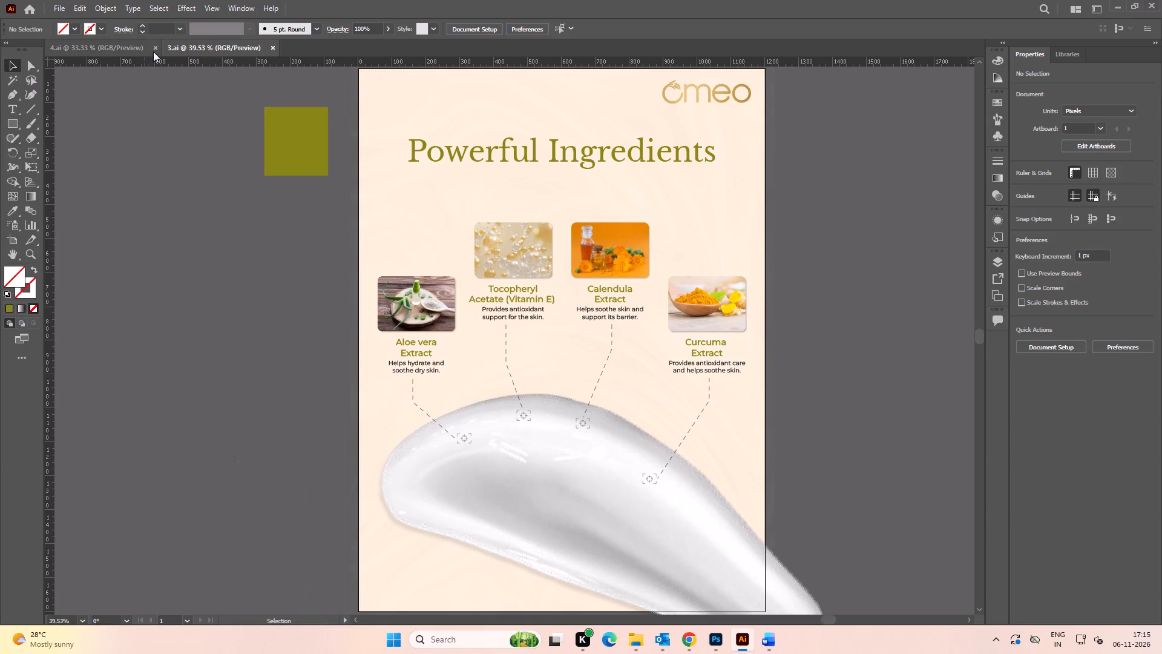
click(157, 47)
Switch to File Explorer and open 2.ai from the 1200x1600 folder of Aloe Vera Cream.
key(alt+Tab)
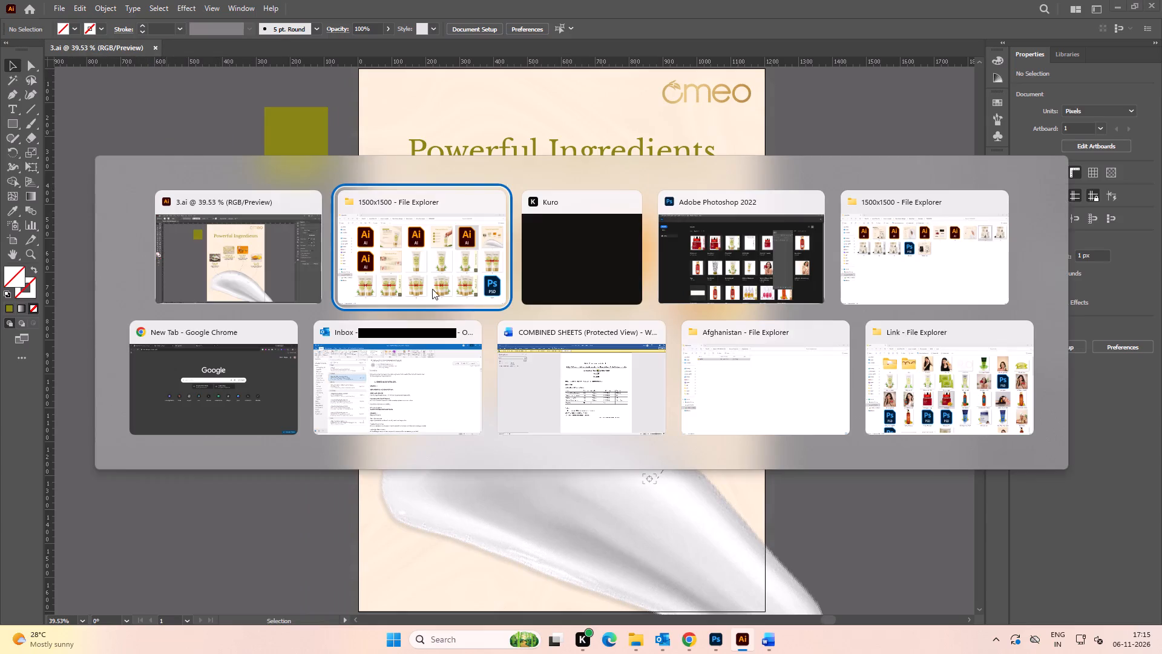
alt+click(393, 254)
key(BackSpace)
double_click(237, 162)
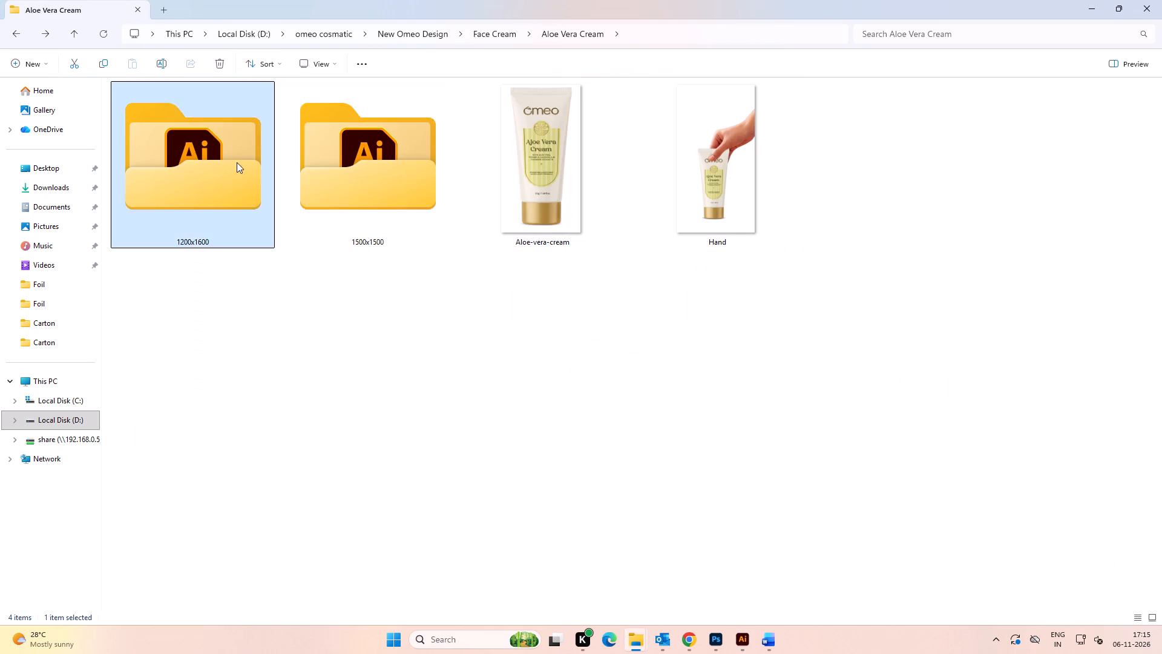
double_click(159, 121)
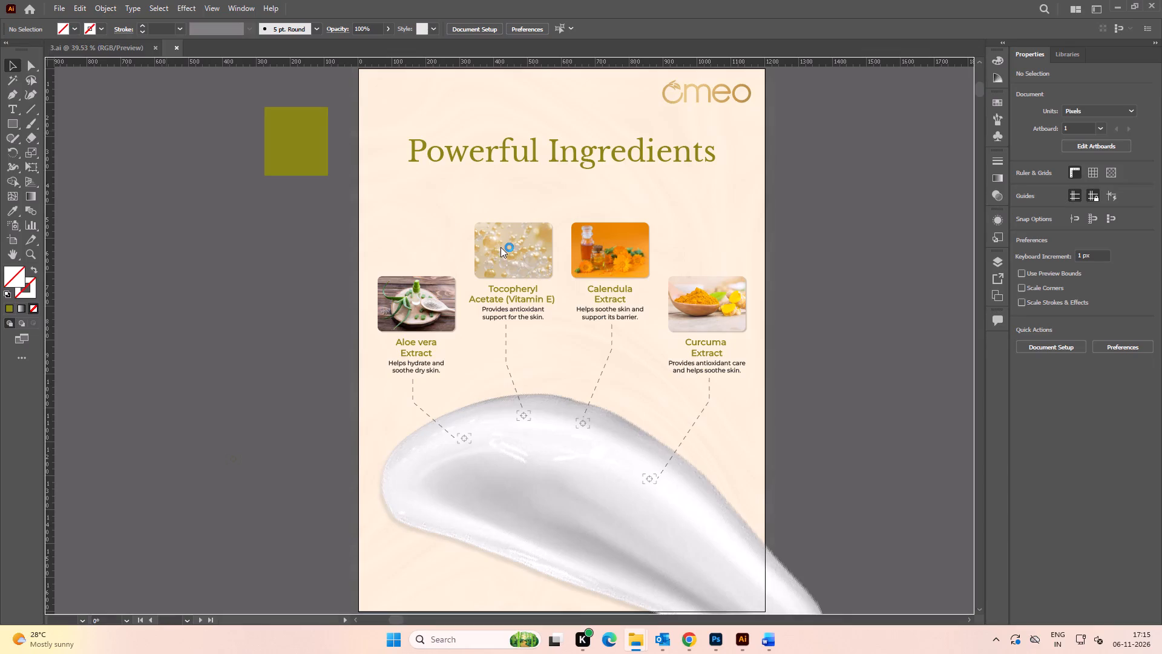
Delete the leftover objects beside the artboard of the red "Why you'll love it" design.
alt+scroll(504, 247, down, 2)
key(space)
drag(392, 271, 437, 276)
drag(301, 124, 395, 391)
key(Delete)
Switch to File Explorer and open 2.ai from the 1500x1500 folder of Aloe Vera Cream.
key(alt+Tab)
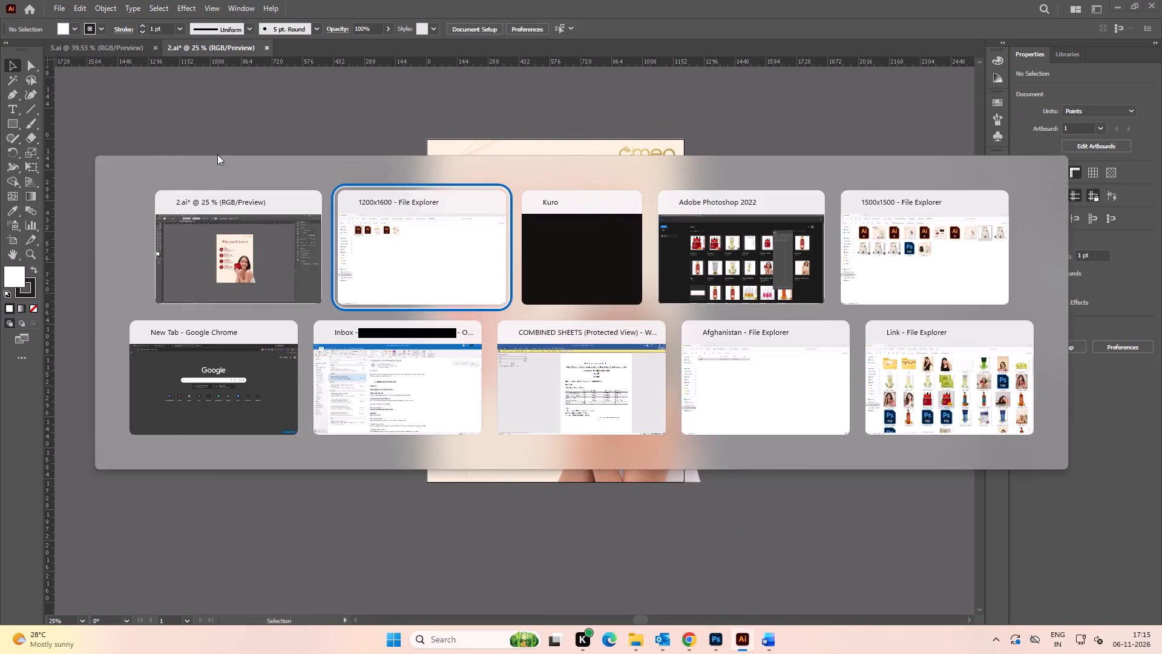
key(BackSpace)
double_click(324, 144)
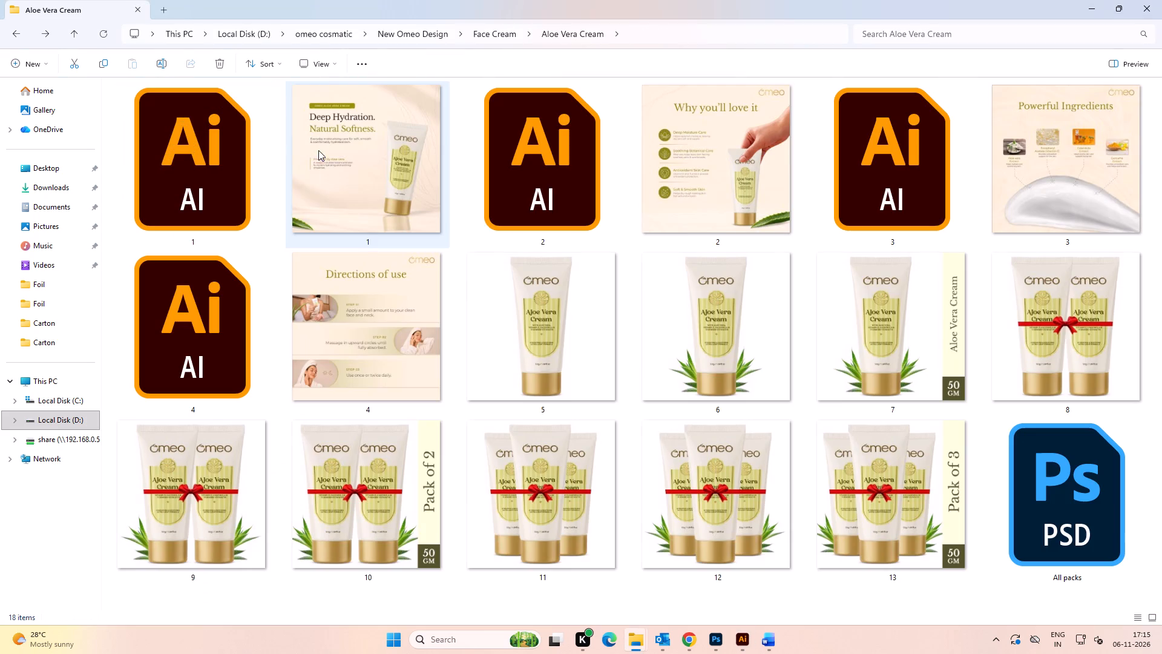
double_click(581, 167)
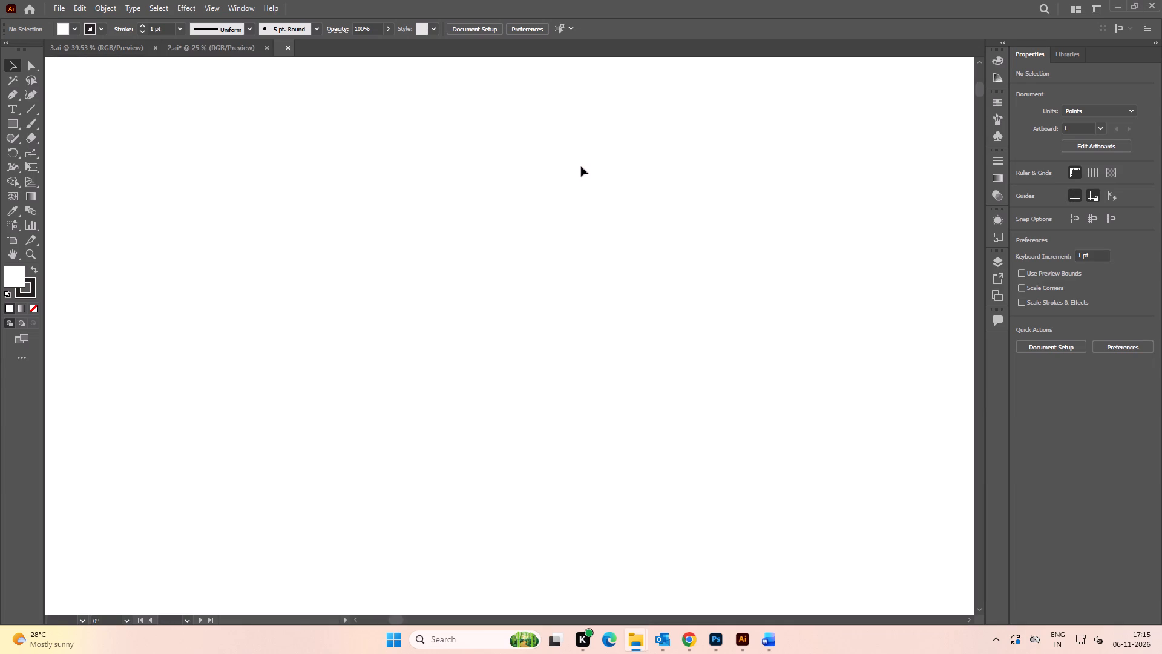
Copy the olive "Why you'll love it" artwork, without its background and the stone podium, into the 1200x1600 document beside the red artboard.
alt+scroll(620, 280, down, 2)
key(space)
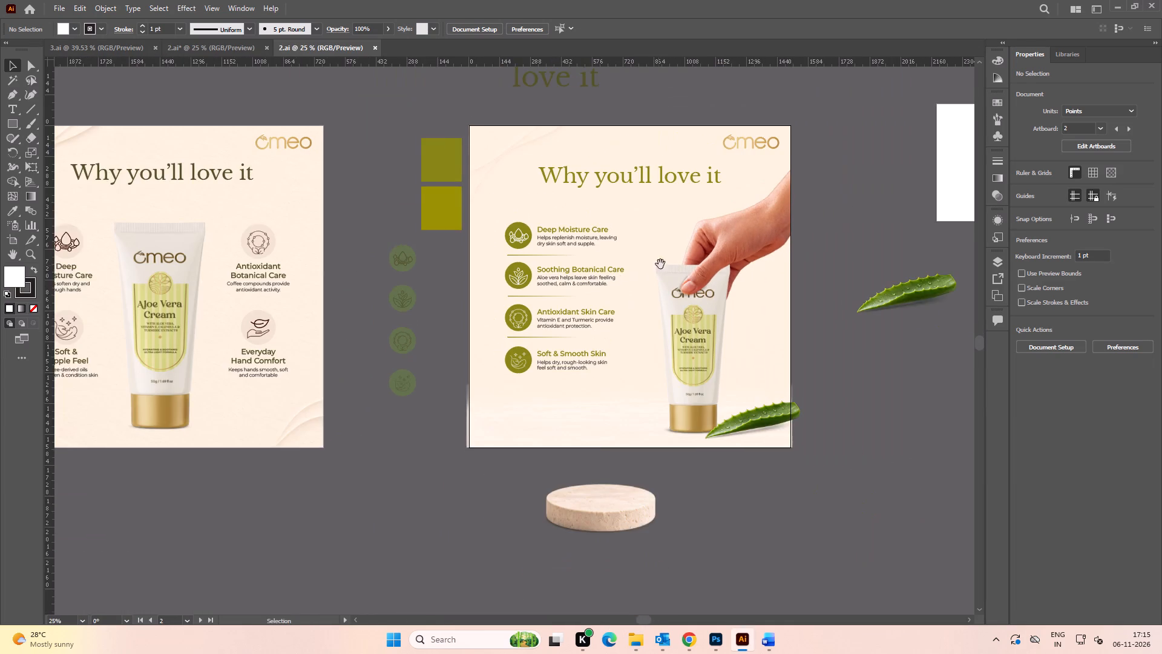
drag(651, 266, 597, 278)
click(734, 399)
drag(781, 484, 720, 434)
click(760, 449)
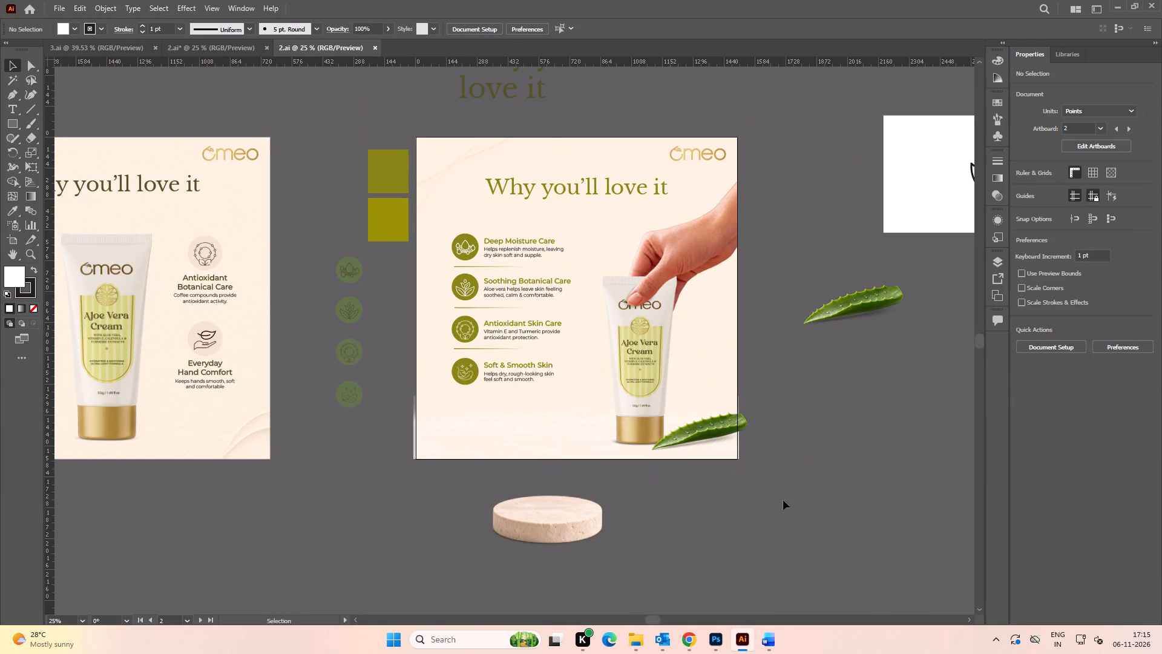
drag(783, 500, 442, 159)
drag(494, 242, 520, 239)
key(ctrl+z)
click(219, 48)
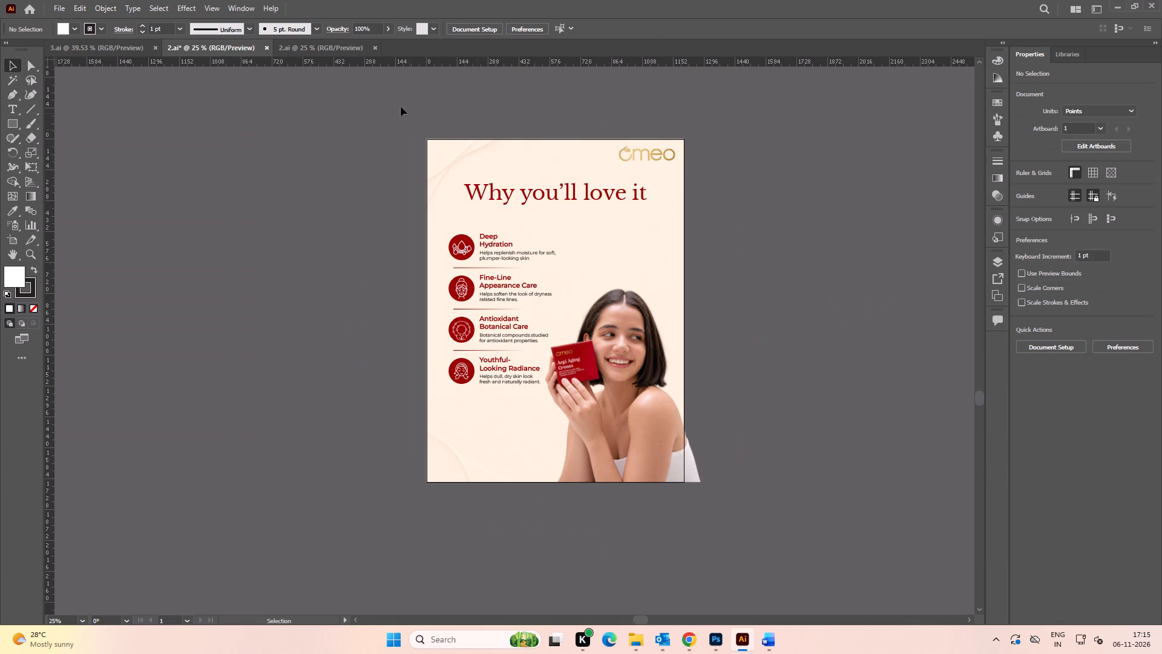
click(309, 46)
drag(498, 241, 288, 113)
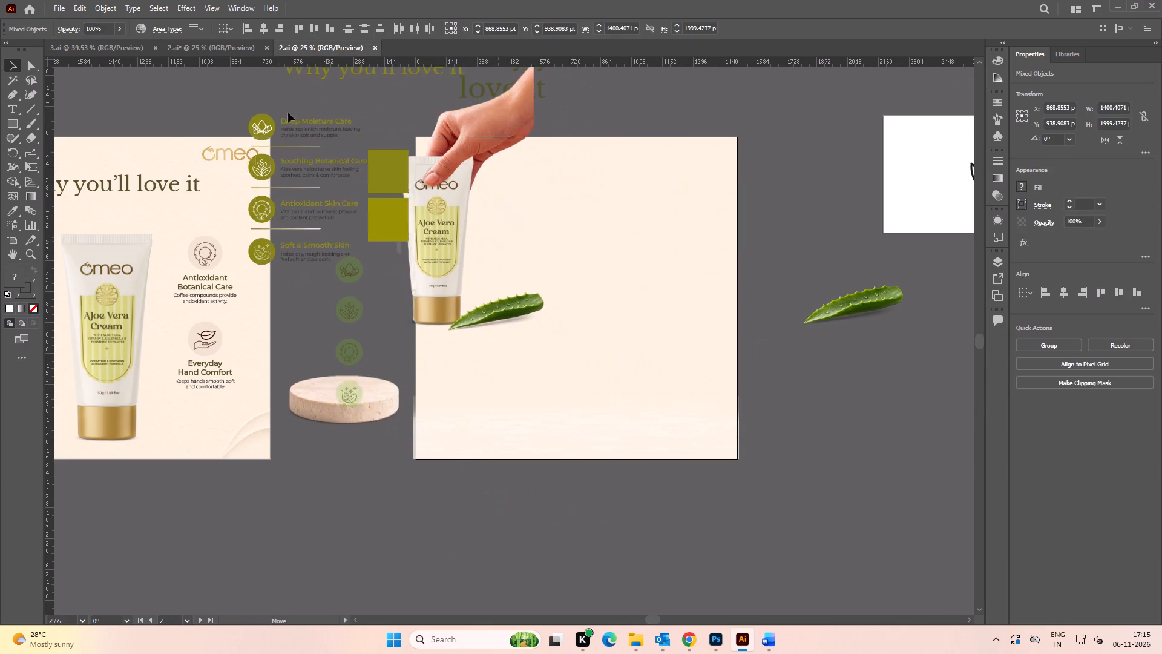
drag(288, 113, 324, 150)
key(ctrl+z)
shift+click(568, 540)
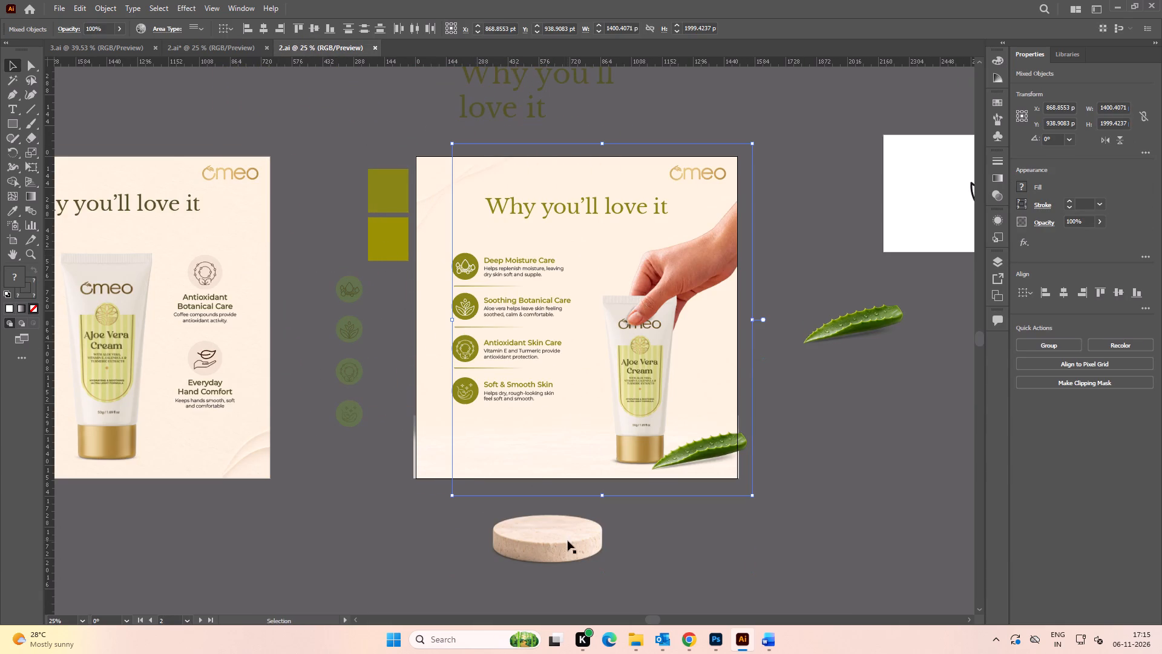
drag(643, 383, 222, 46)
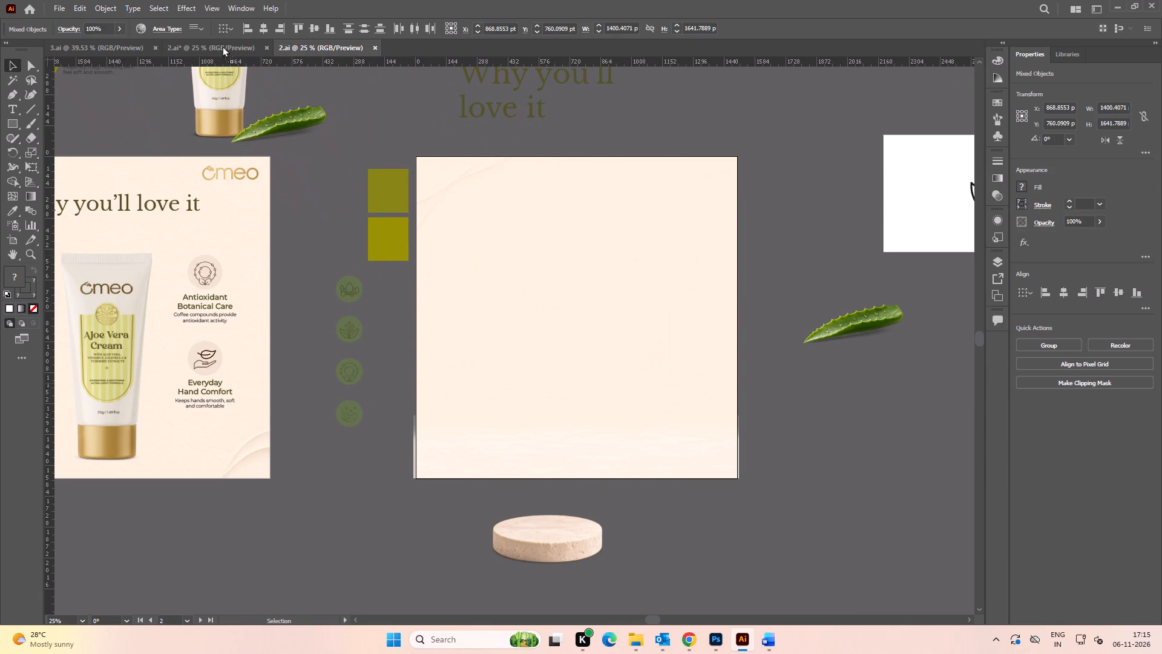
drag(222, 46, 289, 324)
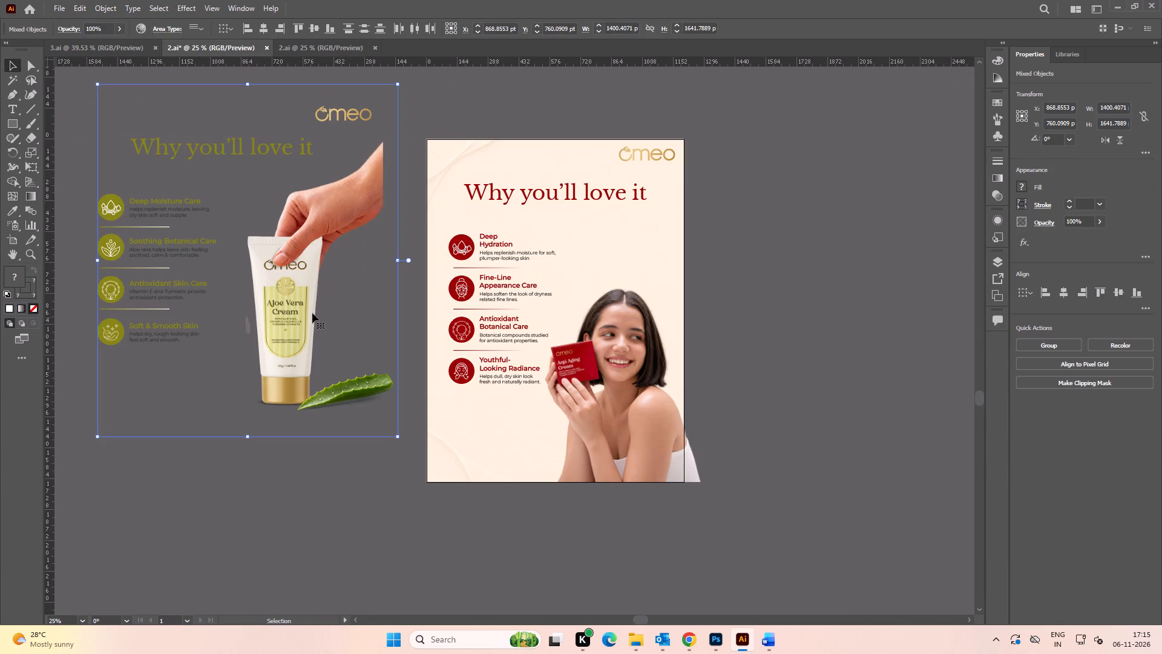
drag(299, 291, 281, 341)
click(721, 277)
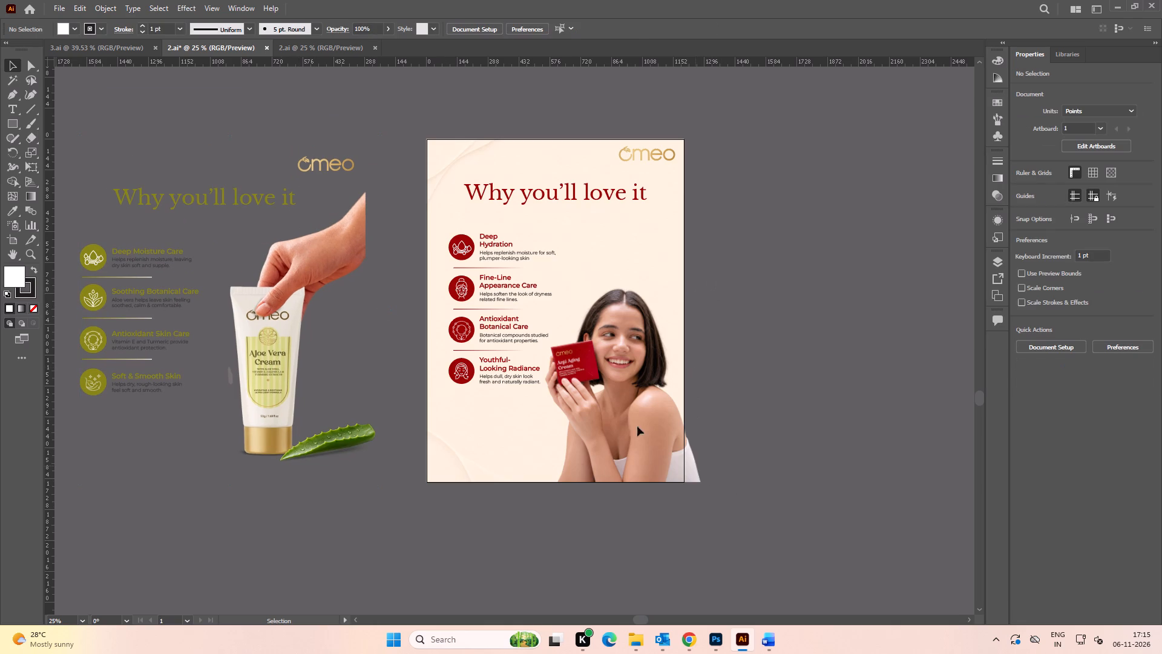
Unlock all objects in the red "Why you'll love it" design and lock its cream background again.
click(631, 420)
key(ctrl+alt+2)
click(774, 298)
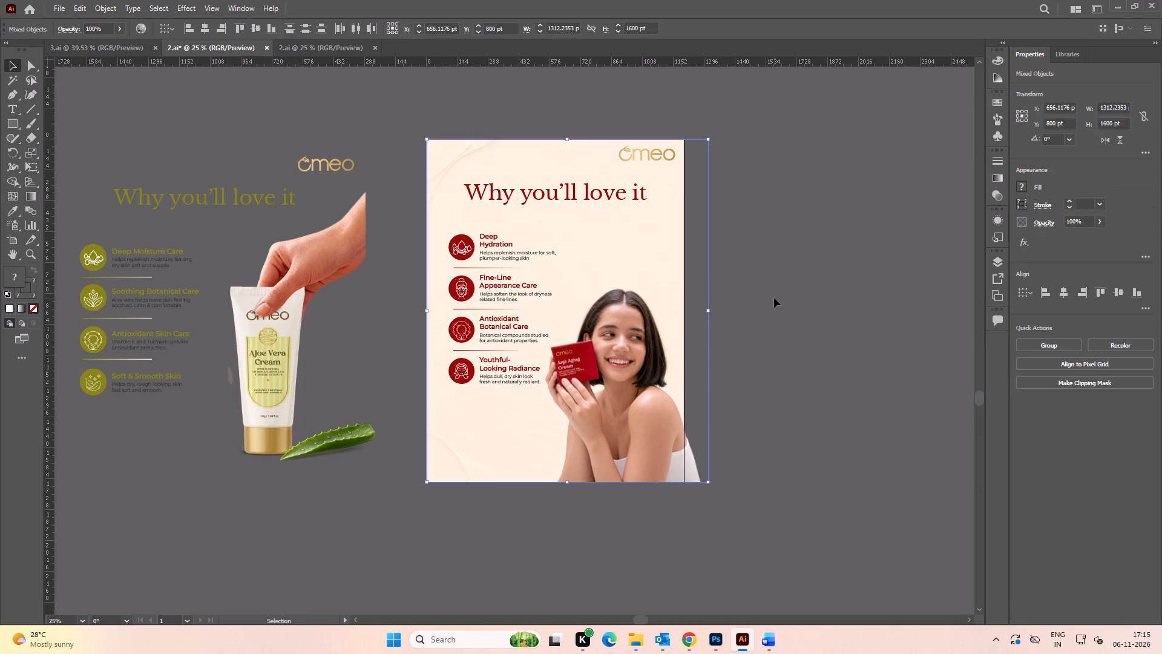
drag(439, 109, 487, 158)
key(ctrl+2)
Delete the photo of the woman holding the red Anti Aging Cream box from the artboard.
drag(760, 504, 559, 358)
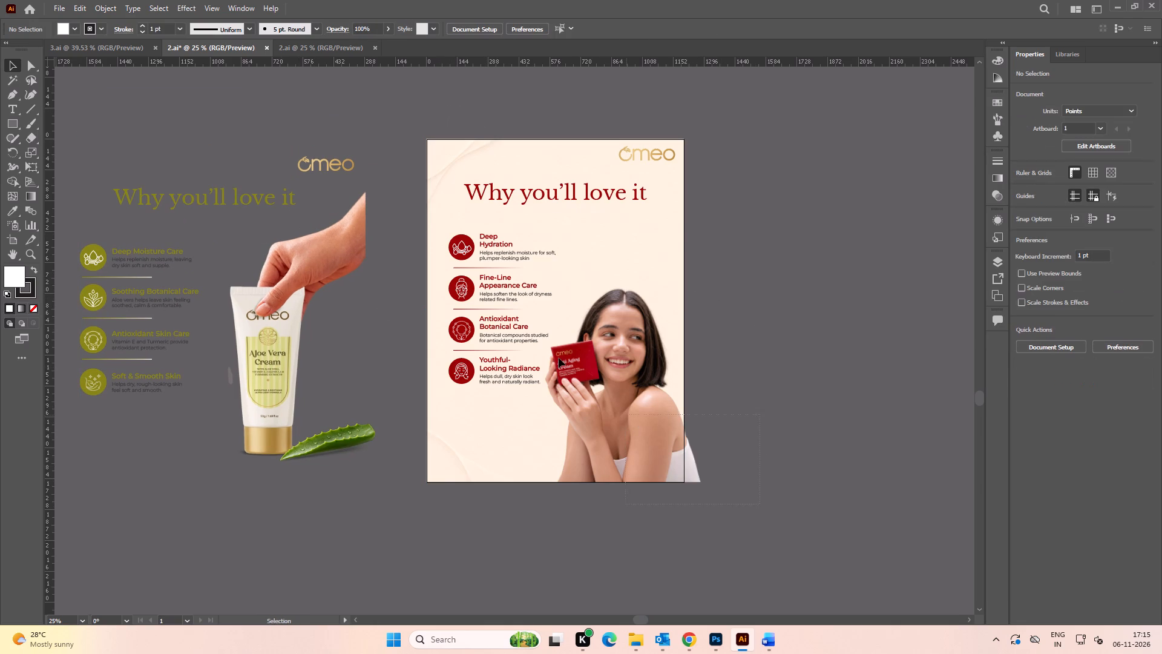
drag(559, 358, 456, 229)
click(790, 318)
click(663, 405)
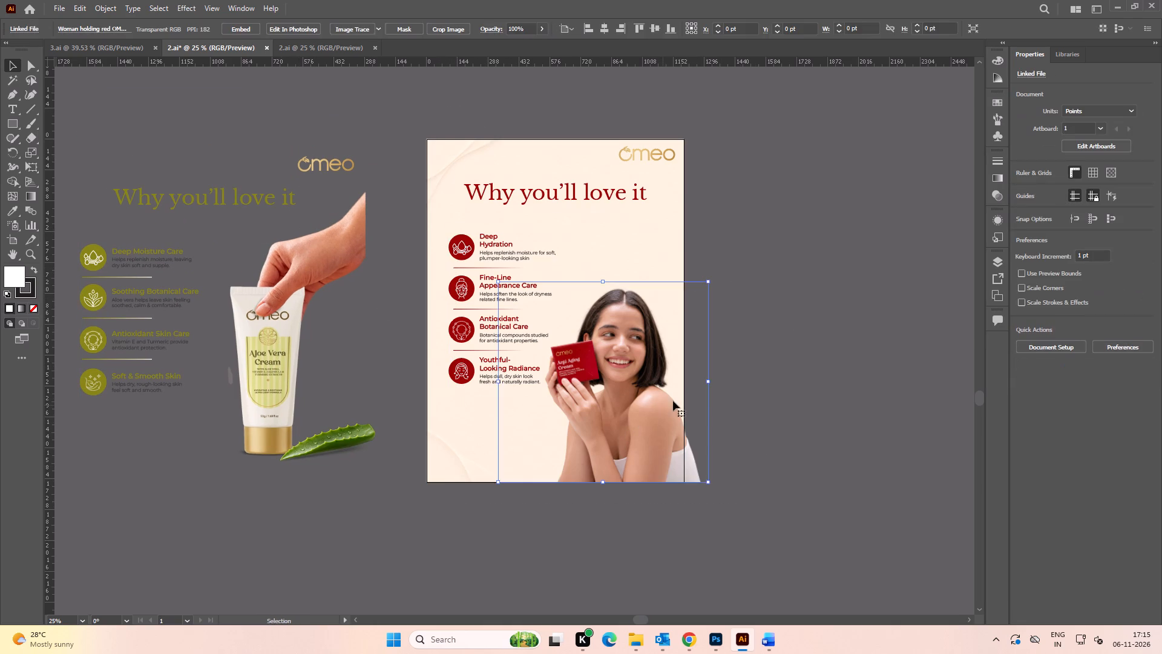
key(Delete)
Recolour the artboard's red "Why you'll love it" heading by sampling the olive from the copied heading.
alt+scroll(439, 206, up, 2)
click(510, 180)
key(space)
drag(424, 208, 666, 231)
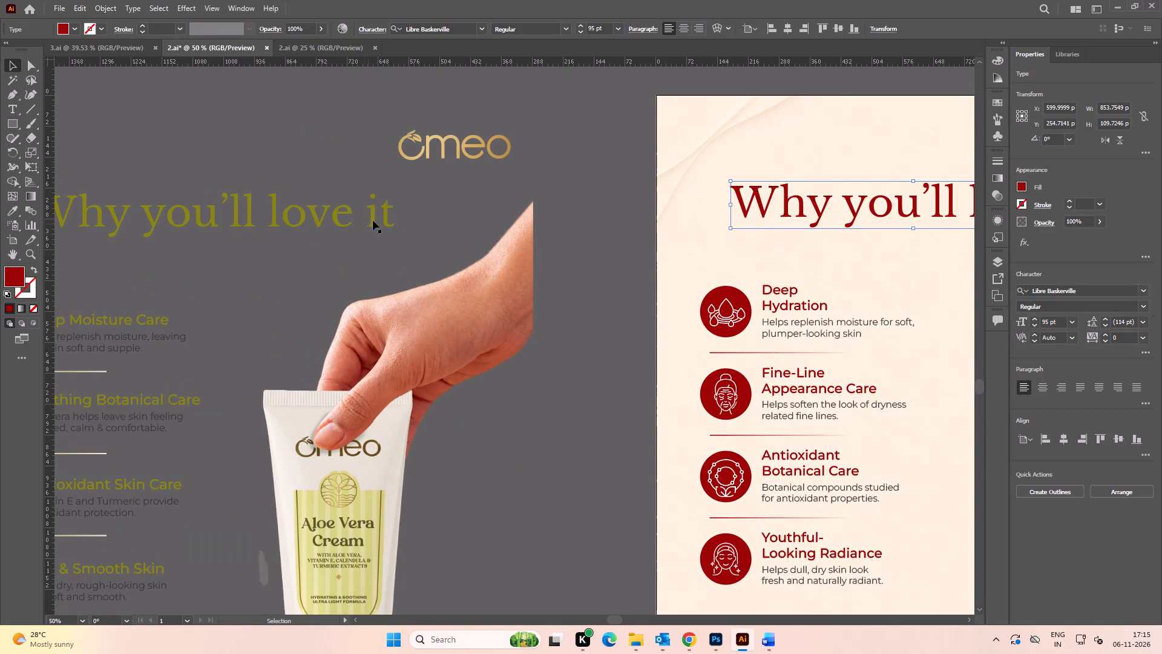
key(i)
click(387, 210)
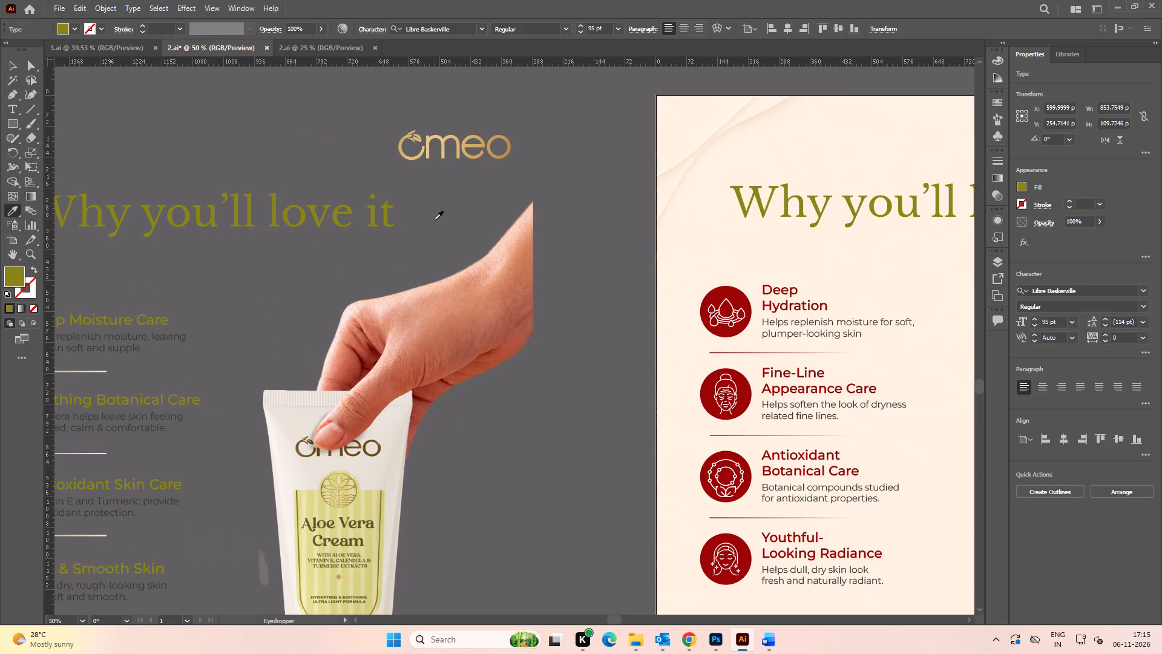
key(v)
Examine the hand-and-tube image and the faint smudge beside the Aloe Vera Cream tube.
alt+scroll(585, 304, down, 3)
key(space)
drag(579, 363, 600, 323)
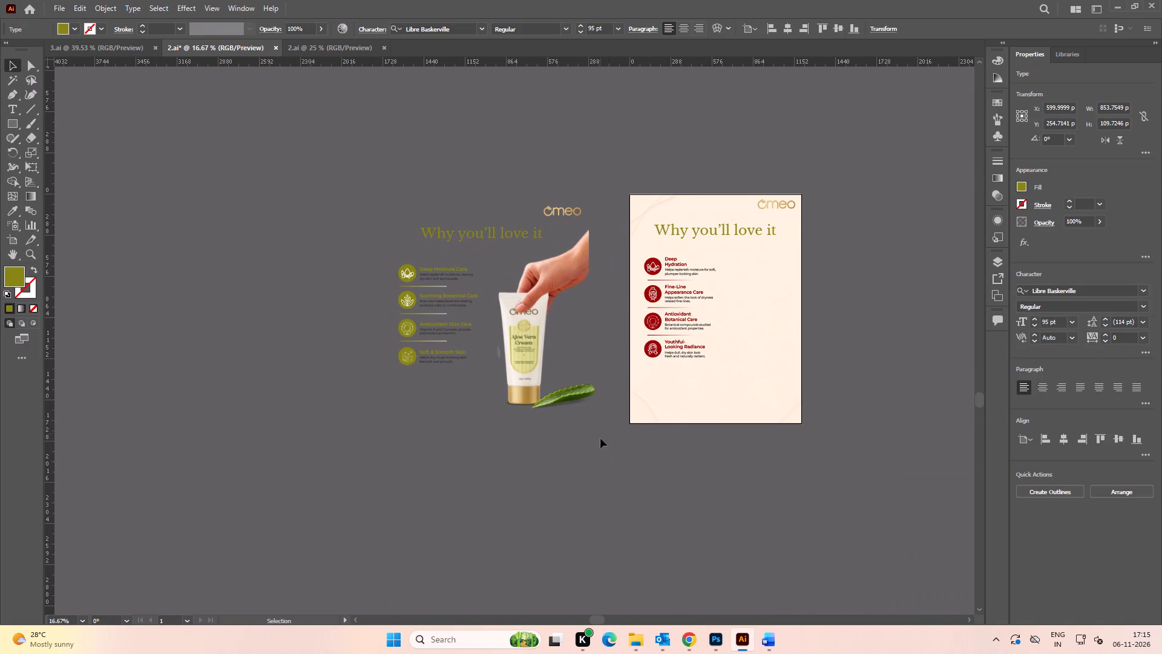
drag(599, 437, 520, 322)
click(485, 478)
alt+scroll(499, 369, up, 4)
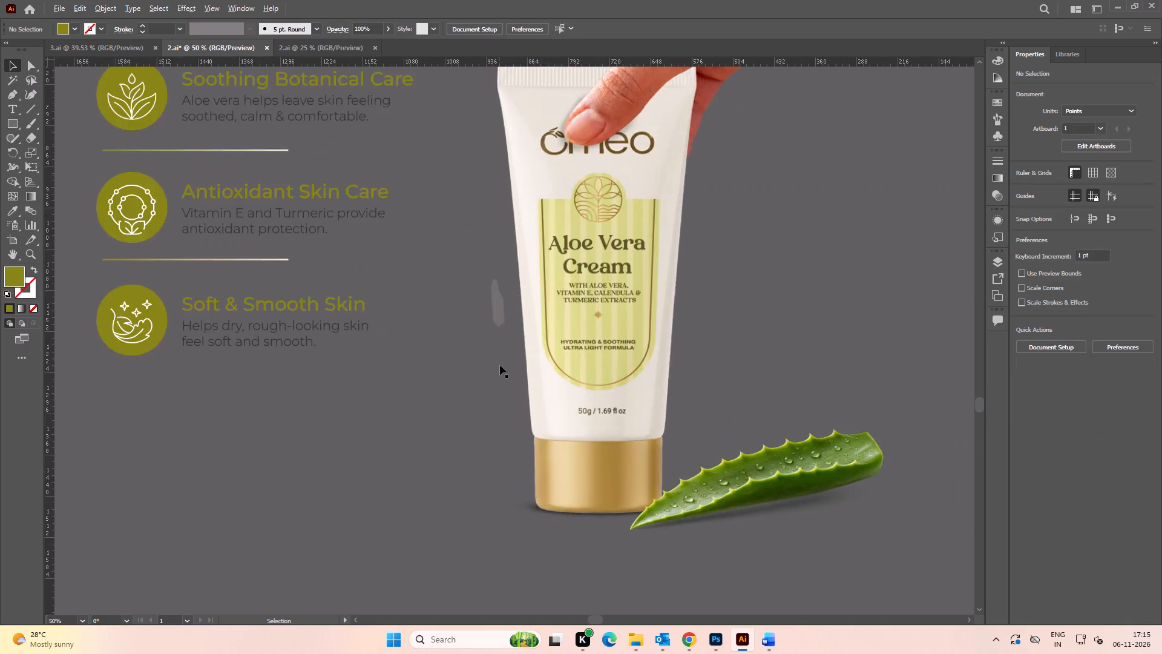
alt+scroll(502, 363, down, 2)
alt+scroll(499, 335, up, 6)
click(501, 352)
alt+scroll(501, 352, down, 4)
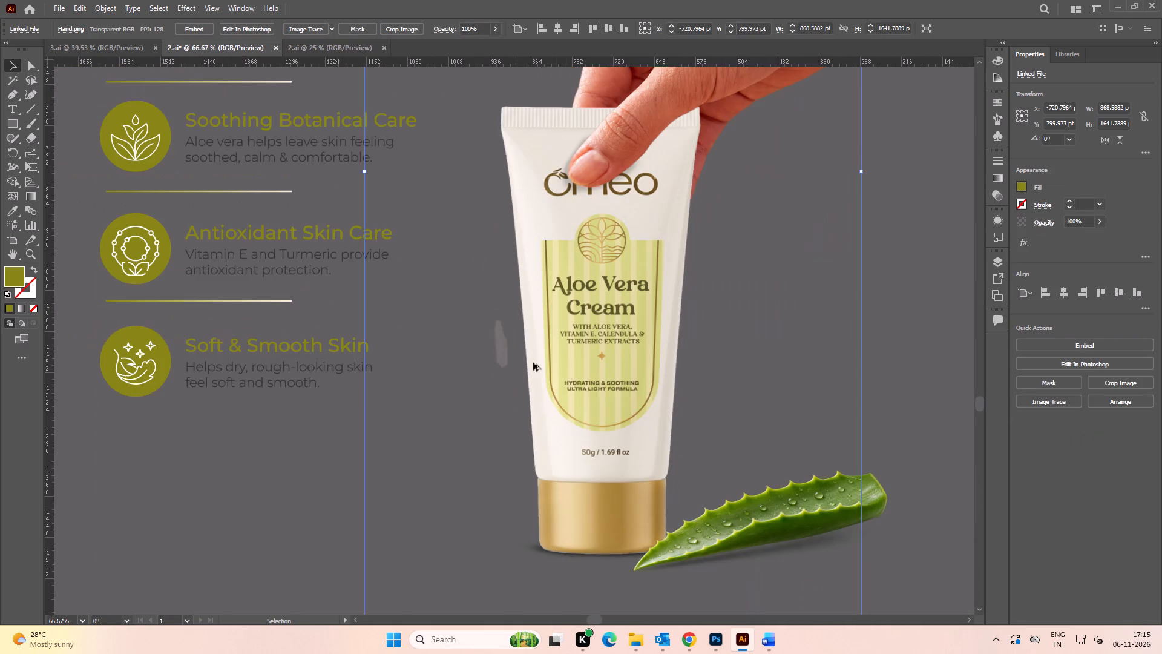
drag(570, 371, 586, 369)
key(ctrl+z)
alt+scroll(510, 355, up, 7)
alt+scroll(509, 352, down, 5)
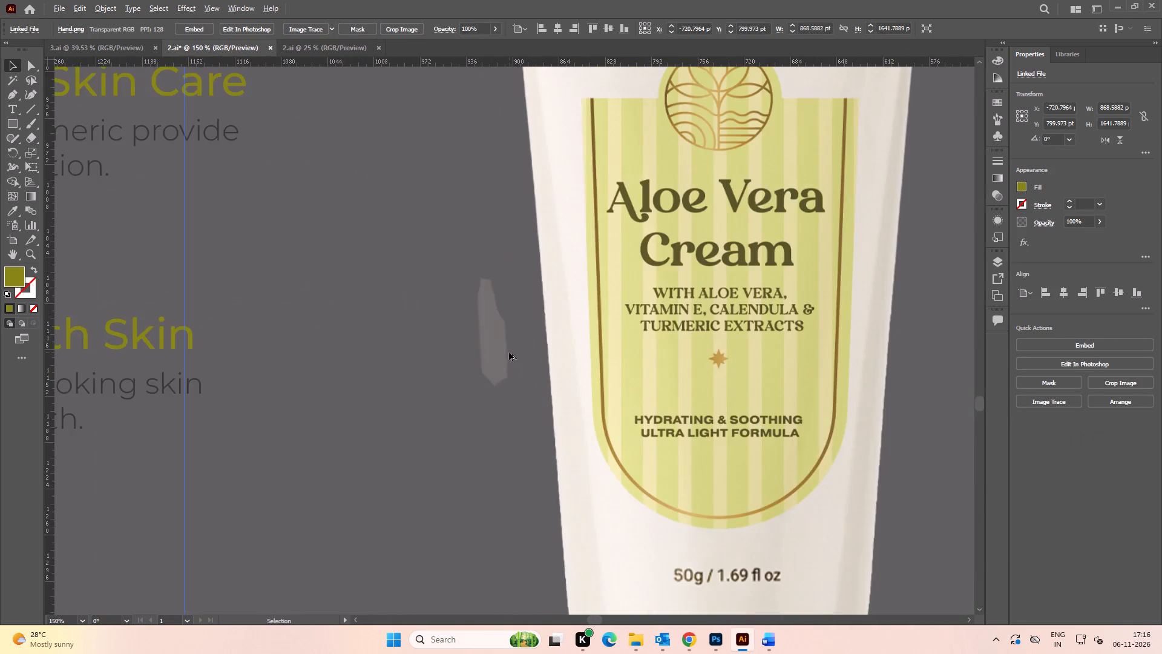
alt+scroll(509, 352, down, 6)
click(562, 487)
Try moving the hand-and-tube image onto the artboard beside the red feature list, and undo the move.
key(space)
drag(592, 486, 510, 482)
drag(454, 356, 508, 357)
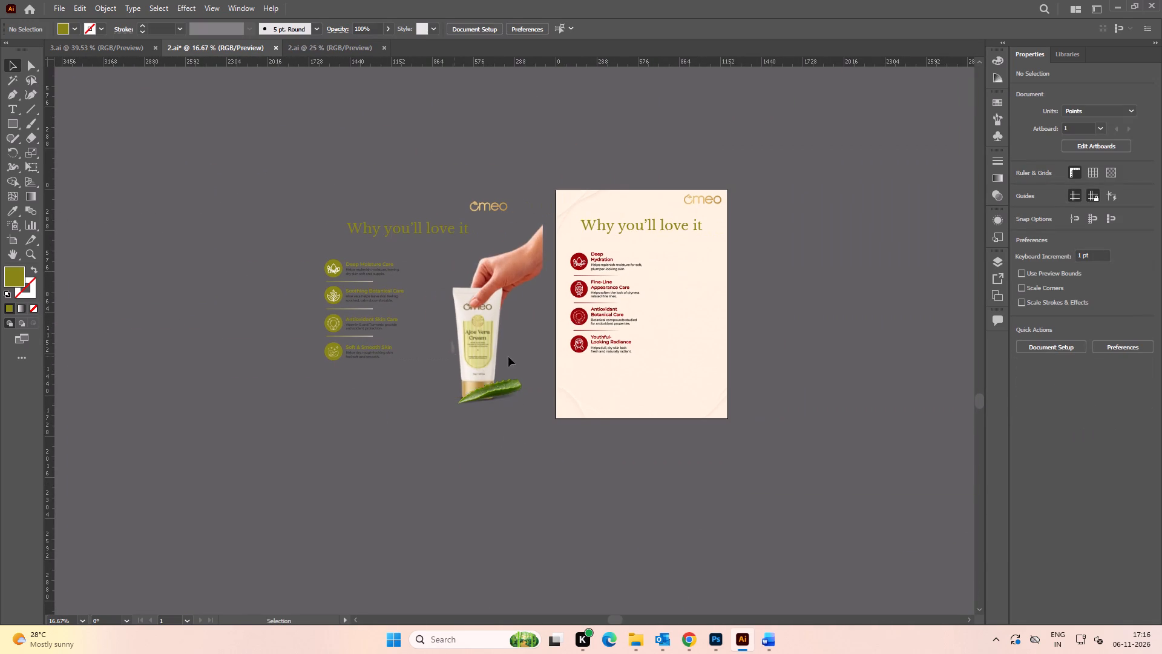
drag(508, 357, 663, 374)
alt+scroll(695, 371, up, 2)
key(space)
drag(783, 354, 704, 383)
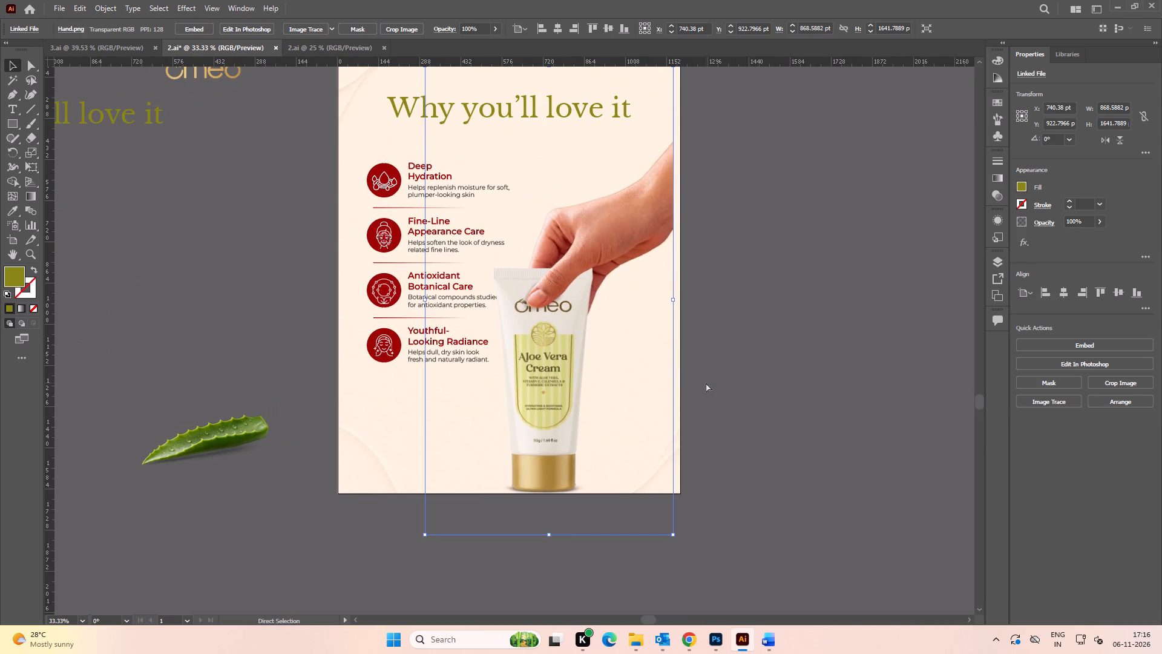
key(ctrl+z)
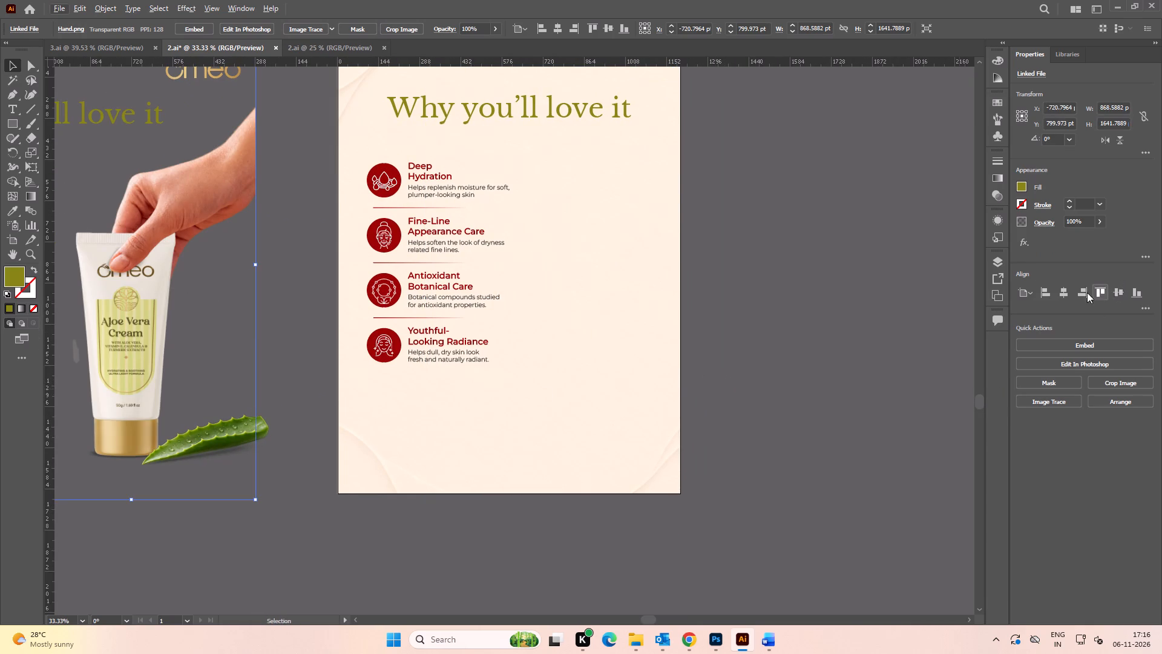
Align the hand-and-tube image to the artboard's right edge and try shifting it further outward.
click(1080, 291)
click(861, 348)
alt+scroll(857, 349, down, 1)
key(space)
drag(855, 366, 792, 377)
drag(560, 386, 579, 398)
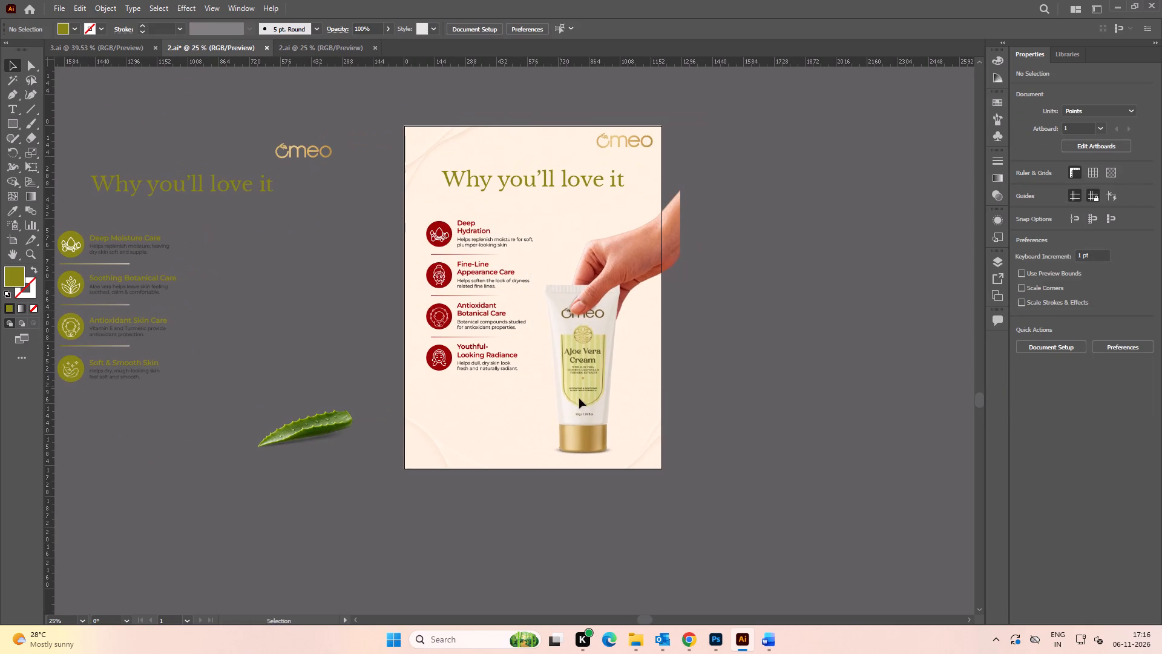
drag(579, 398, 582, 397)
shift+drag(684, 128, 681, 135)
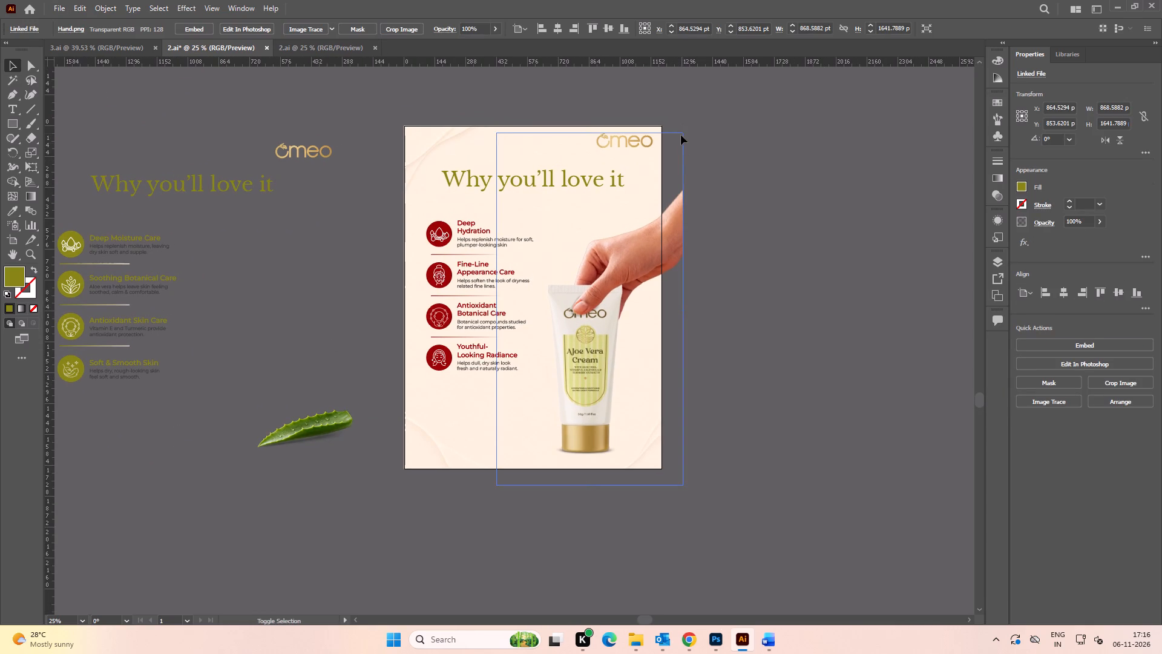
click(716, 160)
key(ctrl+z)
Move the hand-and-tube image off the artboard into the empty space beyond its right edge.
click(717, 223)
click(635, 239)
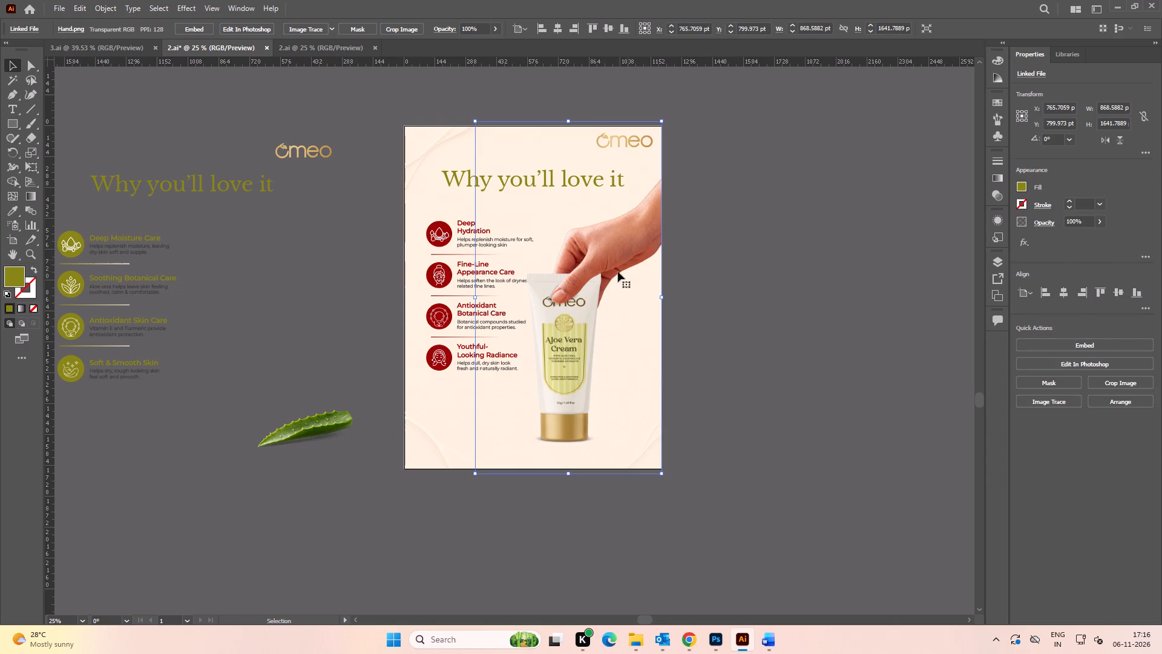
drag(586, 272, 810, 260)
Move the aloe vera leaf to the artboard's lower-right corner, extending past the right edge.
key(space)
drag(488, 372, 575, 340)
drag(395, 403, 693, 390)
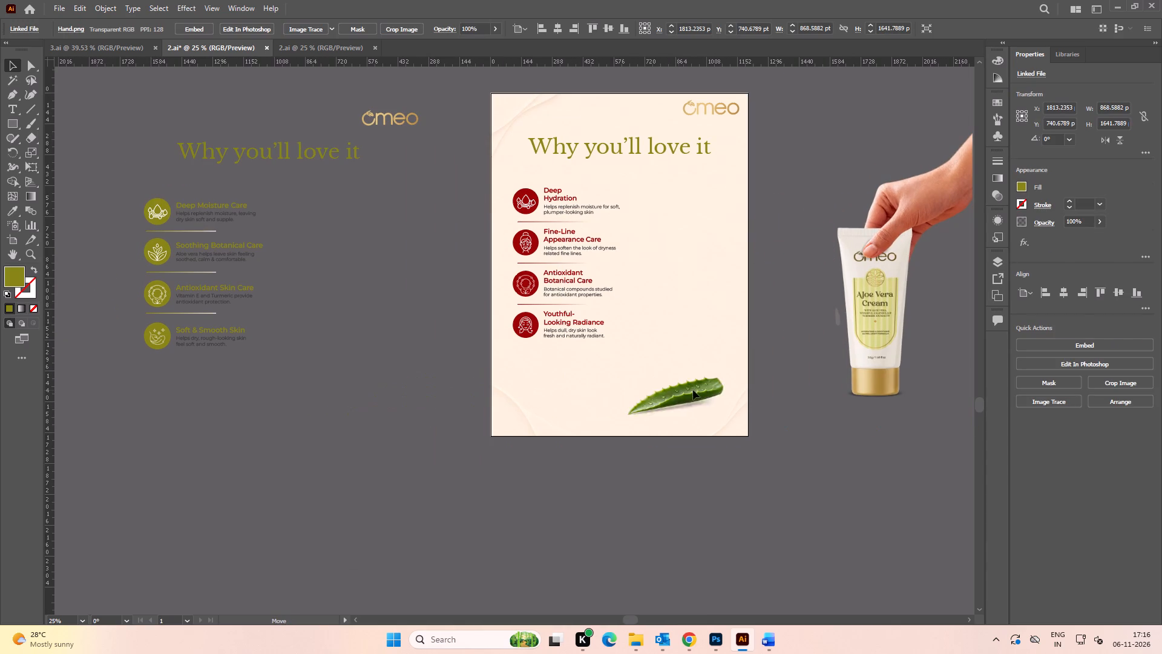
drag(693, 390, 732, 393)
click(399, 379)
Group the four olive feature rows, from Deep Moisture Care to Soft & Smooth Skin, with their icons and divider lines.
key(space)
drag(347, 362, 582, 419)
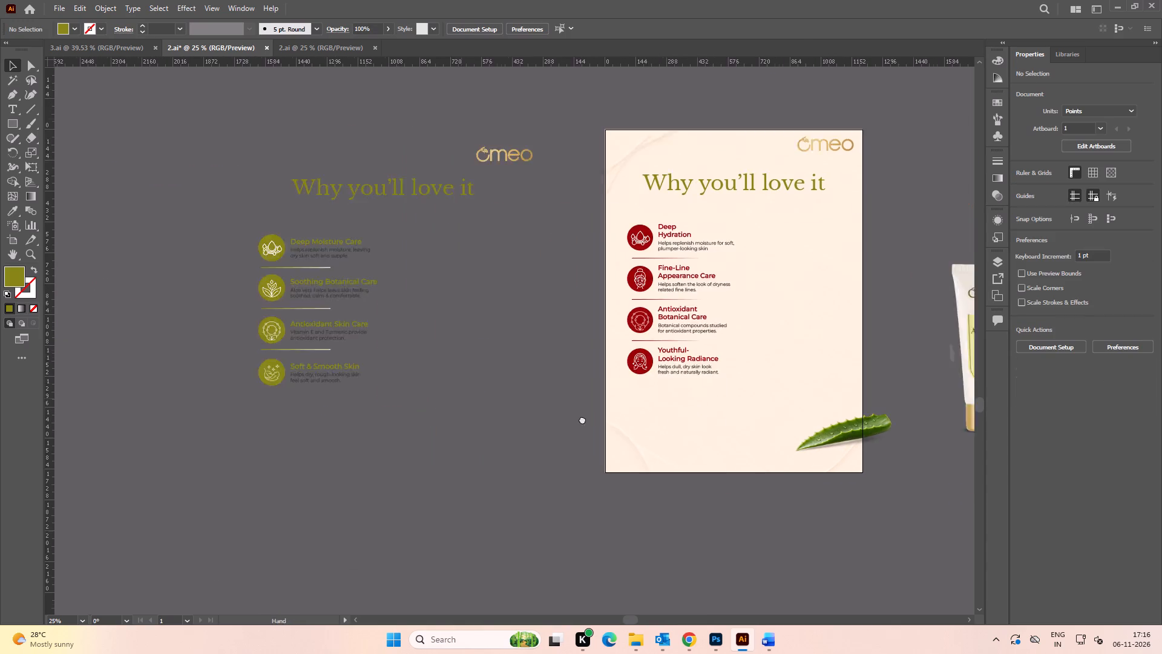
drag(582, 419, 581, 419)
drag(357, 239, 498, 466)
key(space)
drag(559, 331, 504, 368)
key(ctrl+g)
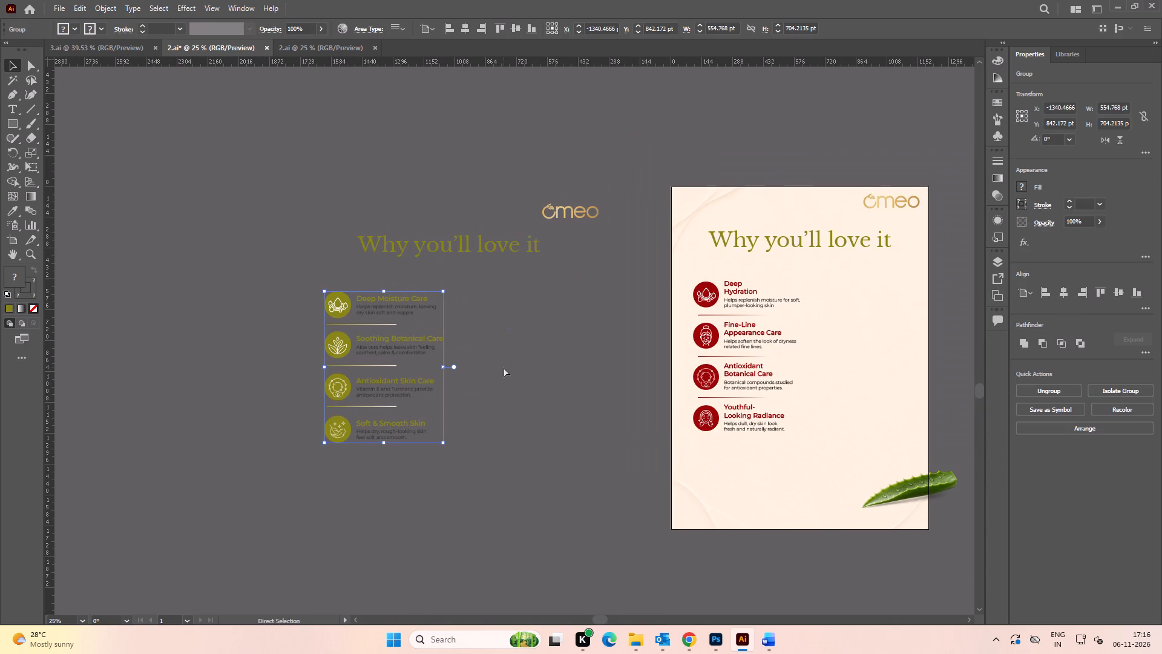
Align the olive feature group's left and top edges to the red Deep Hydration icon circle on the artboard.
key(space)
drag(573, 323, 474, 326)
alt+scroll(661, 299, up, 1)
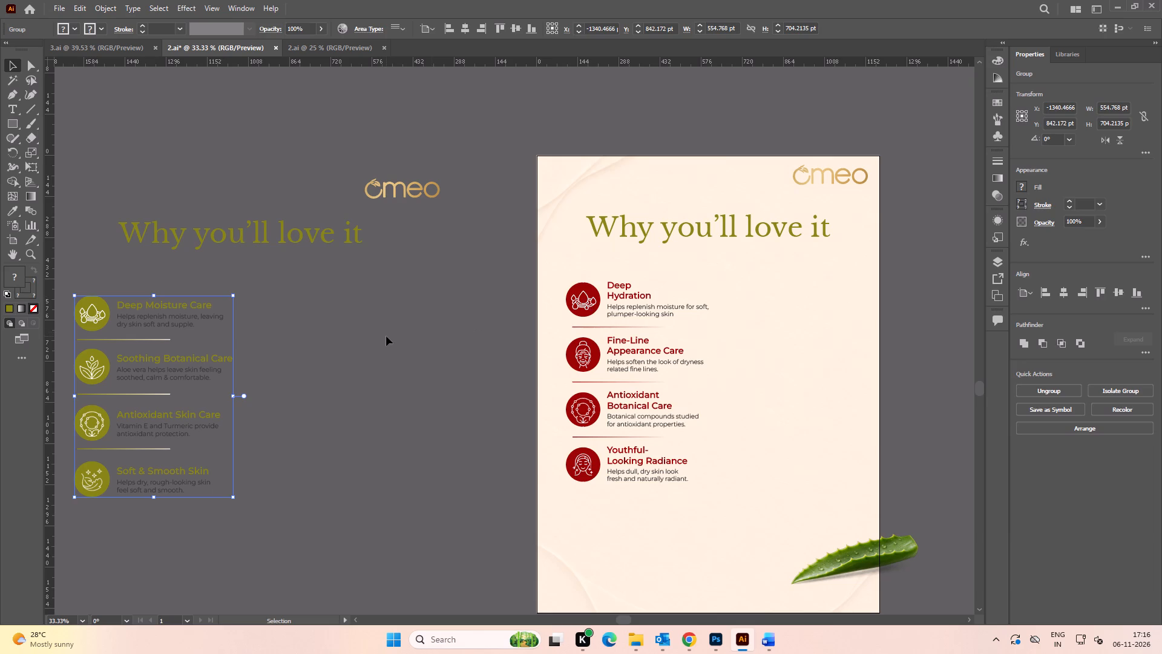
click(386, 336)
key(space)
drag(343, 335, 372, 332)
click(214, 305)
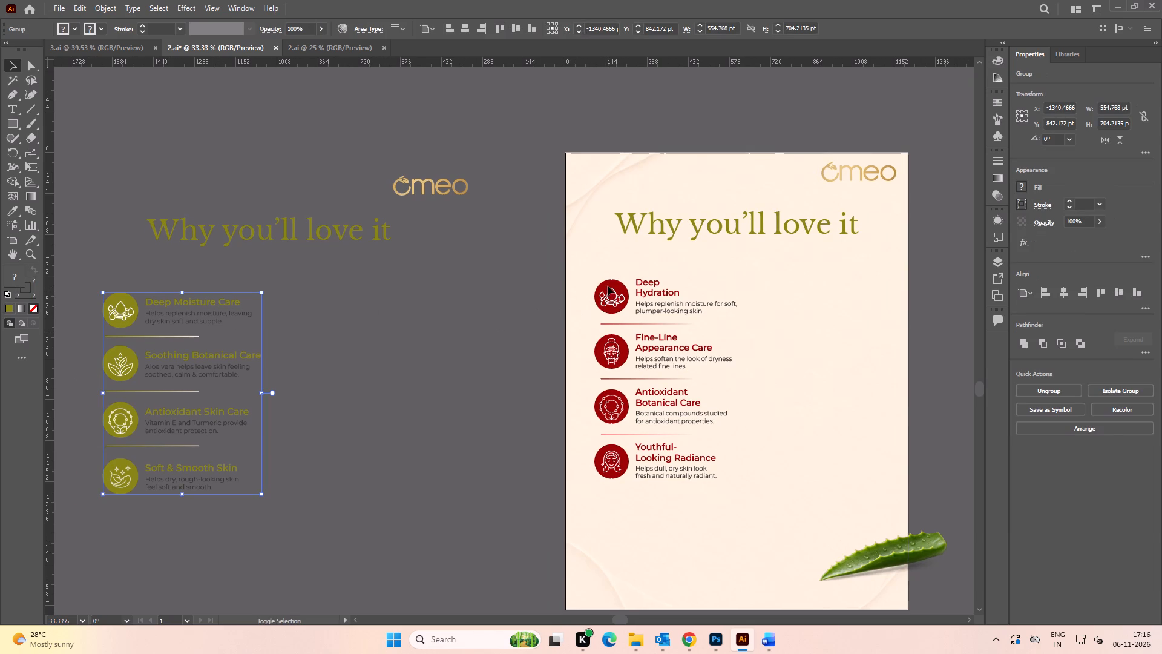
shift+click(608, 286)
click(614, 286)
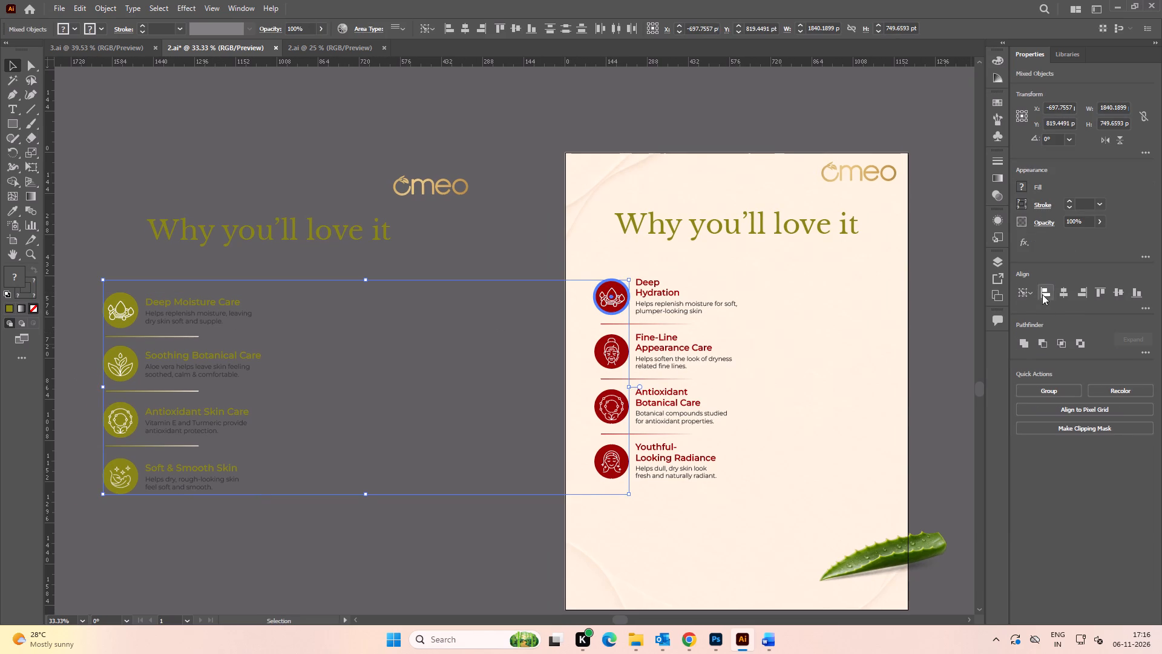
click(1041, 291)
click(1098, 290)
click(455, 335)
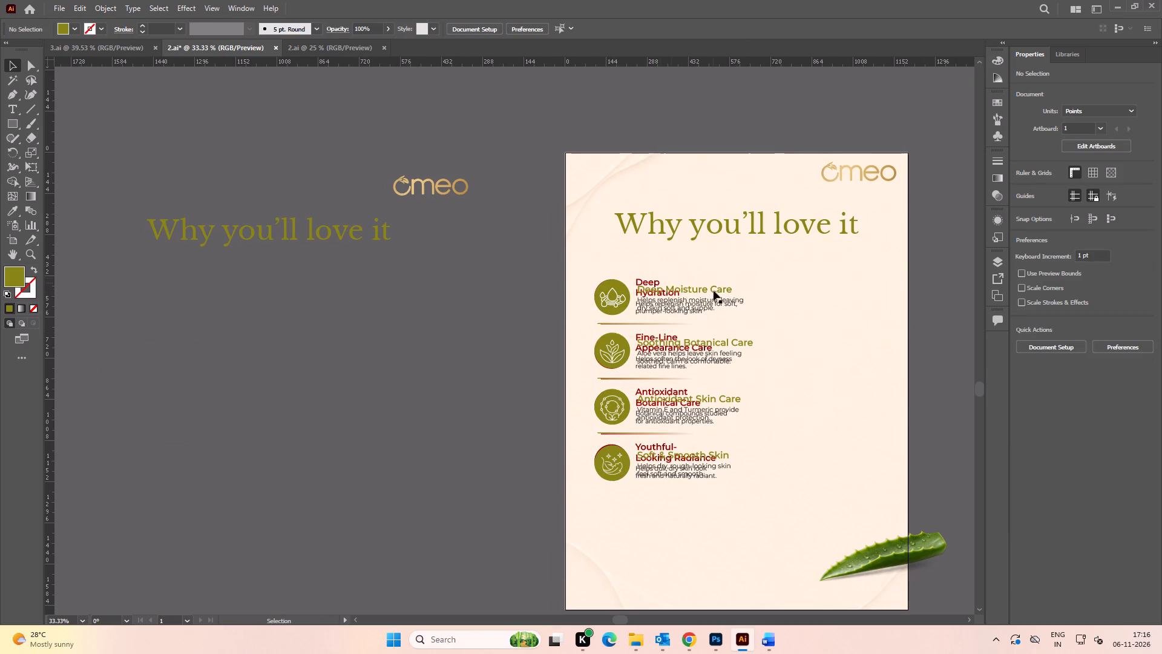
Replace the red feature list: cut the olive group, delete the red rows, and paste the group back in place.
drag(718, 289, 711, 289)
key(ctrl+z)
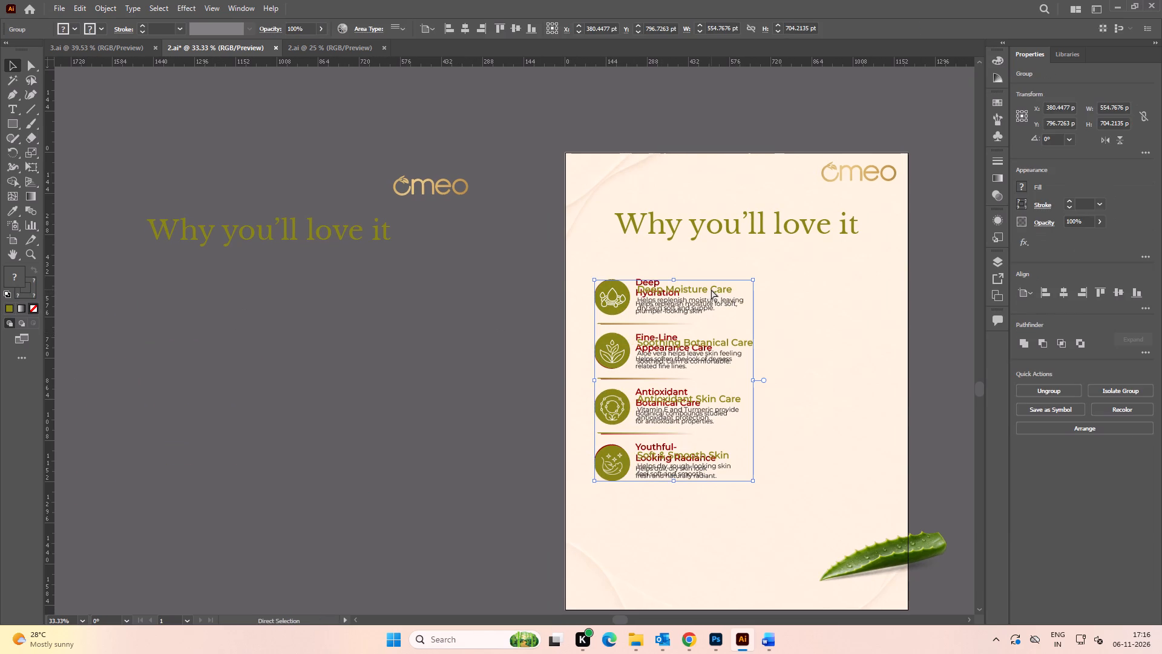
key(ctrl+x)
click(650, 280)
click(590, 270)
drag(579, 257, 669, 469)
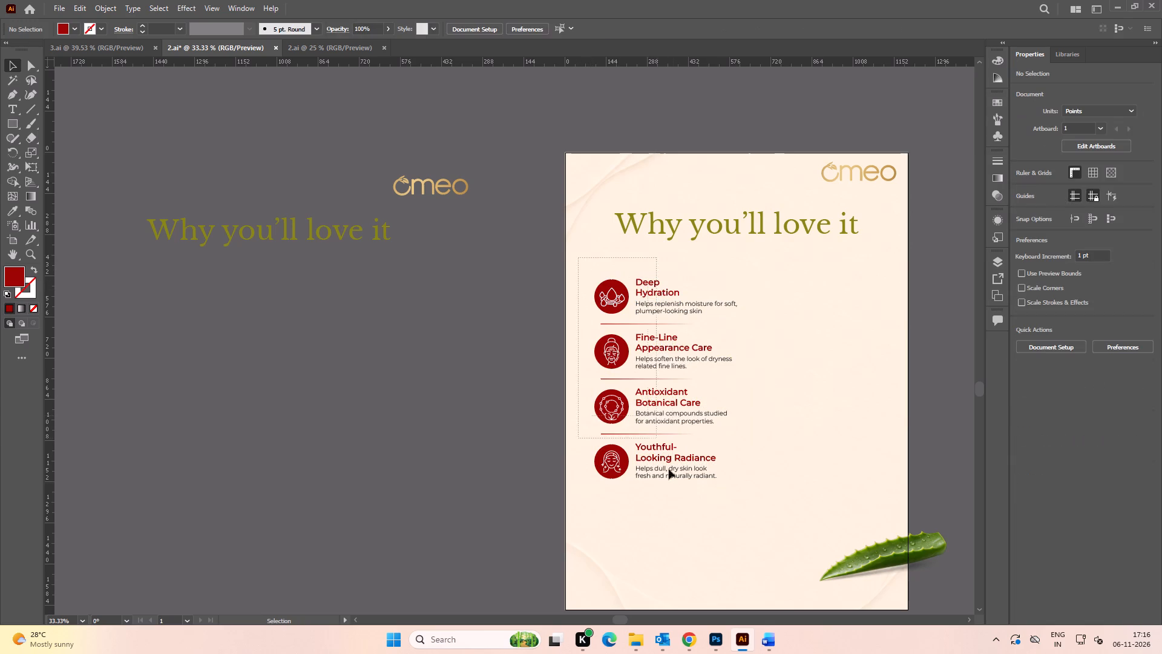
drag(669, 469, 691, 527)
key(Delete)
key(ctrl+f)
click(470, 449)
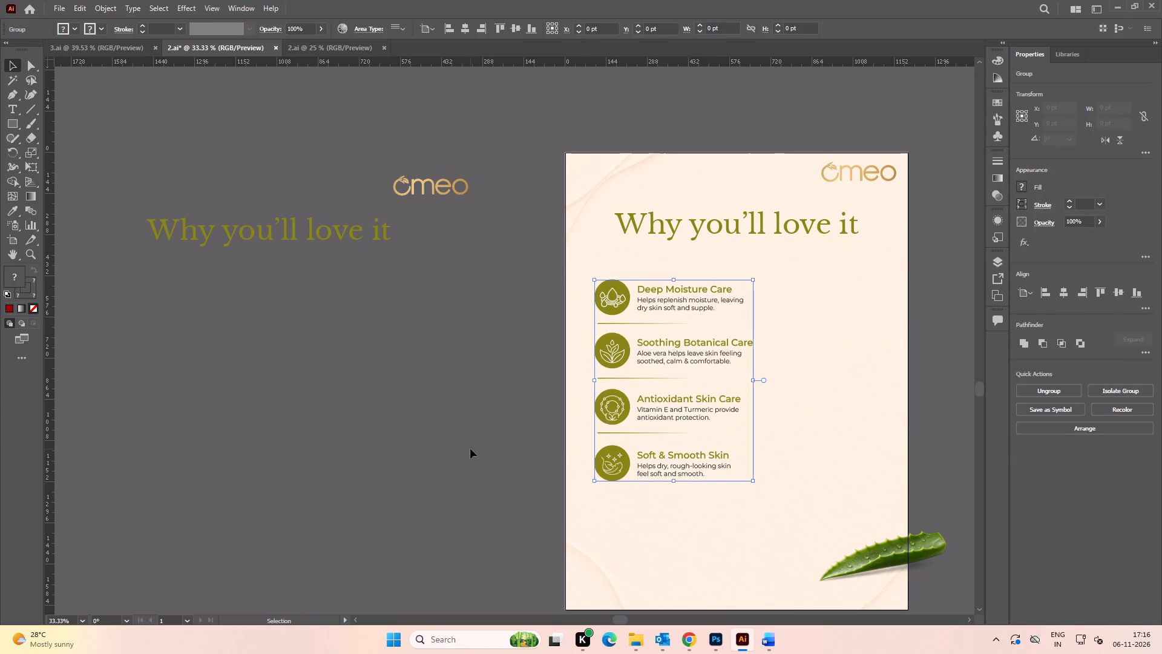
Move the hand-and-tube image onto the artboard beside the olive feature list, with the wrist crossing the right edge.
key(space)
drag(833, 392, 586, 357)
drag(795, 478, 517, 489)
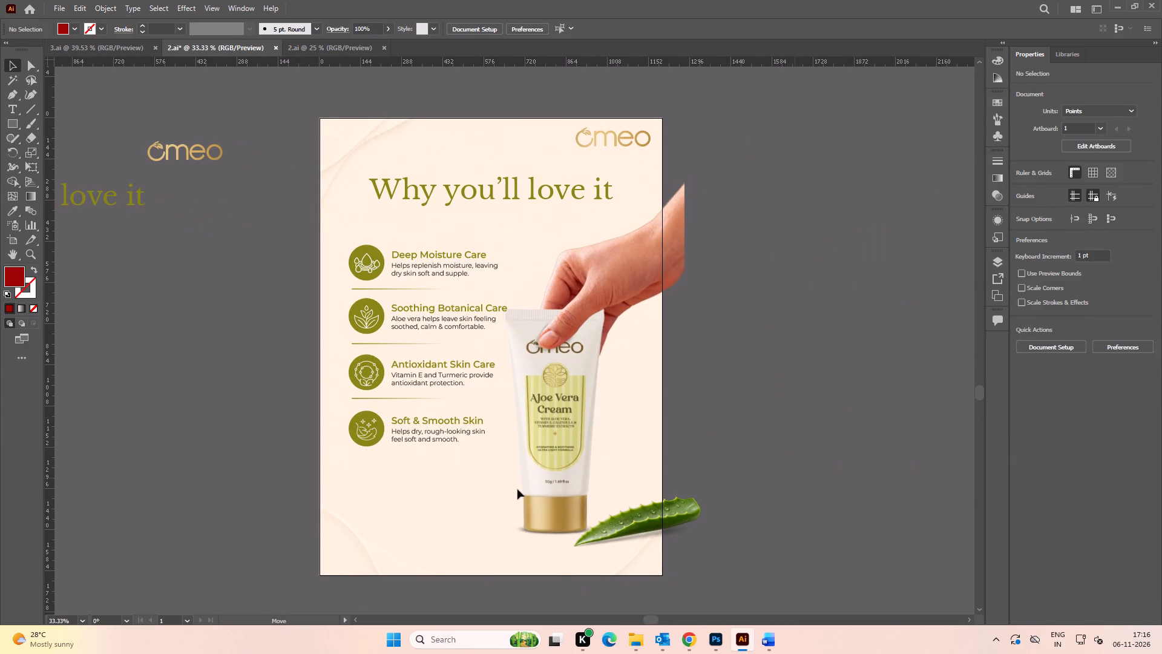
drag(517, 489, 517, 490)
click(784, 528)
Move the aloe vera leaf slightly straight down at the artboard's lower-right corner.
alt+scroll(701, 514, up, 2)
drag(695, 512, 701, 529)
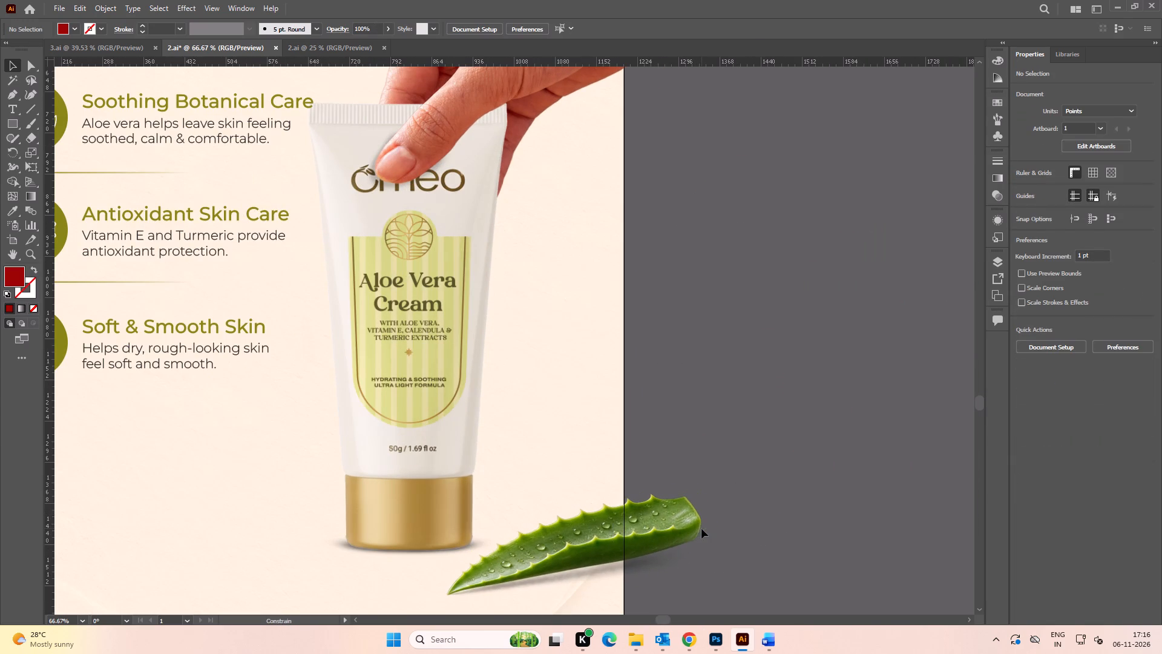
drag(701, 529, 701, 529)
click(840, 484)
Scale the hand-and-tube image down to about 729 x 1378 pt and shift it right past the artboard's edge.
alt+scroll(421, 367, down, 1)
drag(424, 368, 432, 372)
alt+scroll(432, 368, down, 3)
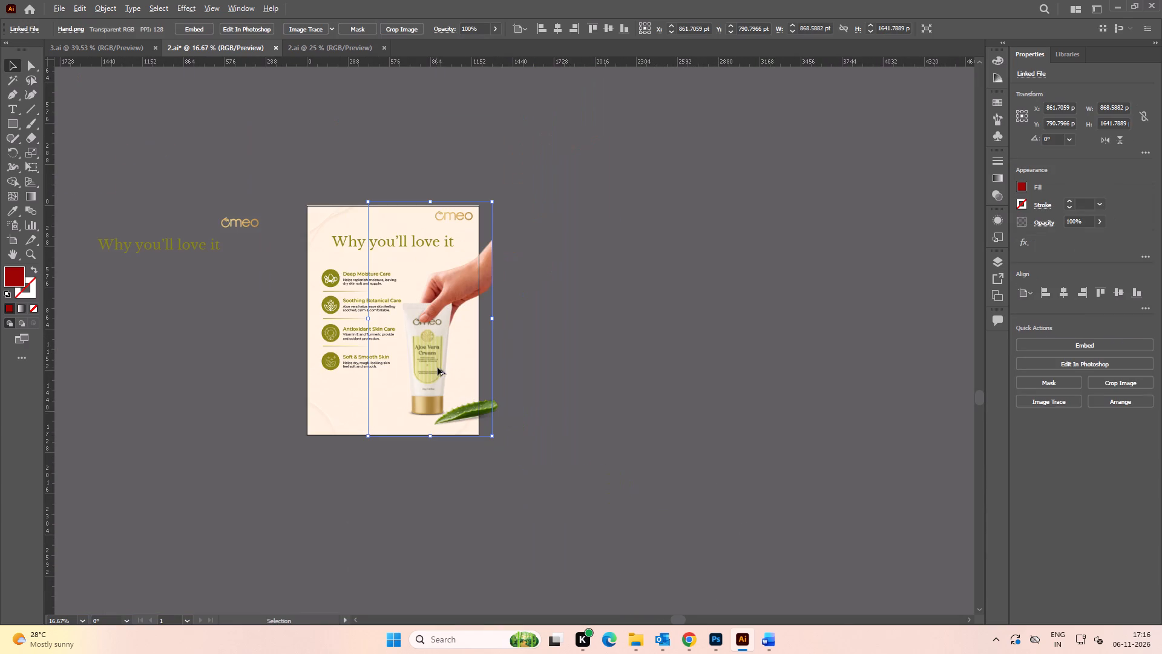
shift+drag(491, 202, 477, 239)
alt+scroll(428, 328, up, 2)
drag(415, 340, 429, 340)
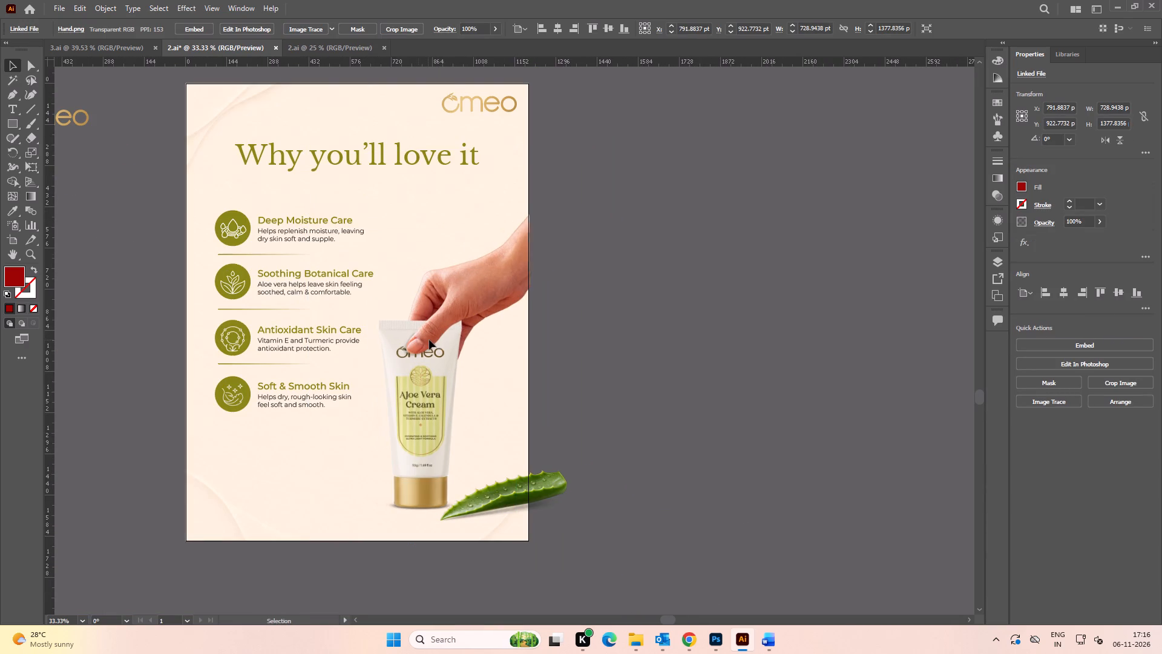
drag(429, 340, 432, 340)
click(687, 457)
Reposition the aloe vera leaf slightly lower and further left, close against the tube's gold cap.
drag(559, 486, 553, 500)
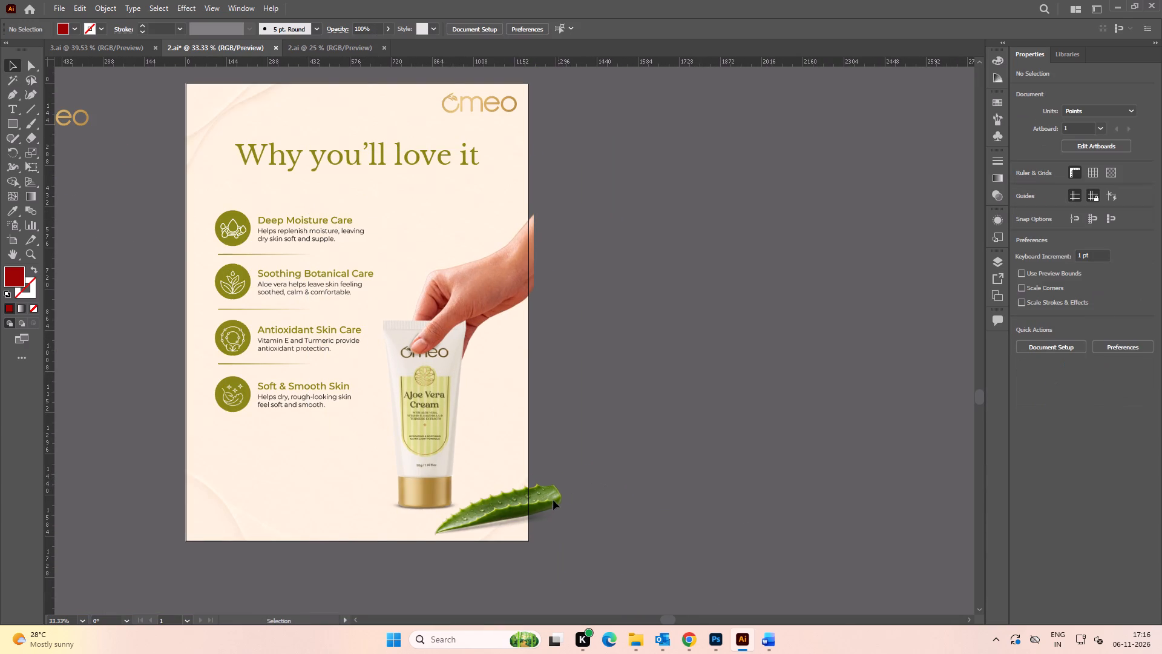
drag(553, 500, 547, 492)
click(636, 457)
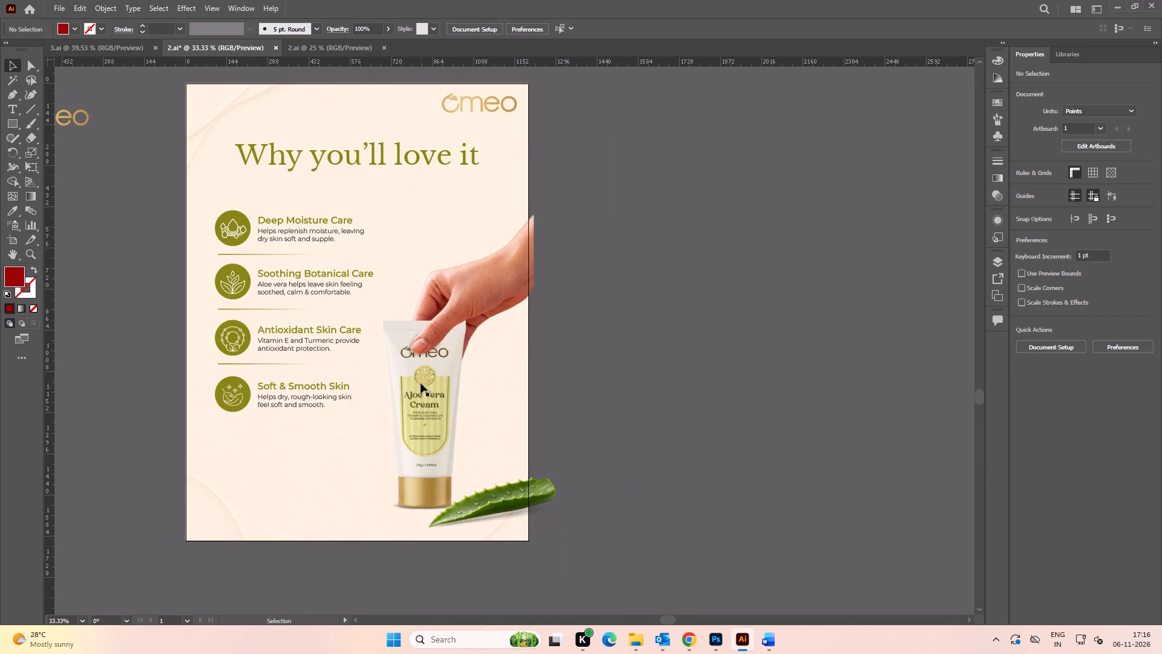
Enlarge the hand-and-tube image to about 769 x 1454 pt and reposition it just above the leaf.
drag(419, 383, 425, 377)
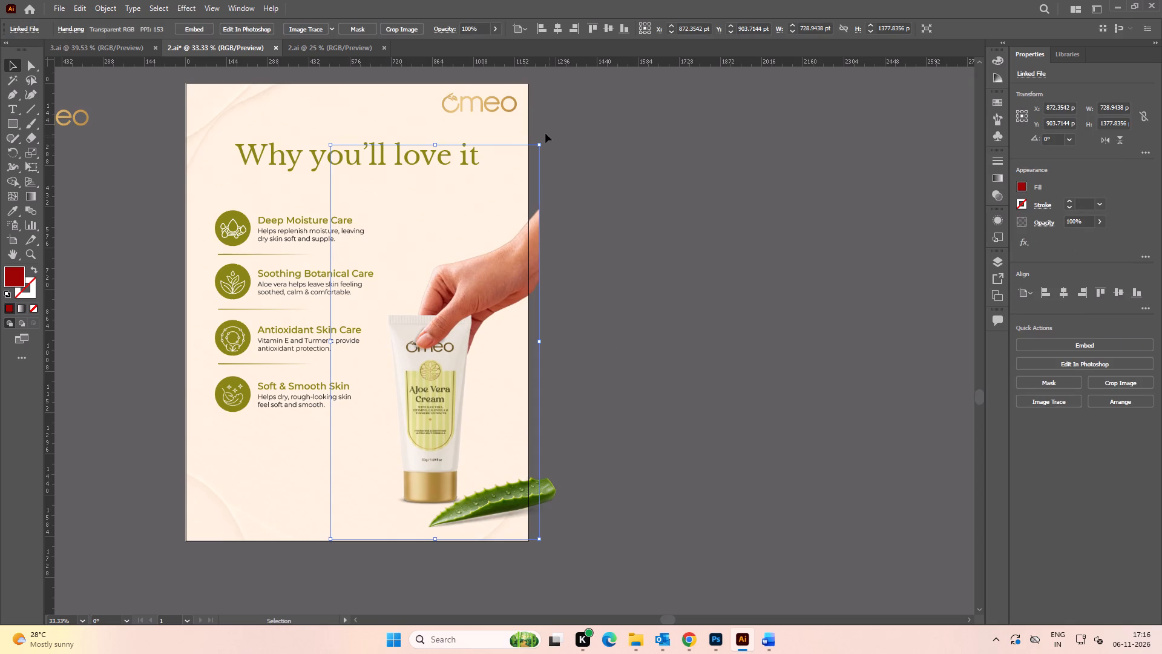
shift+drag(541, 142, 554, 123)
drag(461, 300, 453, 306)
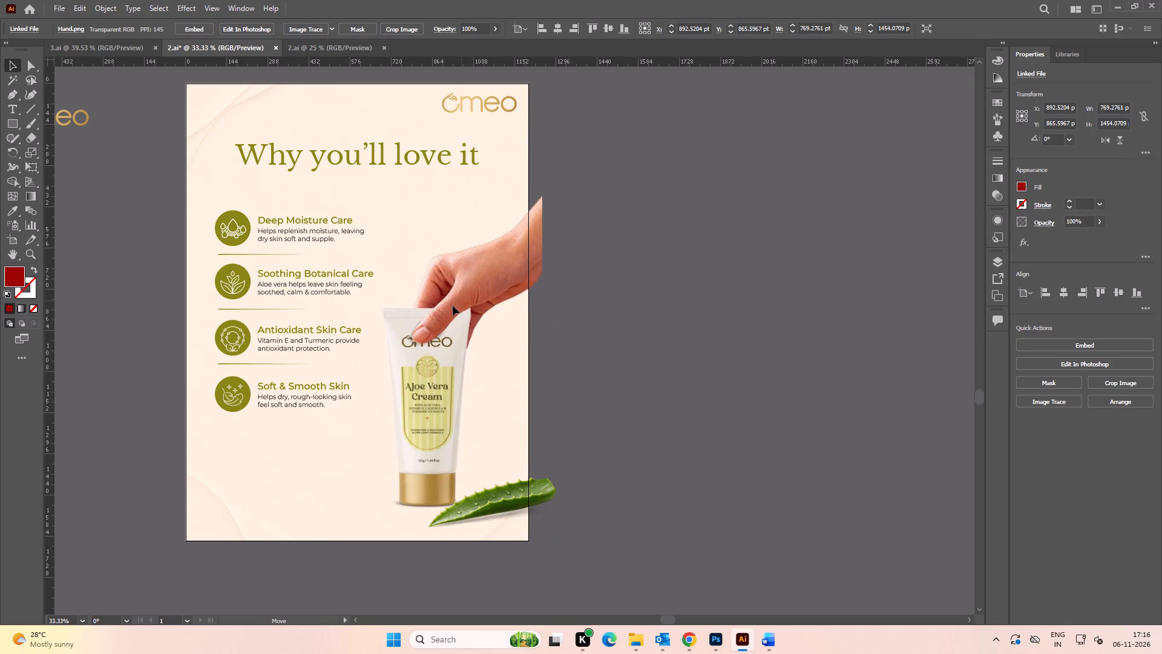
drag(453, 306, 453, 305)
click(609, 346)
Nudge the four-item benefits list group about 13 pt to the right on the artboard.
alt+scroll(612, 342, down, 2)
key(space)
drag(622, 340, 641, 331)
alt+scroll(520, 346, up, 2)
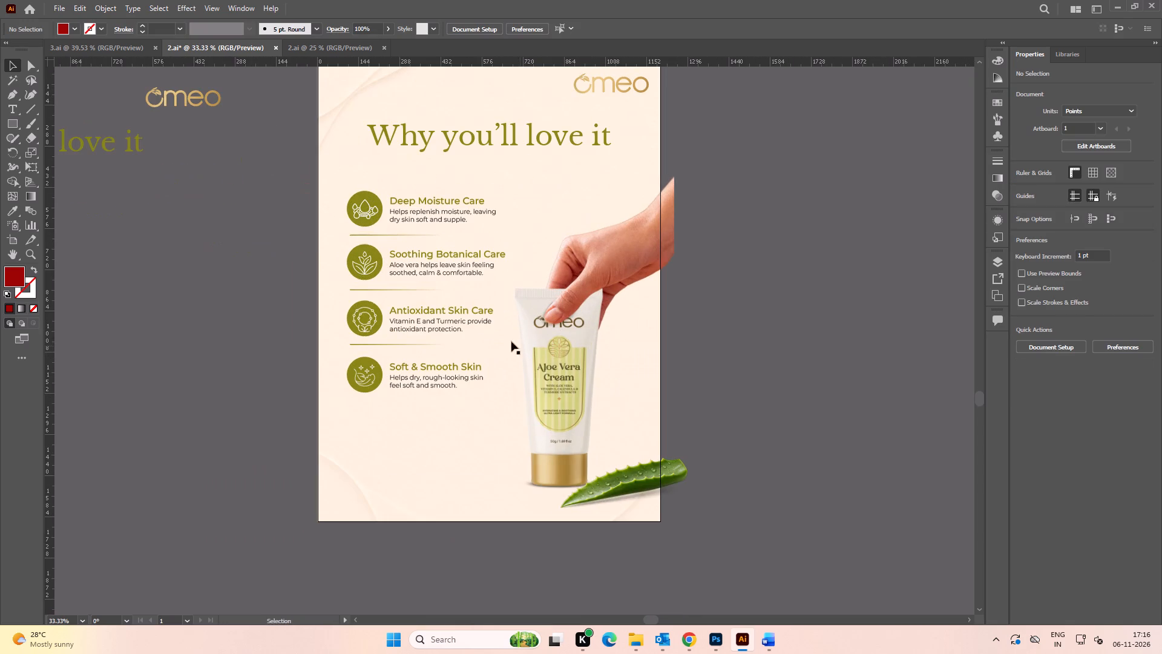
key(space)
drag(347, 269, 361, 270)
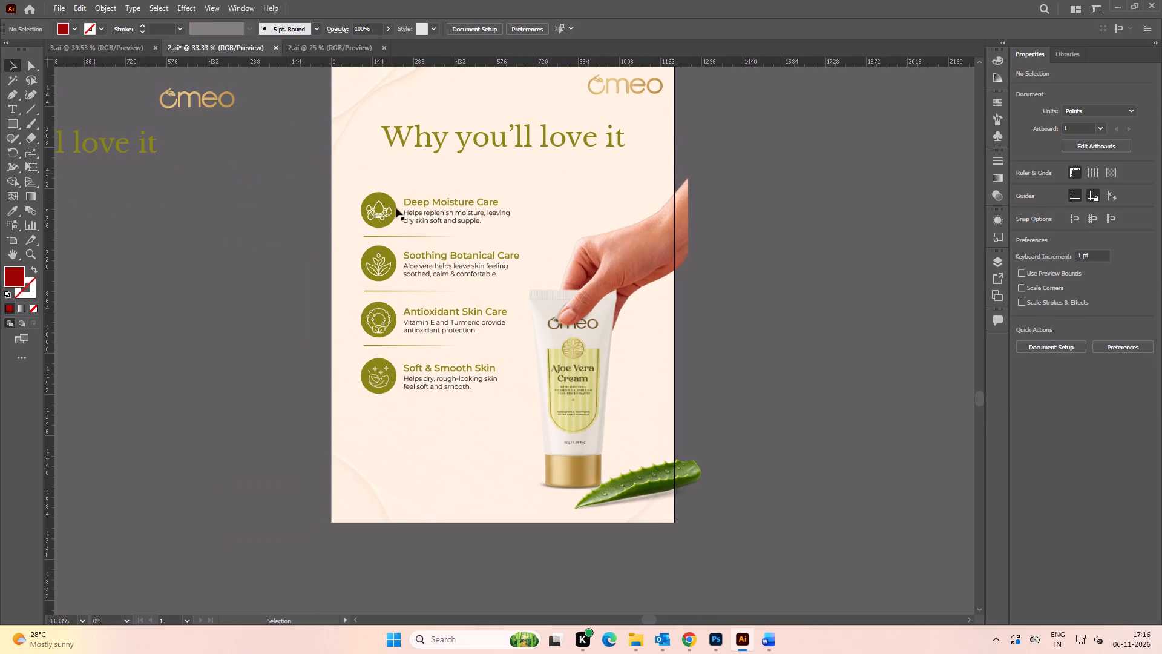
click(390, 205)
key(Right)
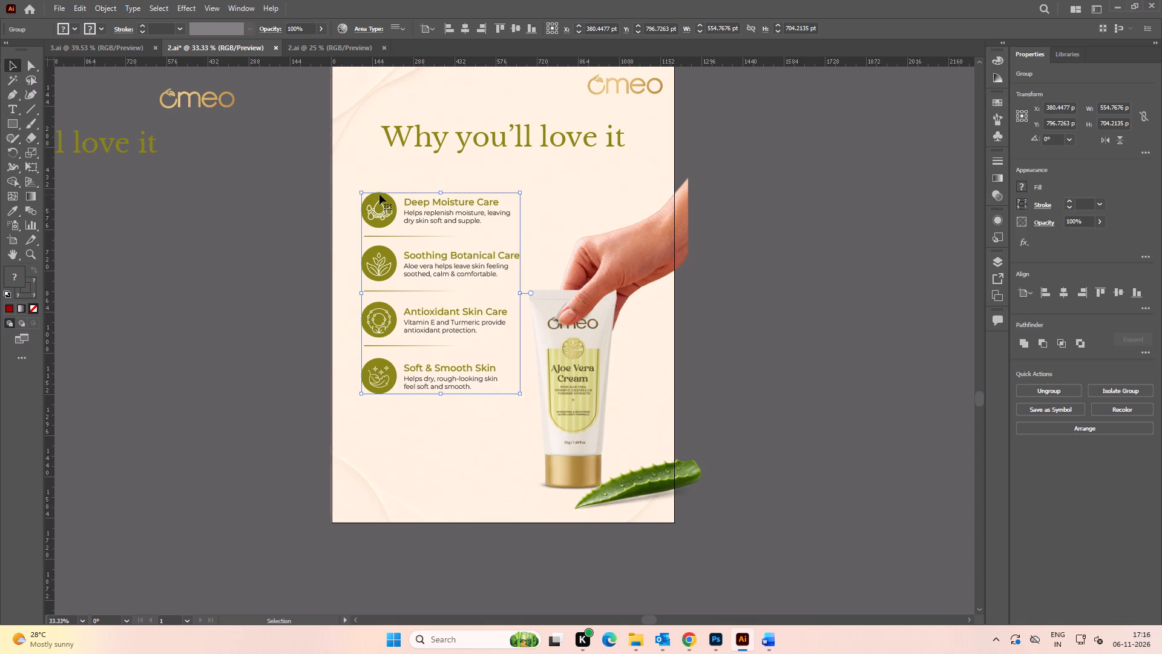
key(Right)
key(Right)
key(Right)
key(Right)
key(Right)
key(Right)
key(Right)
key(Right)
key(Right)
key(Right)
key(Right)
key(Right)
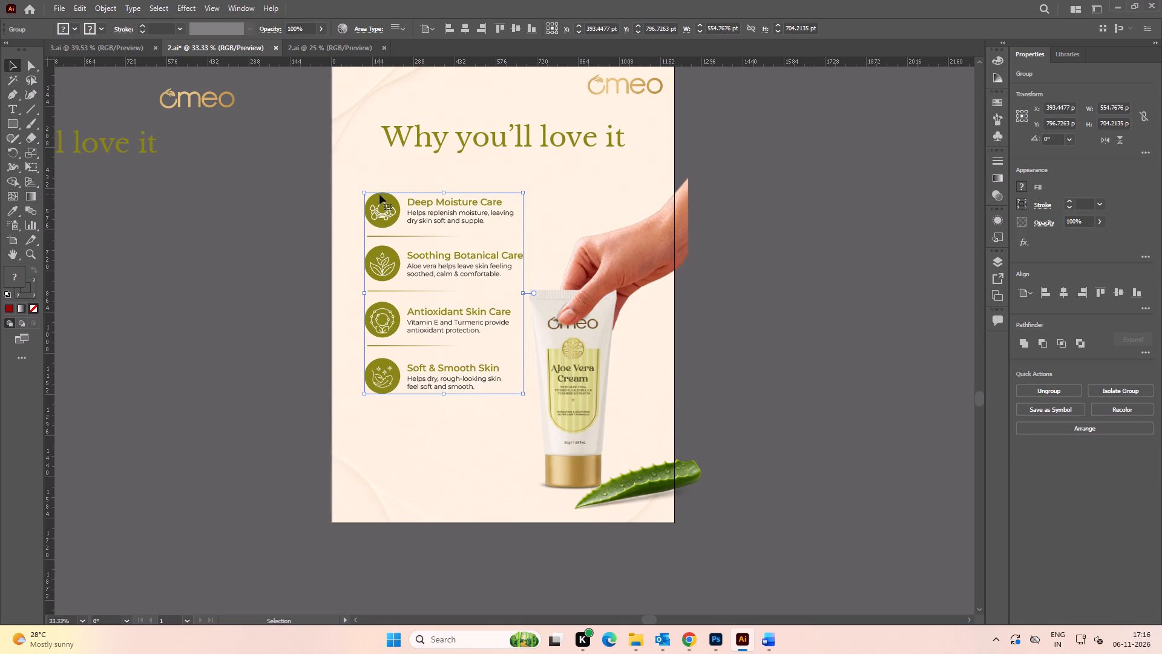
click(786, 346)
Shift the hand-and-tube image slightly left to about X 857 pt, keeping the wrist just past the artboard's right edge.
click(579, 353)
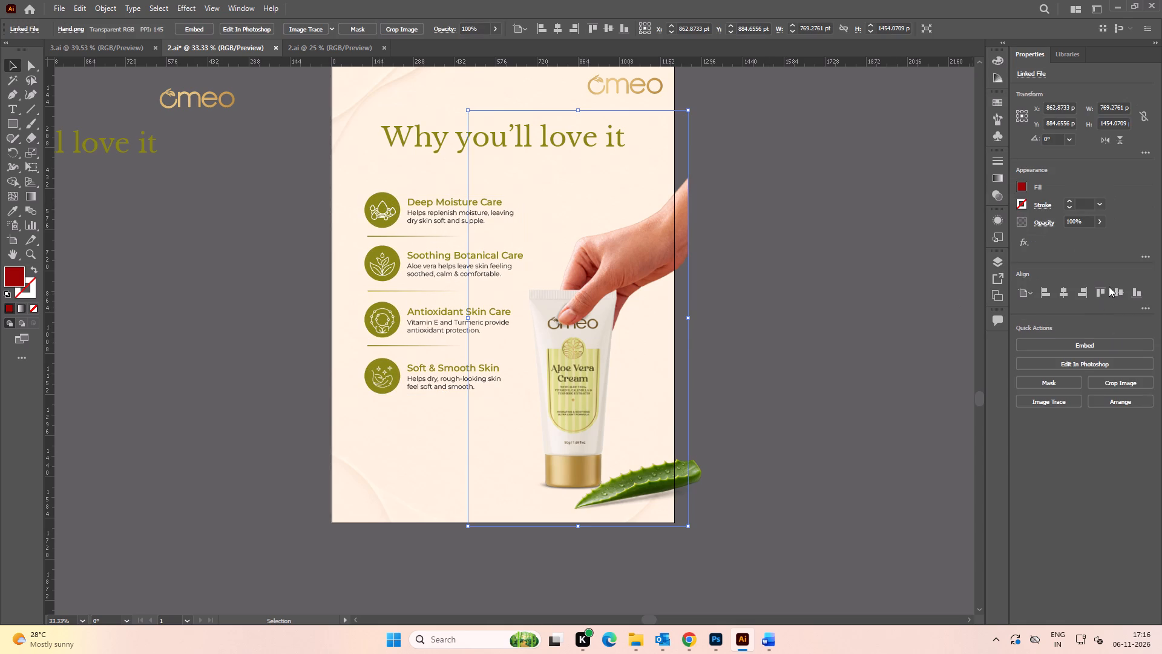
click(1085, 293)
click(911, 335)
alt+scroll(594, 389, up, 2)
shift+drag(524, 399, 534, 400)
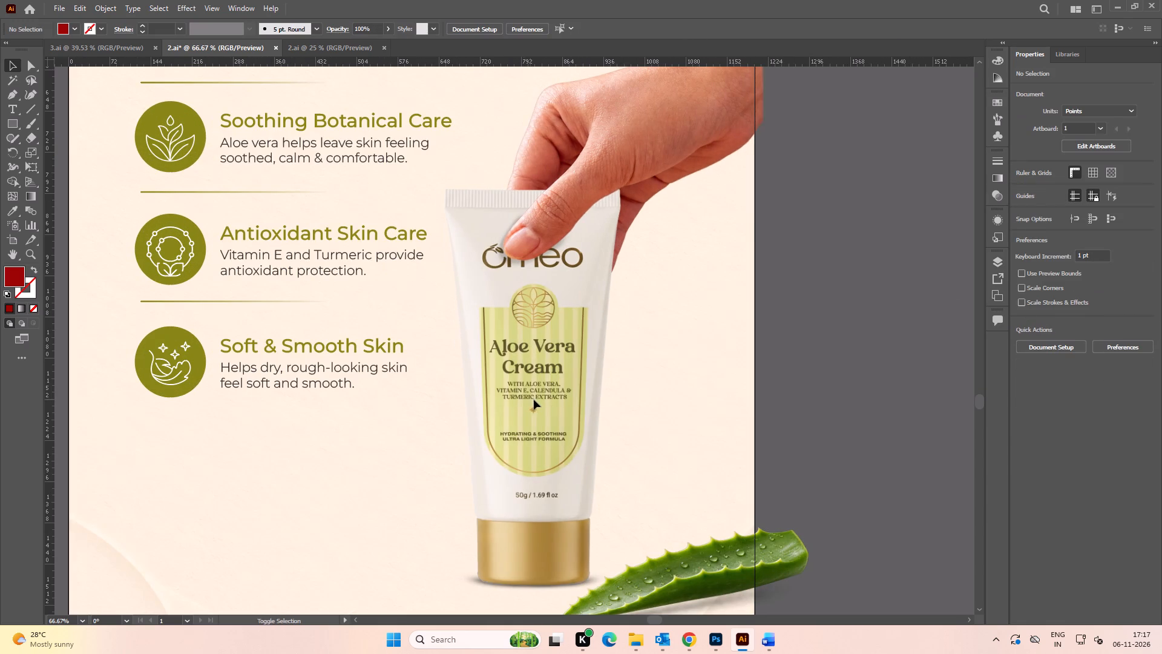
shift+drag(534, 400, 539, 400)
alt+scroll(539, 400, down, 2)
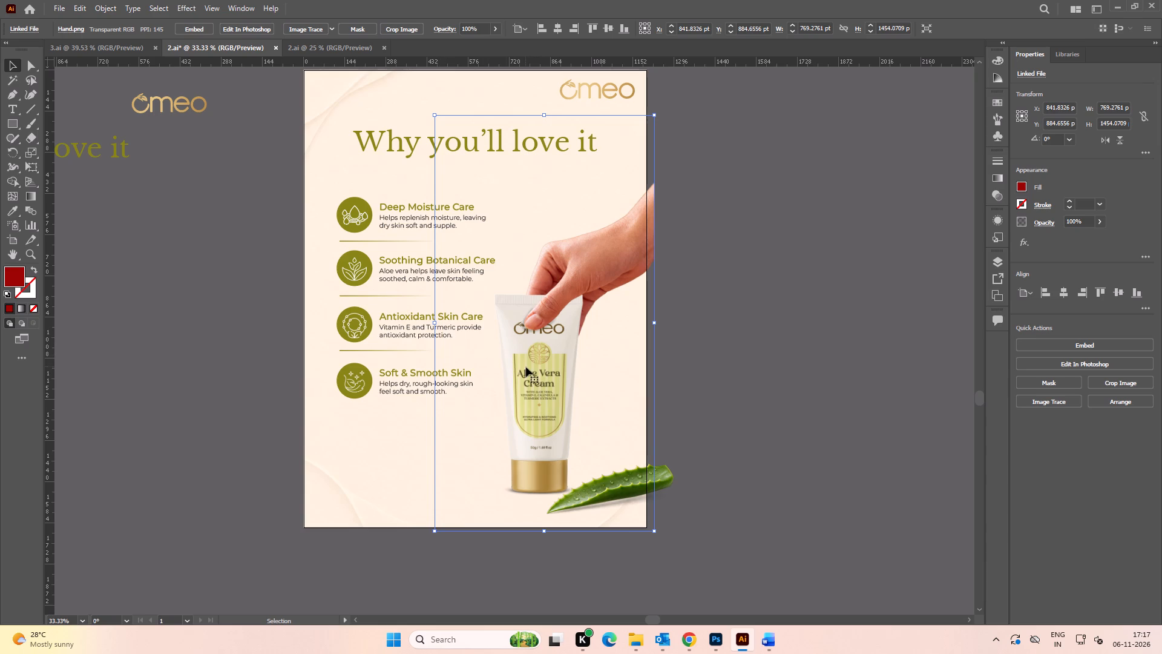
click(526, 368)
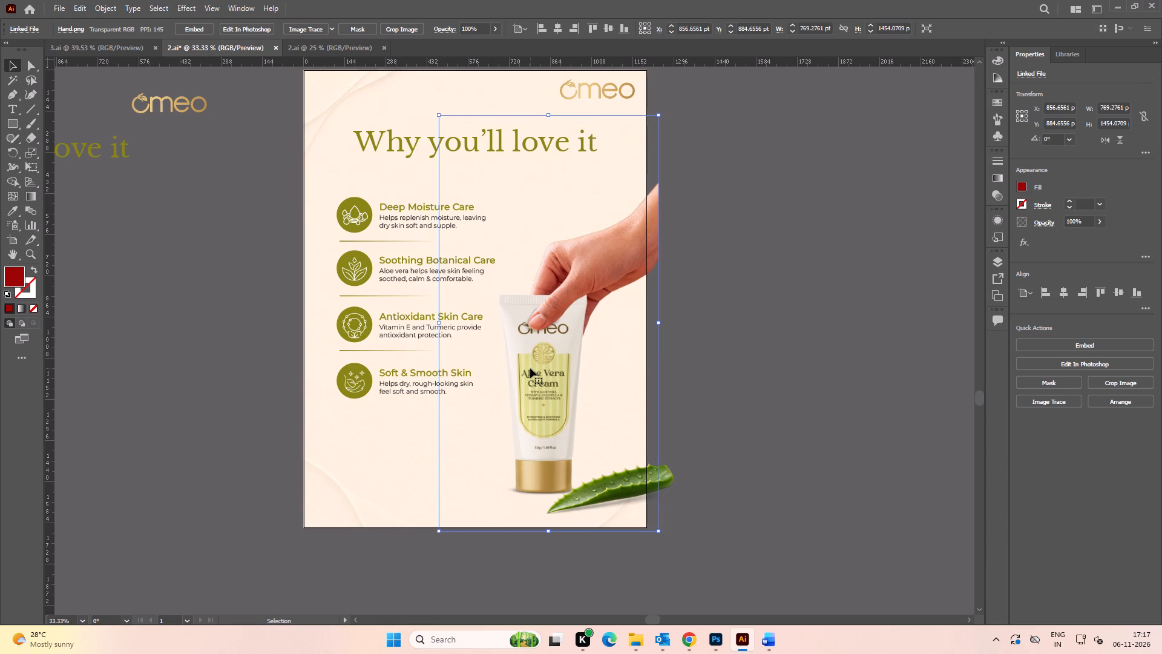
click(774, 386)
Export the "Why you'll love it" design as a 1200 x 1600 px maximum-quality JPEG and save the document.
key(ctrl+0)
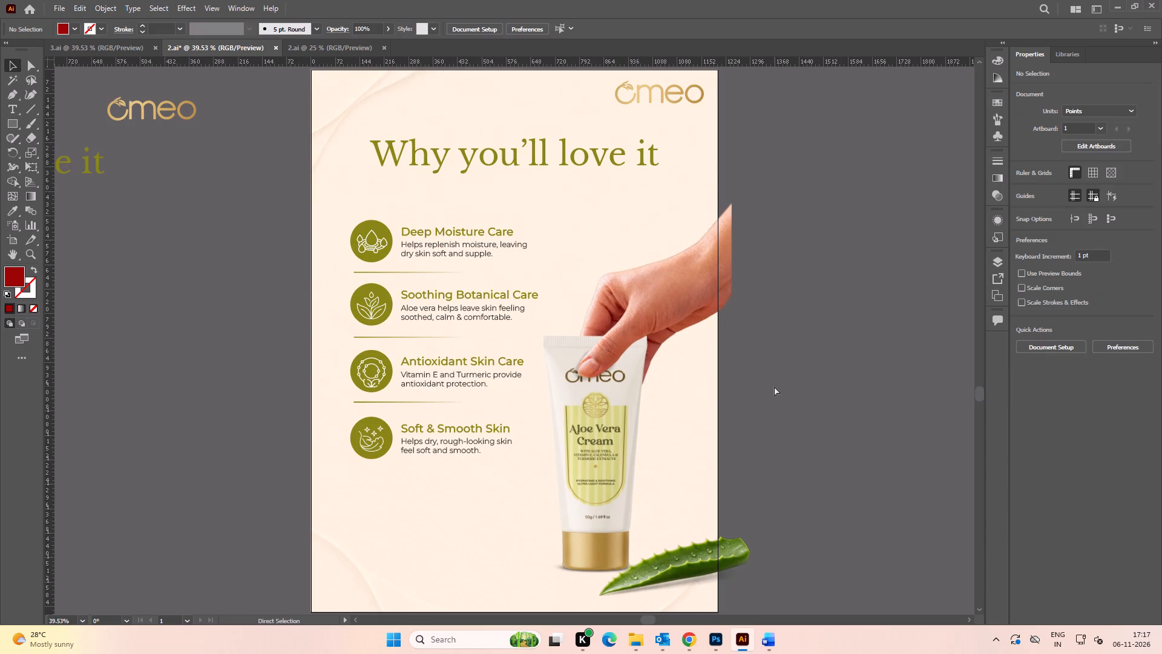
key(ctrl+s)
key(ctrl+alt+shift+s)
click(996, 584)
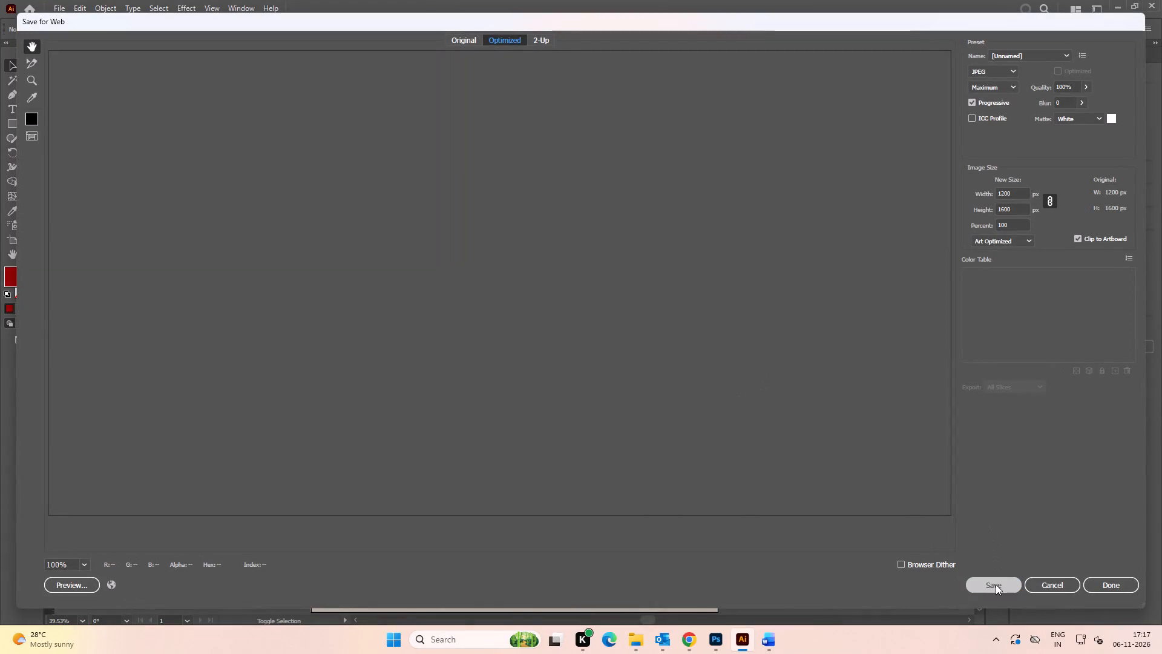
click(625, 424)
key(ctrl+s)
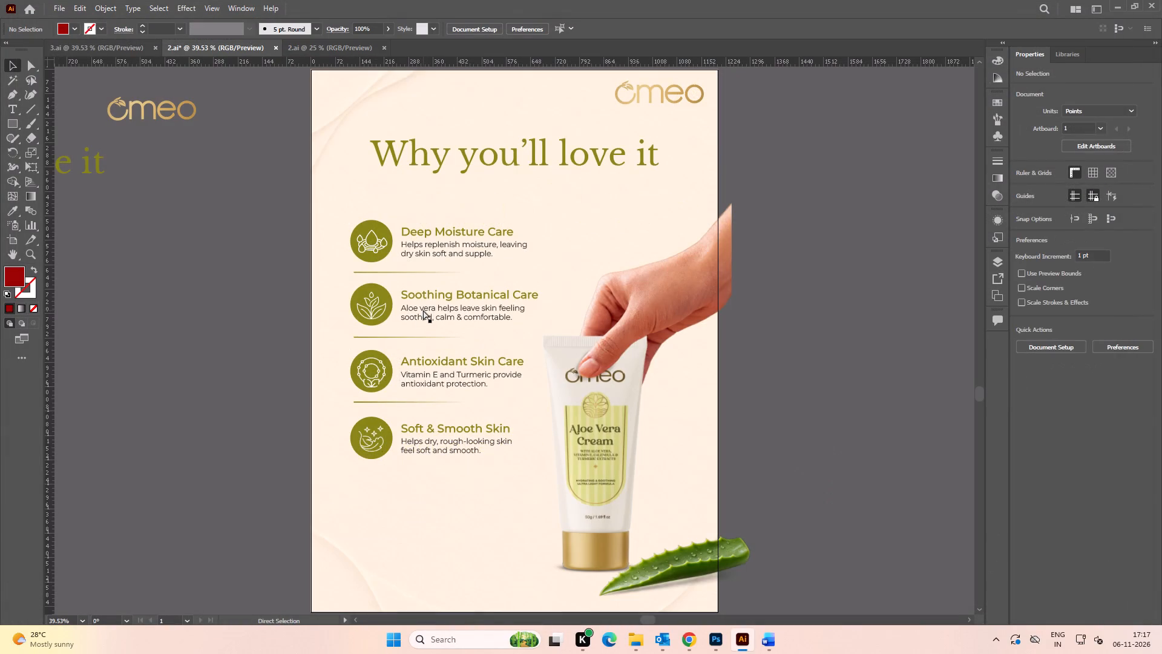
key(ctrl+s)
key(ctrl+s)
key(ctrl+s)
click(238, 199)
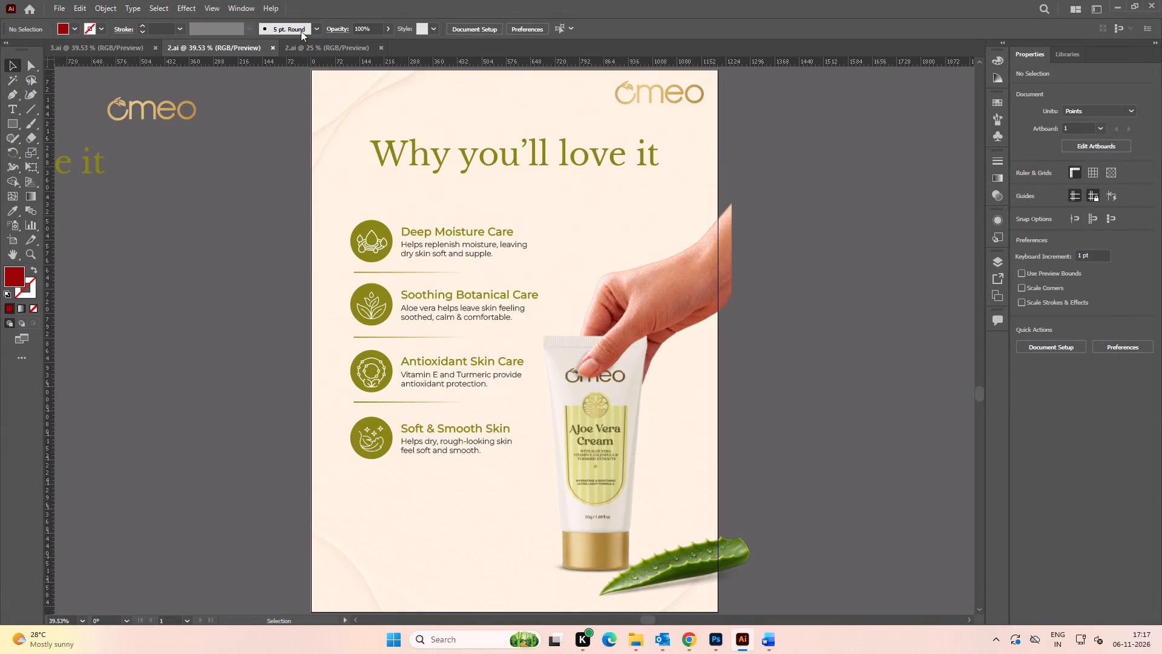
Close the finished 2.ai, the square 2.ai and 3.ai documents.
click(274, 47)
click(306, 184)
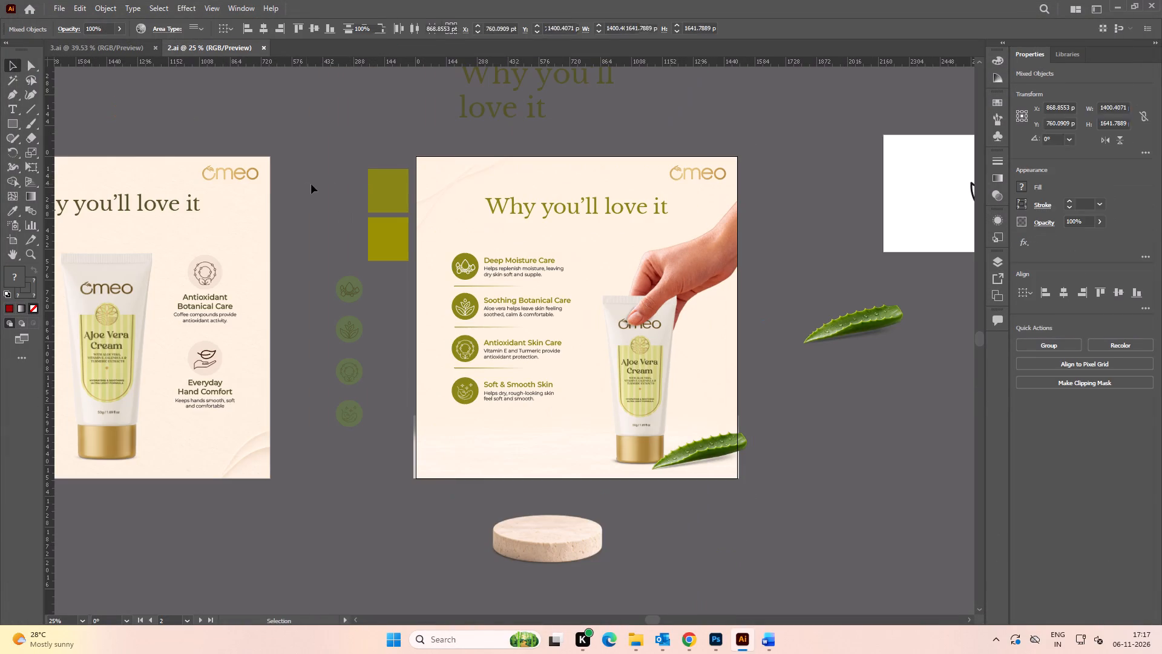
key(space)
drag(375, 183, 334, 194)
key(ctrl+s)
key(ctrl+s)
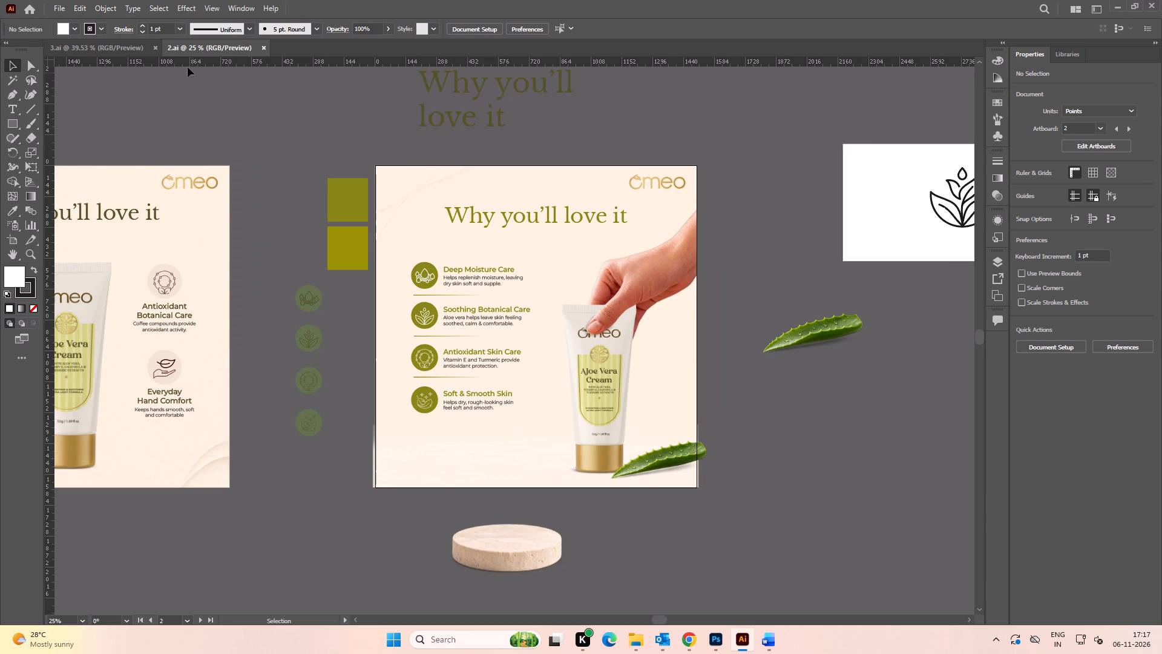
click(262, 48)
click(225, 236)
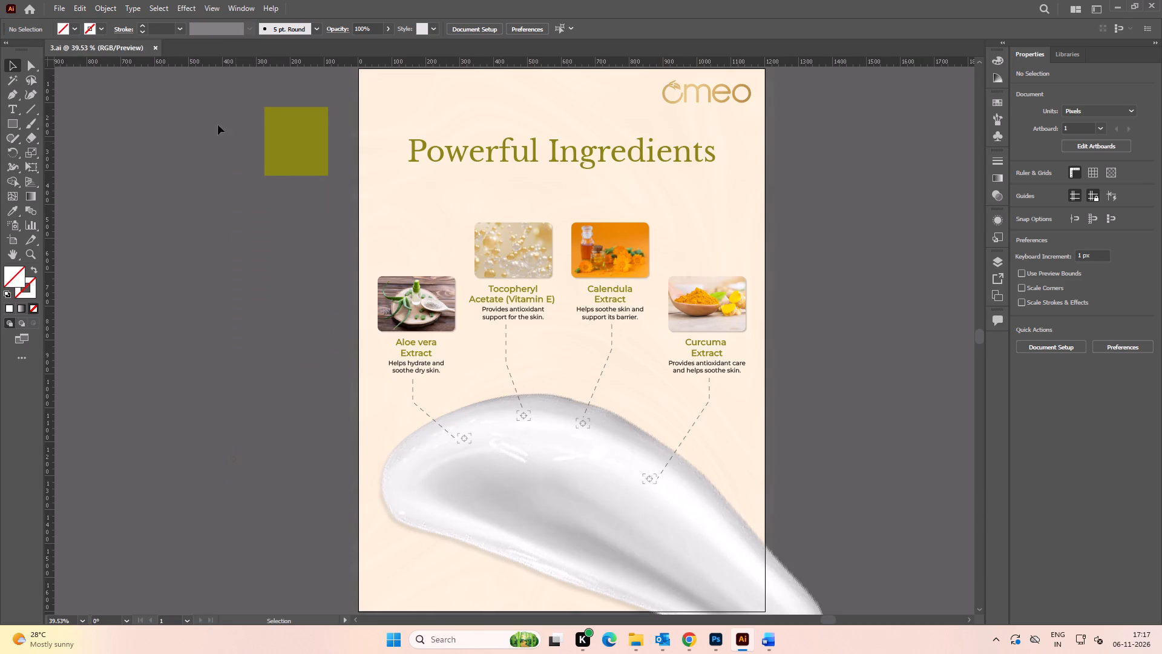
click(156, 46)
Switch to File Explorer and open 1.ai from the Aloe Vera Cream 1500x1500 folder.
key(alt+Tab)
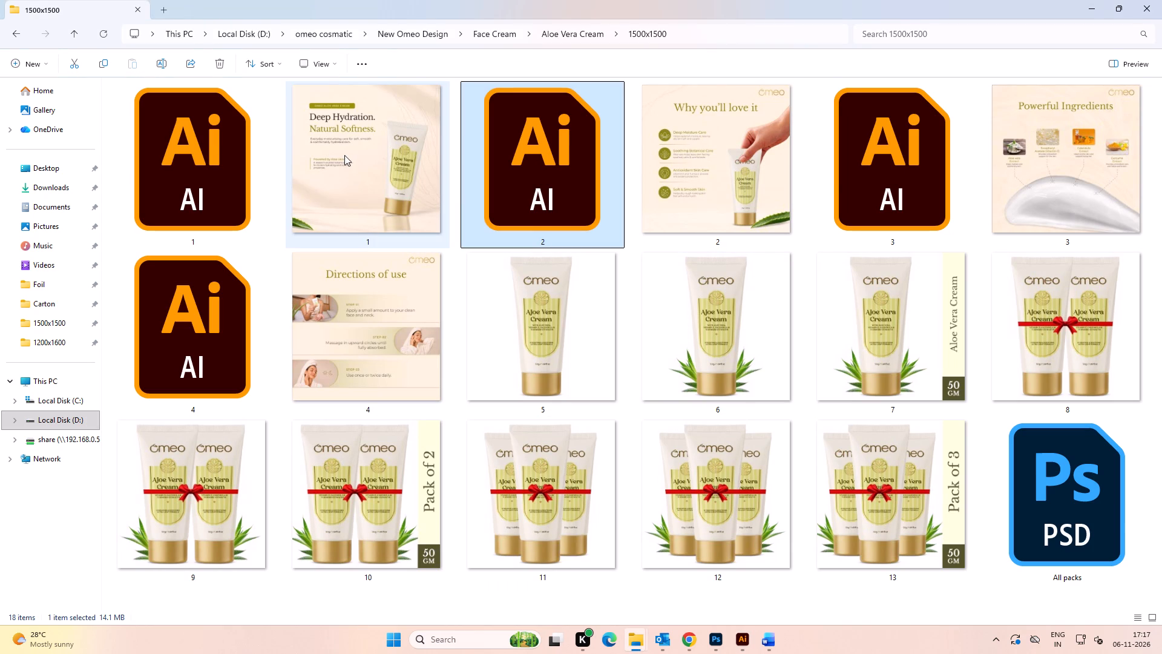
double_click(171, 159)
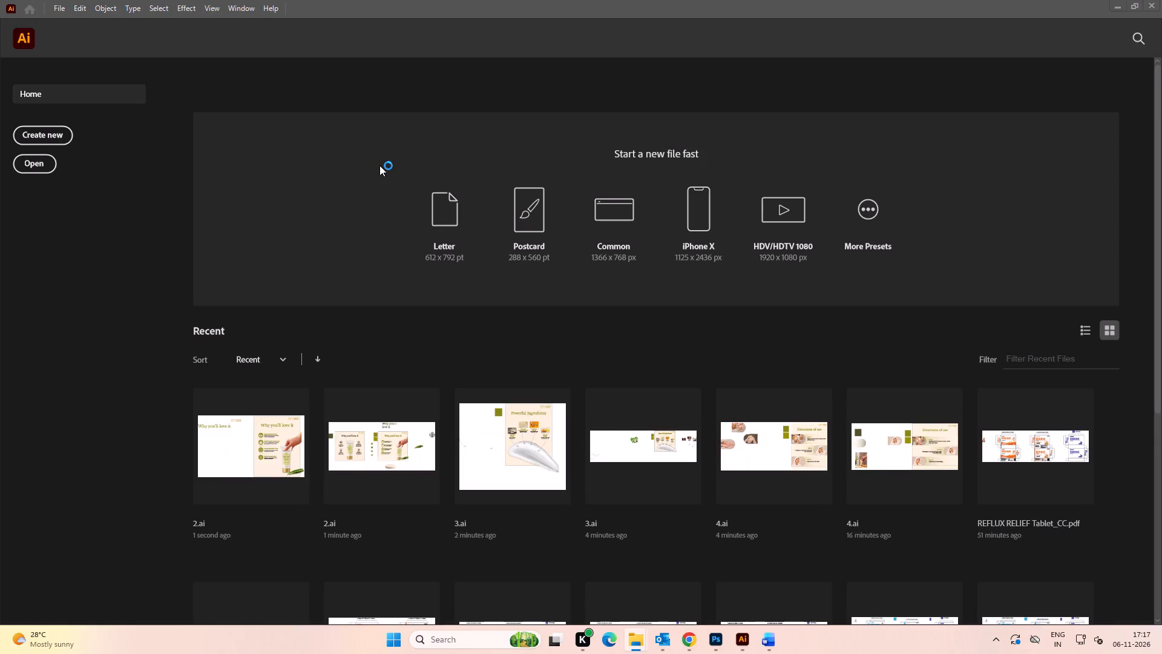
In File Explorer, copy 1.ai from the Anti Aging Cream 1200x1600 folder into the Aloe Vera Cream 1200x1600 folder.
key(alt+Tab)
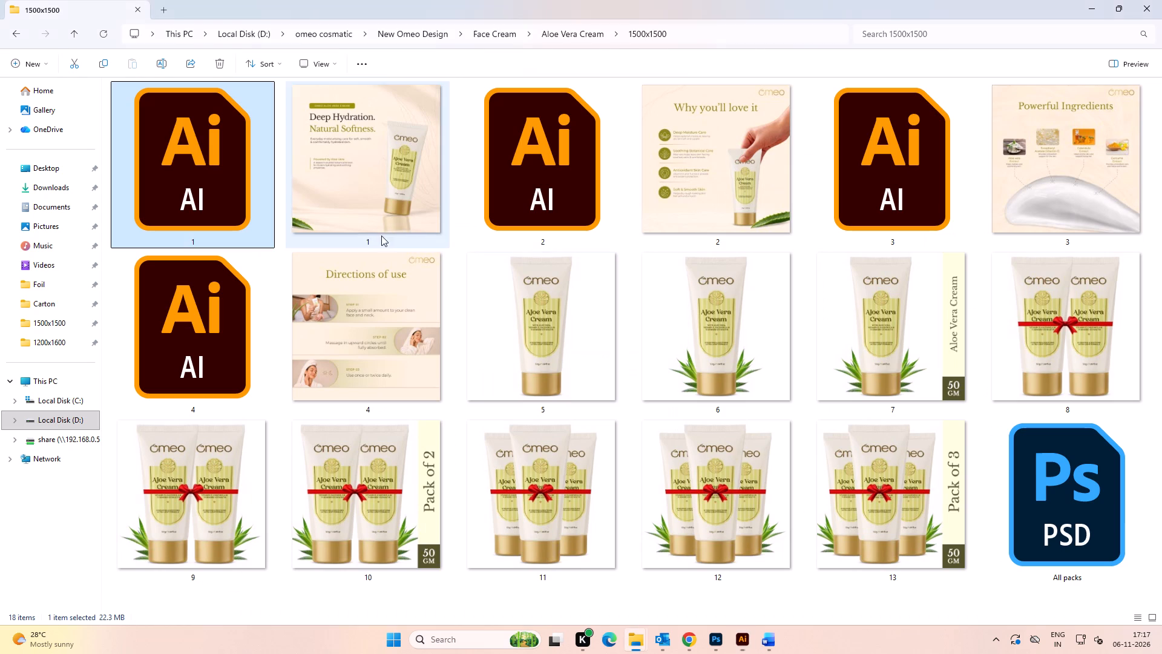
key(BackSpace)
click(347, 162)
double_click(186, 162)
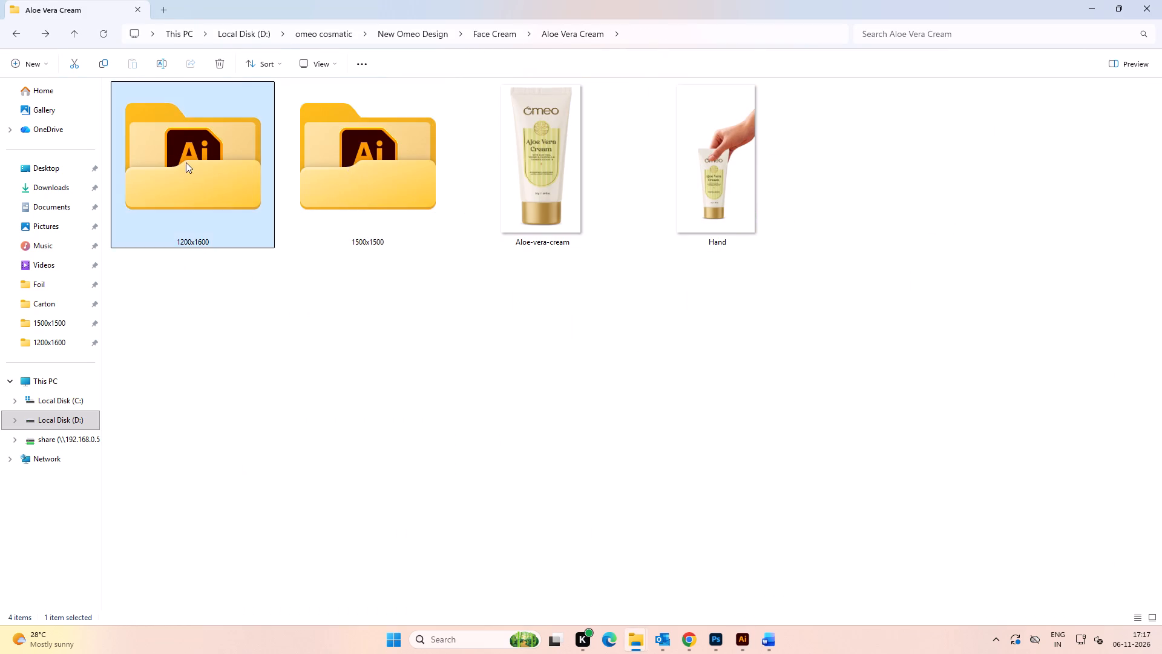
click(150, 128)
key(BackSpace)
key(equal)
key(BackSpace)
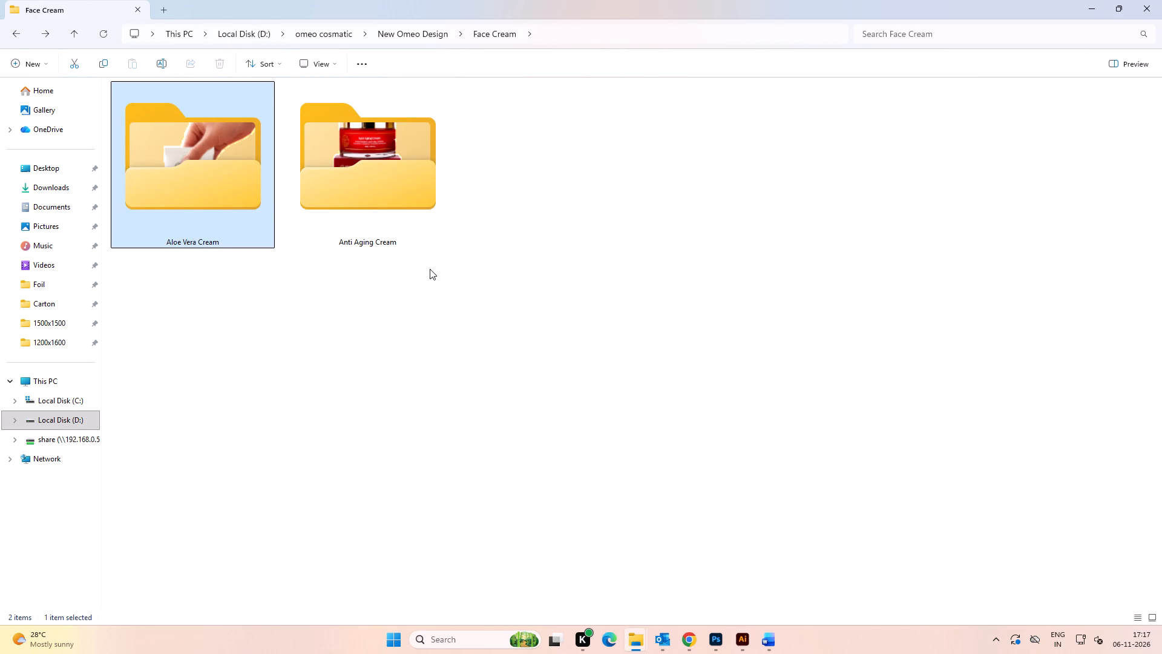
click(371, 187)
click(371, 186)
double_click(206, 199)
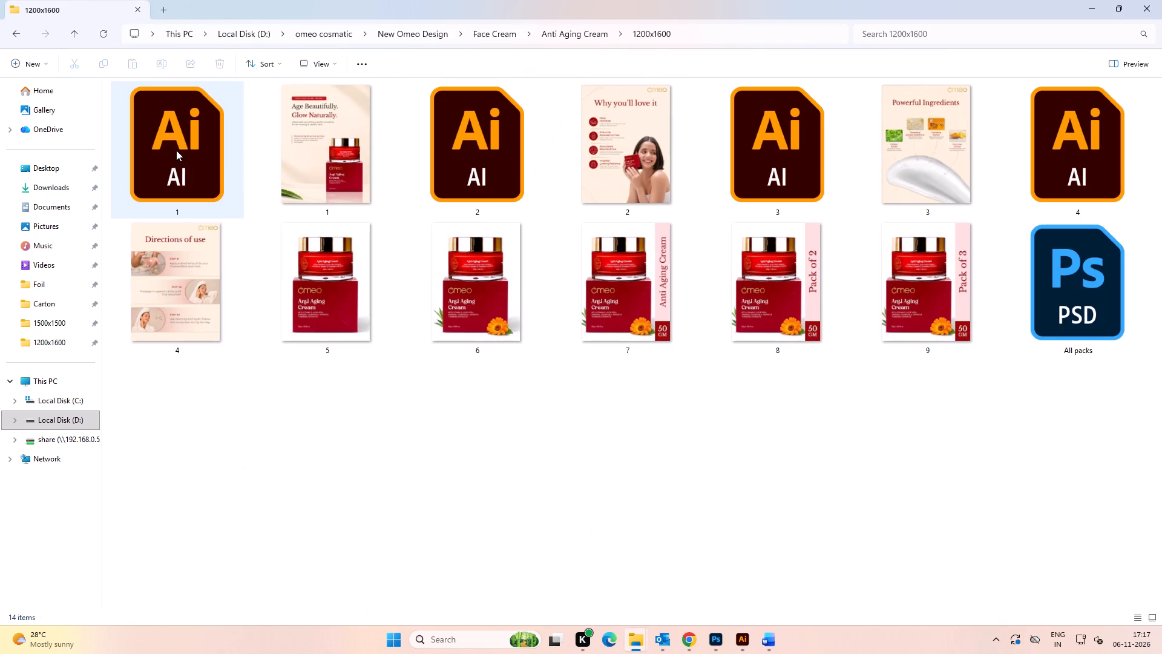
click(174, 144)
key(ctrl+c)
double_click(15, 35)
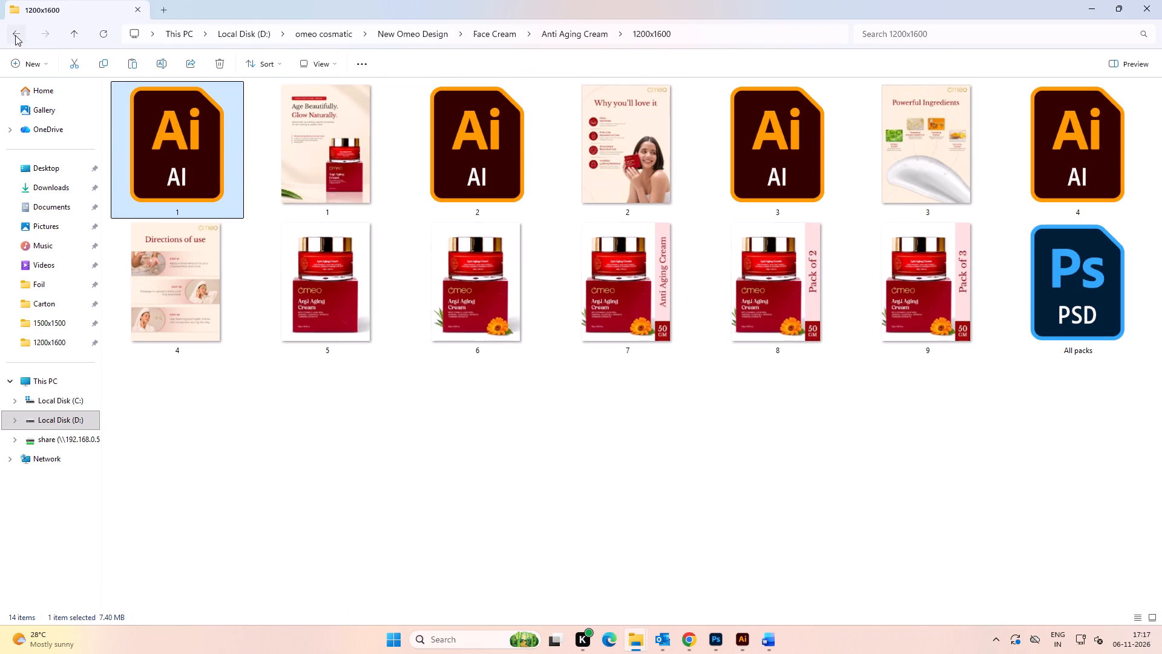
double_click(178, 168)
double_click(339, 145)
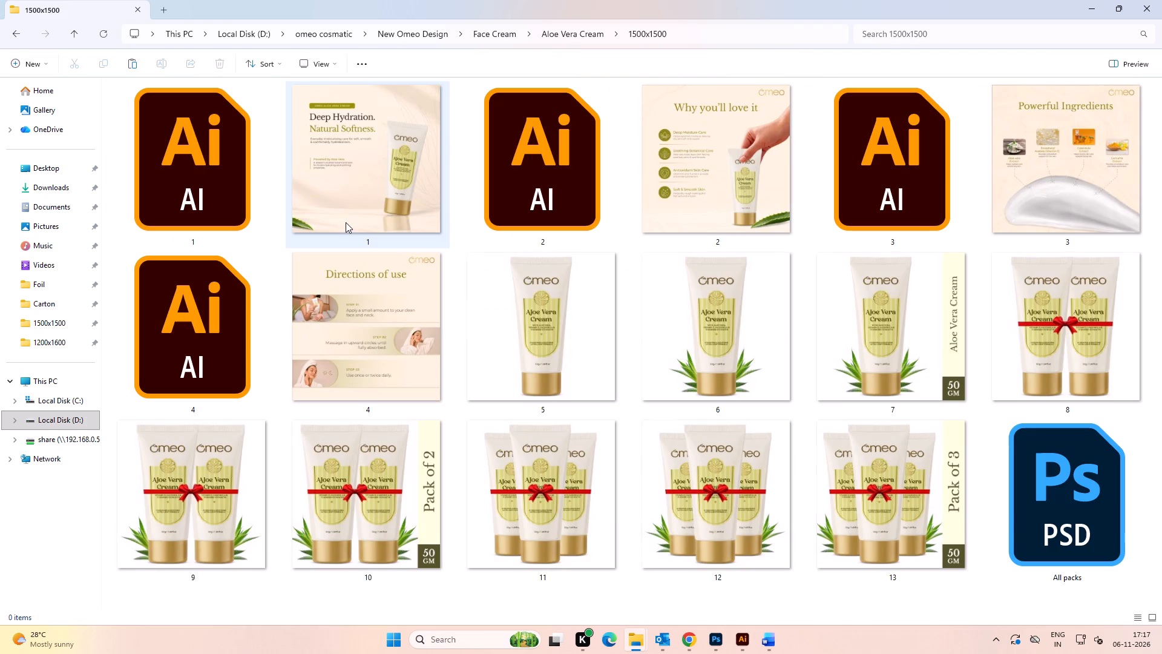
click(11, 36)
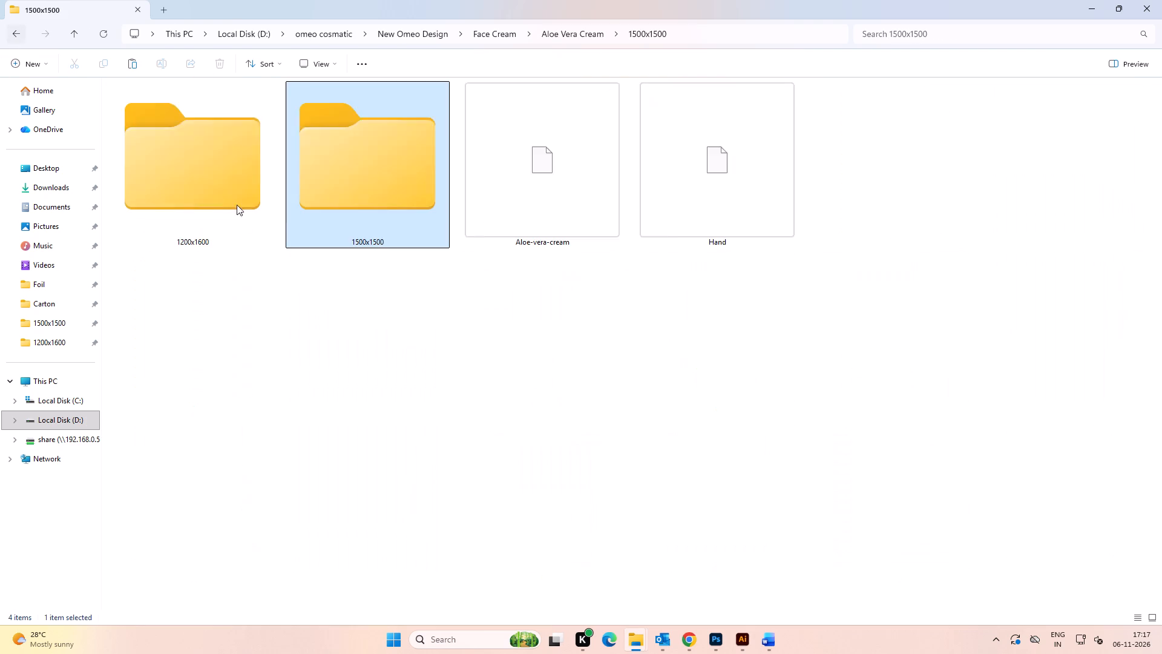
double_click(199, 182)
key(ctrl+v)
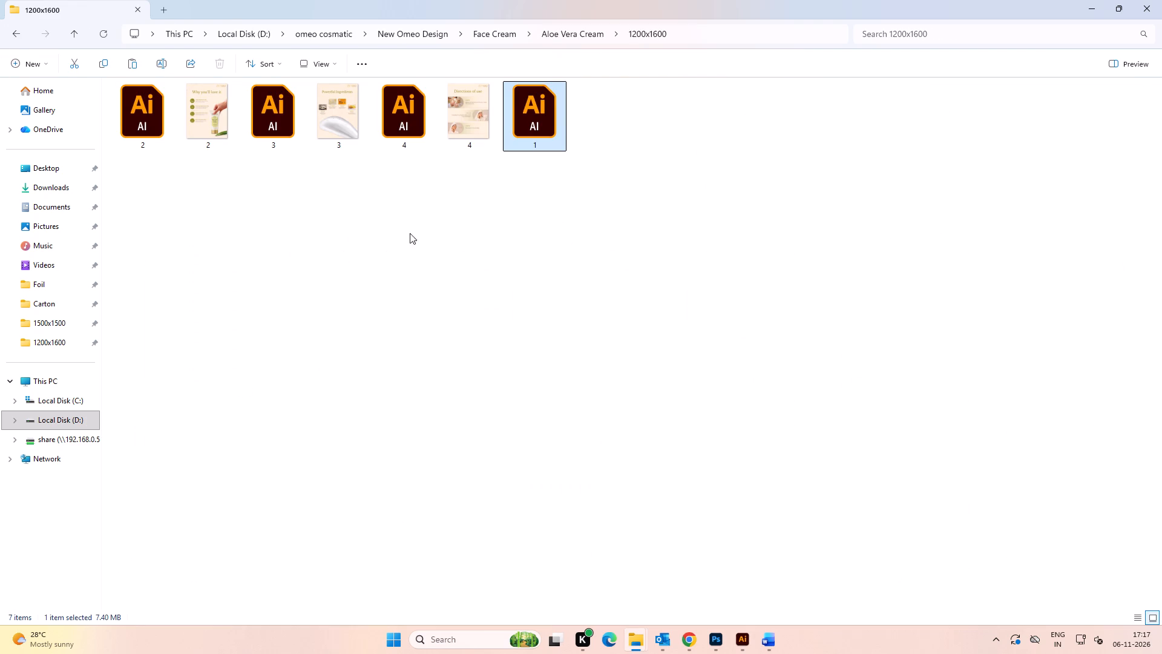
Open the copied 1.ai from the Aloe Vera Cream 1200x1600 folder.
click(528, 243)
double_click(558, 122)
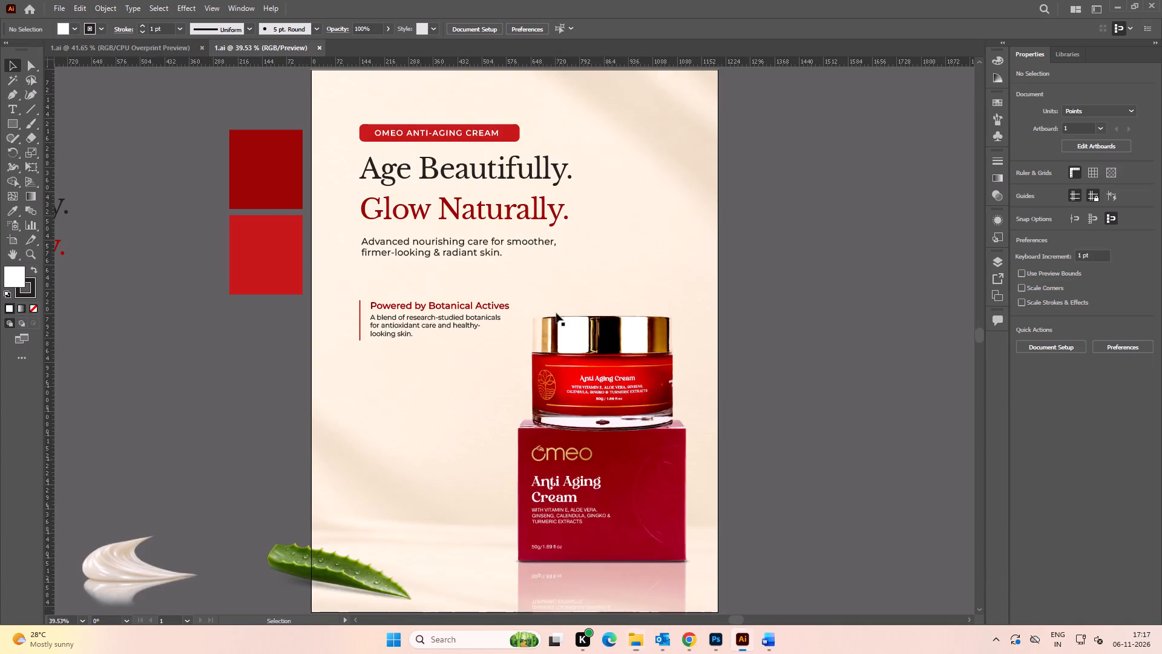
Delete the spare text and cream smear beside the 1200x1600 artboard, along with the two red colour swatches.
alt+scroll(555, 308, down, 3)
key(space)
drag(622, 363, 617, 356)
drag(174, 182, 369, 483)
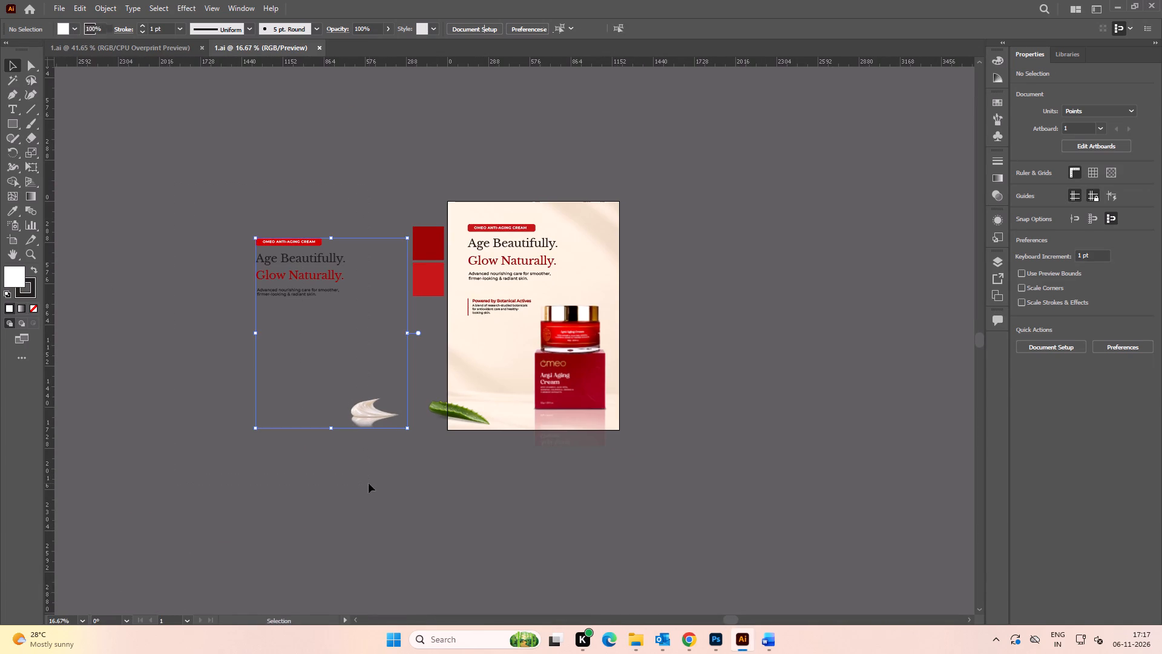
key(Delete)
drag(393, 208, 432, 342)
key(Delete)
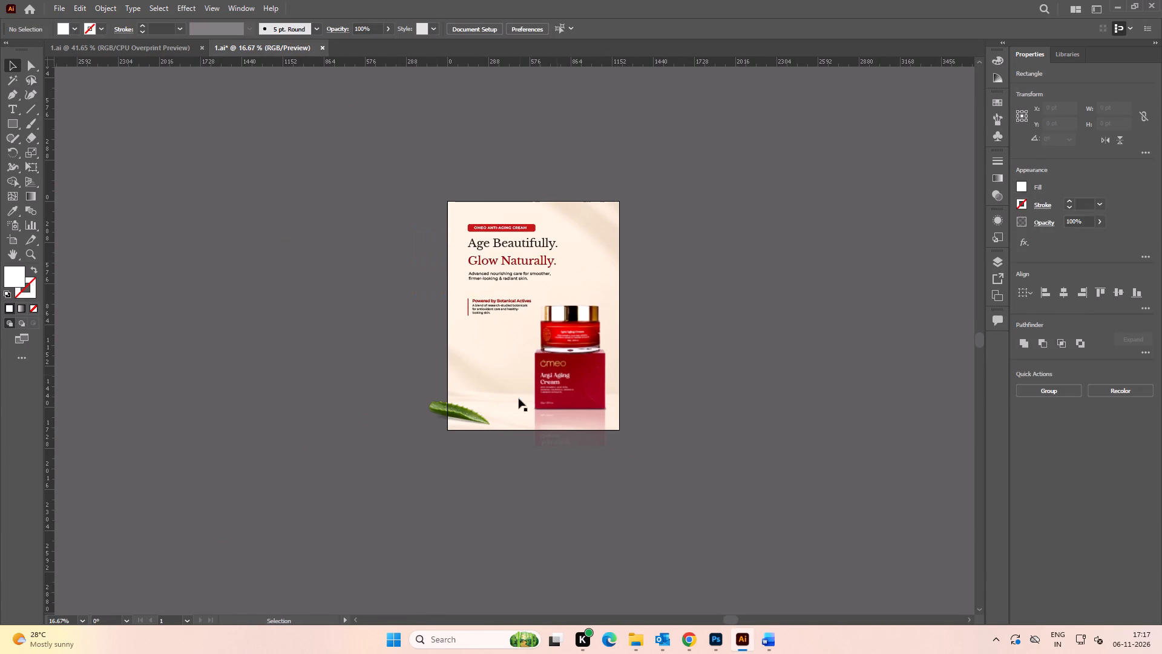
Delete the red Anti Aging Cream jar-and-box image from the artboard.
click(555, 375)
key(Delete)
click(700, 350)
drag(580, 162, 654, 266)
click(669, 266)
Copy the Aloe Vera text, tube, leaf, line art and cream smear from the square 1.ai to beside the 1200x1600 artboard.
click(130, 50)
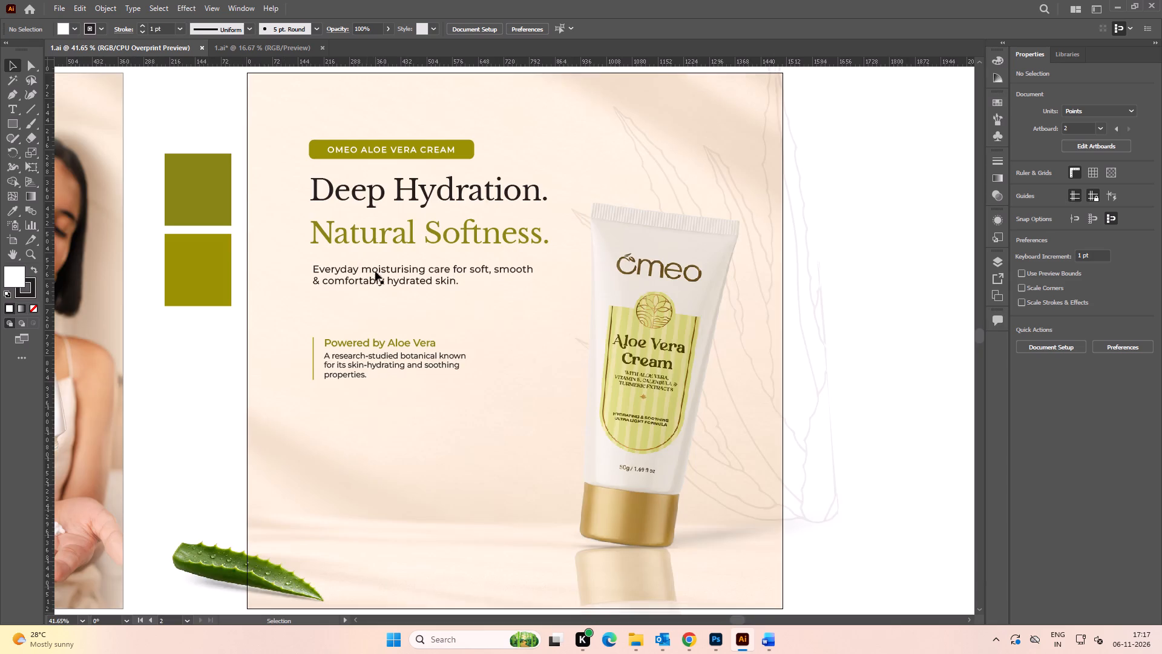
alt+scroll(378, 272, down, 3)
click(566, 394)
drag(570, 448, 333, 193)
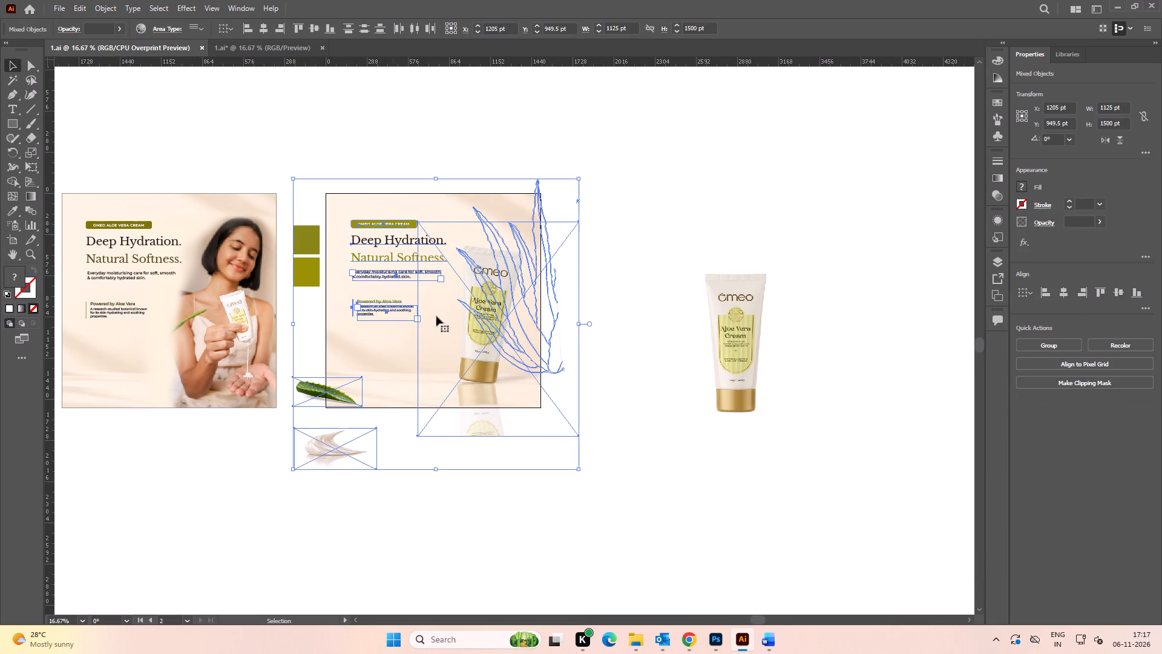
drag(474, 357, 227, 77)
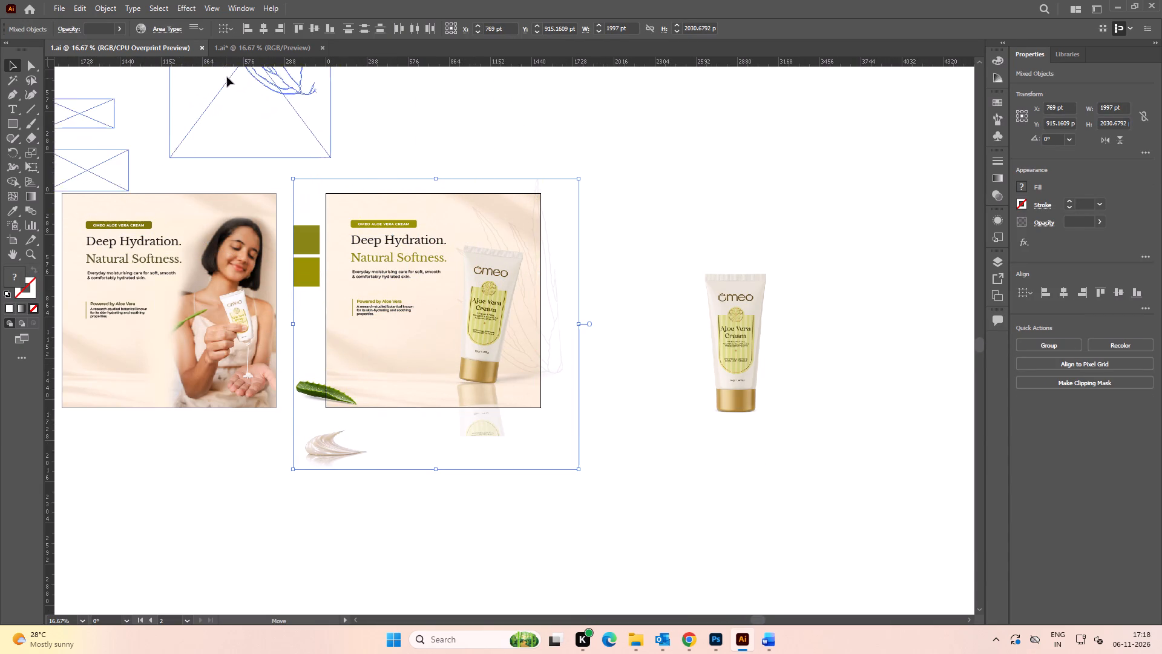
drag(227, 77, 776, 407)
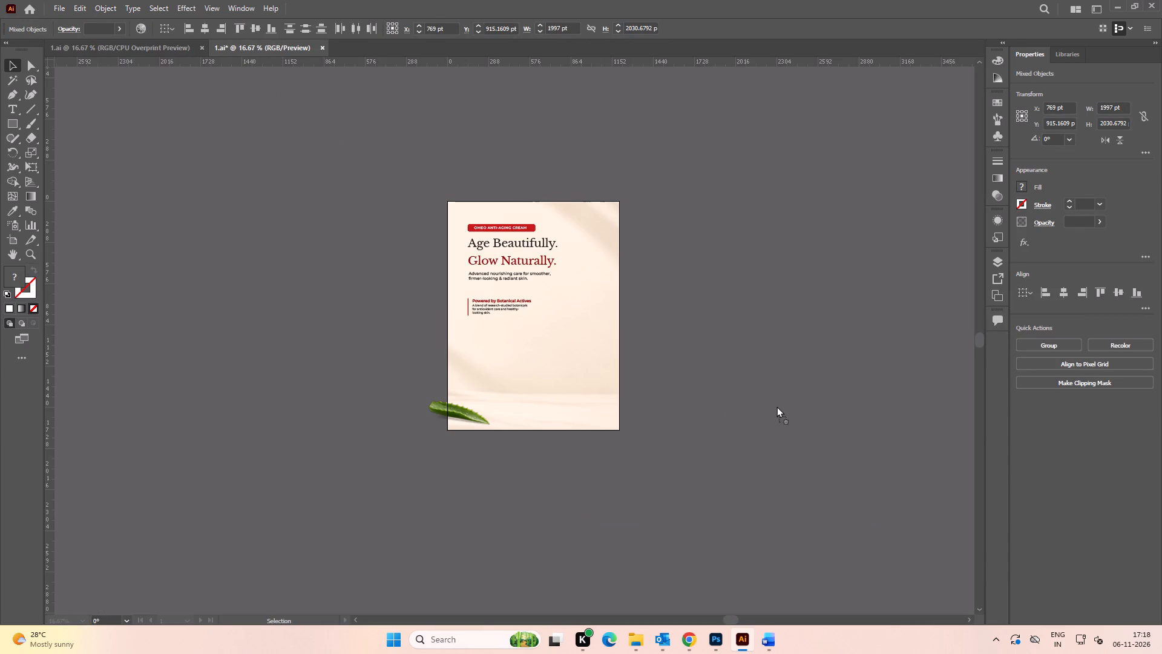
key(space)
key(space)
key(space)
key(space)
drag(743, 391, 592, 368)
drag(630, 389, 689, 342)
click(266, 359)
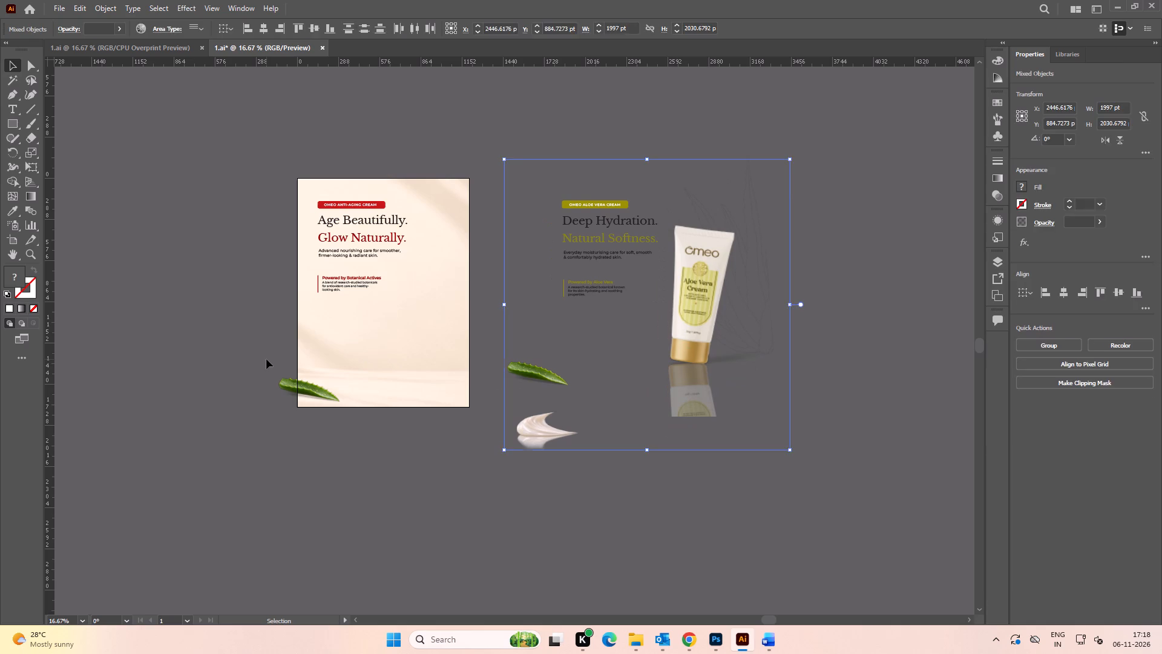
Group the Aloe Vera text block and align its left and top edges to the red Anti-Aging text on the artboard.
drag(549, 171, 587, 302)
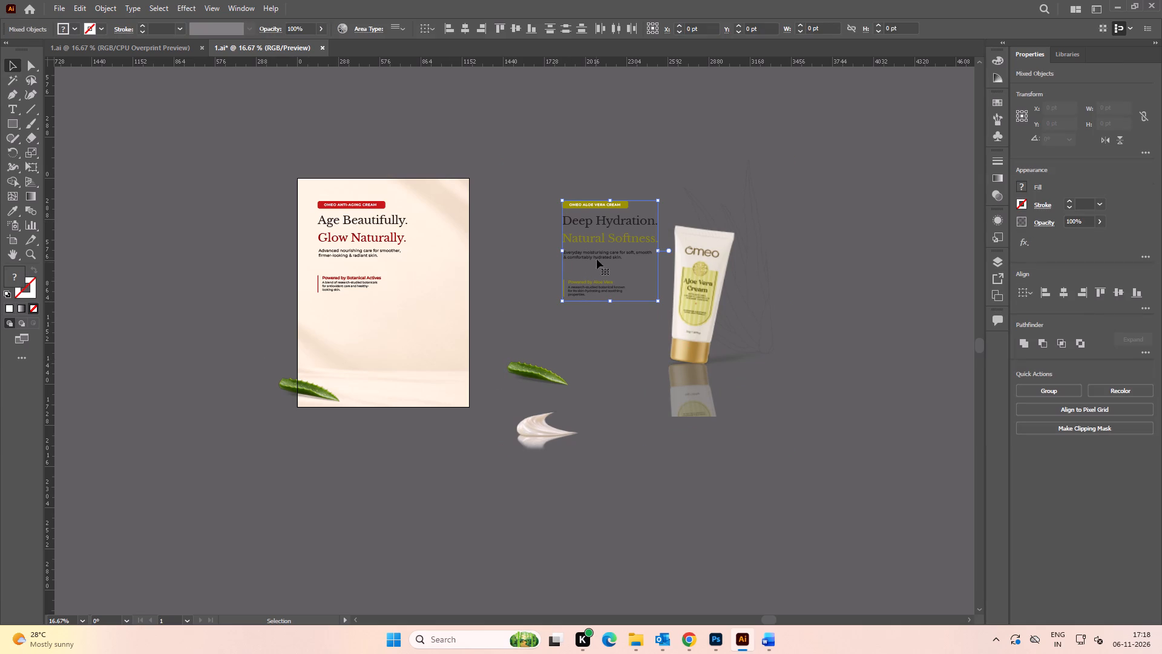
drag(595, 242, 246, 245)
alt+scroll(266, 230, up, 2)
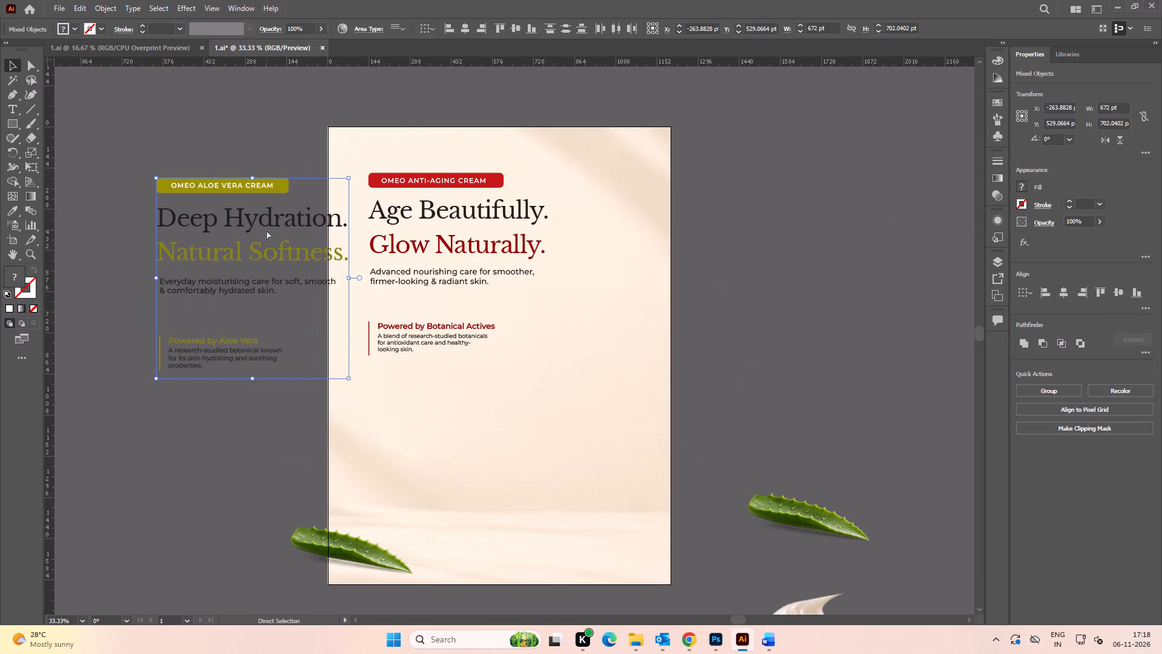
key(ctrl+g)
click(388, 177)
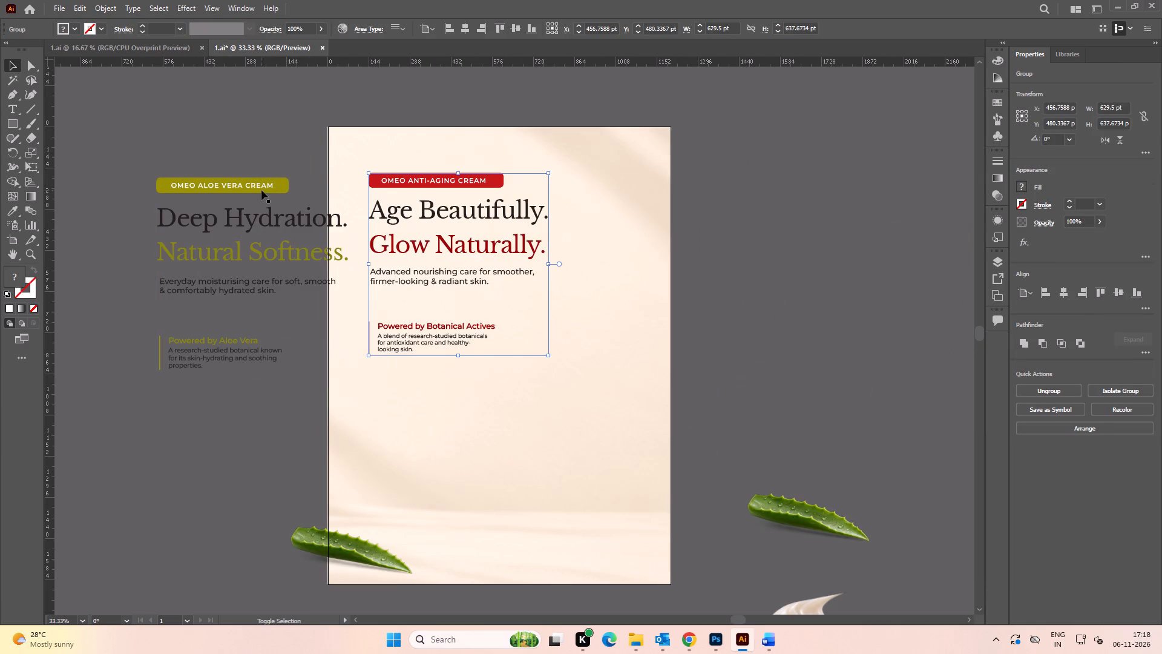
shift+click(261, 190)
click(384, 185)
click(1036, 292)
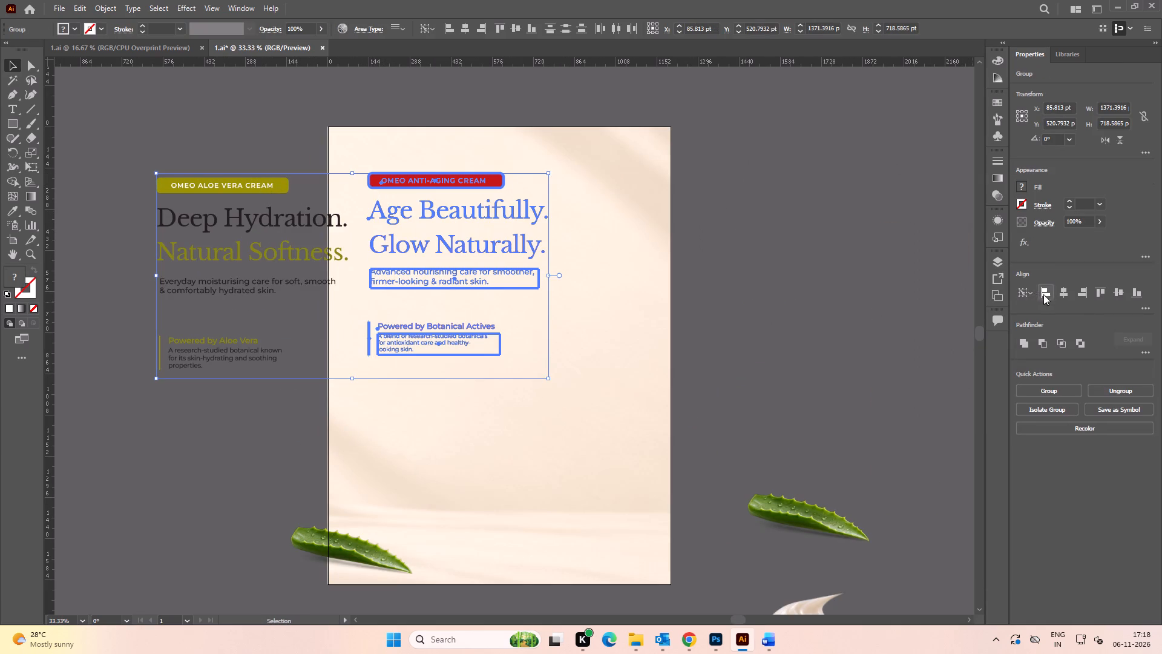
click(1043, 294)
click(1098, 296)
click(910, 259)
Replace the red Anti-Aging text block with the aligned Aloe Vera text, deleting the red one and keeping the green in place.
alt+scroll(494, 182, up, 2)
click(494, 182)
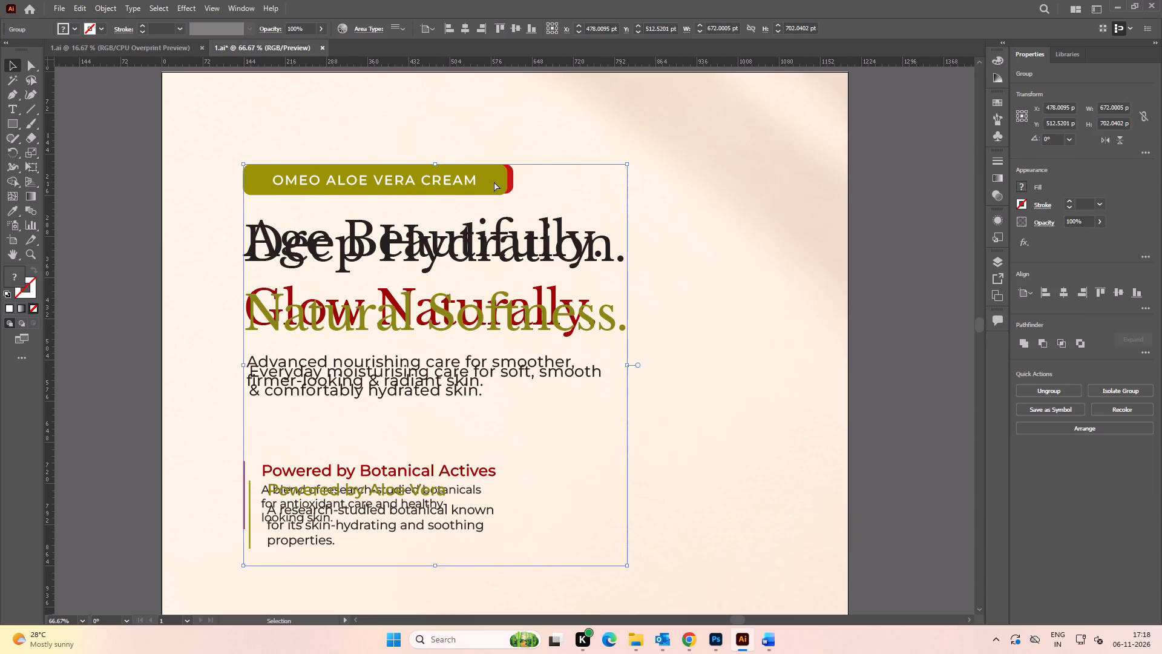
key(ctrl+x)
click(494, 182)
key(Delete)
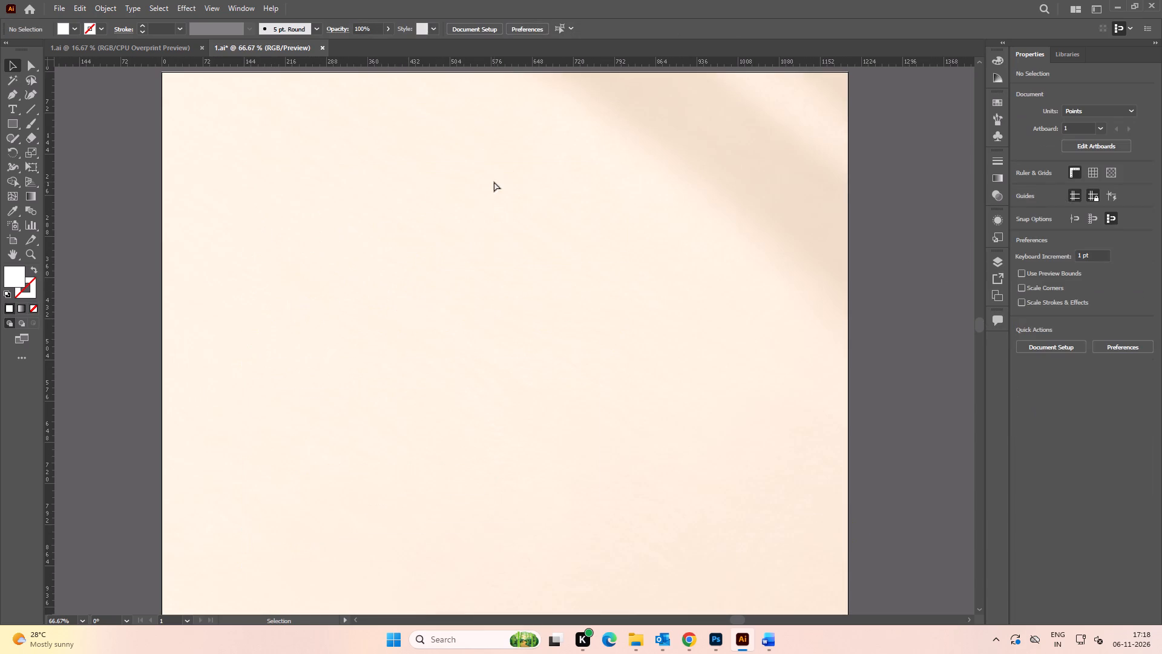
key(ctrl+f)
alt+scroll(467, 205, down, 3)
click(352, 274)
Move the Aloe Vera Cream tube from beside the artboard onto its lower-right area.
key(space)
drag(305, 302, 229, 284)
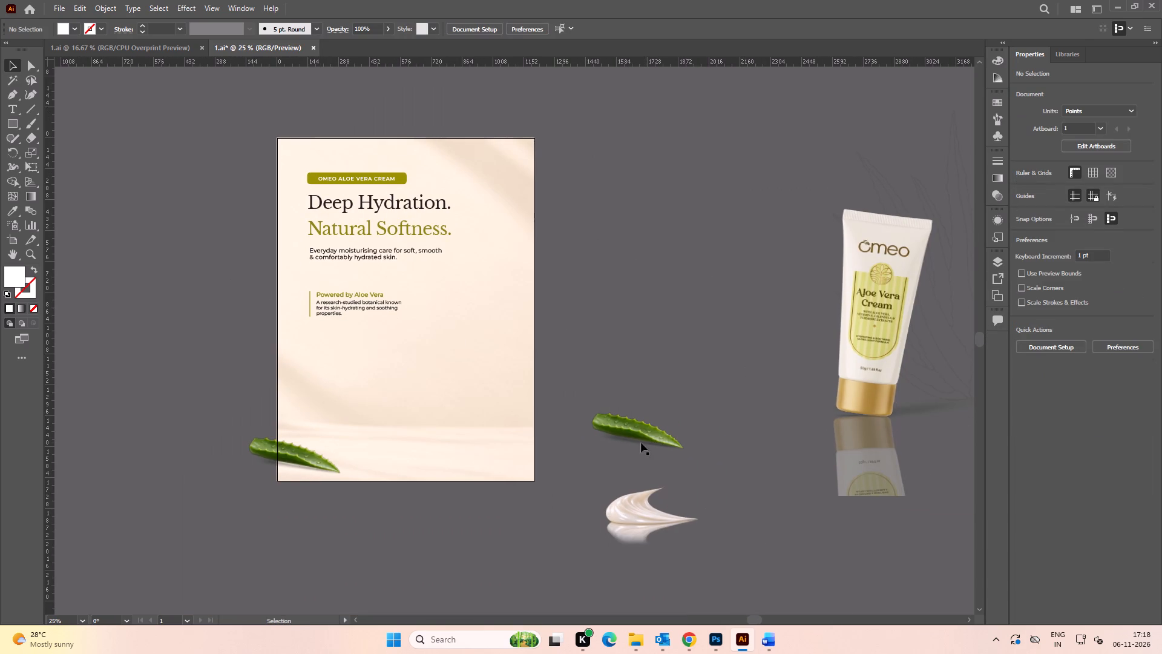
key(space)
drag(649, 491, 606, 489)
drag(832, 412, 447, 420)
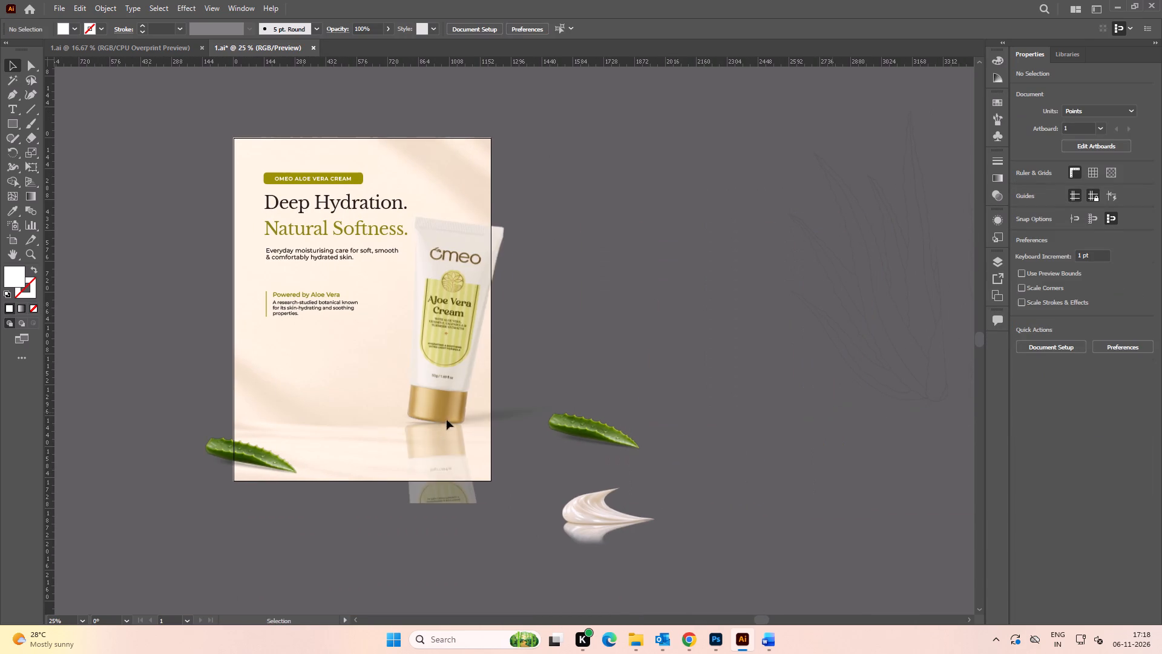
drag(447, 420, 431, 422)
Scale the tube image down to about 960 x 1280 pt and settle it on the floor below the text.
shift+drag(451, 182, 447, 220)
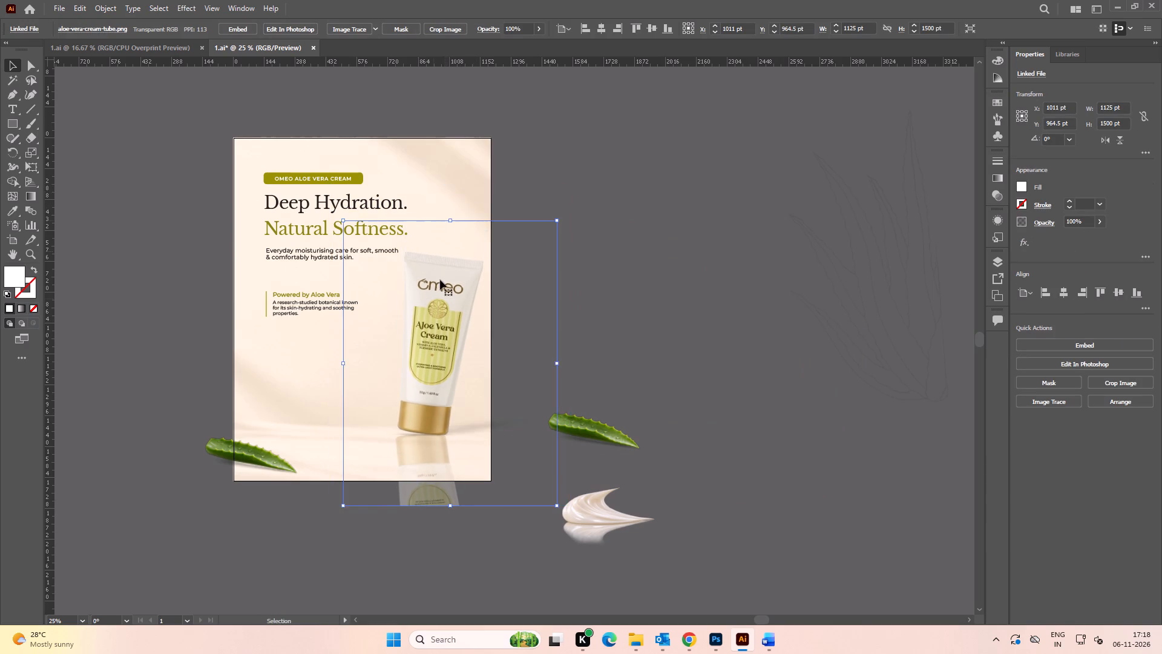
key(space)
drag(410, 352, 479, 312)
drag(514, 312, 506, 320)
scroll(506, 320, up, 1)
alt+scroll(496, 313, up, 1)
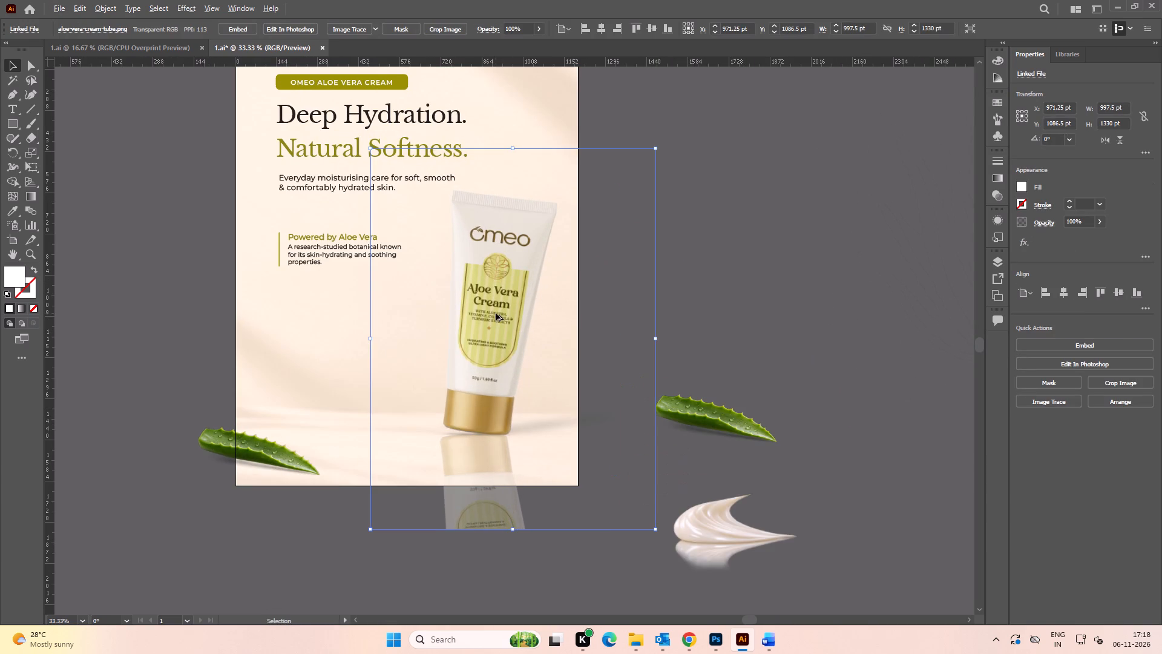
drag(504, 319, 496, 332)
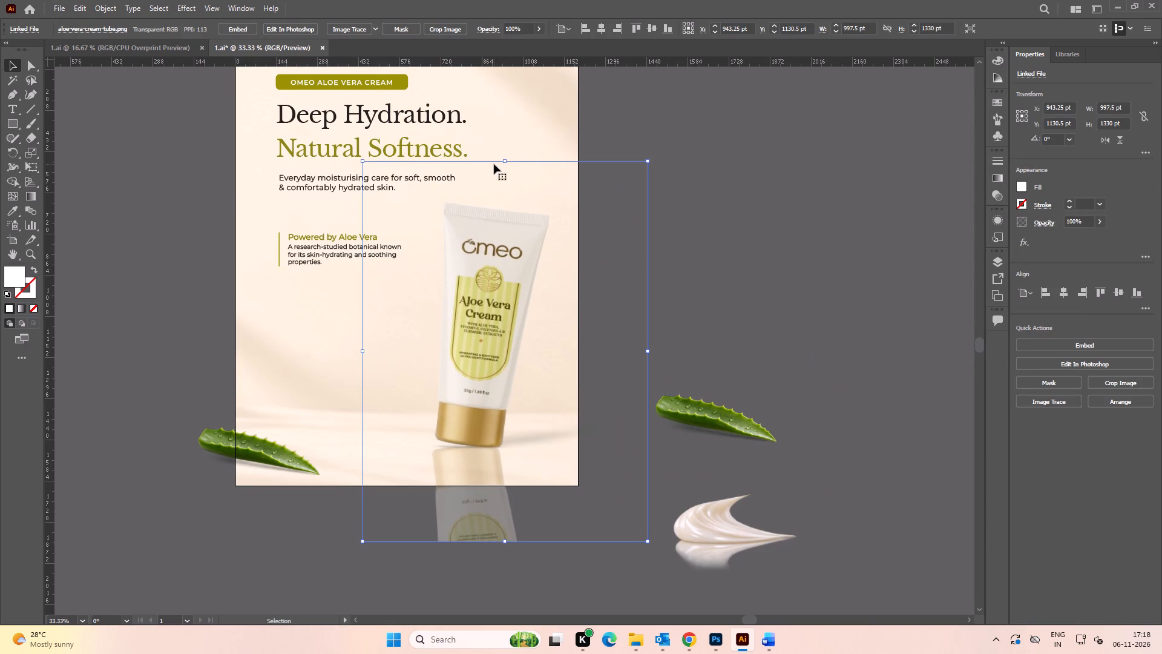
shift+drag(505, 163, 504, 176)
drag(491, 298, 491, 289)
click(493, 303)
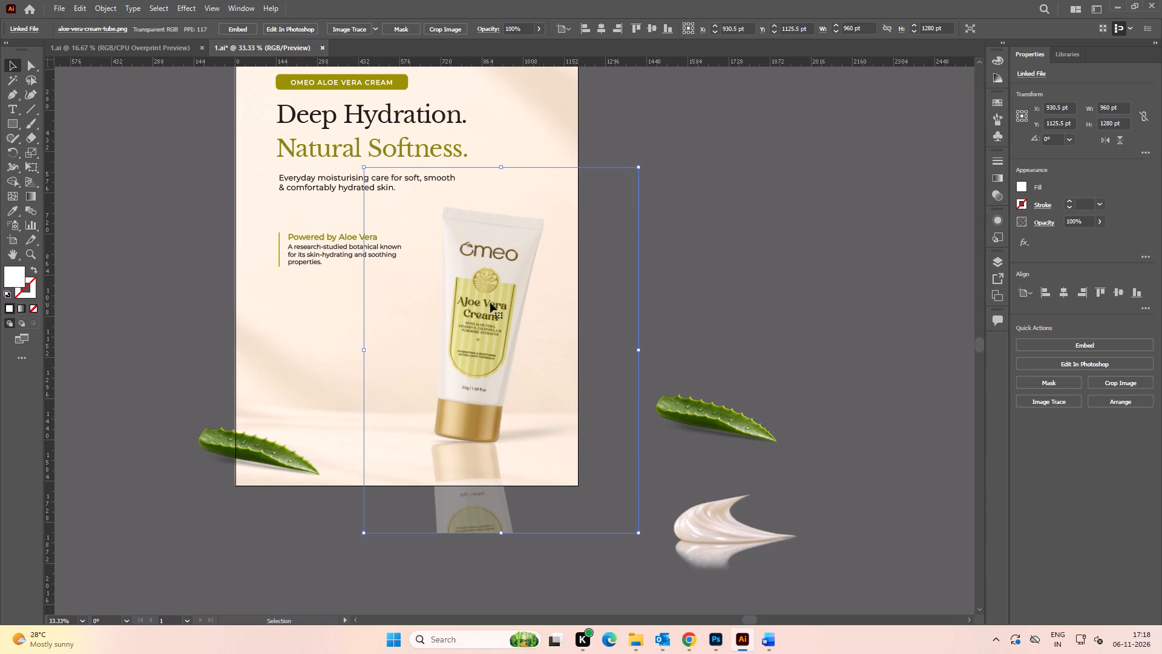
click(490, 311)
click(768, 273)
Move the faint aloe line art from the pasteboard onto the artboard's right edge, beside the tube.
alt+scroll(746, 264, down, 1)
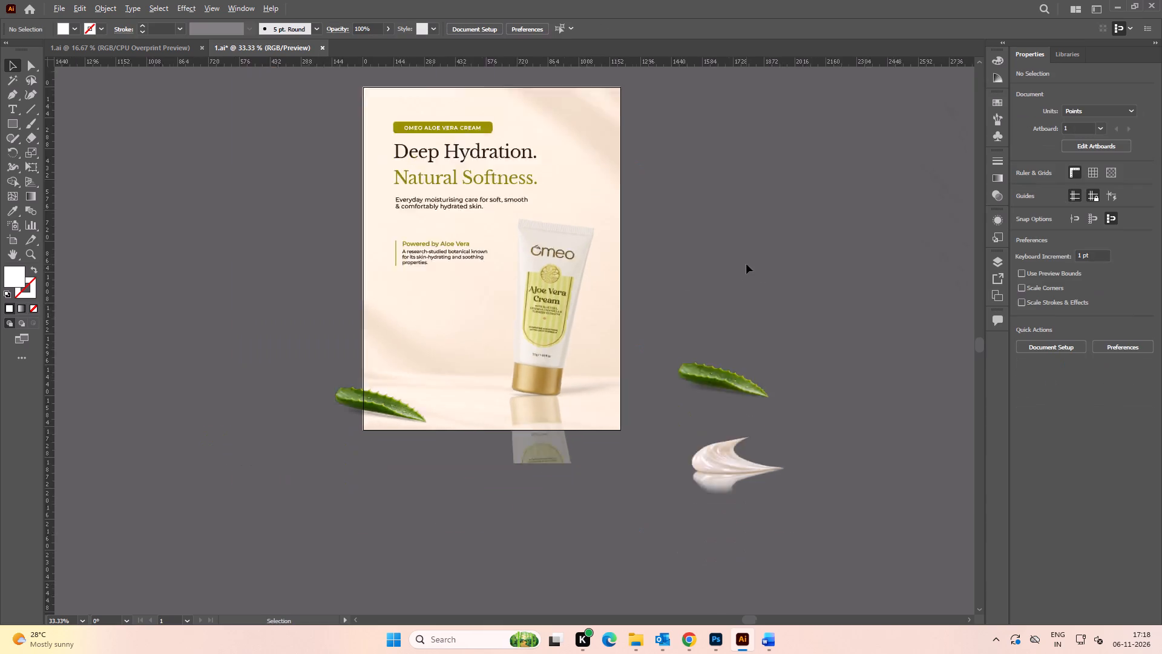
alt+scroll(746, 264, down, 1)
key(space)
drag(770, 265, 634, 299)
click(635, 288)
drag(787, 313, 643, 312)
drag(777, 311, 591, 314)
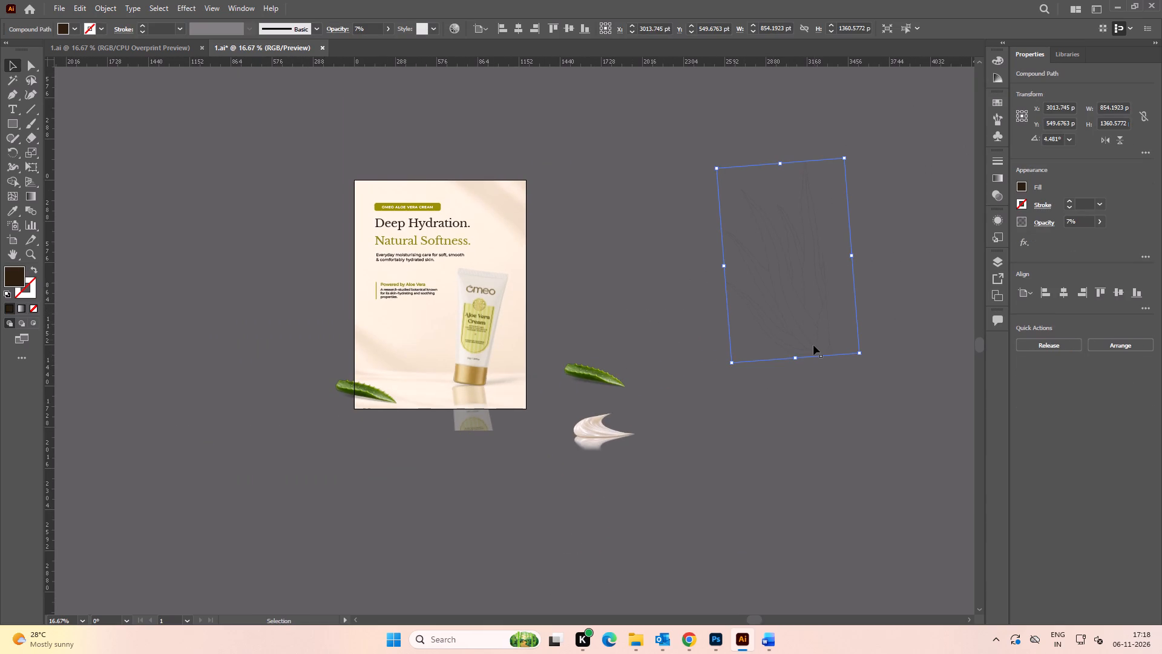
drag(817, 346, 551, 338)
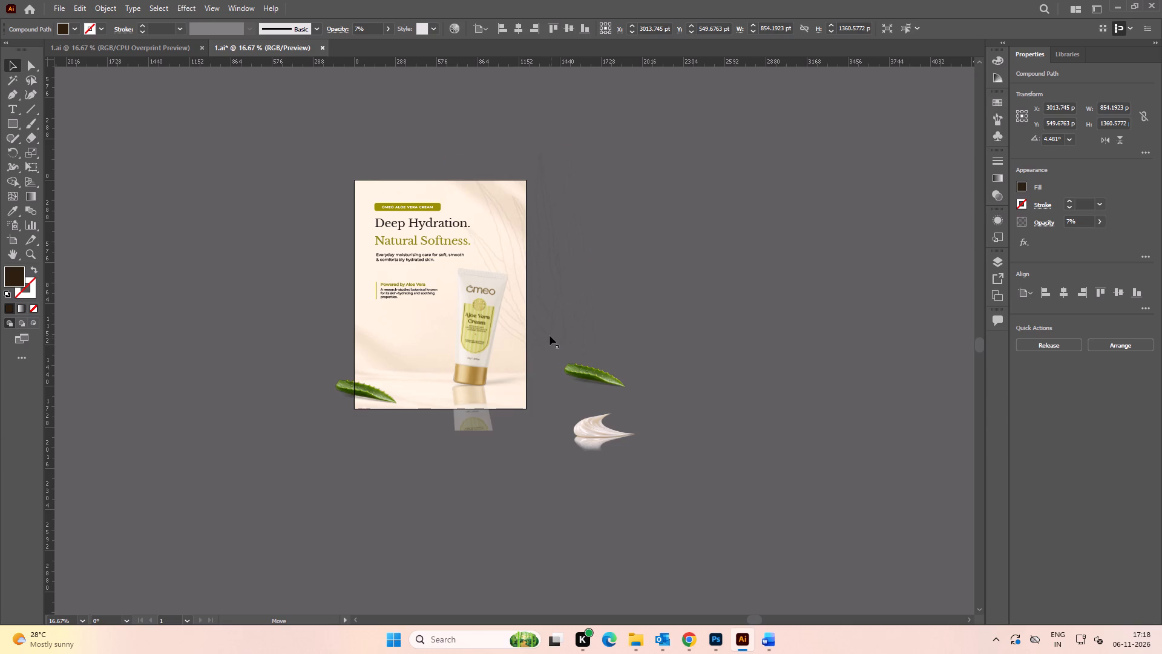
Scale the aloe line art to about 743 x 1184 pt and position it across the artboard's upper-right edge.
alt+scroll(527, 305, up, 3)
alt+scroll(548, 308, down, 3)
key(space)
drag(596, 288, 596, 300)
alt+scroll(551, 298, up, 2)
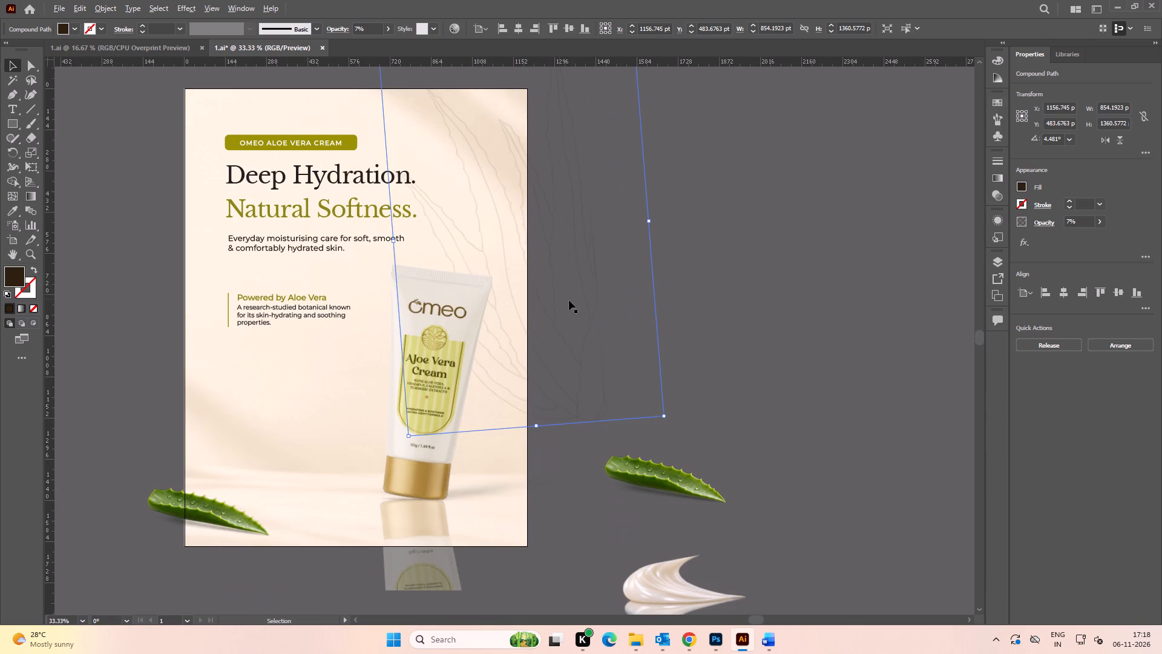
drag(592, 319, 579, 353)
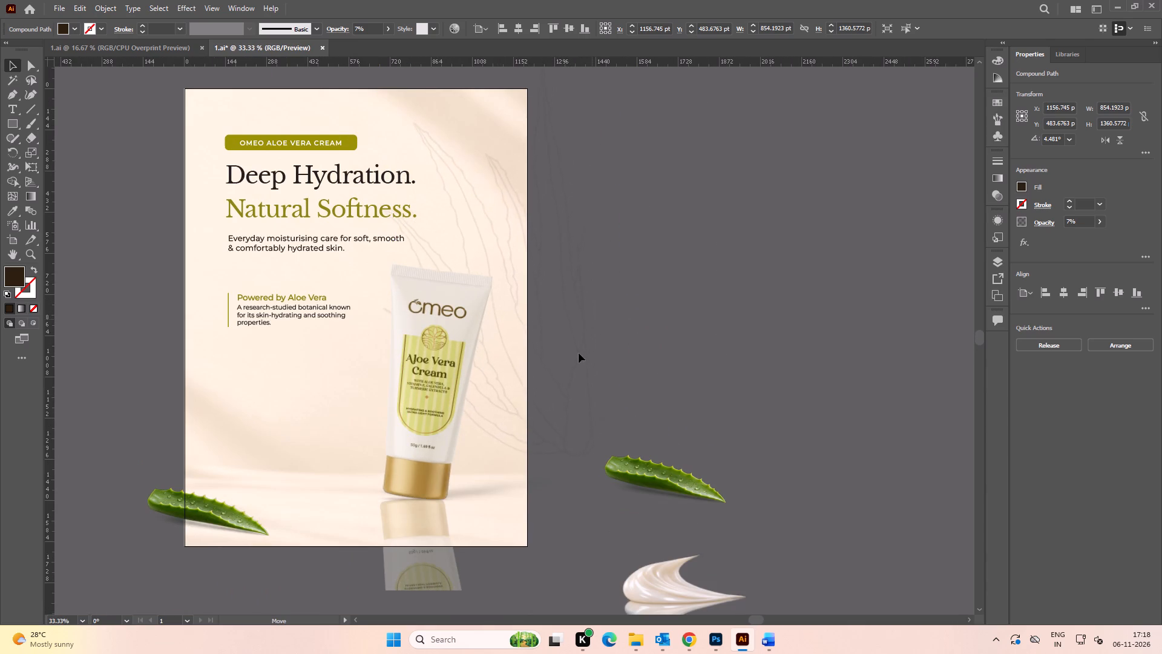
drag(579, 353, 609, 342)
shift+drag(667, 246, 632, 257)
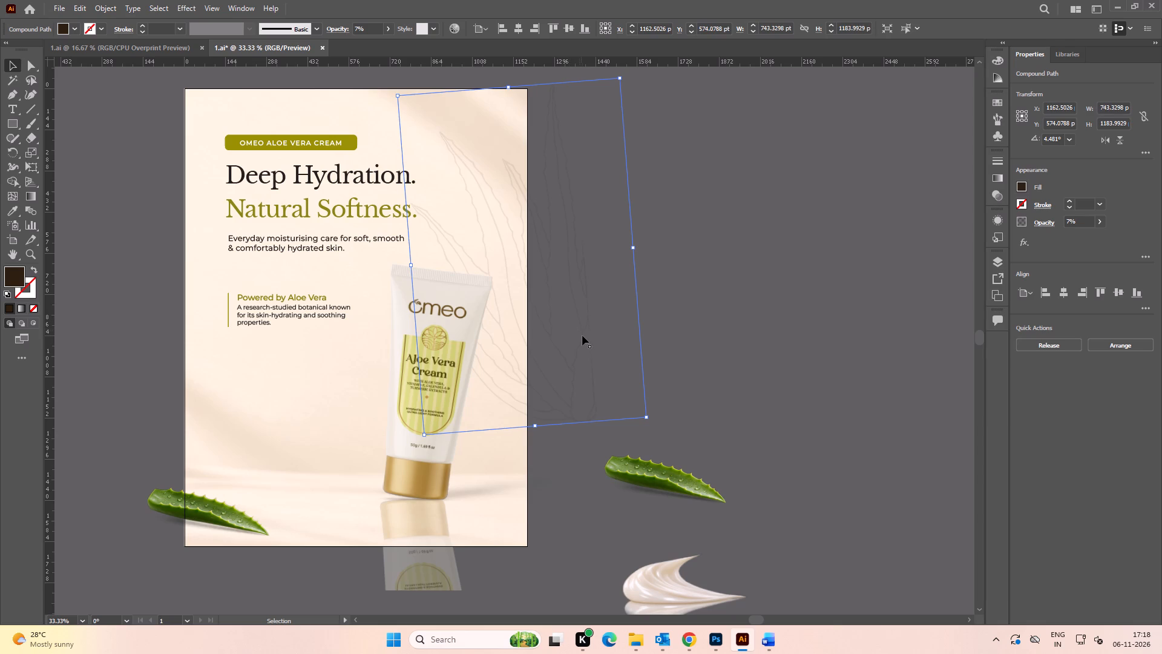
drag(582, 339, 582, 328)
click(769, 288)
Save the Aloe Vera 1200x1600 design 1 document.
key(ctrl+0)
key(ctrl+s)
key(ctrl+s)
key(ctrl+s)
key(ctrl+s)
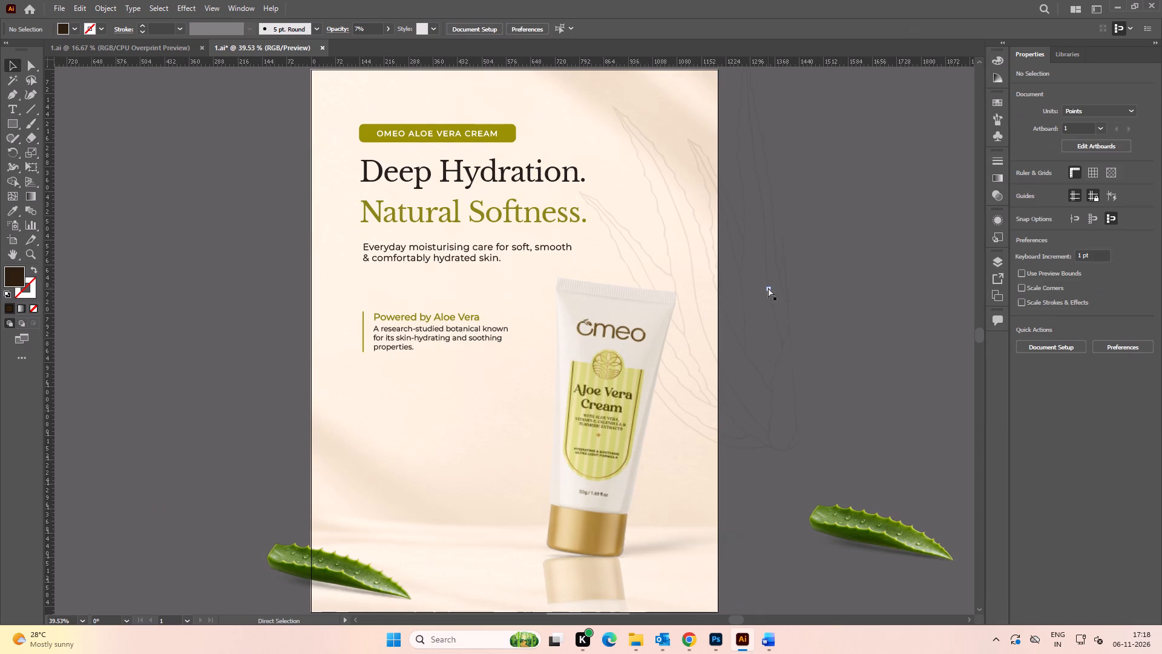
key(ctrl+s)
Export design 1 for web as a maximum-quality JPEG at 1200 x 1600 px.
key(ctrl+alt+shift+s)
click(1005, 579)
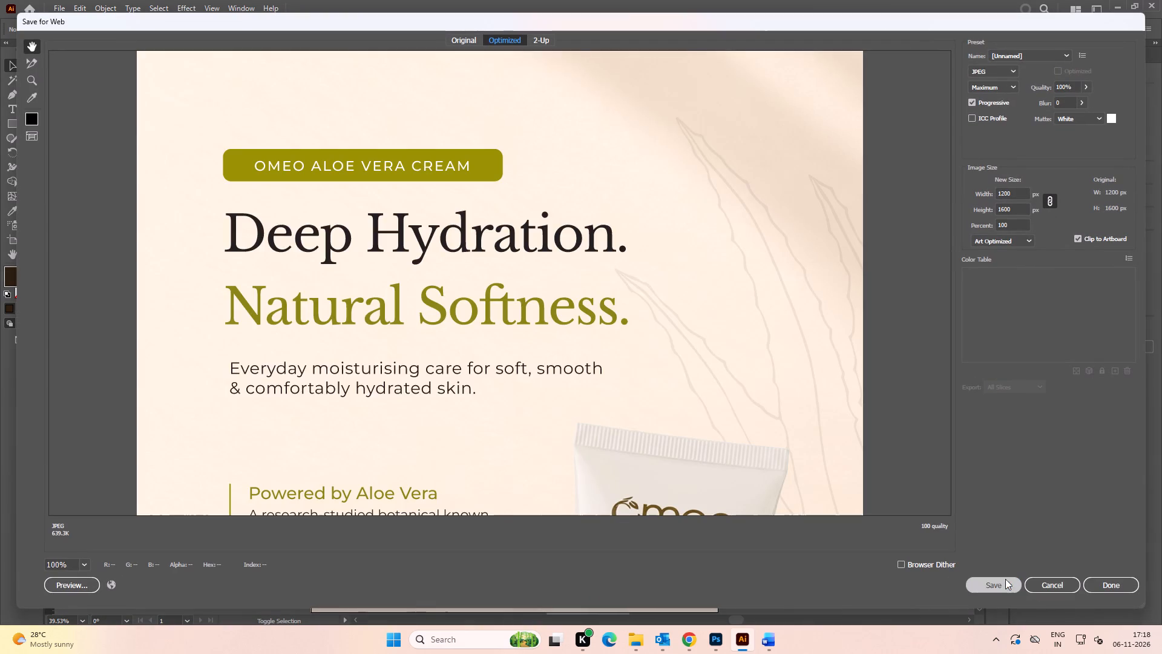
click(603, 426)
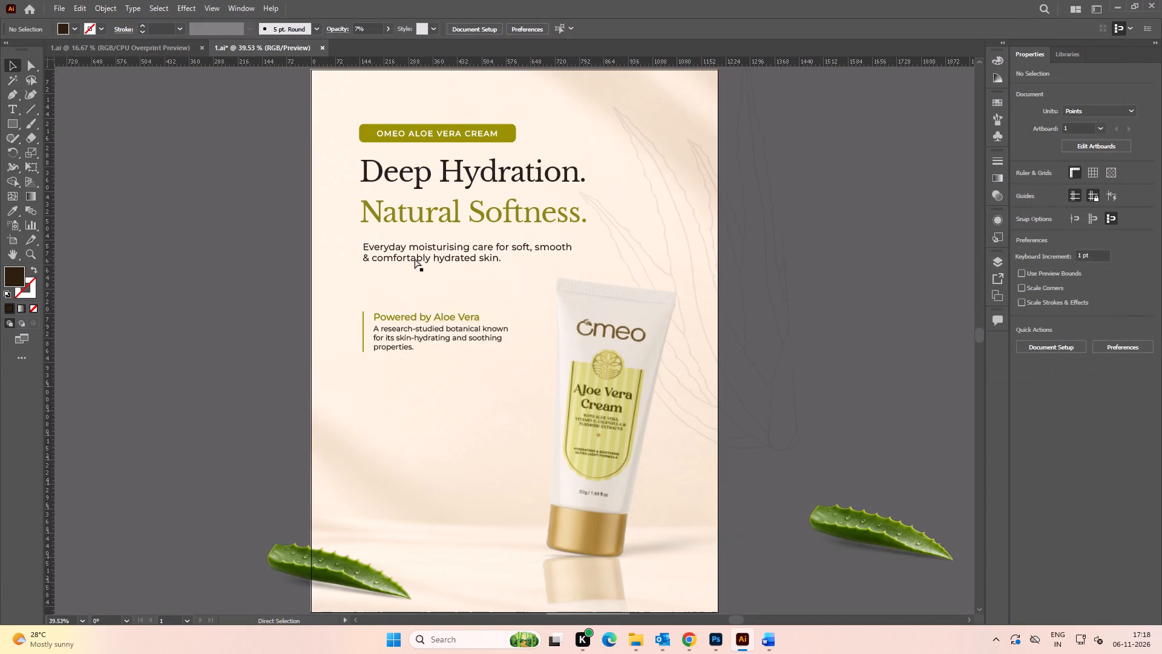
Save the 1200x1600 1.ai again and close both open 1.ai documents.
key(ctrl+s)
click(281, 119)
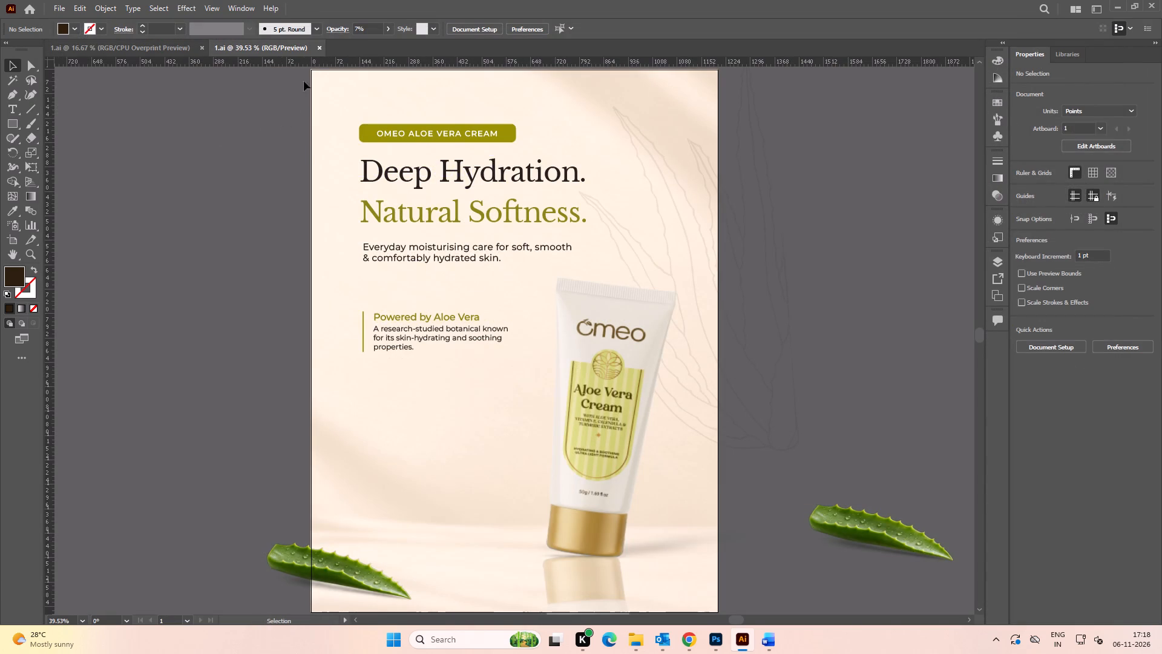
click(320, 43)
click(320, 50)
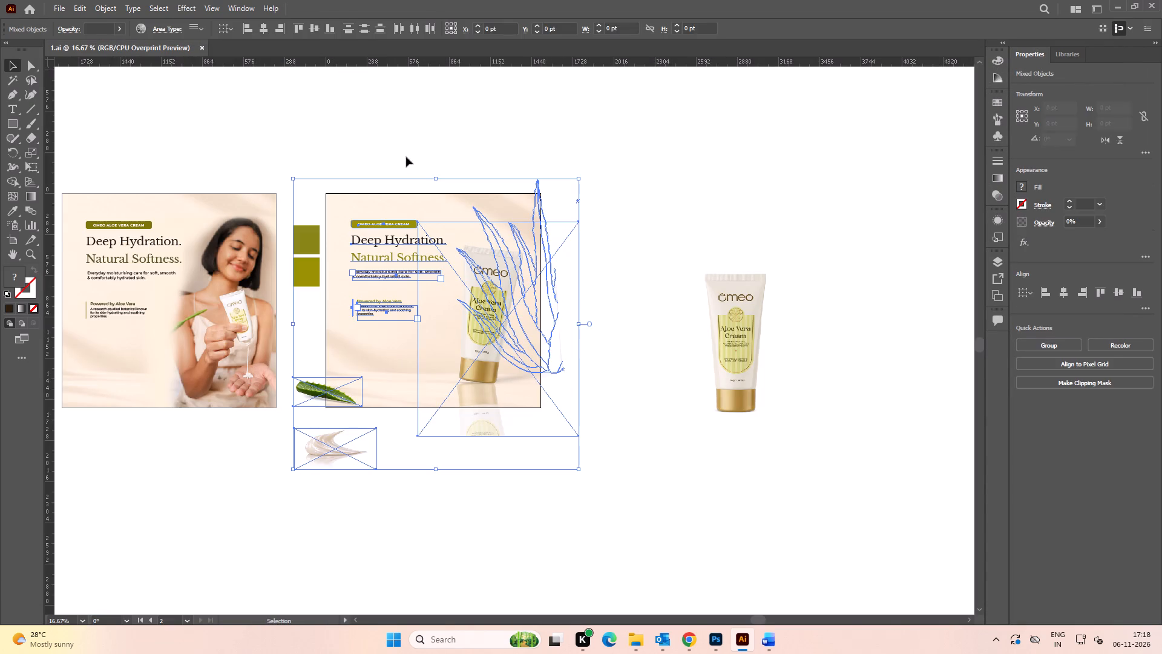
click(323, 139)
click(199, 47)
Switch to File Explorer and refresh the Aloe Vera Cream 1200x1600 folder to check its design files.
key(alt+Tab)
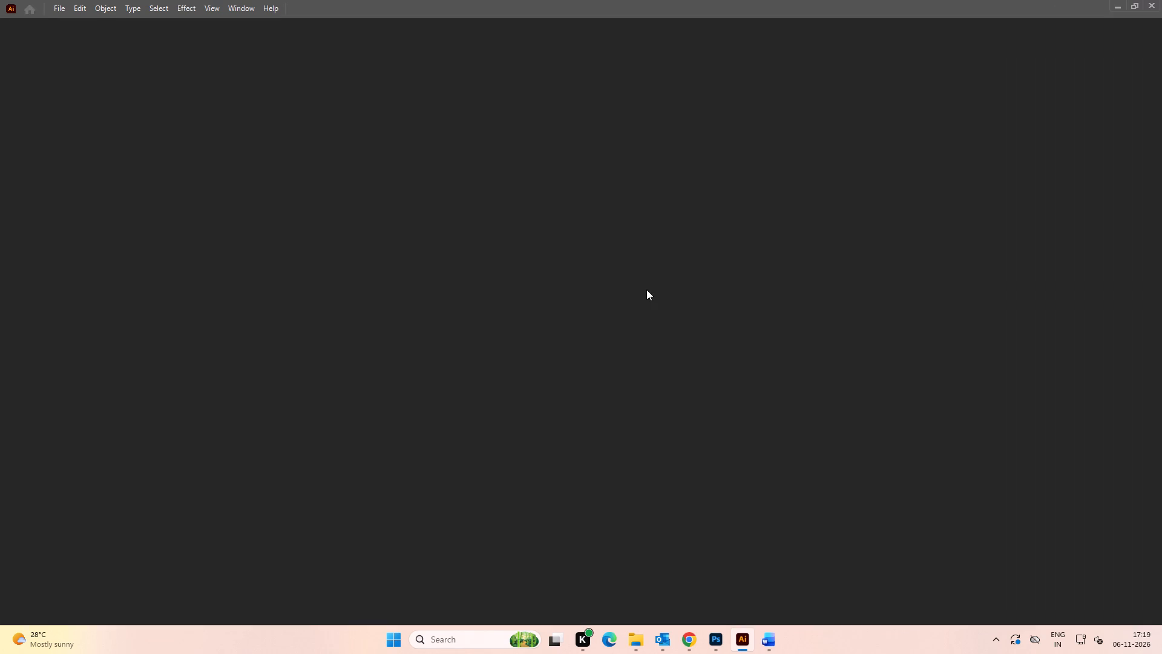
alt+click(409, 257)
click(678, 316)
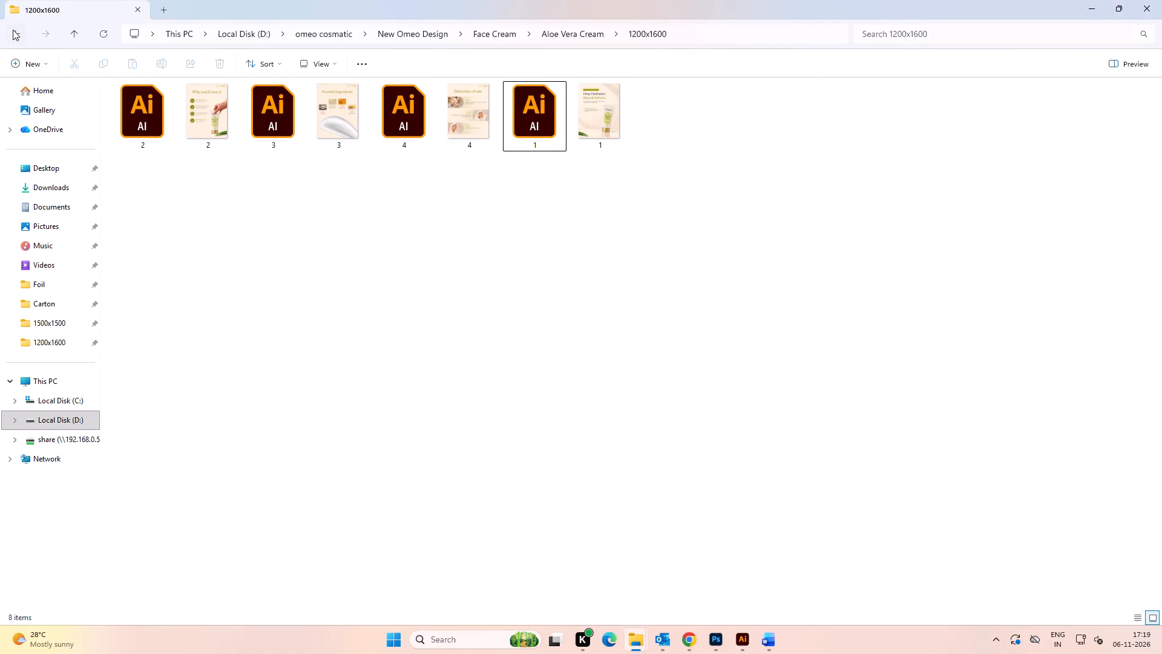
click(533, 243)
right_click(429, 190)
click(513, 360)
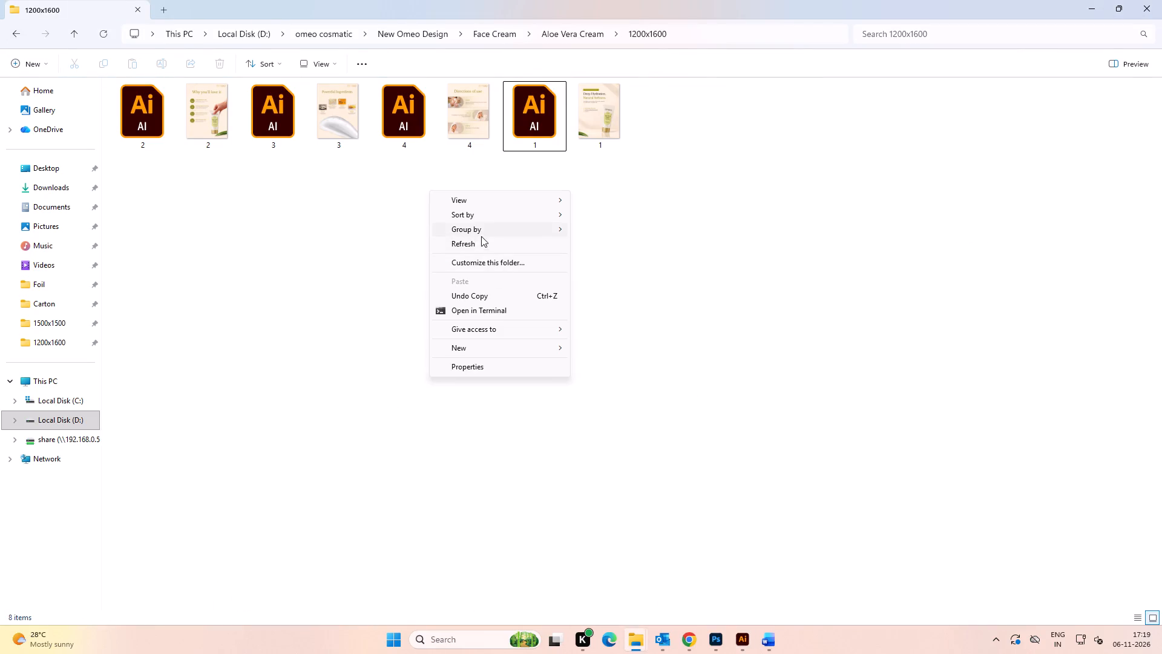
click(480, 245)
double_click(368, 243)
click(767, 231)
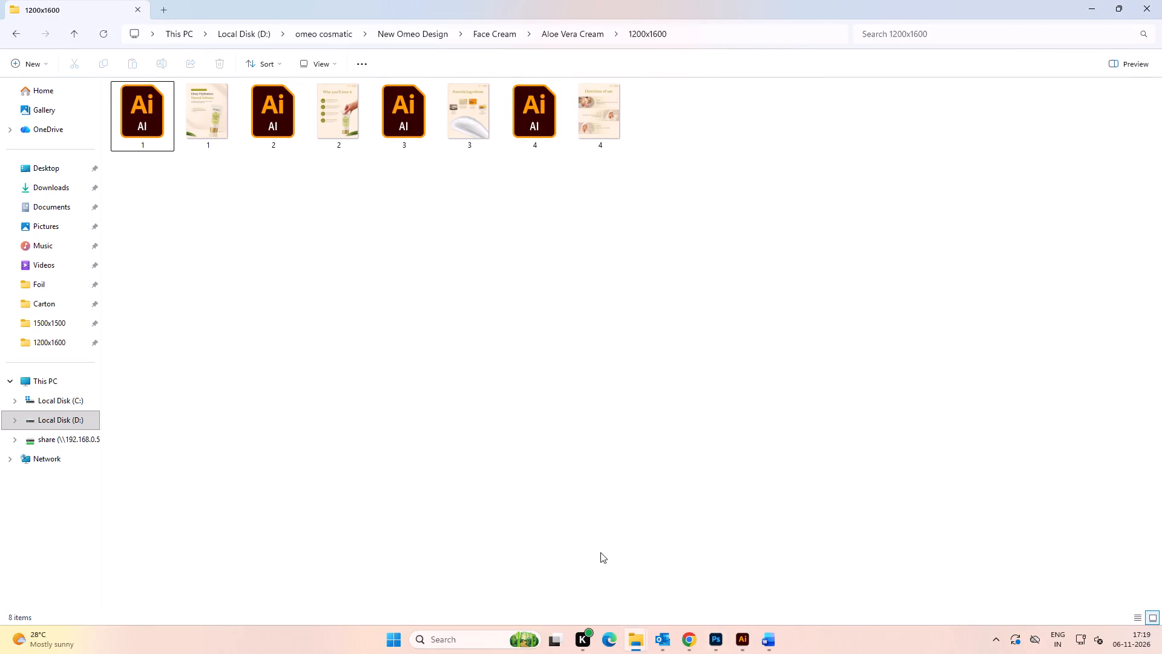
Switch to Photoshop and create a blank 1200 x 1600 px document at 150 ppi.
click(723, 650)
click(30, 85)
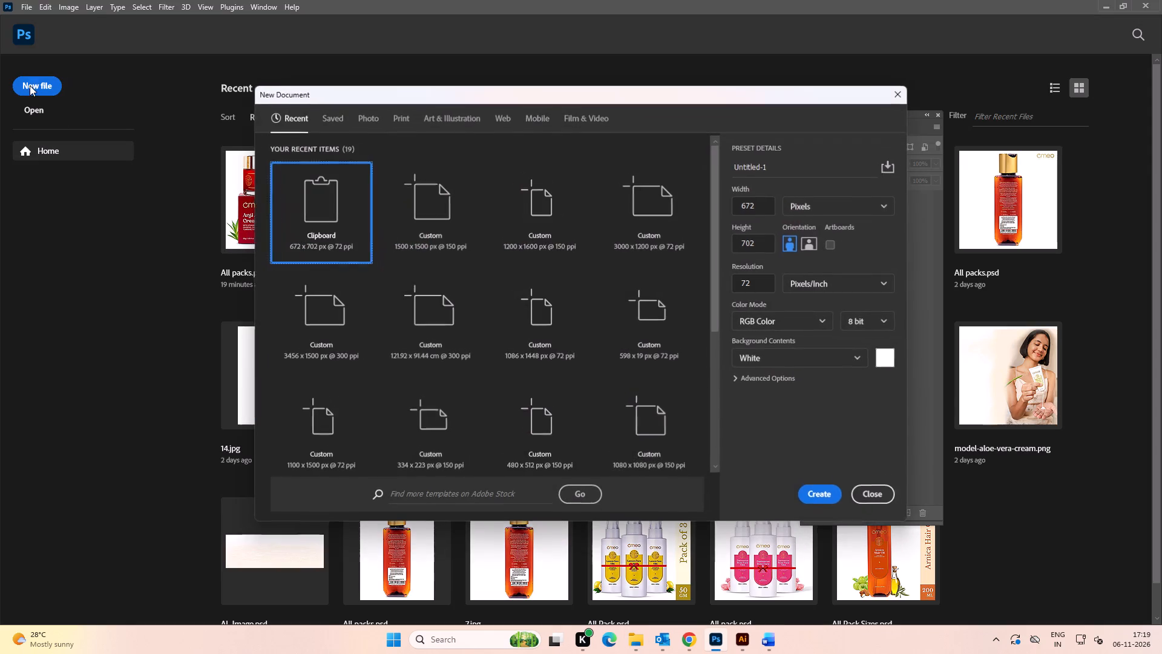
click(563, 232)
click(803, 500)
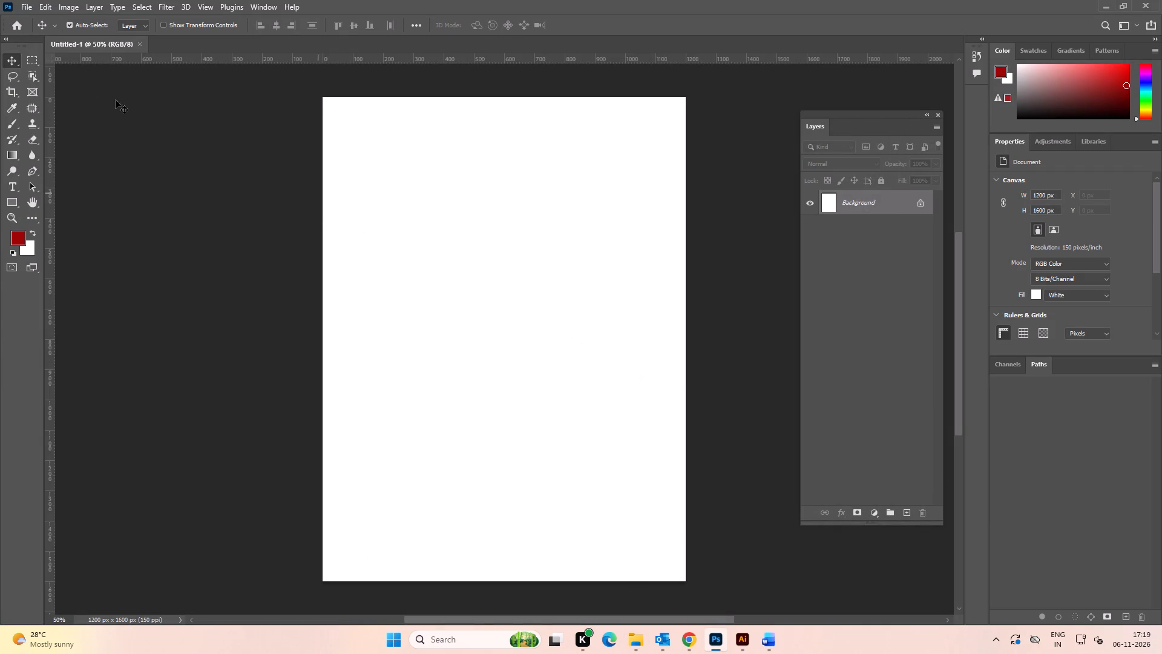
click(5, 5)
click(166, 186)
Open the recent New mockup.psd with the front-facing Aloe Vera Cream tube.
click(15, 27)
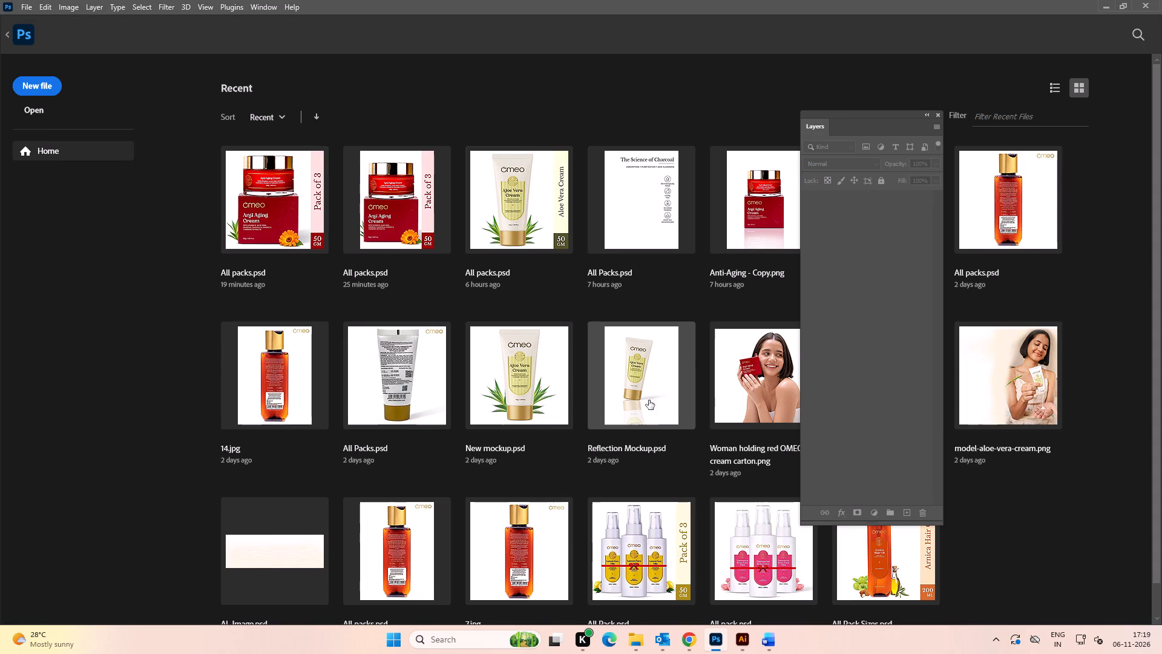
click(518, 372)
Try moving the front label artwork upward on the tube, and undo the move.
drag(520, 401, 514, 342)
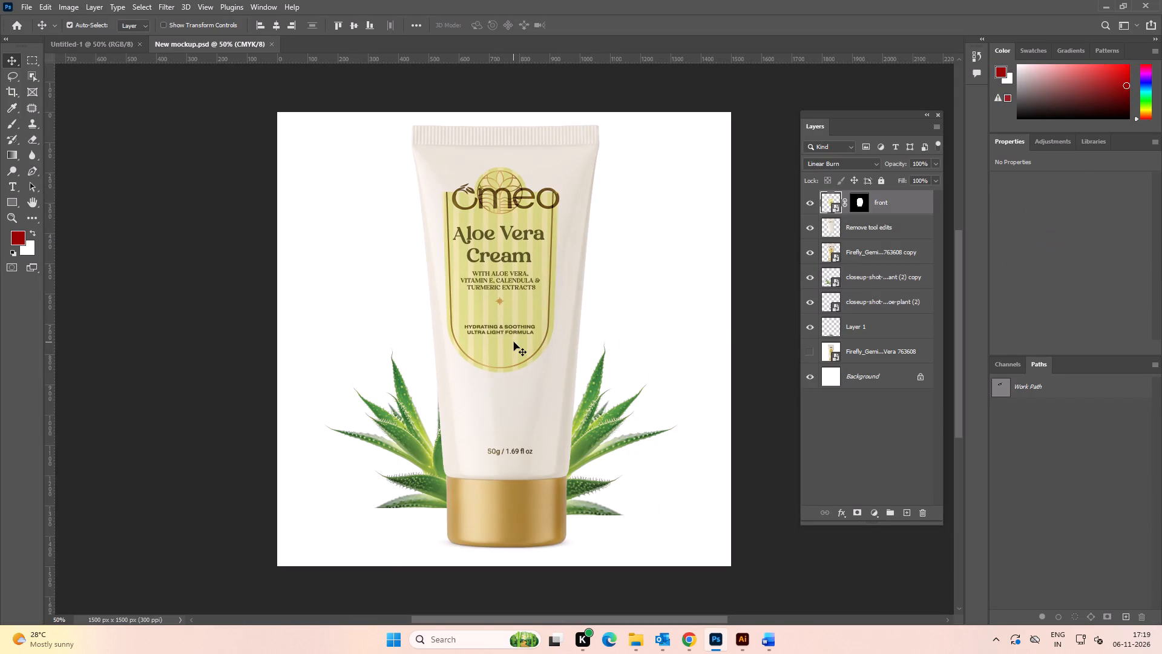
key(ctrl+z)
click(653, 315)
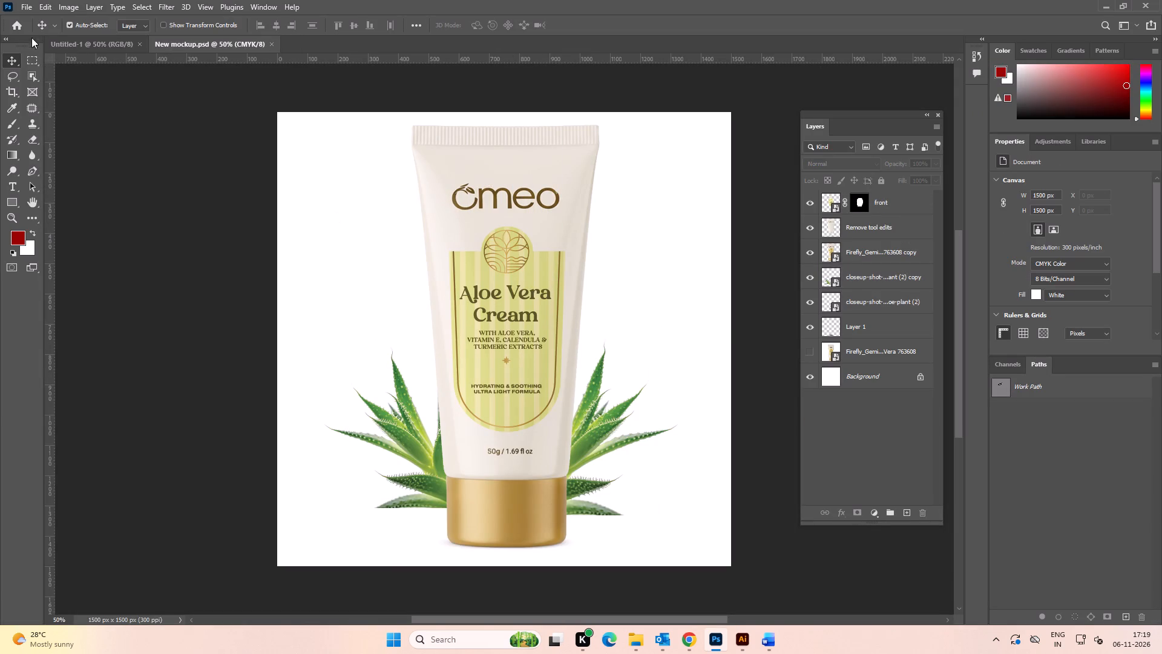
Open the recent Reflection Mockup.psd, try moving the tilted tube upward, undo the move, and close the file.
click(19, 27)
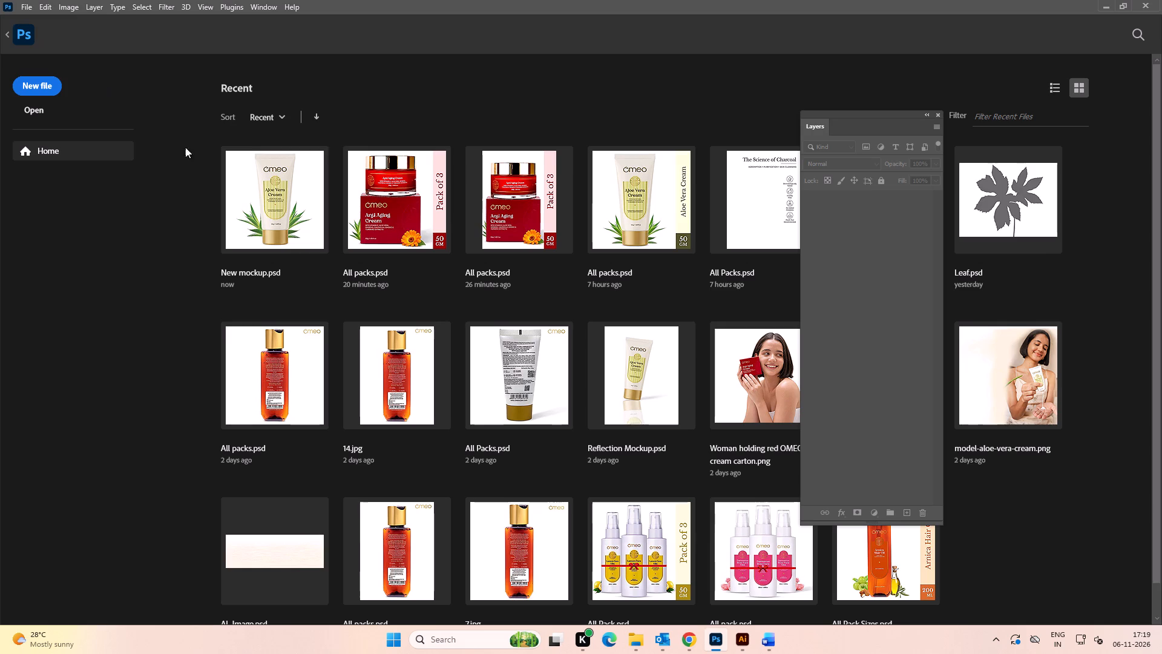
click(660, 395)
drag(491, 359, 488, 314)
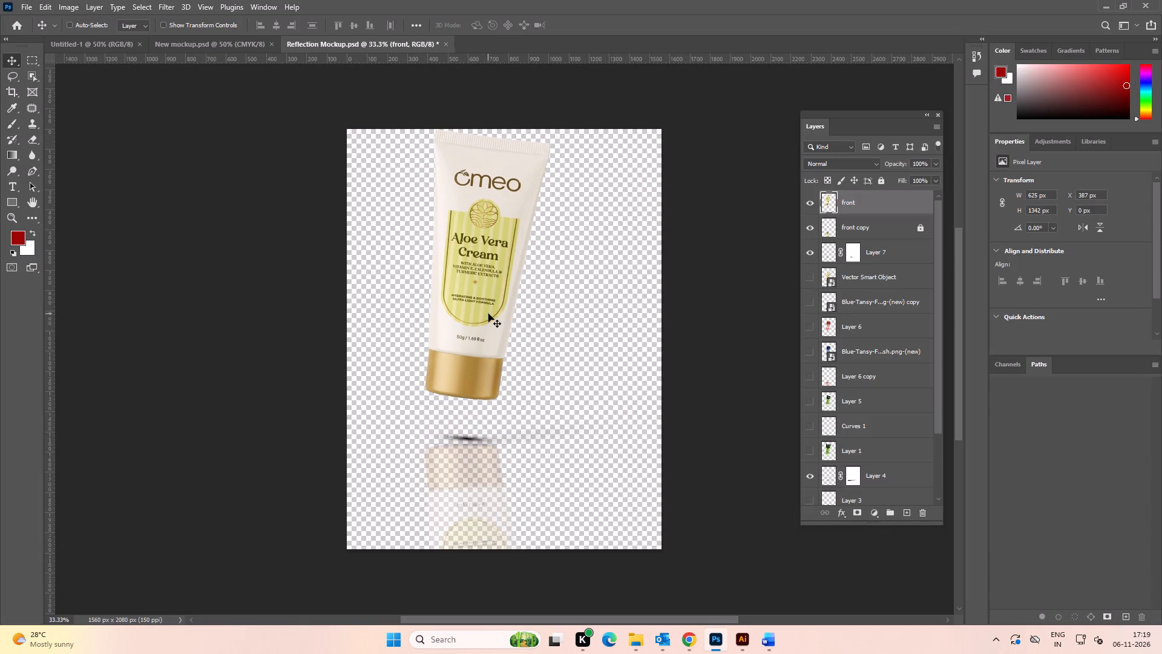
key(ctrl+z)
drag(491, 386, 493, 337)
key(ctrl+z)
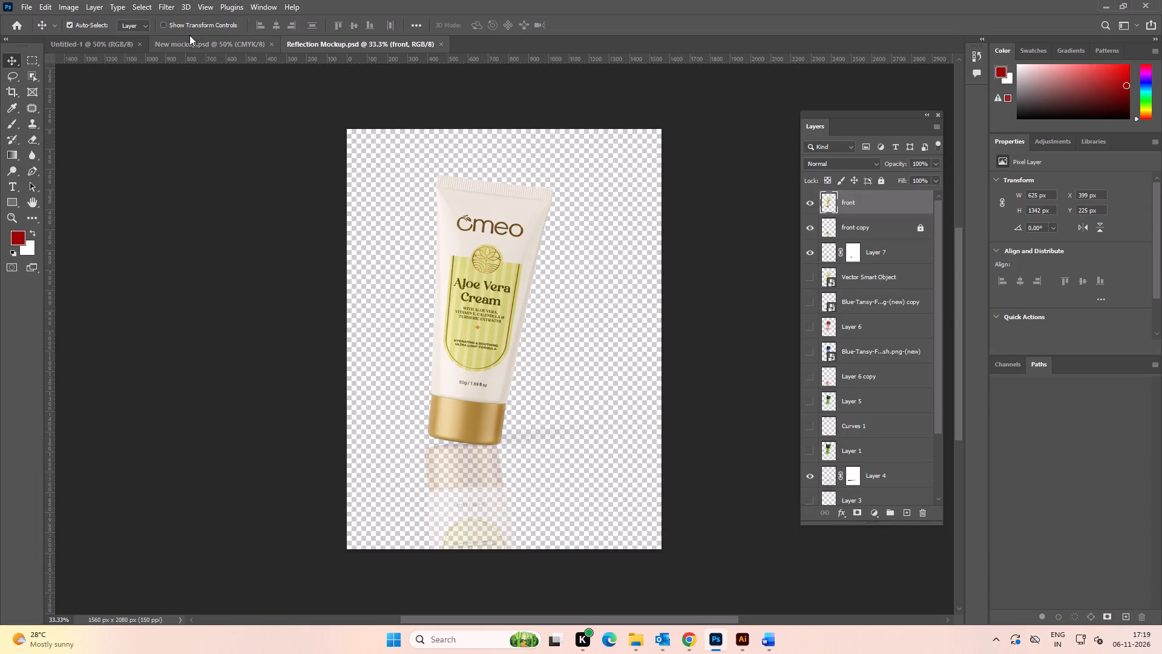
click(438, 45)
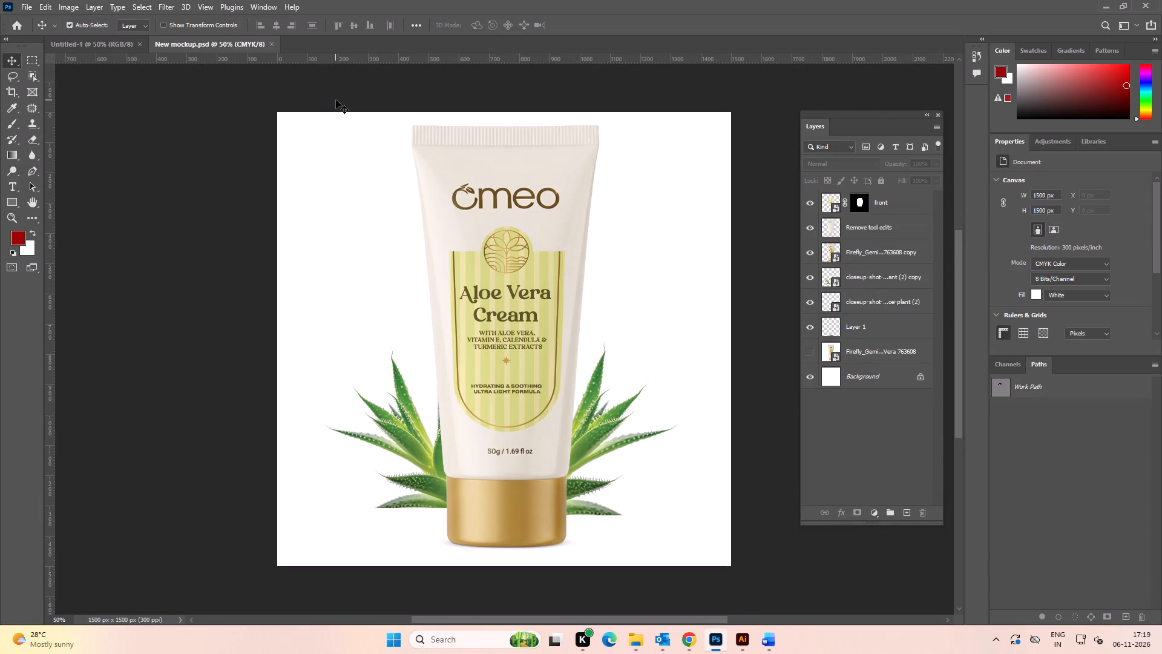
Open the recent All packs.psd for the Aloe Vera Cream, trying and undoing an upward move of the front tube.
click(19, 22)
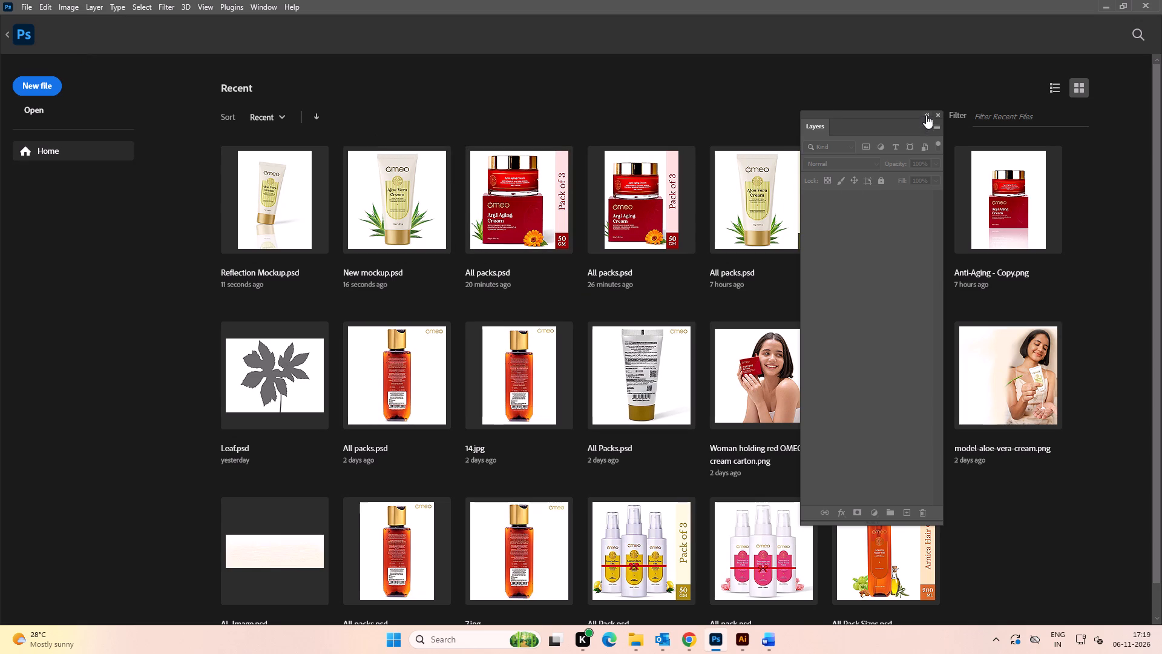
click(927, 114)
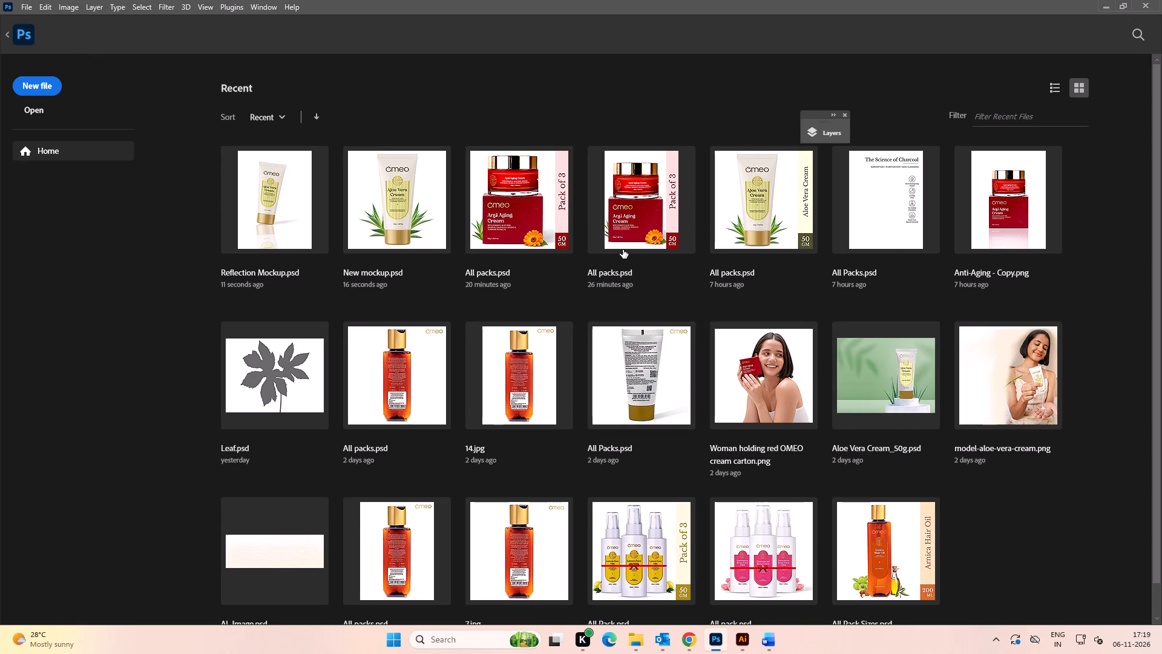
scroll(646, 247, down, 1)
scroll(648, 247, up, 1)
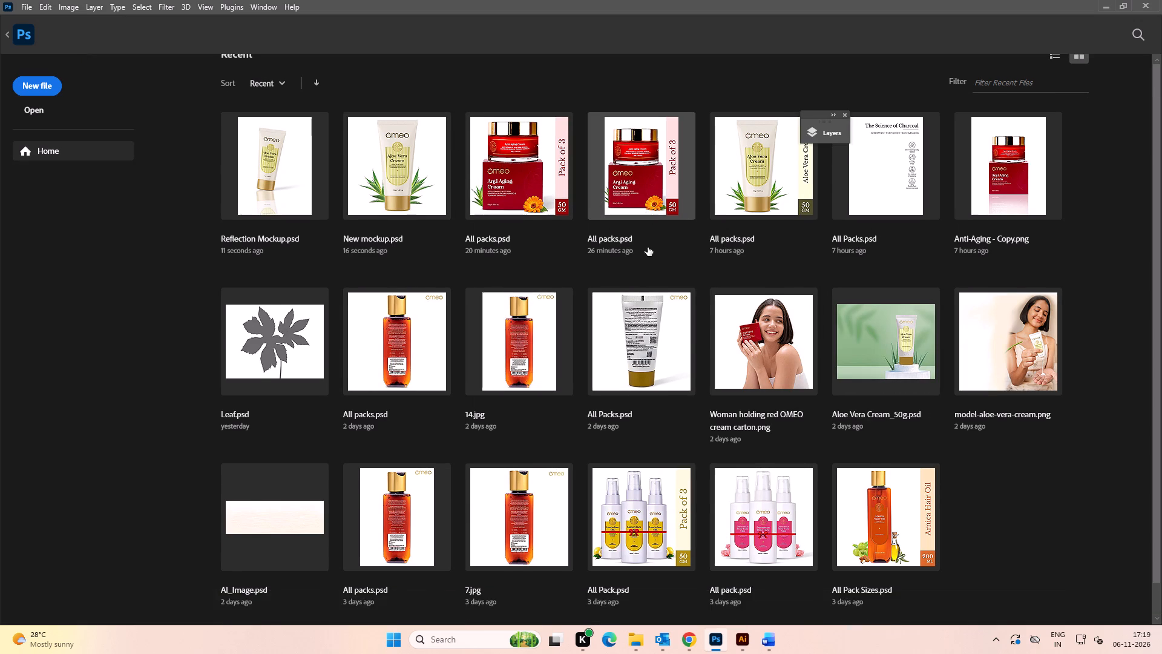
click(741, 226)
drag(482, 362, 479, 311)
key(ctrl+z)
Collapse the 1 copy layer group in All packs.psd.
alt+scroll(515, 421, down, 5)
key(space)
key(space)
drag(519, 449, 498, 369)
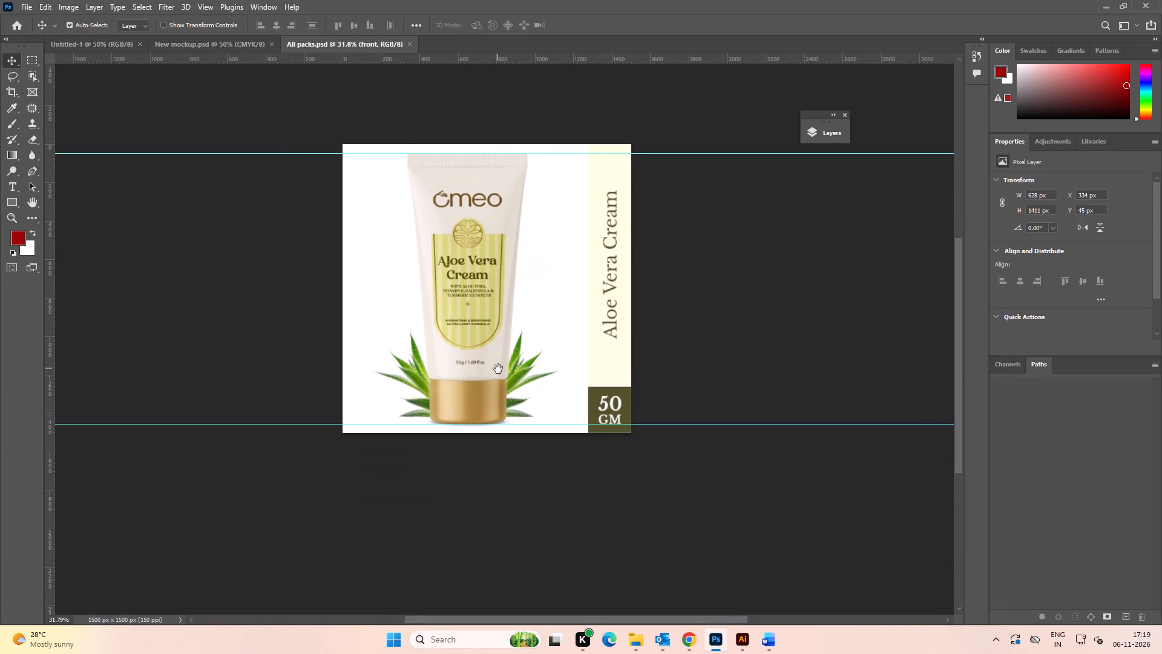
click(830, 113)
scroll(922, 369, down, 4)
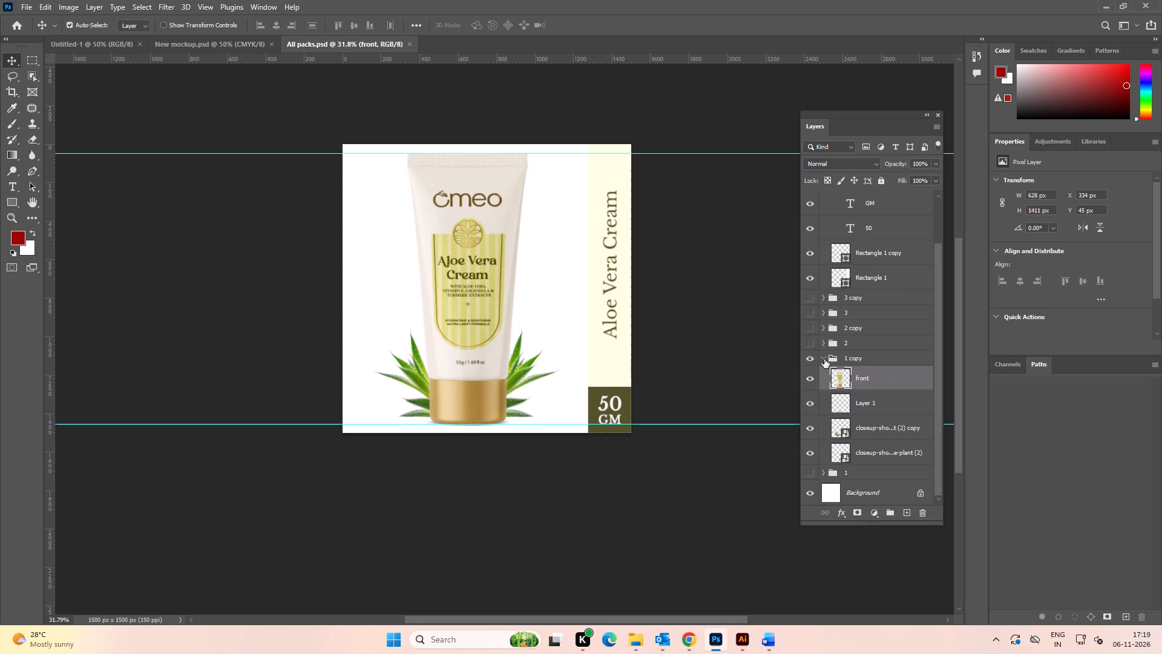
click(823, 358)
click(747, 309)
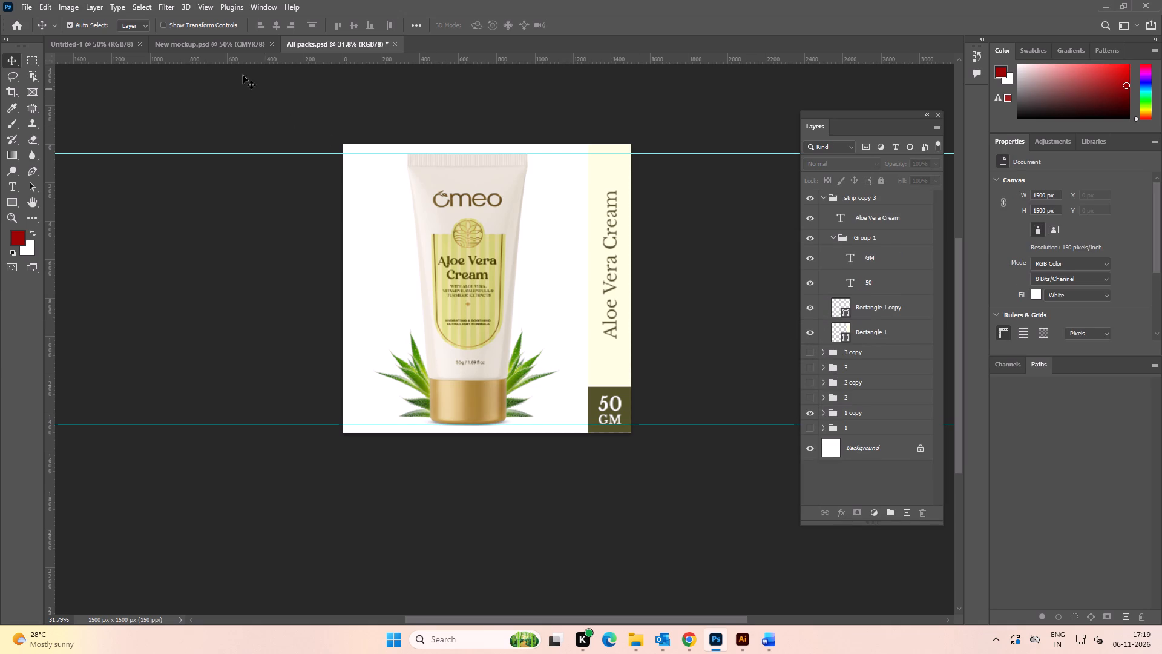
Close New mockup.psd.
click(205, 52)
alt+scroll(558, 271, down, 3)
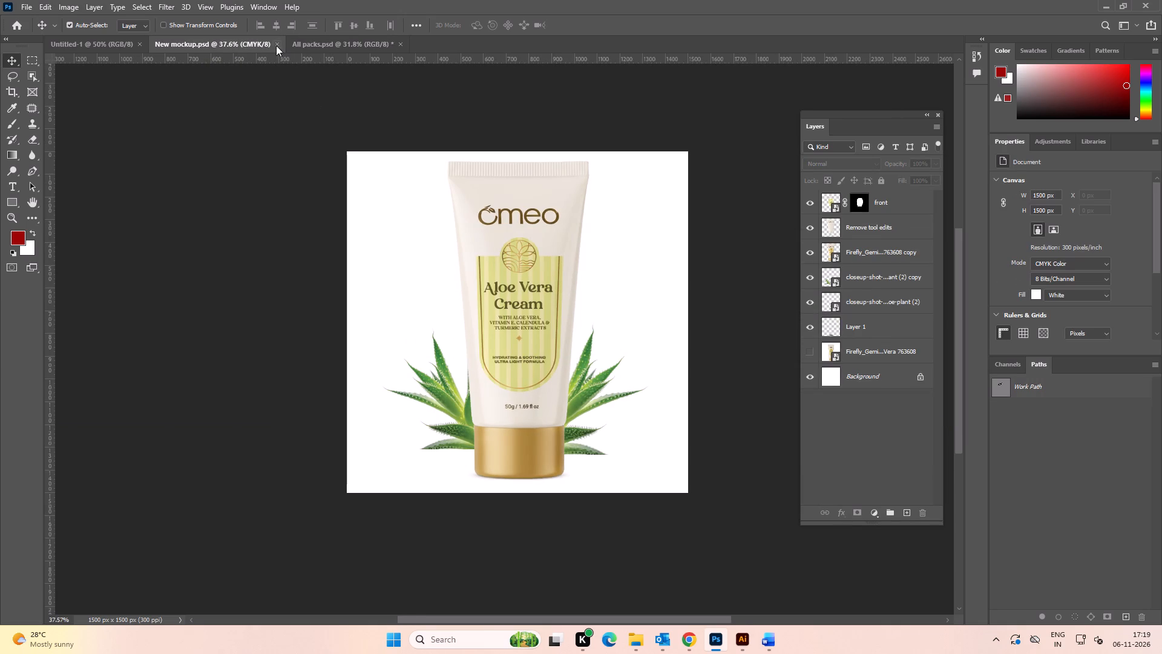
click(276, 45)
Collapse the strip copy 3 group and toggle its visibility to check its contents, leaving it hidden.
alt+scroll(721, 299, down, 2)
click(824, 197)
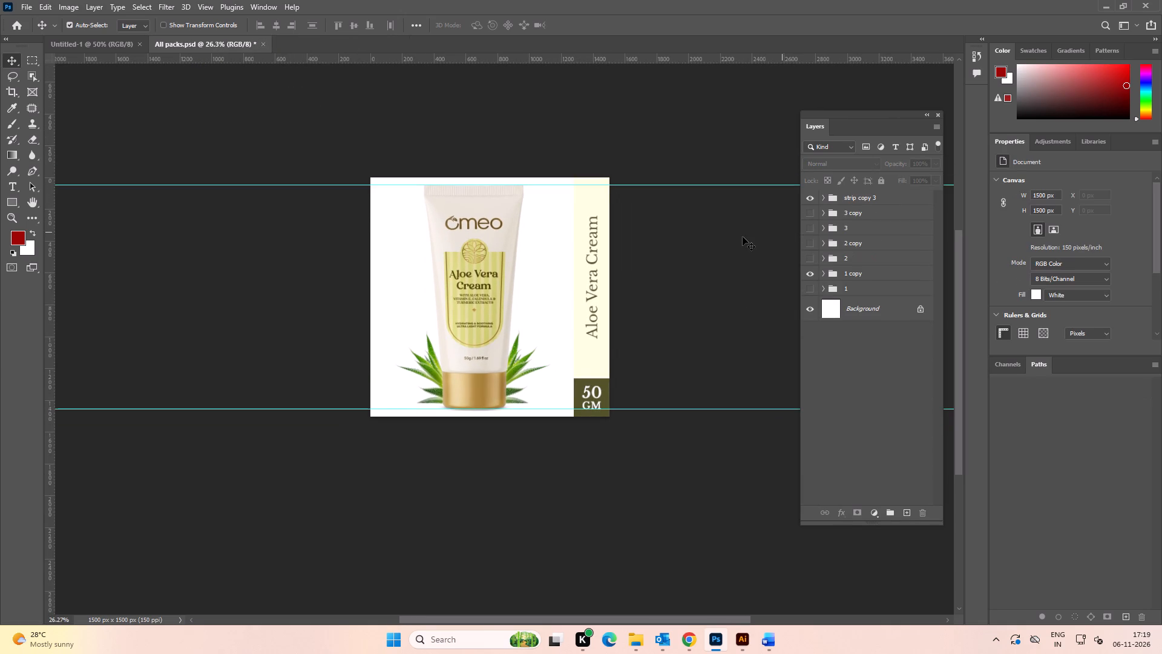
click(743, 239)
click(809, 197)
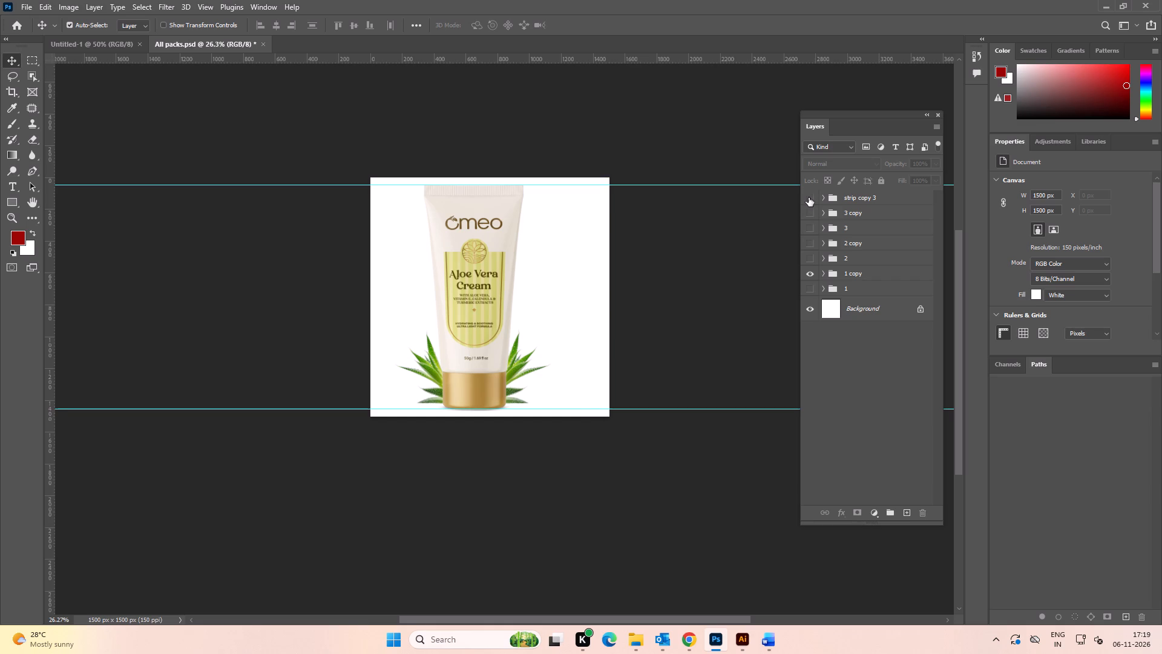
click(809, 197)
double_click(809, 197)
double_click(809, 197)
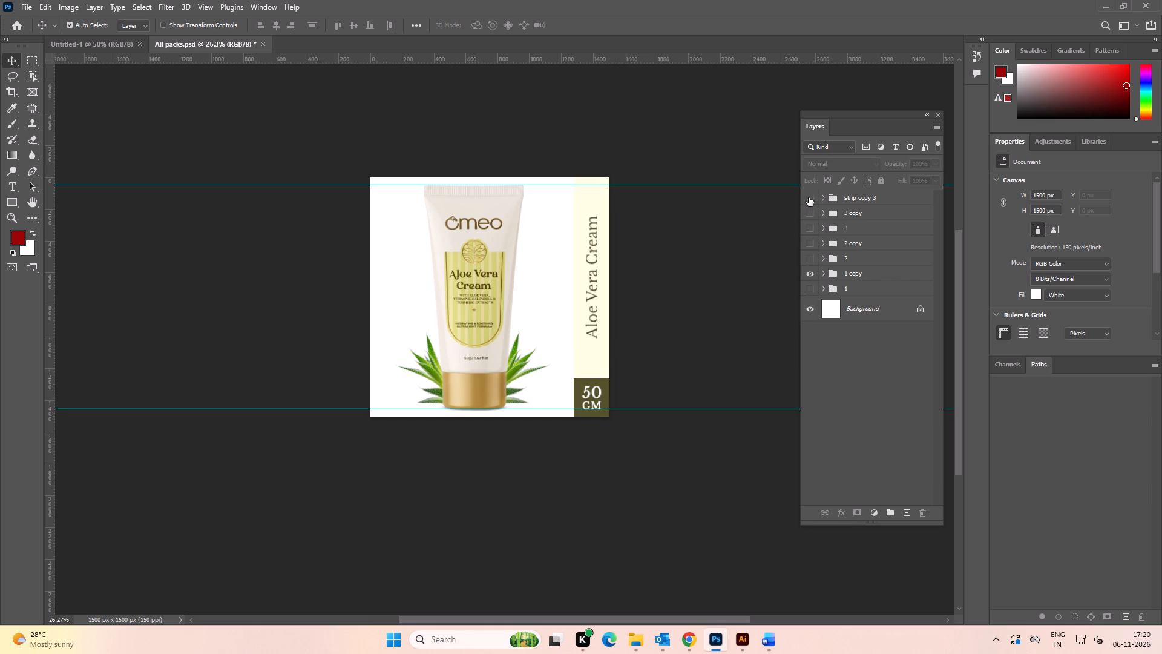
click(806, 199)
click(815, 196)
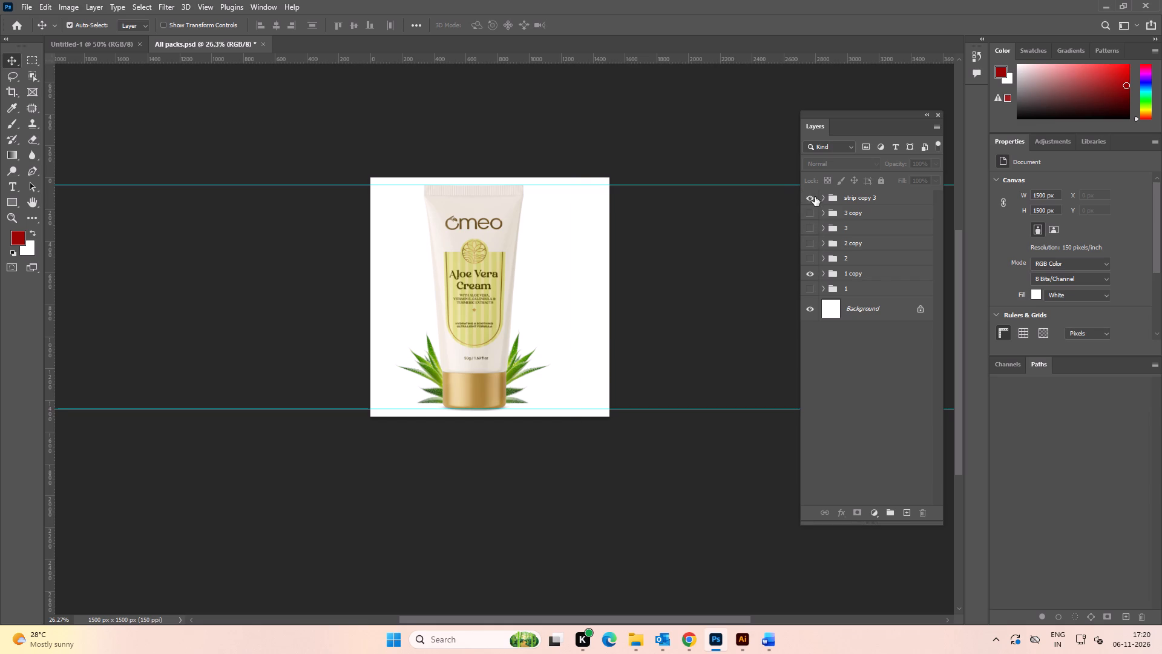
click(811, 199)
Hide the 1 copy group, and preview the 3 copy, 2 copy and 1 copy groups one at a time.
click(811, 275)
click(812, 214)
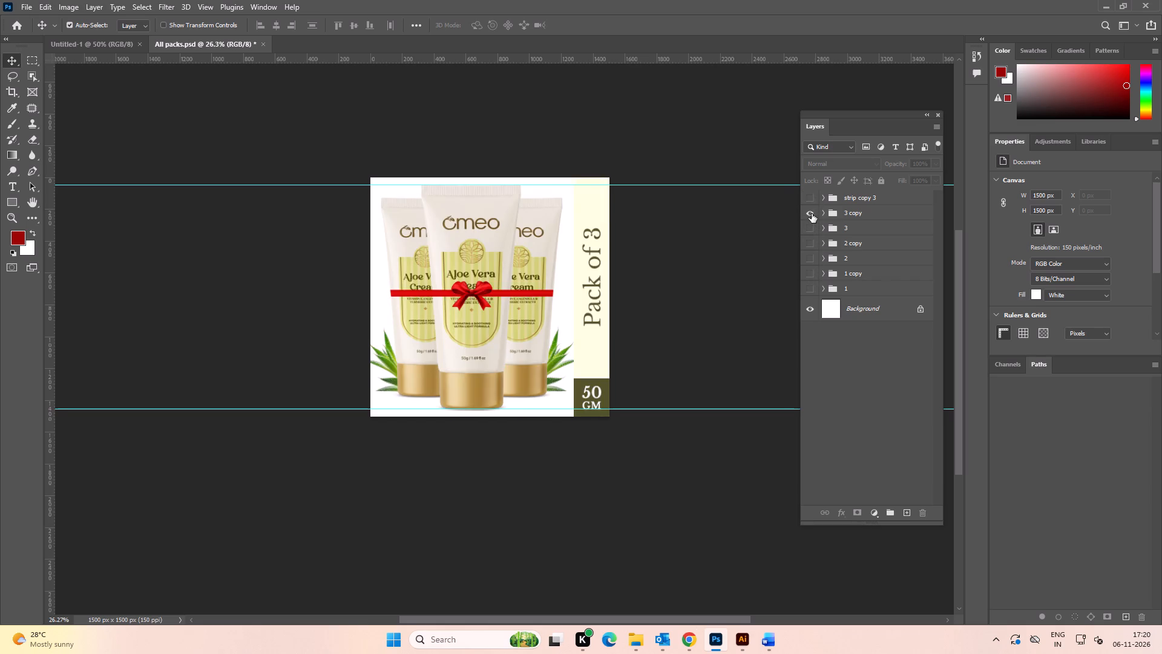
click(812, 214)
double_click(812, 241)
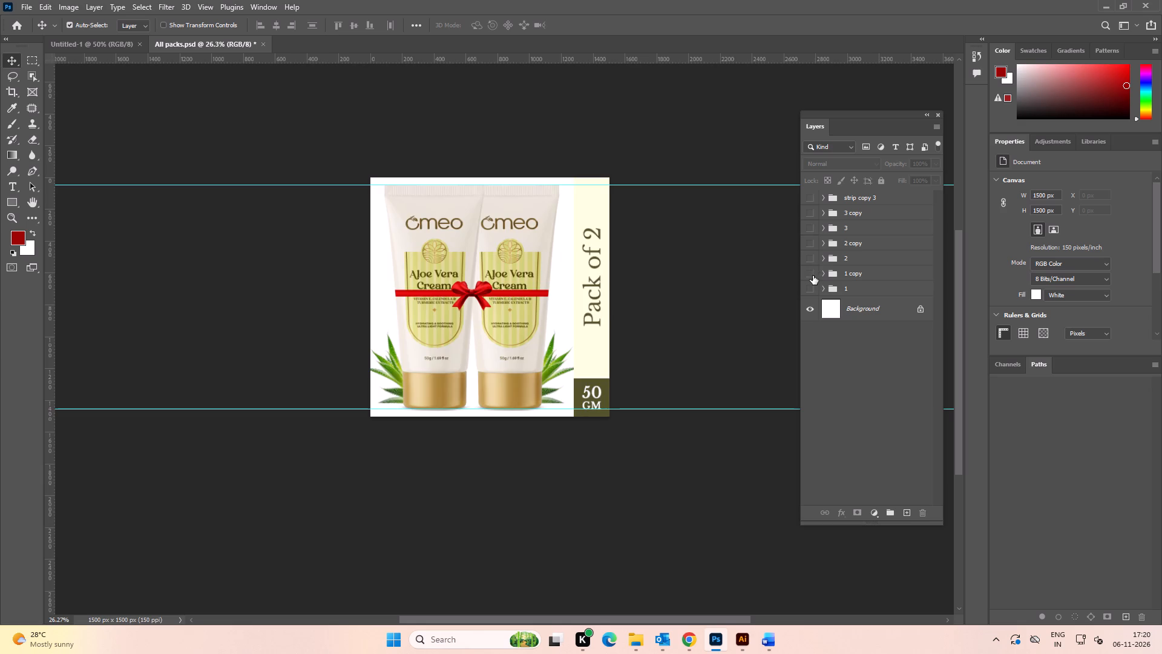
click(813, 276)
click(813, 276)
click(822, 273)
click(822, 273)
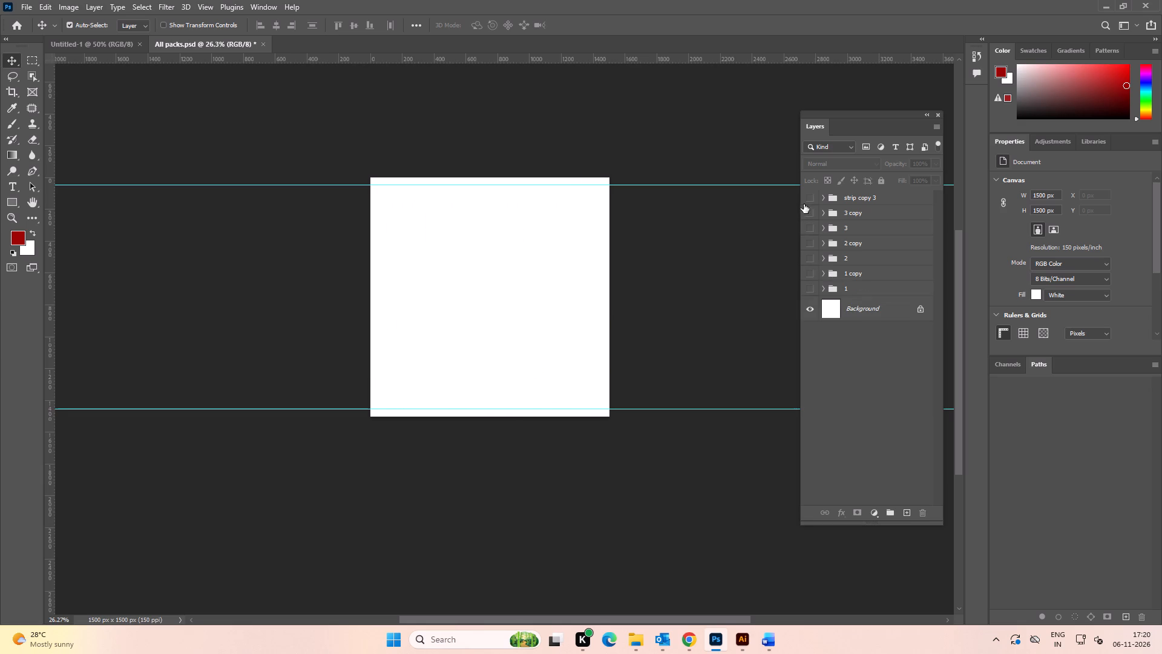
Move the strip copy 3 group into the 1 copy group.
double_click(809, 199)
drag(839, 200, 849, 271)
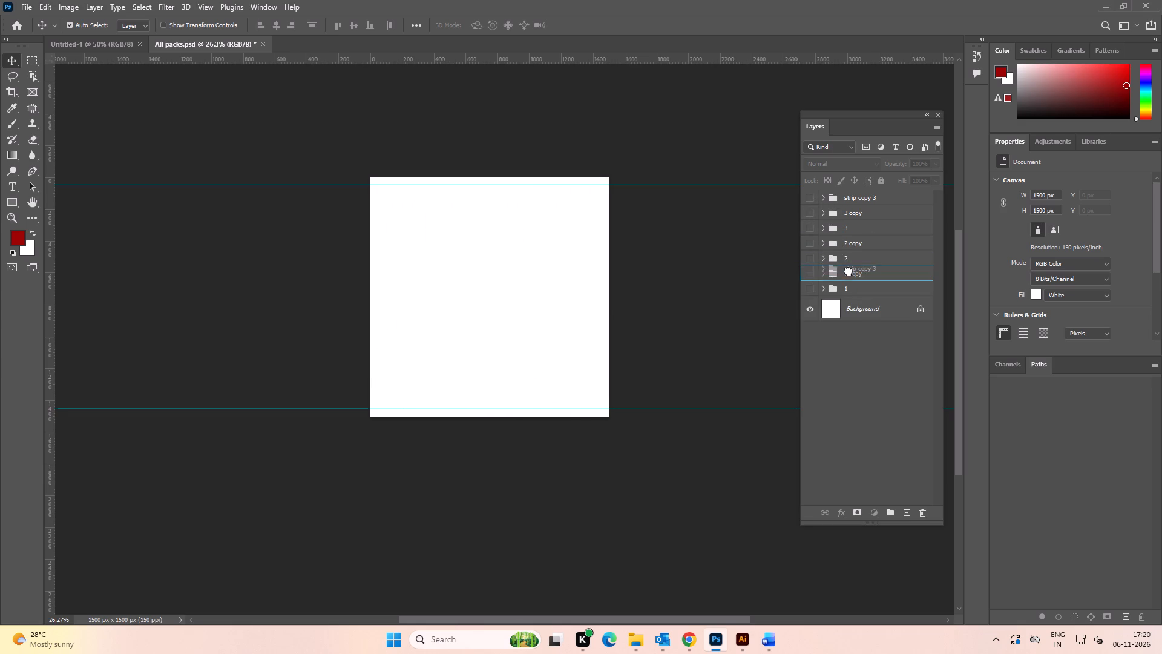
drag(849, 271, 849, 272)
Preview the 1 copy group with its nested strip and the 1 group, leaving both hidden.
click(813, 258)
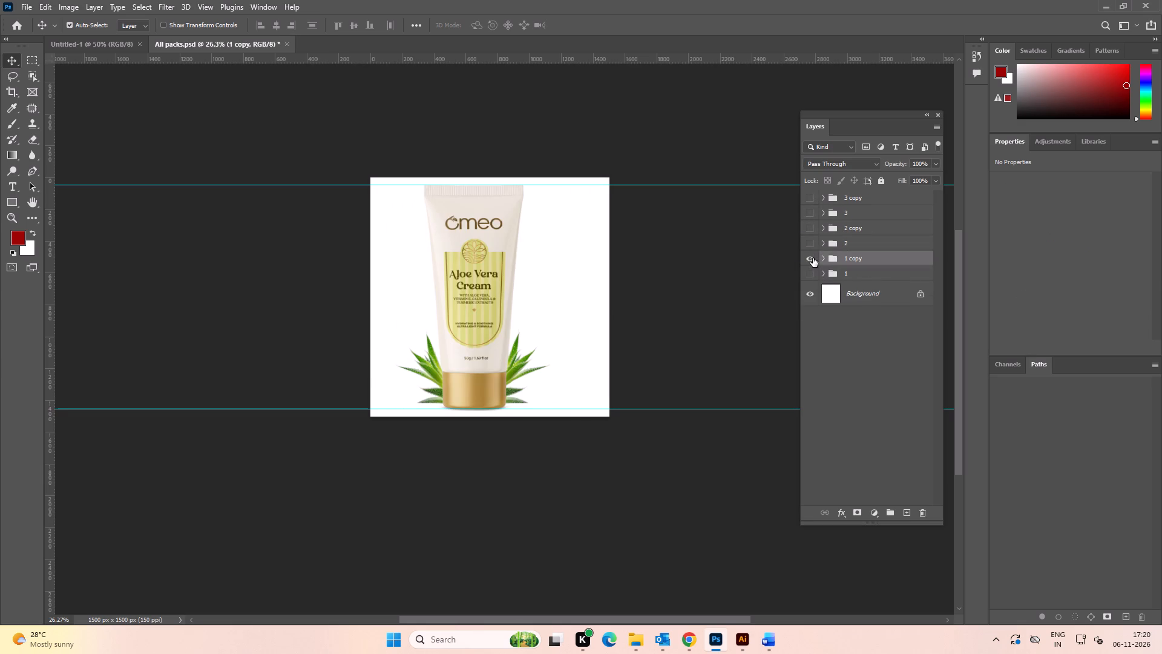
click(813, 258)
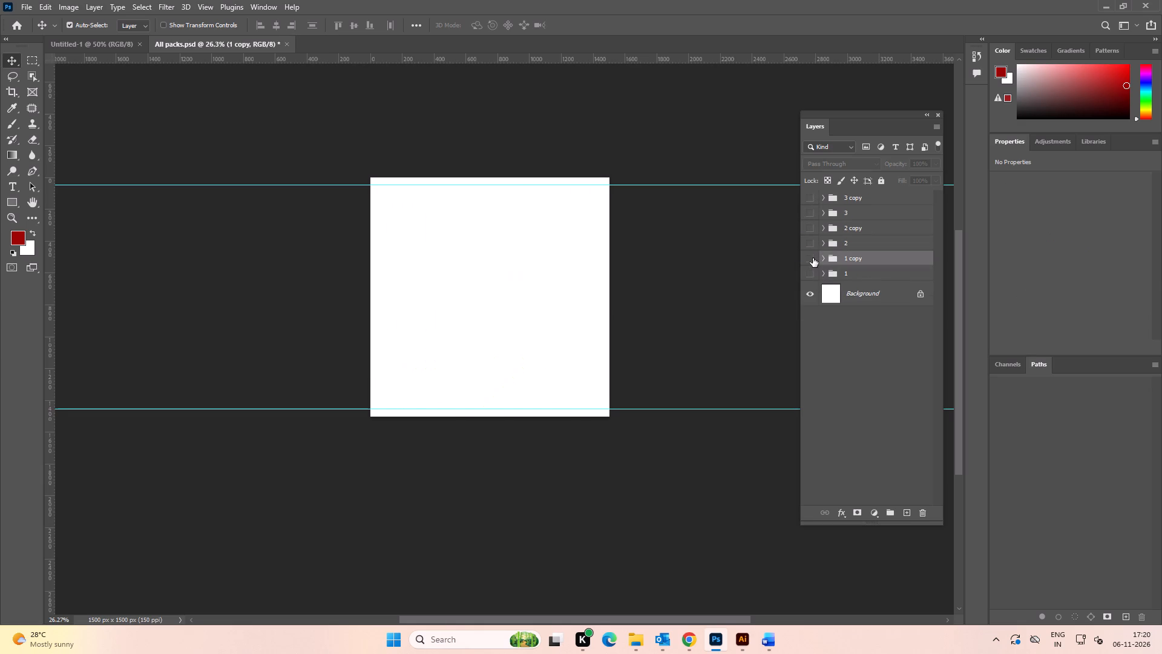
click(813, 258)
click(826, 258)
click(809, 269)
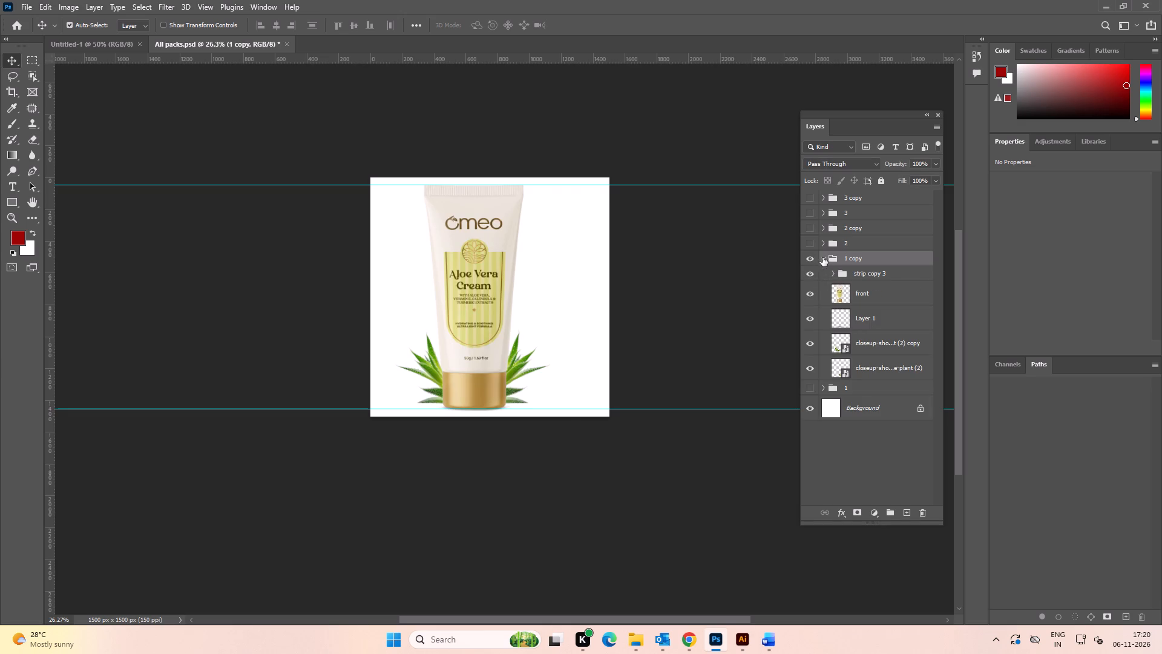
click(822, 257)
double_click(810, 258)
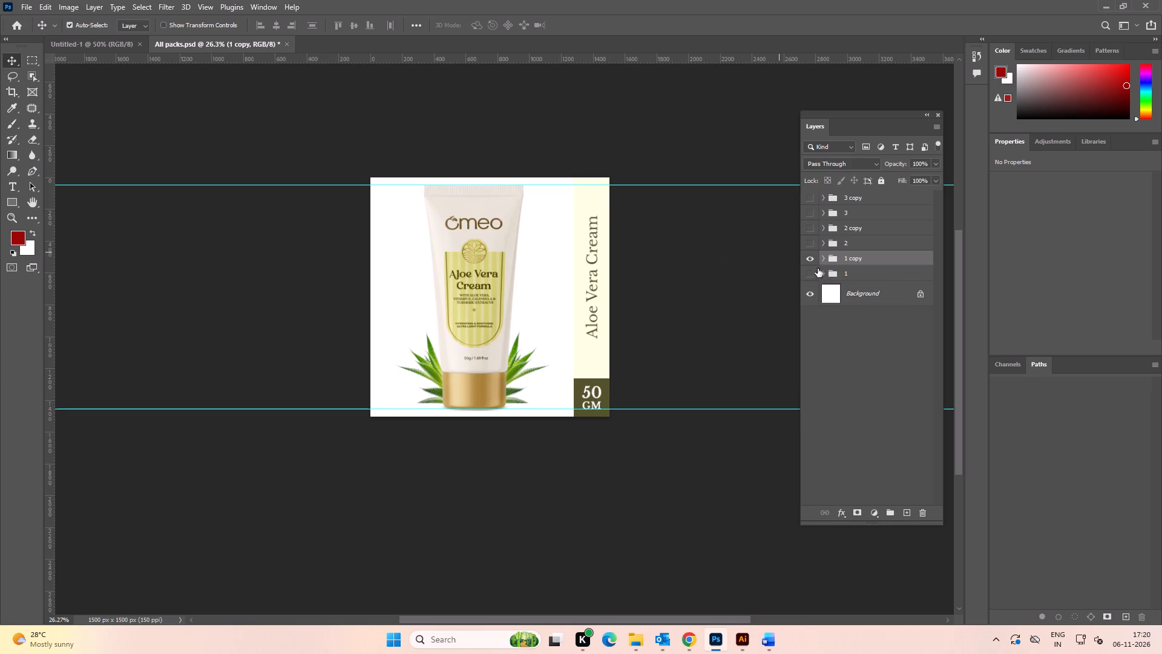
click(810, 260)
double_click(810, 276)
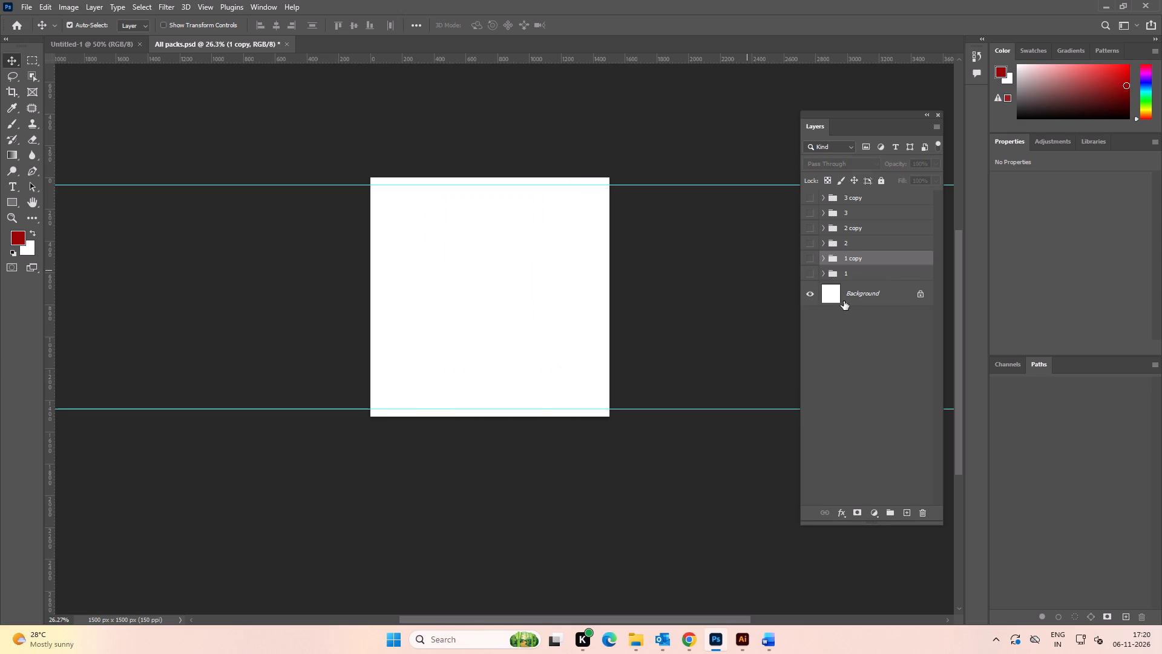
Copy the layer groups 1, 2 and 3 from All packs.psd into the blank 1200 x 1600 document Untitled-1.
click(850, 276)
ctrl+click(857, 246)
ctrl+click(867, 212)
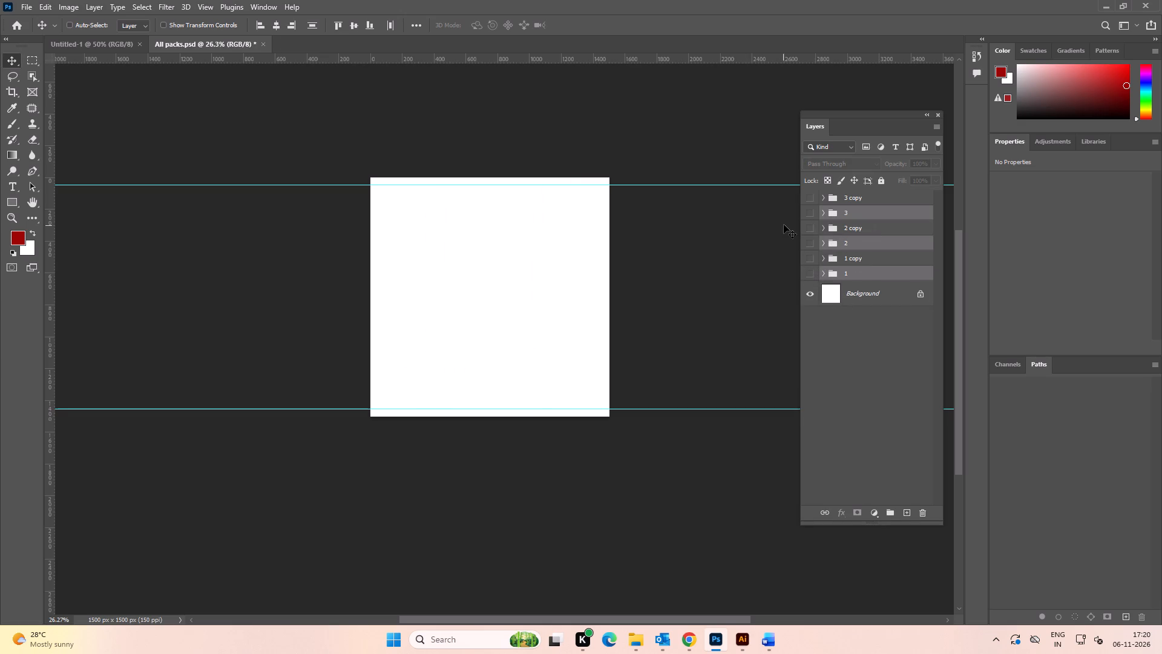
key(ctrl+c)
key(ctrl+c)
key(ctrl+c)
click(93, 43)
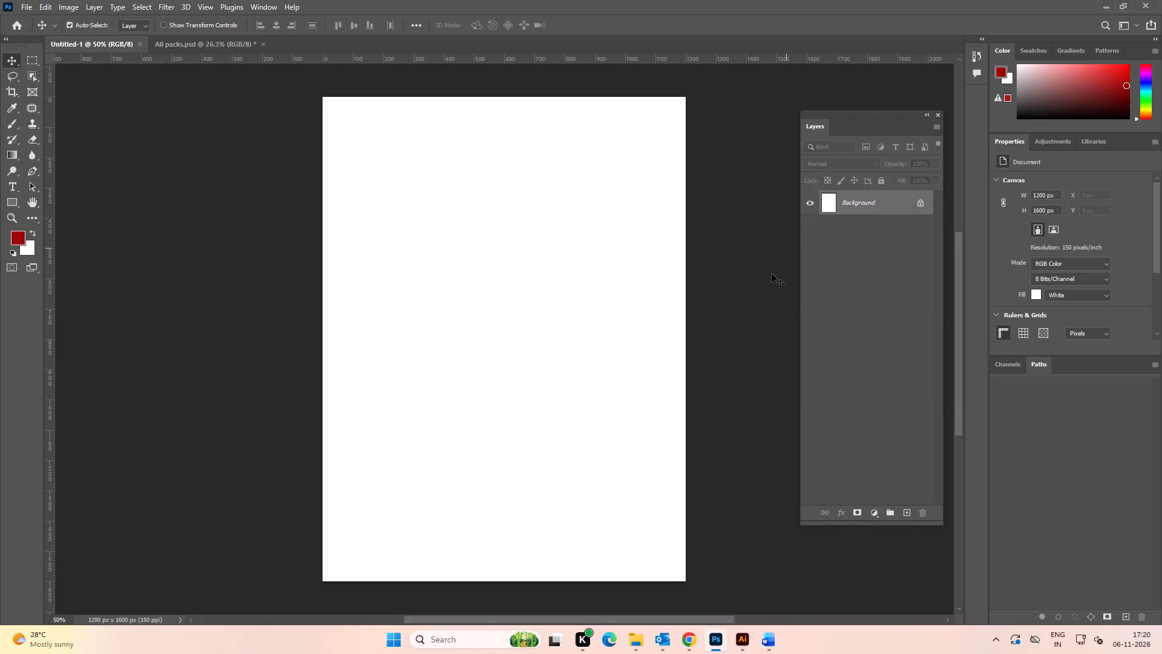
key(ctrl+b)
click(697, 150)
key(ctrl+v)
click(778, 263)
alt+scroll(691, 257, down, 2)
Switch to File Explorer to check the Aloe Vera Cream 1200x1600 folder.
key(alt+Tab)
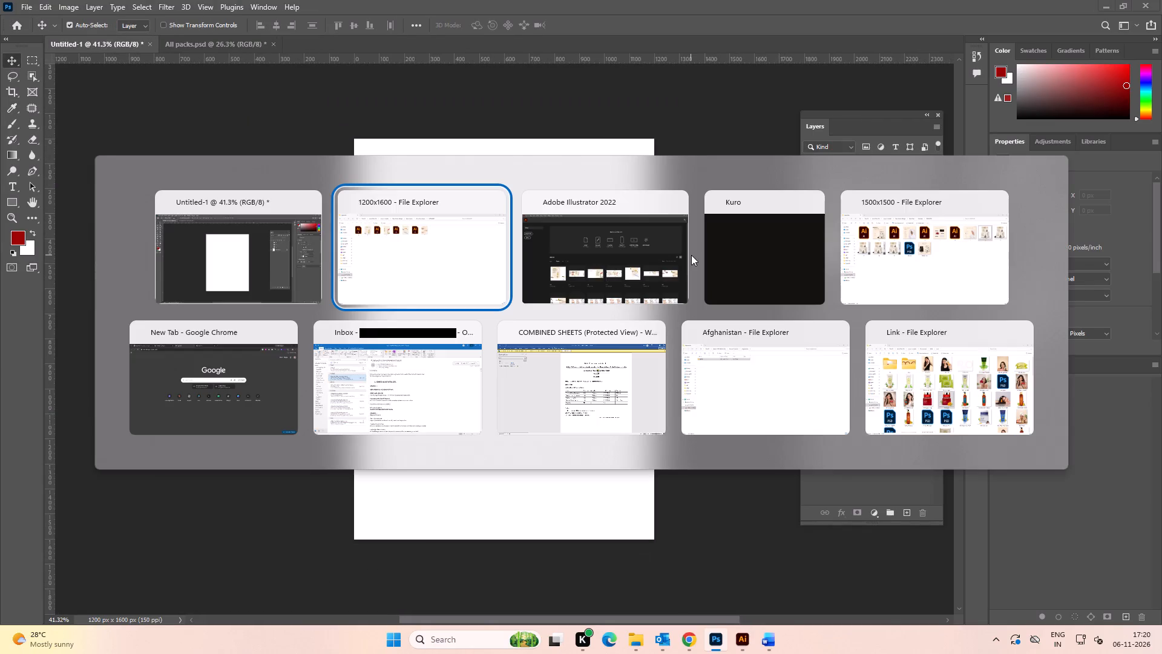
alt+click(424, 252)
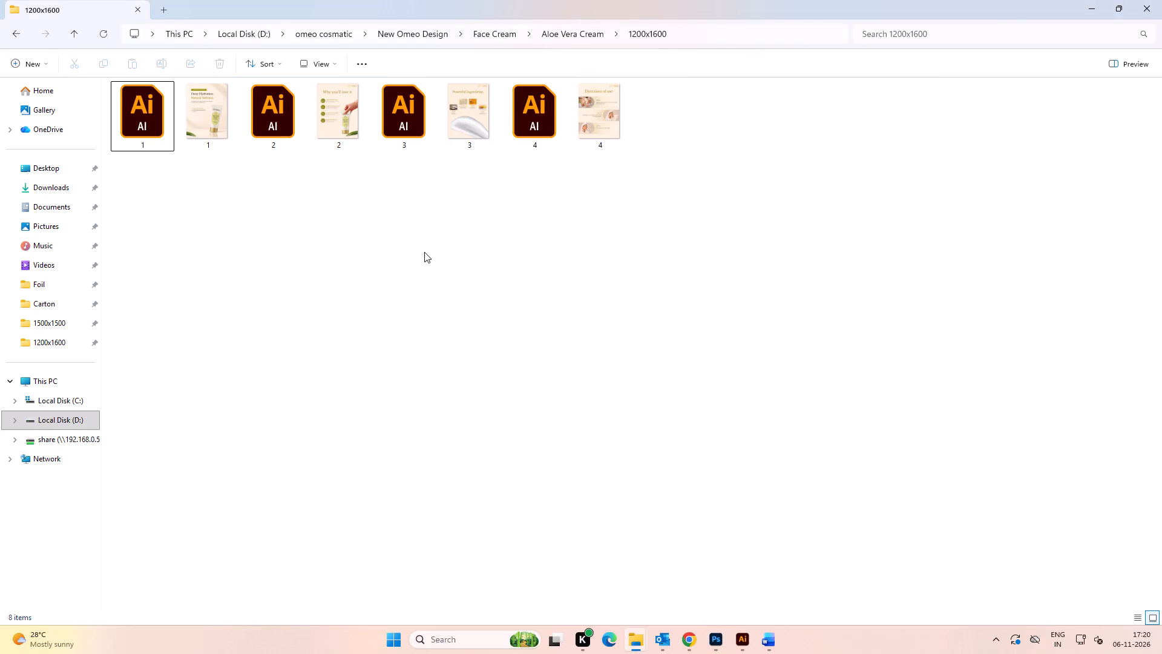
Switch to the 1500x1500 File Explorer window and look through the Sandalwood & Turmeric and Tea Tree folders in Face Pack.
key(alt+Tab)
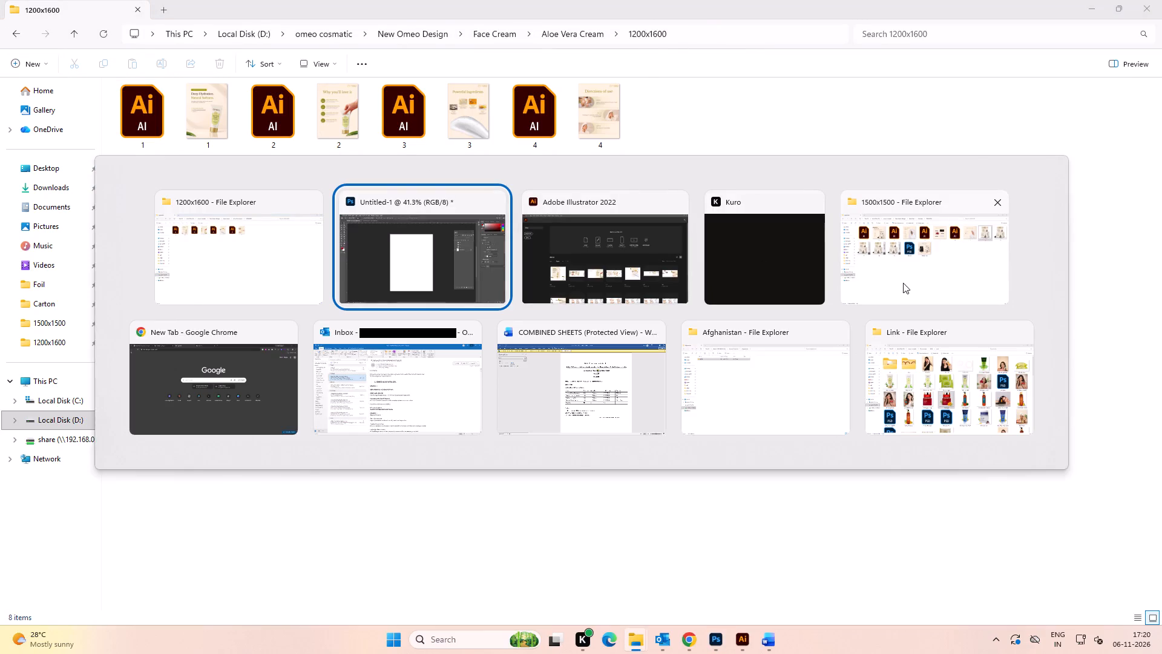
alt+click(903, 283)
double_click(17, 38)
click(412, 178)
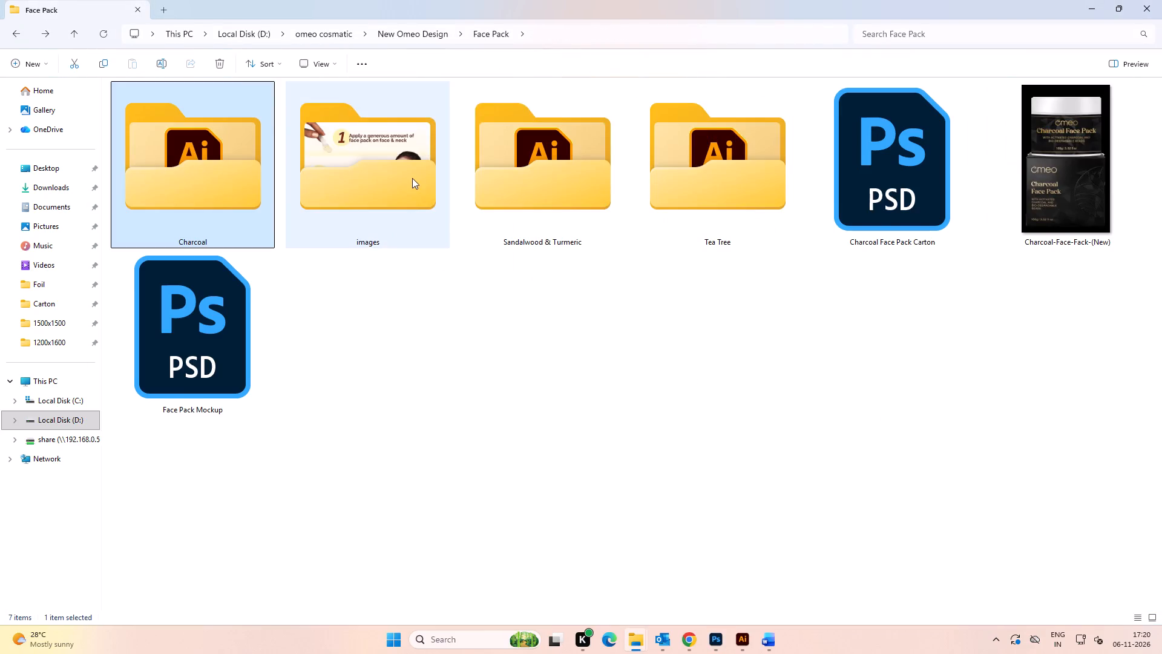
double_click(543, 190)
key(BackSpace)
double_click(627, 198)
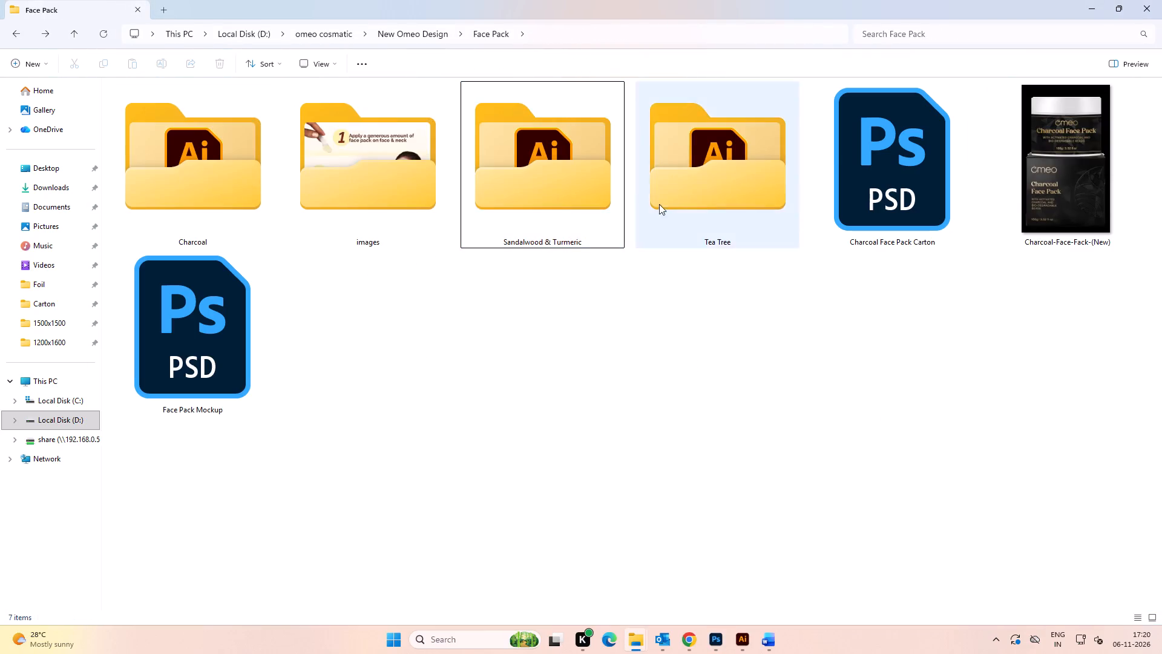
double_click(707, 205)
key(BackSpace)
key(BackSpace)
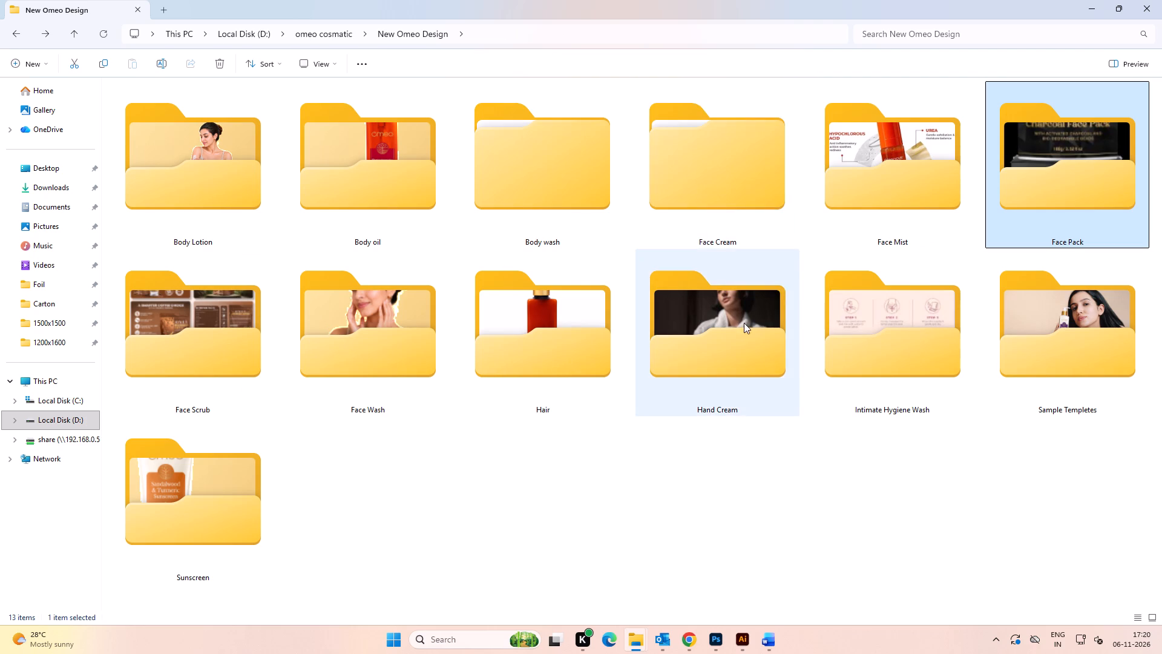
Place image 5 from the Hand Cream > Coffee-Hand-Cream > 1200x1600 folder into Untitled-1 as a size reference.
double_click(716, 200)
click(344, 185)
click(188, 186)
key(BackSpace)
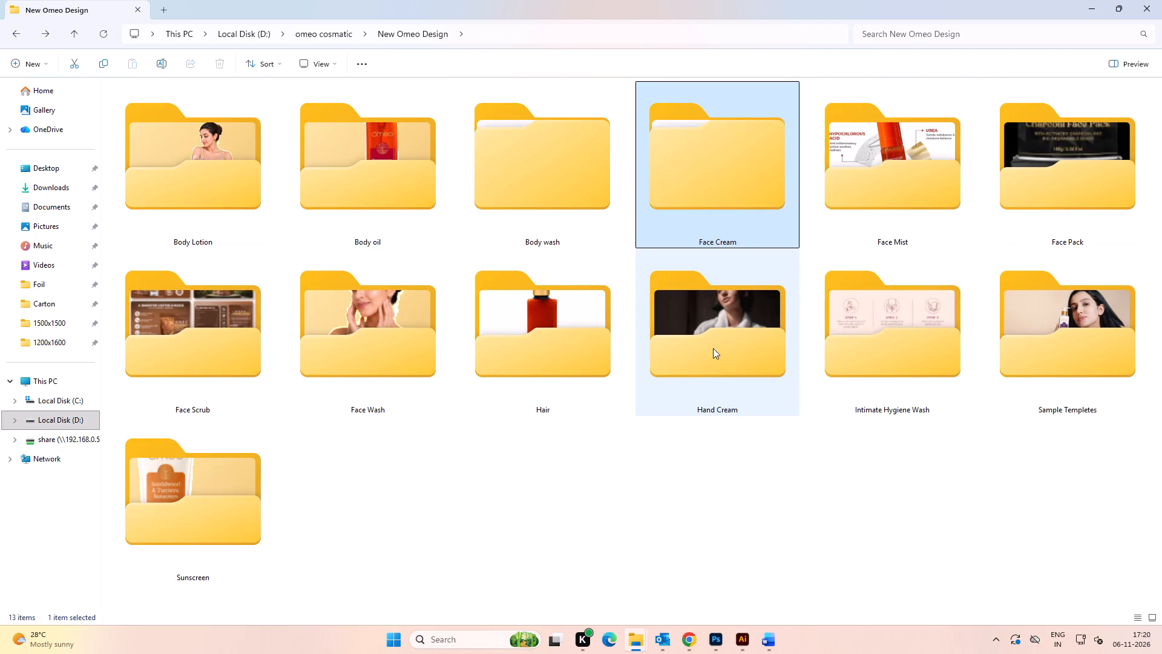
double_click(713, 348)
double_click(180, 197)
double_click(169, 145)
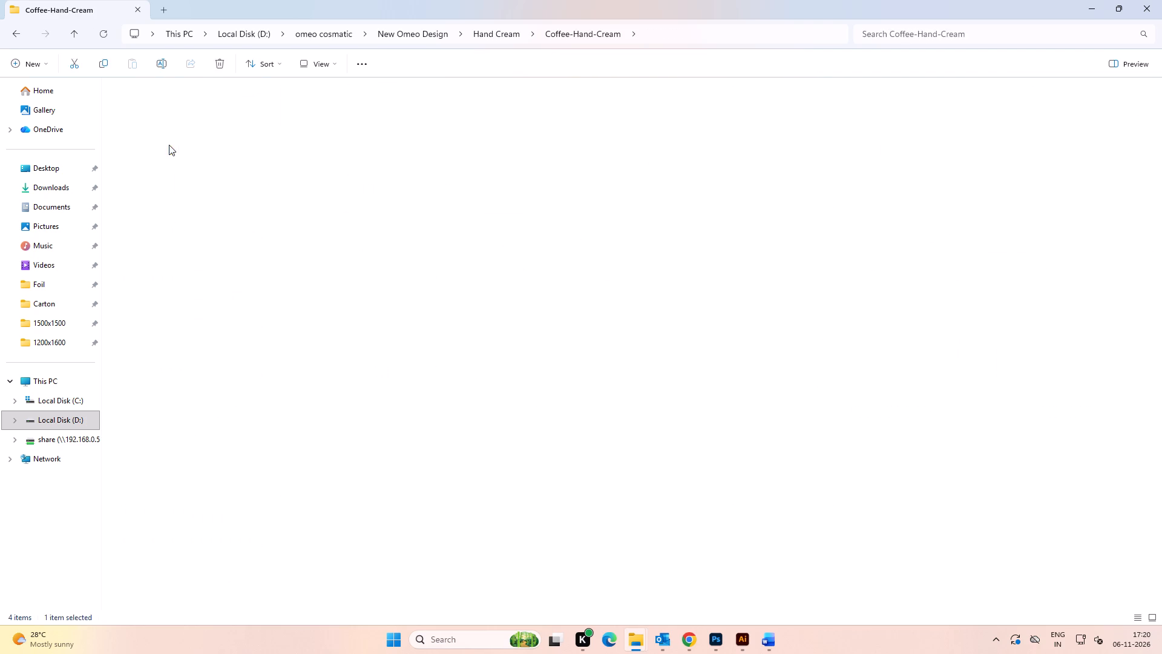
drag(338, 282, 746, 626)
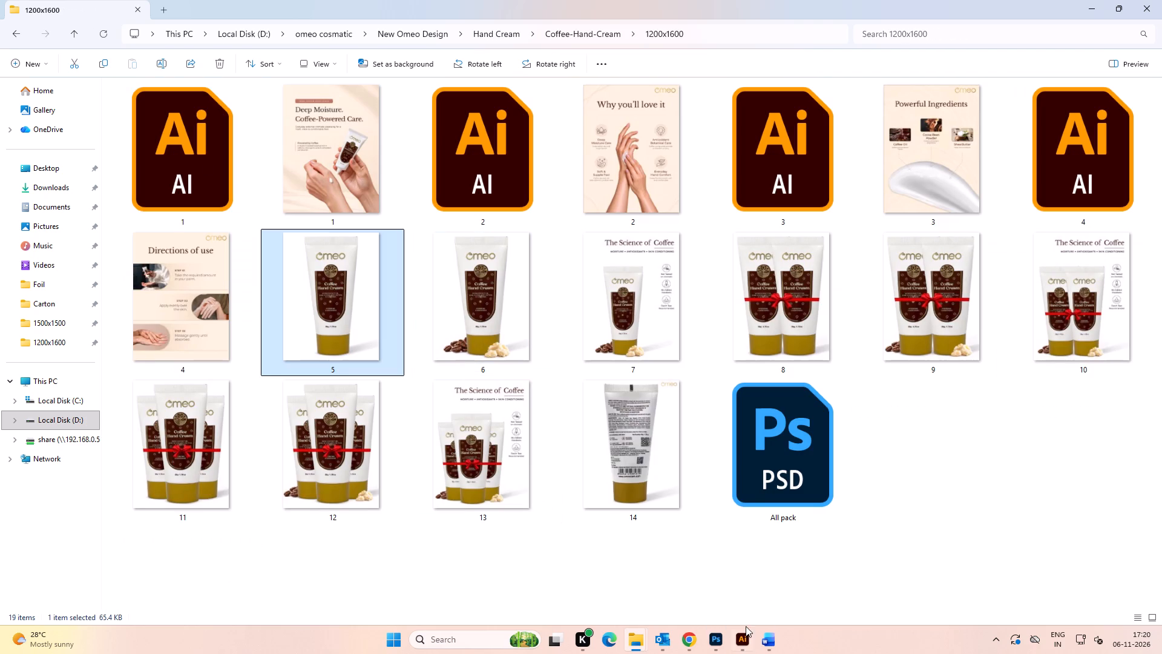
drag(746, 626, 467, 379)
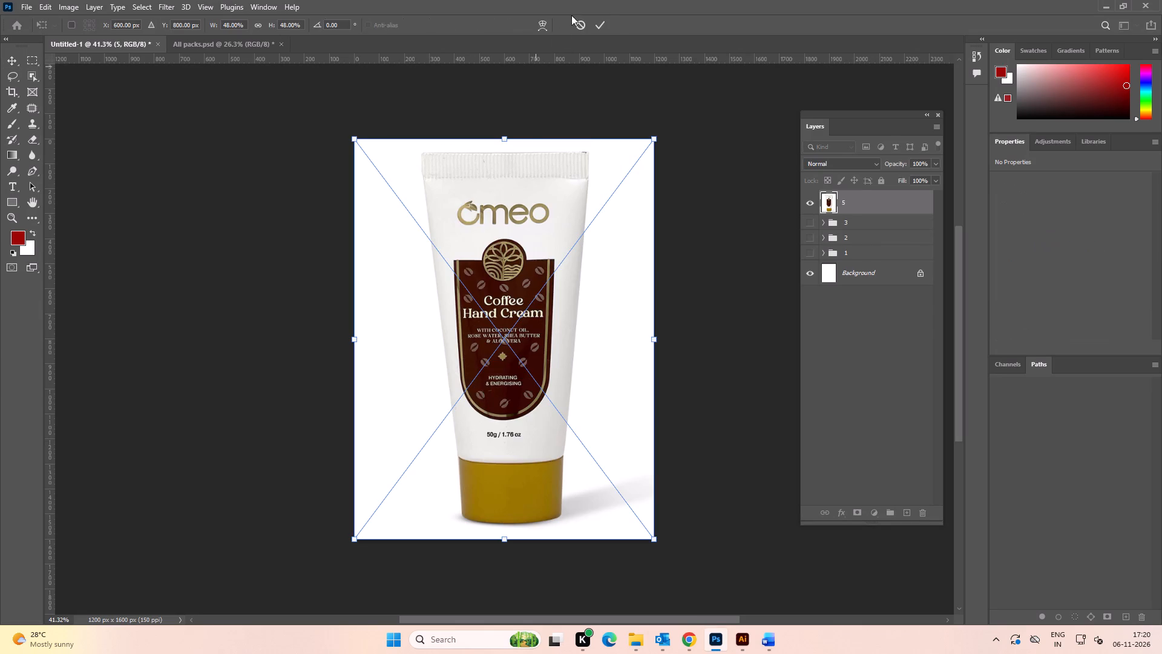
click(606, 24)
Add horizontal guides at the reference tube's top edge and at its base, at about 1537 px.
drag(606, 61, 608, 152)
drag(587, 60, 609, 523)
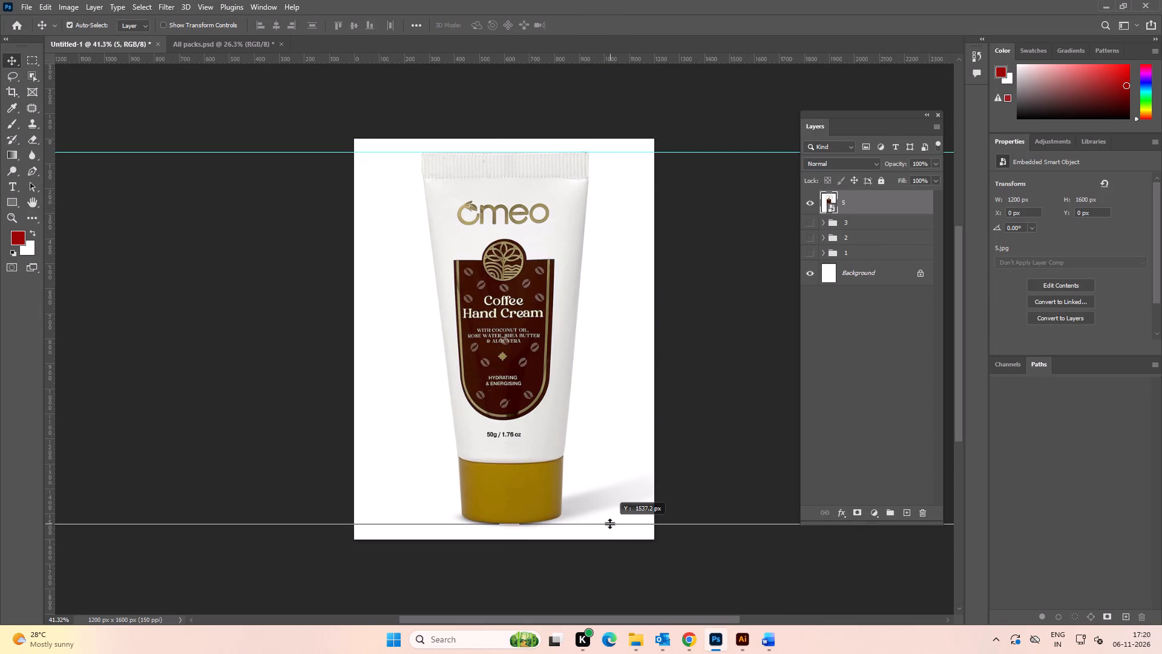
drag(609, 523, 606, 523)
click(662, 446)
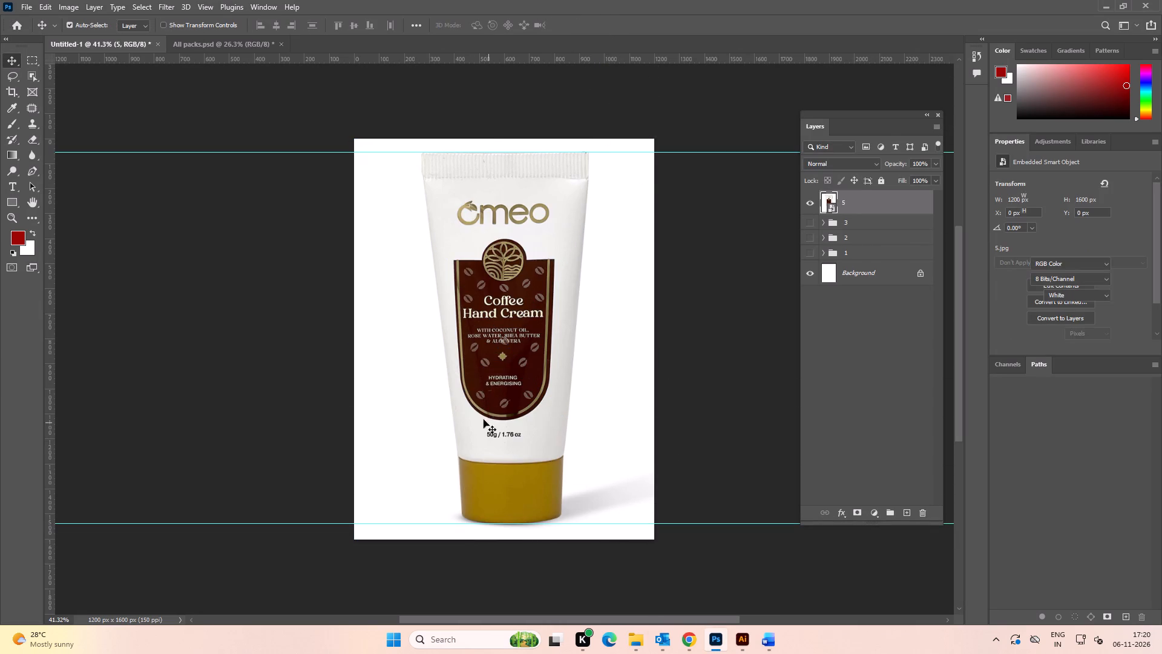
Delete the placed Coffee Hand Cream reference image.
click(484, 420)
key(Delete)
Make group 1 visible in Untitled-1.
alt+scroll(558, 279, down, 1)
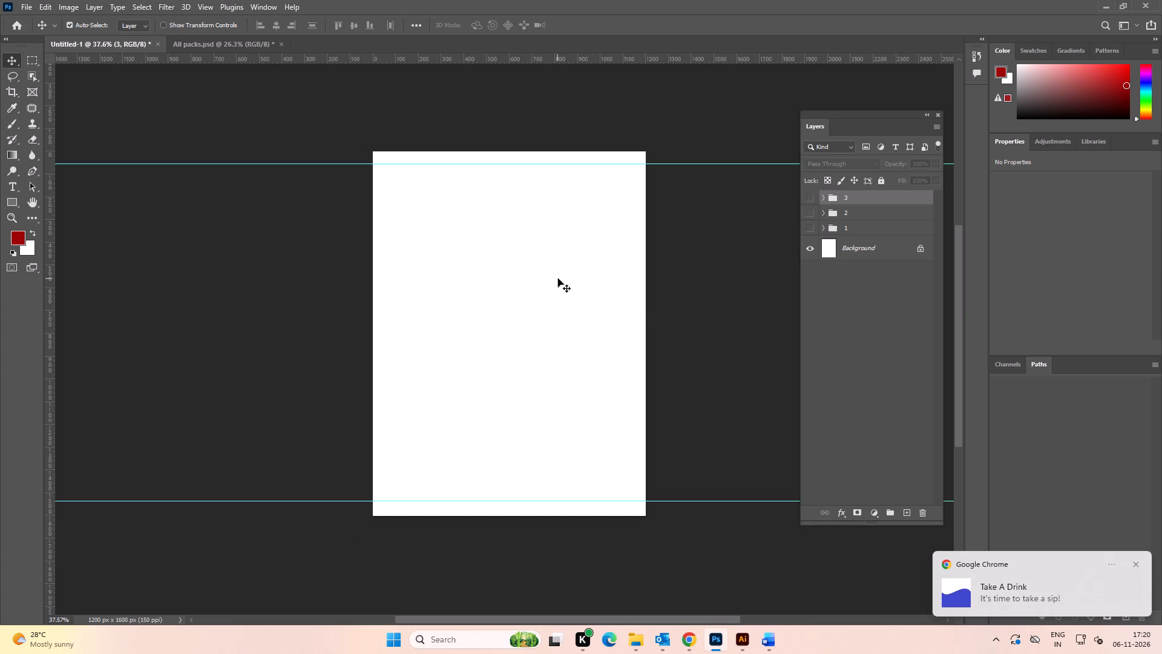
key(space)
key(space)
drag(574, 275, 484, 237)
click(810, 229)
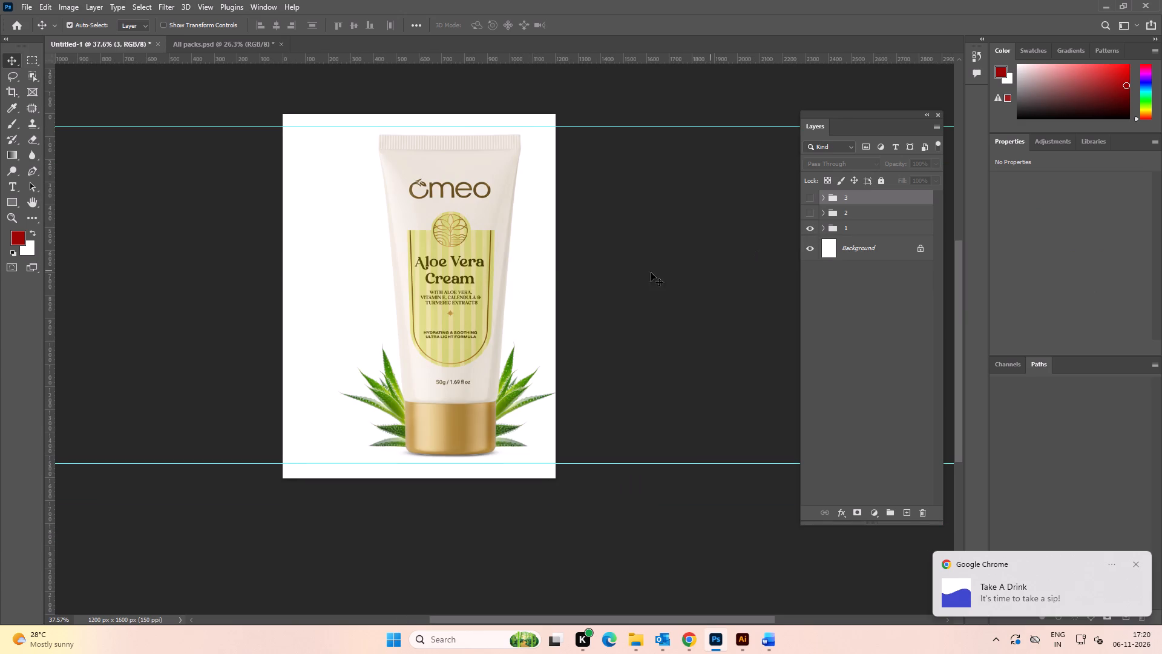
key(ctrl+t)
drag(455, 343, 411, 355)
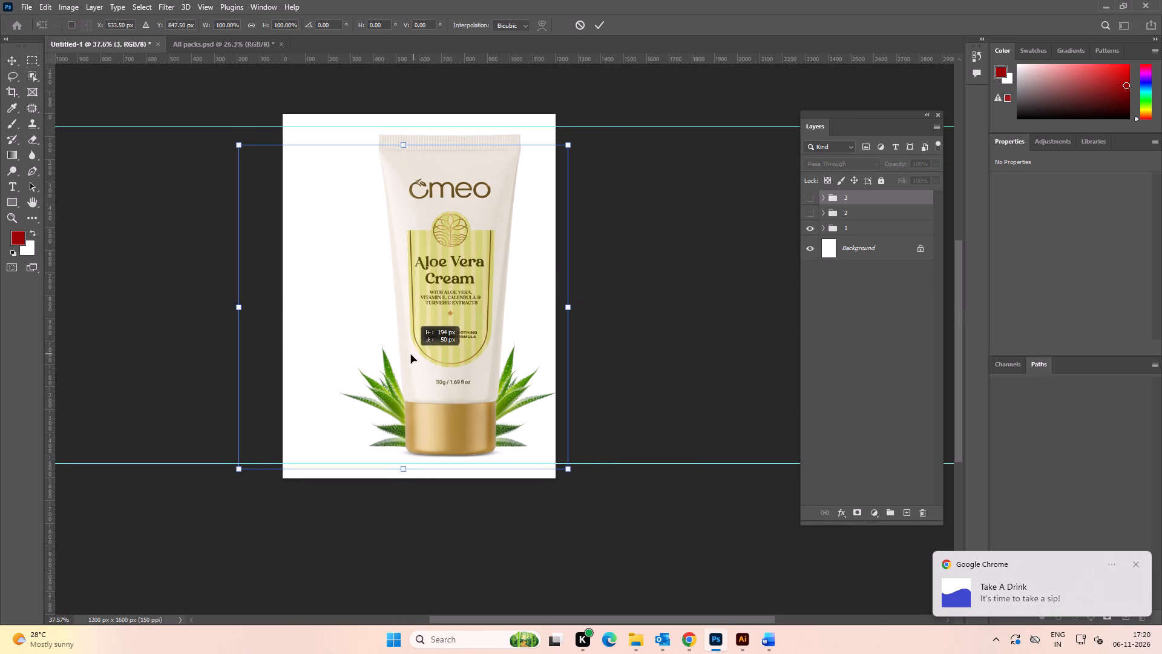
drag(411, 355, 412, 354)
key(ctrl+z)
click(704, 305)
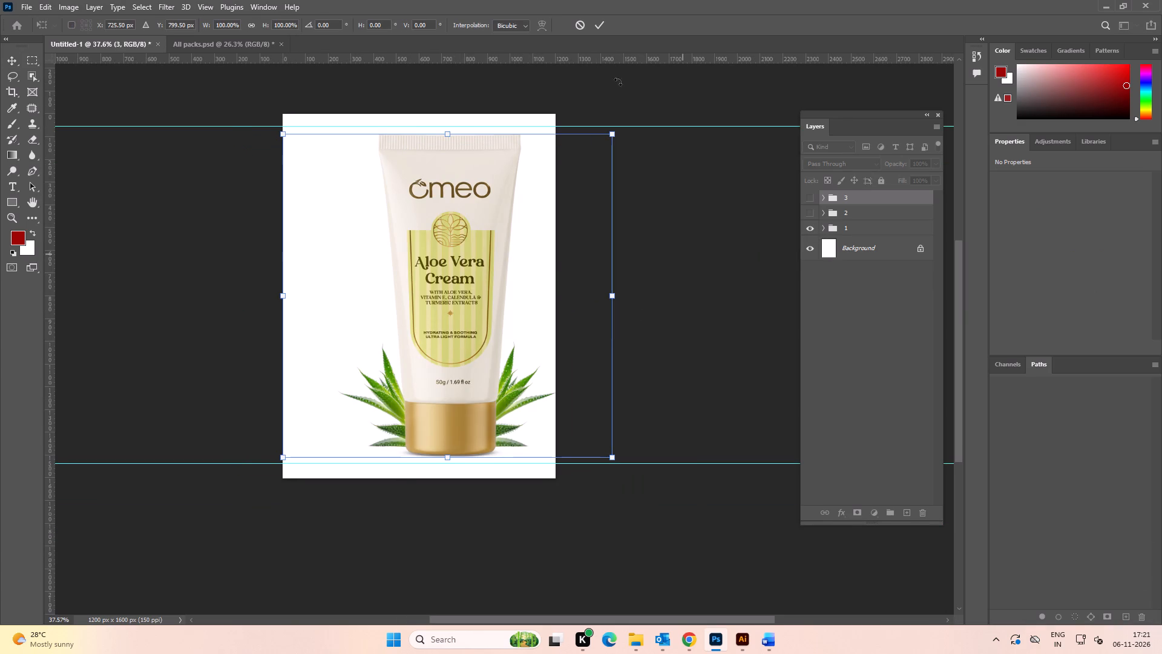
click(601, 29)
Transform groups 1, 2 and 3 together, moving the tube to the canvas centre with its base on the lower guide.
click(858, 226)
shift+click(862, 198)
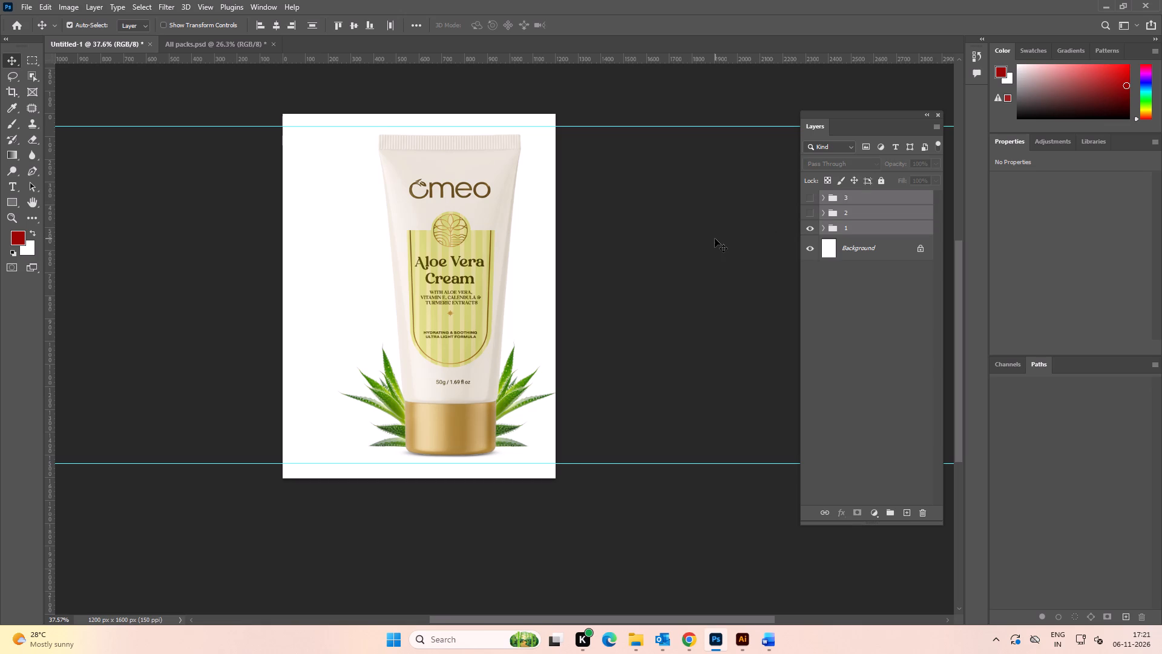
key(ctrl+t)
alt+scroll(399, 347, up, 4)
drag(467, 352, 419, 364)
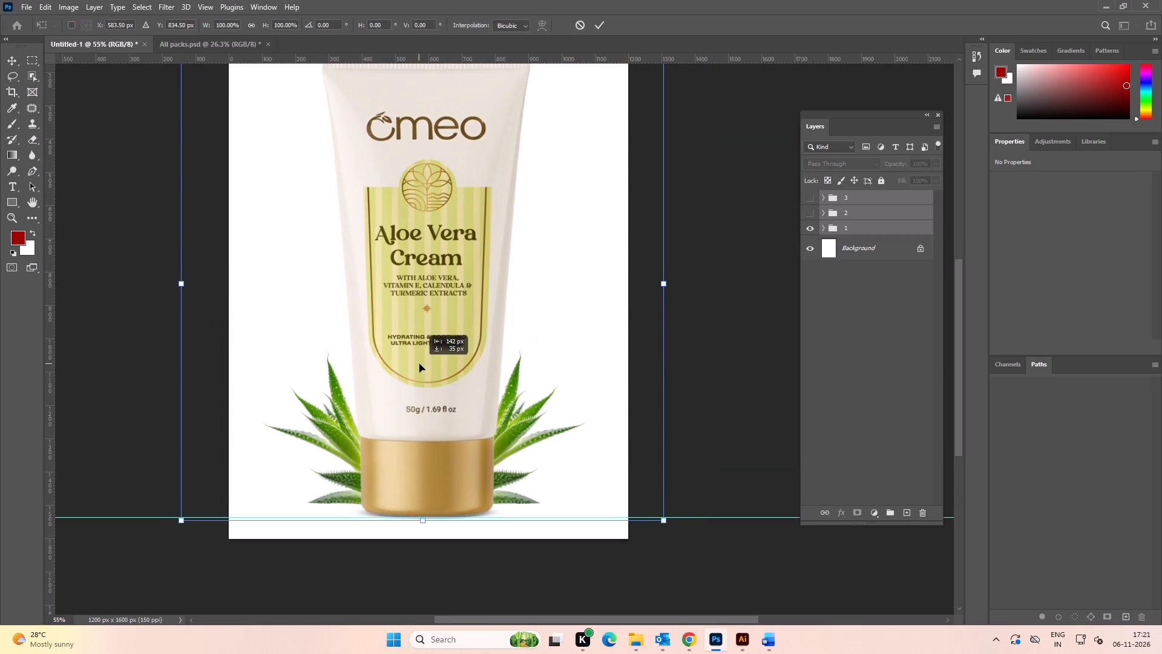
drag(419, 364, 424, 363)
alt+scroll(412, 507, up, 8)
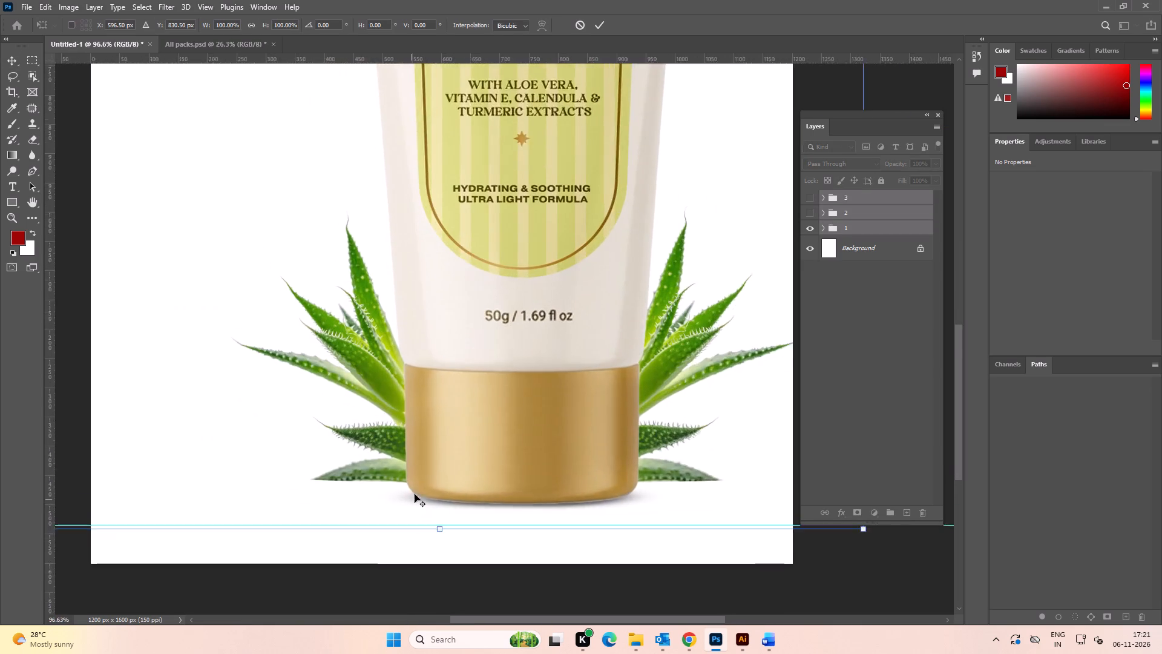
alt+scroll(415, 494, up, 1)
click(543, 349)
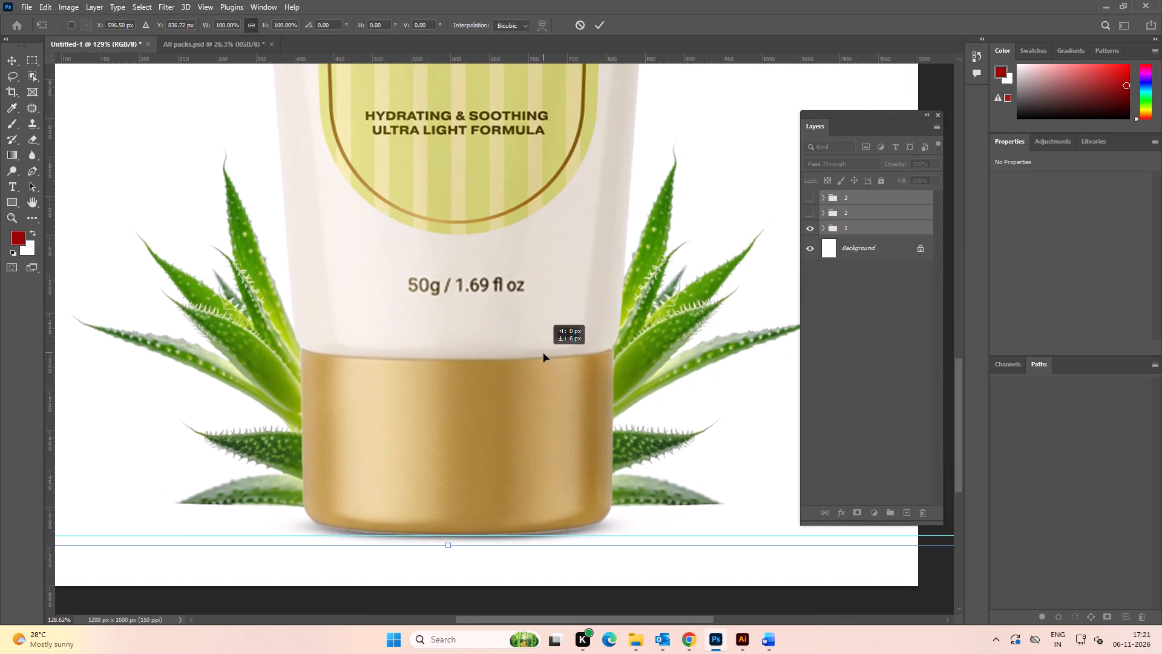
Scale the three groups up to about 105.34% so the tube's top edge meets the upper guide.
alt+scroll(510, 304, down, 7)
key(space)
key(space)
key(space)
key(space)
key(space)
key(space)
key(space)
key(space)
key(space)
key(space)
key(space)
key(space)
key(space)
drag(499, 234, 497, 521)
drag(495, 317, 491, 380)
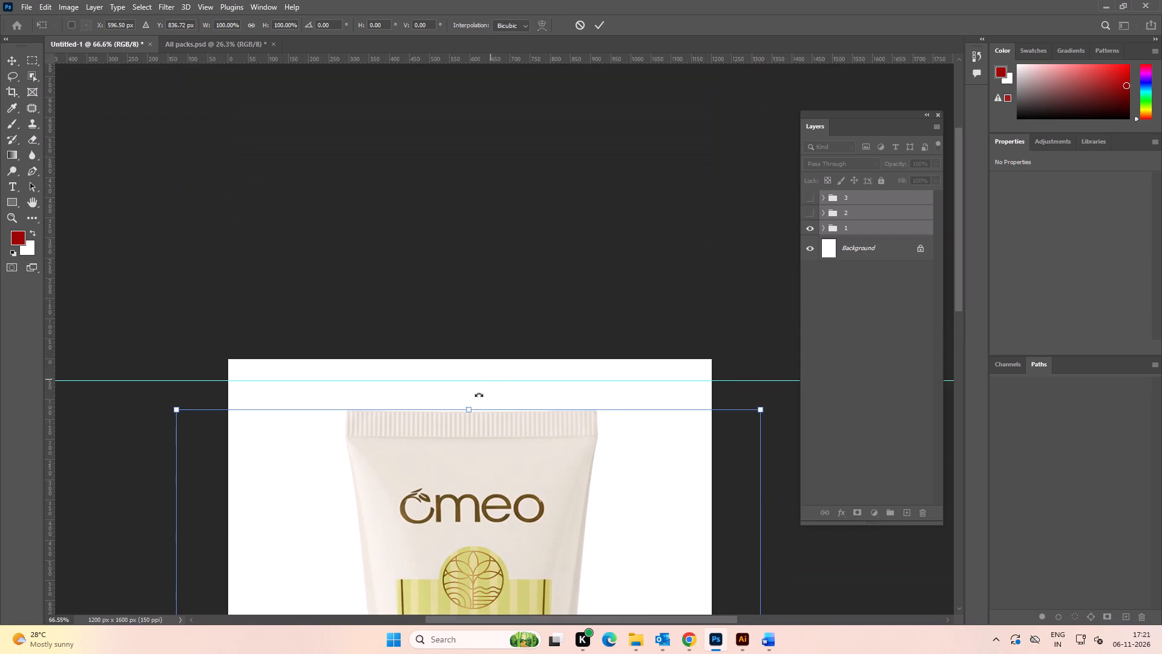
alt+scroll(470, 400, up, 7)
click(467, 415)
shift+drag(467, 415, 471, 363)
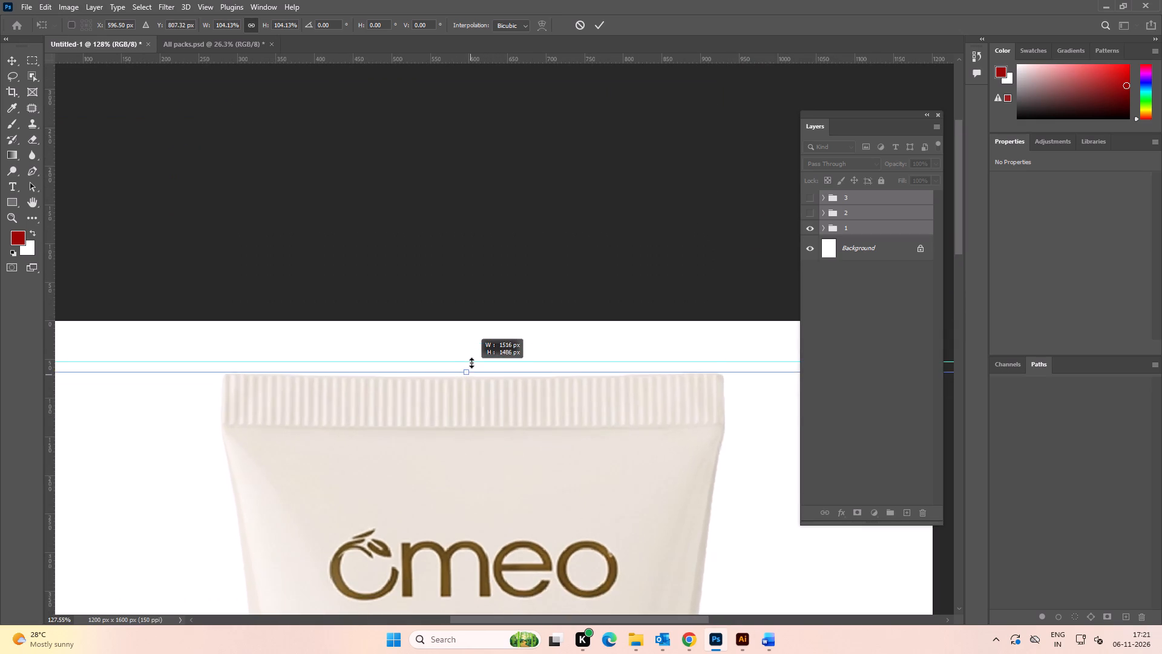
shift+drag(471, 363, 473, 357)
click(597, 28)
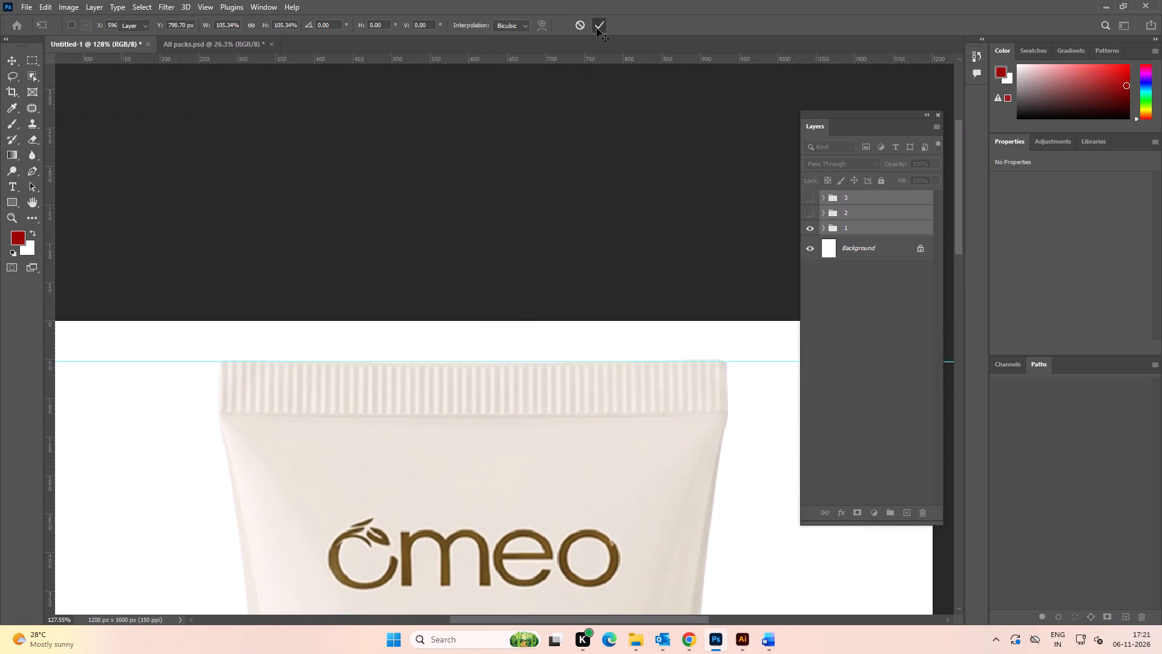
Preview group 1 without its two aloe leaf layers, leaving both visible again.
key(ctrl+0)
alt+scroll(533, 270, down, 3)
key(space)
key(space)
key(space)
key(space)
drag(513, 365, 503, 360)
double_click(706, 288)
alt+scroll(698, 295, down, 3)
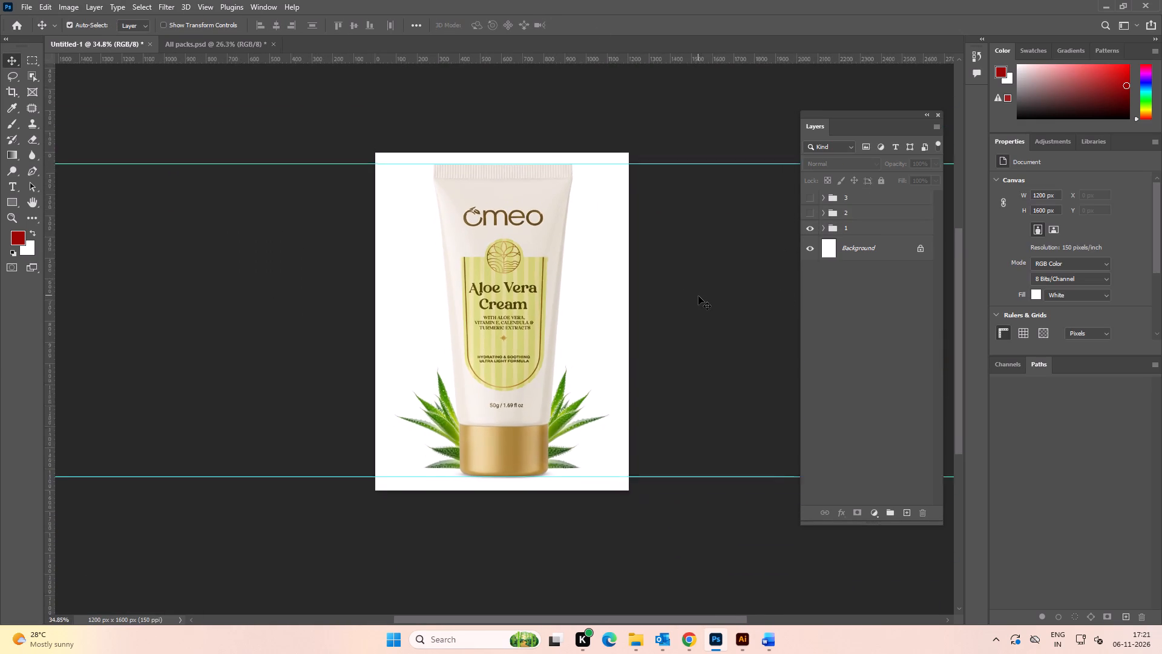
key(space)
drag(700, 295, 684, 300)
click(684, 300)
click(537, 418)
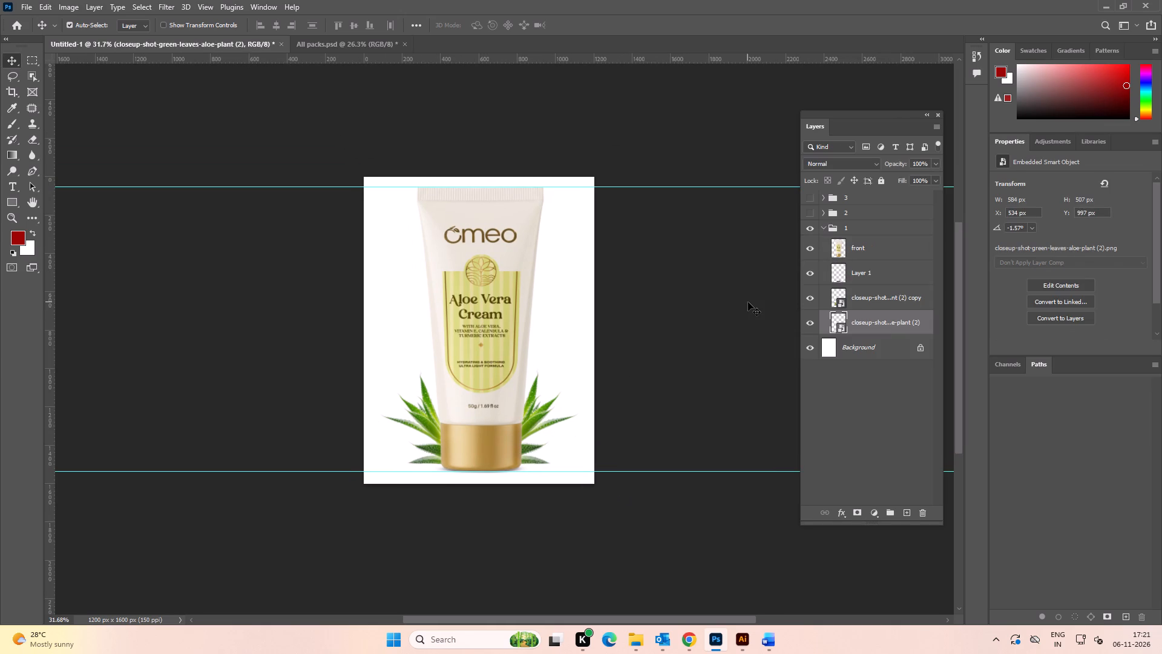
click(815, 323)
click(813, 296)
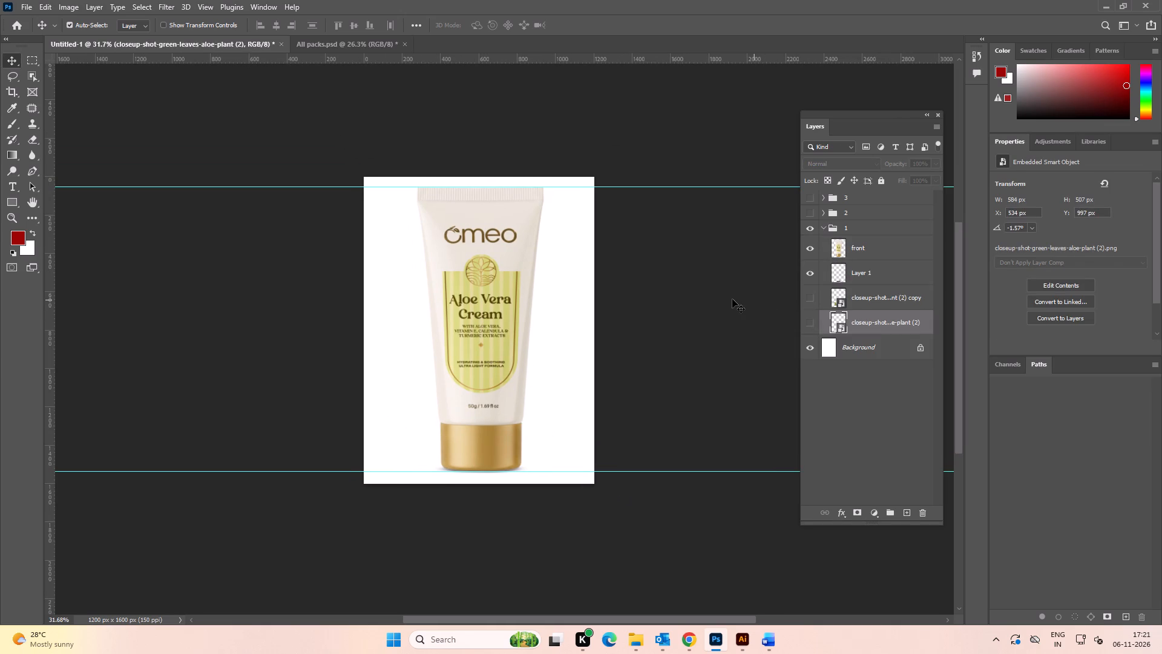
click(732, 299)
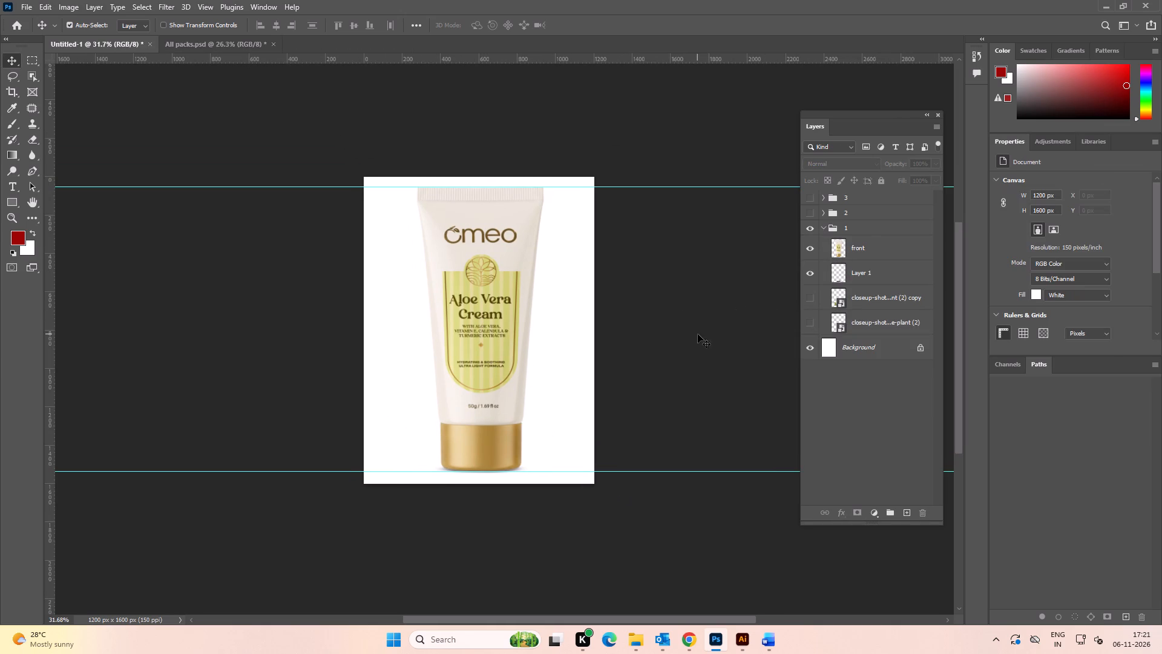
click(815, 297)
click(807, 323)
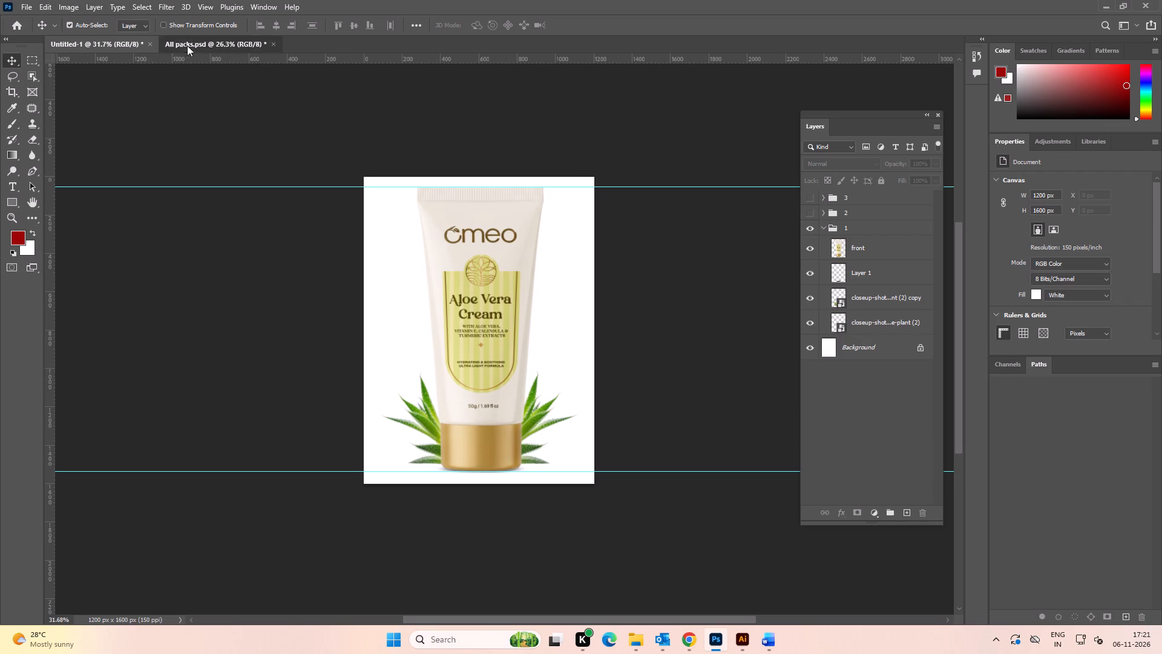
Switch to All packs.psd, show group 1 and inspect the layers inside it.
click(187, 45)
key(space)
key(space)
key(space)
drag(742, 272, 655, 268)
click(660, 280)
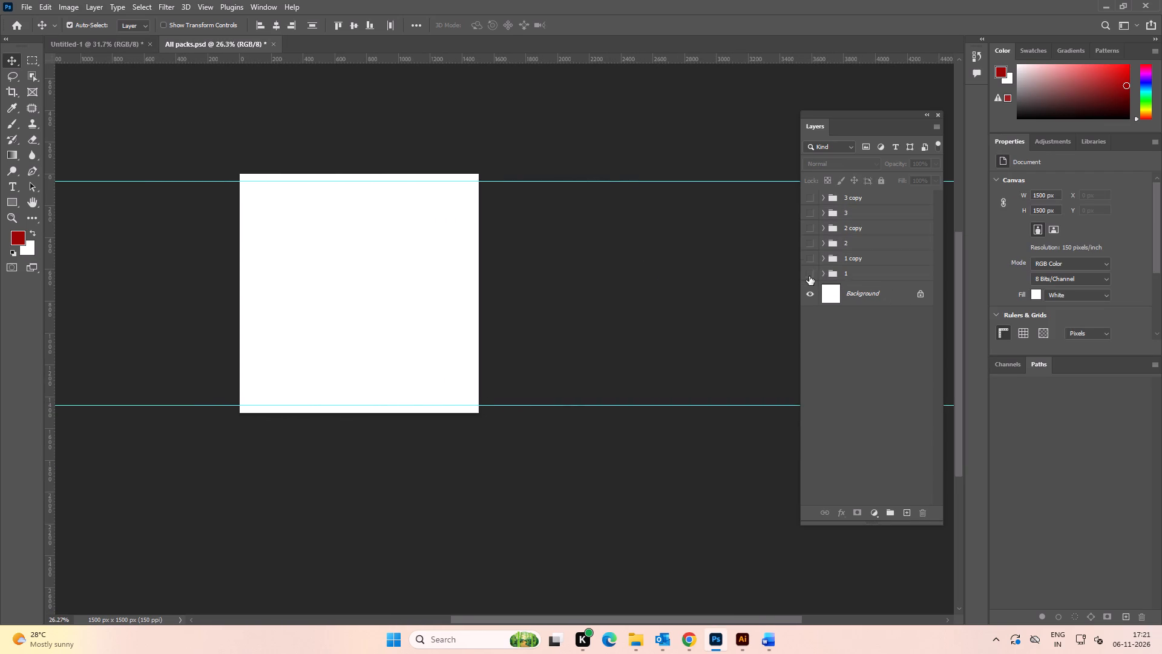
click(809, 276)
click(821, 276)
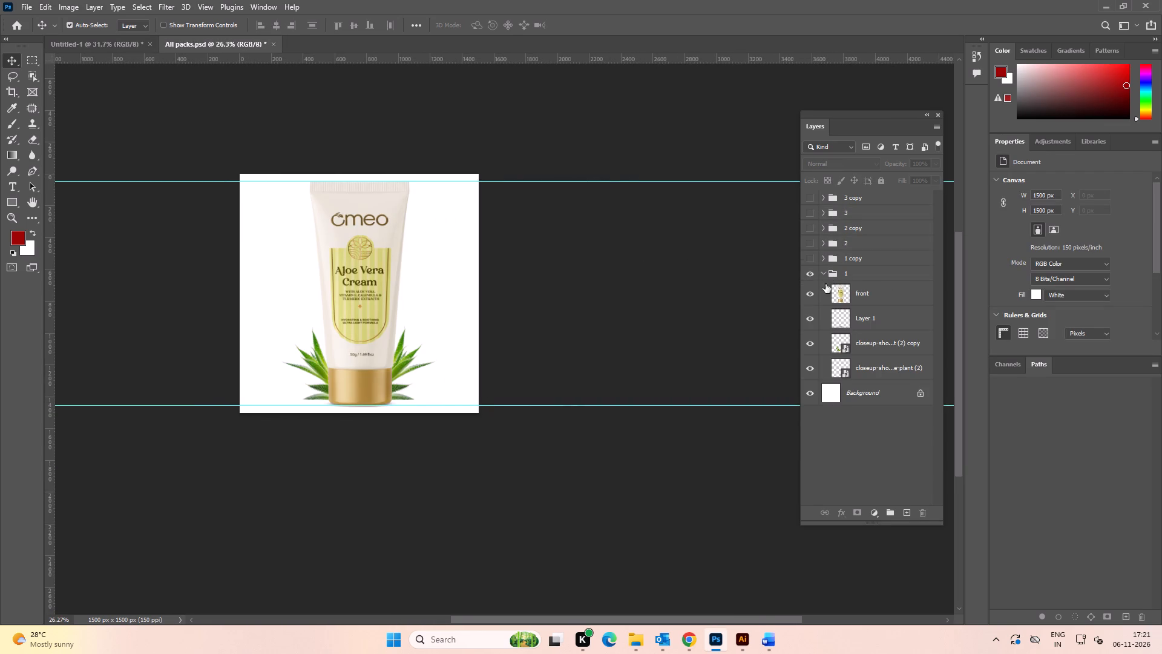
click(822, 272)
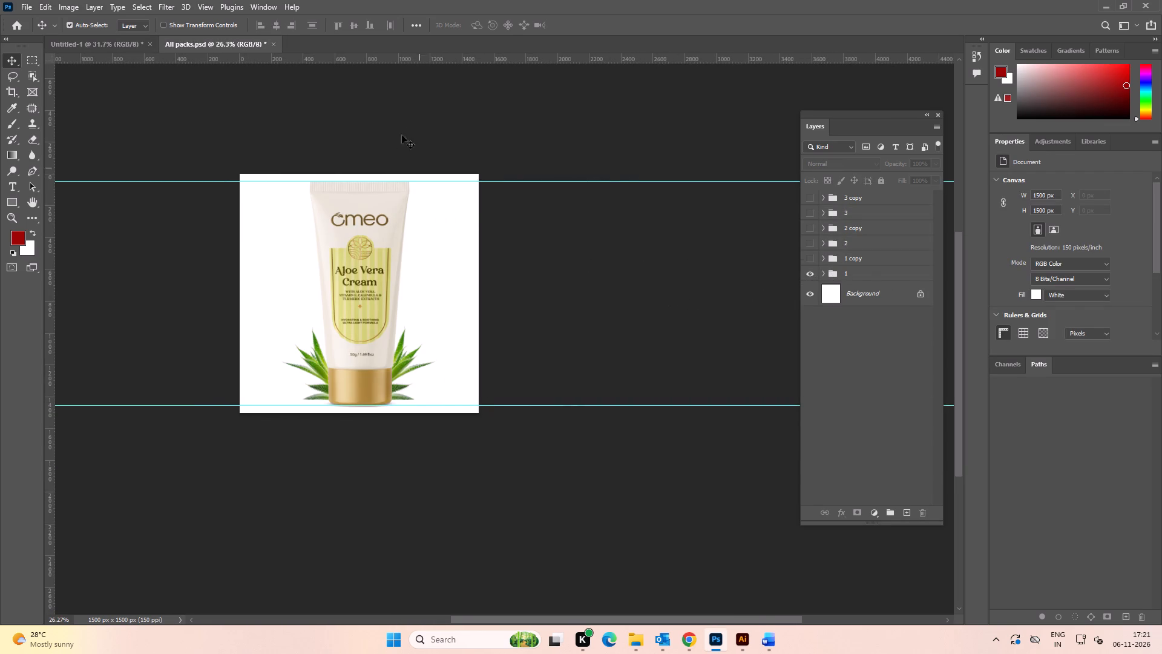
Close the Coffee-Hand-Cream 1200x1600 File Explorer window and open the Aloe Vera Cream 1500x1500 folder to check its pack images.
key(alt+Tab)
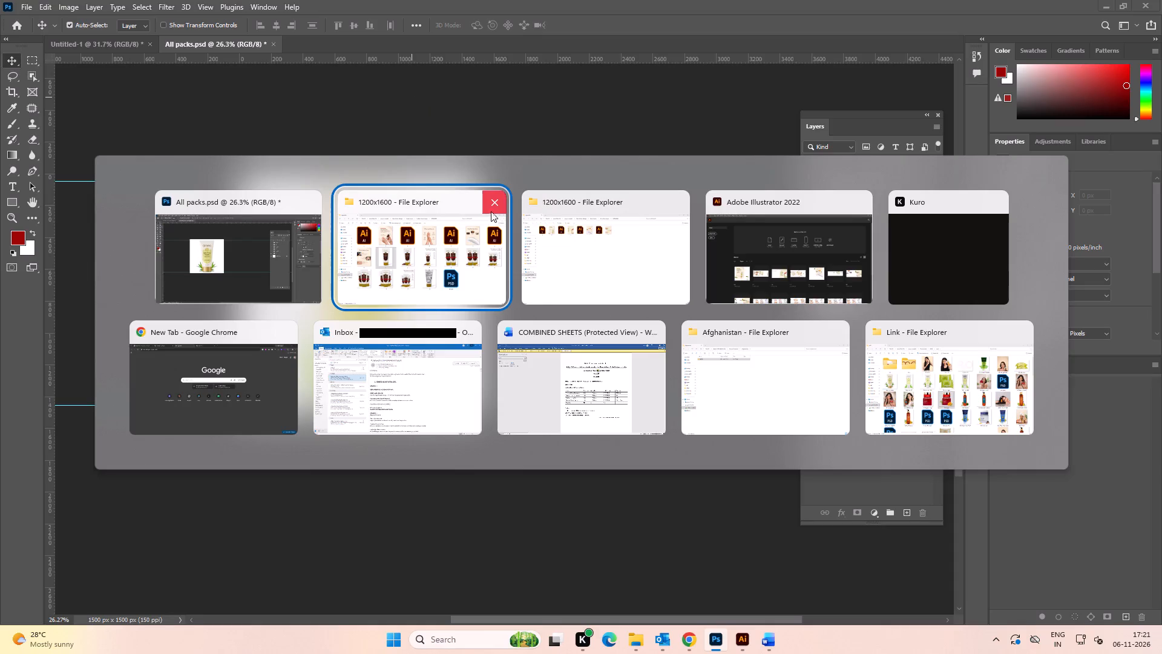
alt+click(491, 202)
alt+click(520, 248)
key(BackSpace)
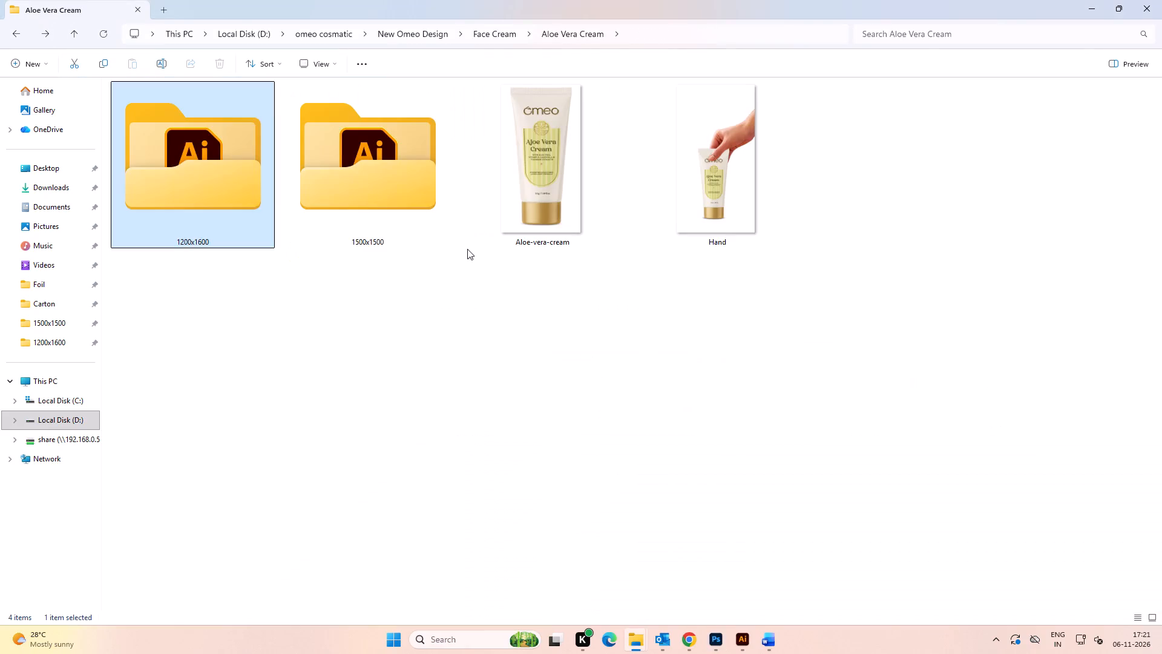
key(BackSpace)
double_click(220, 186)
double_click(310, 192)
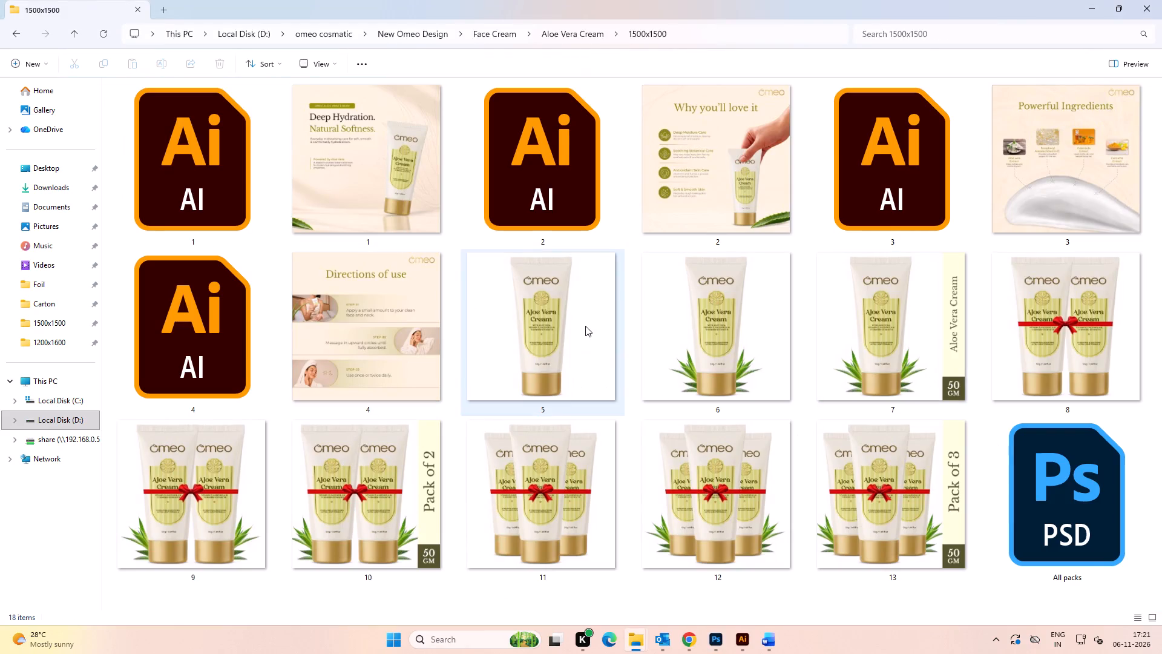
Browse to the Coffee-Hand-Cream folder and open All Packs.psd from its 1500x1500 subfolder.
key(alt+Tab)
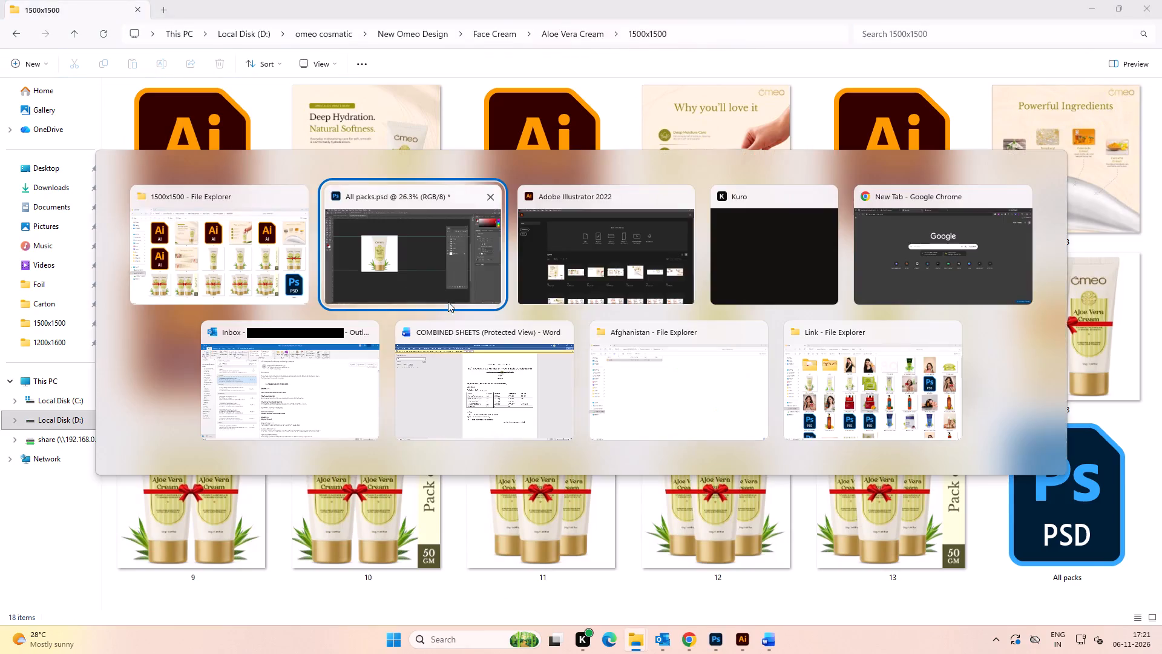
key(alt+Tab)
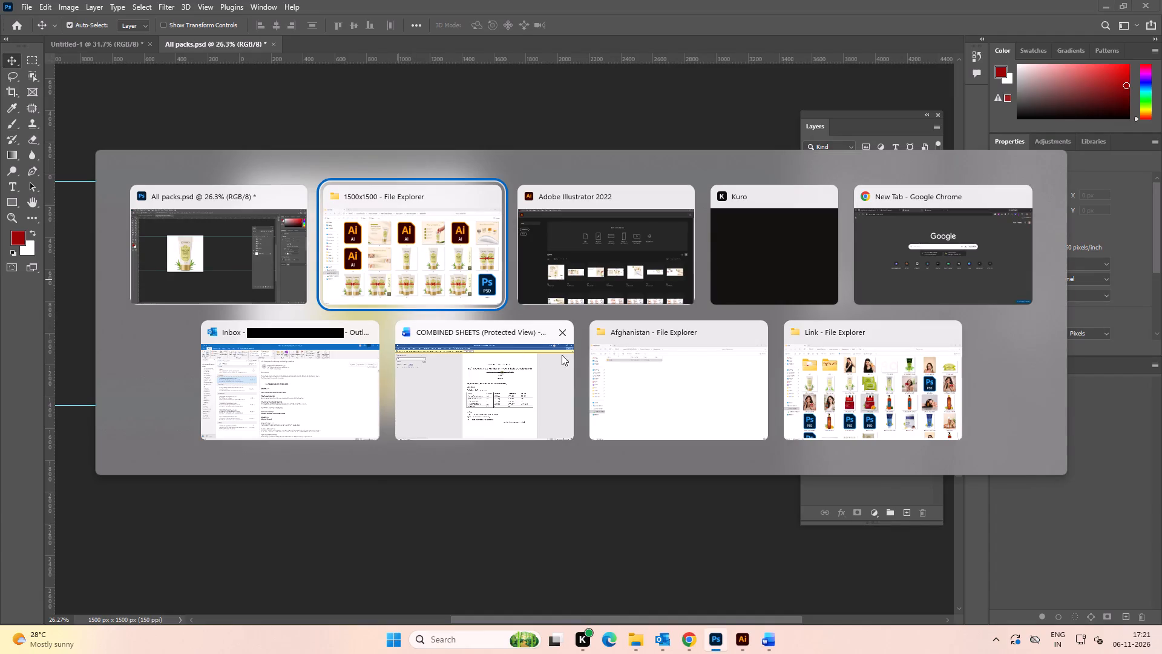
alt+click(702, 381)
click(77, 421)
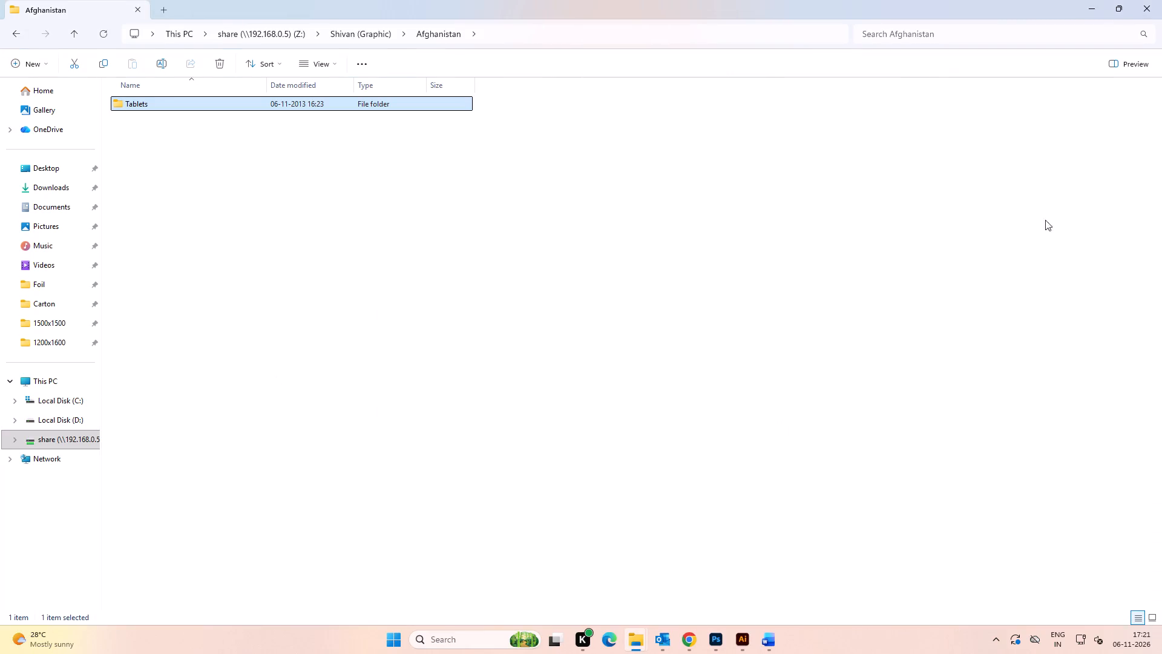
click(47, 324)
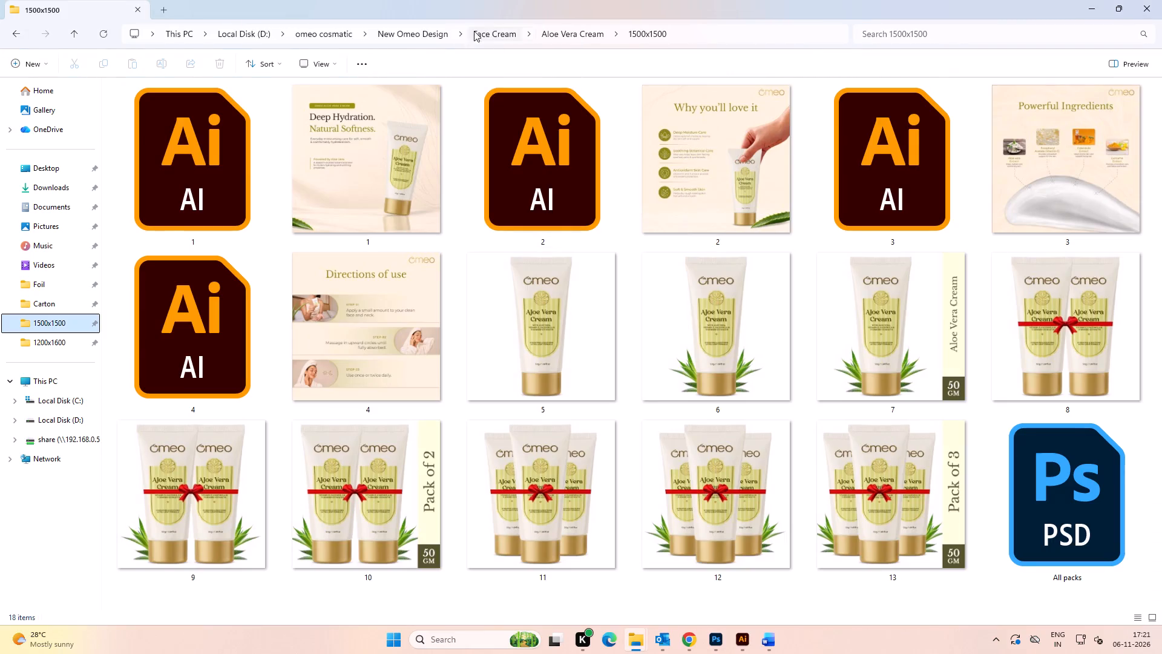
click(418, 34)
double_click(717, 348)
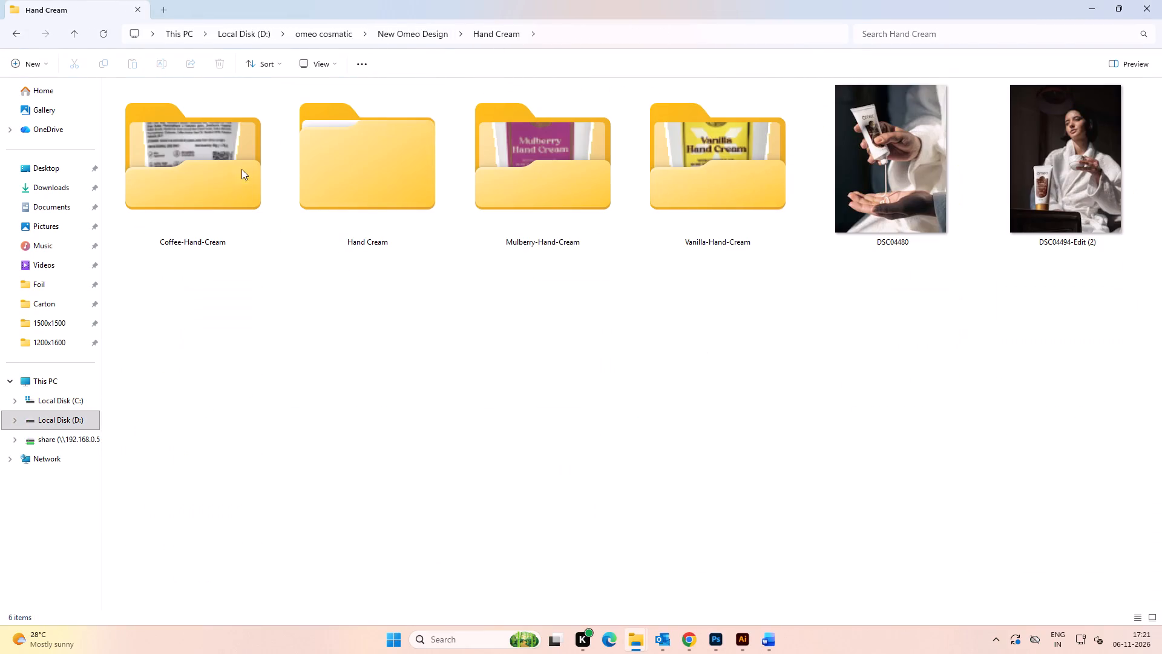
double_click(218, 167)
click(248, 130)
click(184, 133)
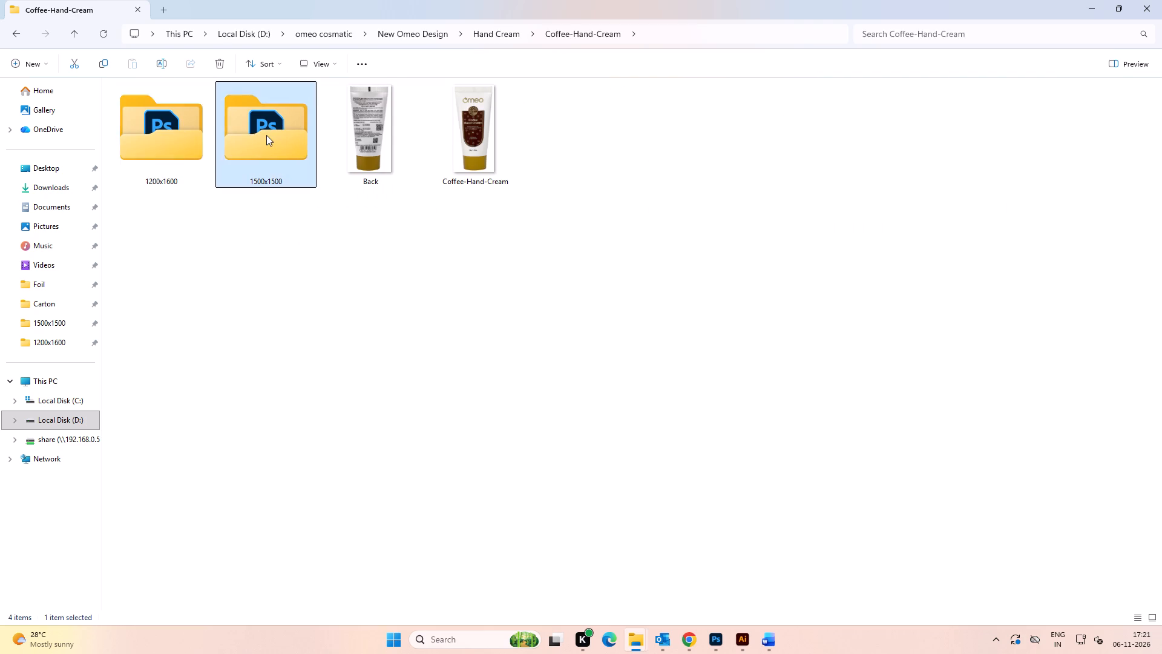
click(266, 135)
click(193, 139)
click(264, 140)
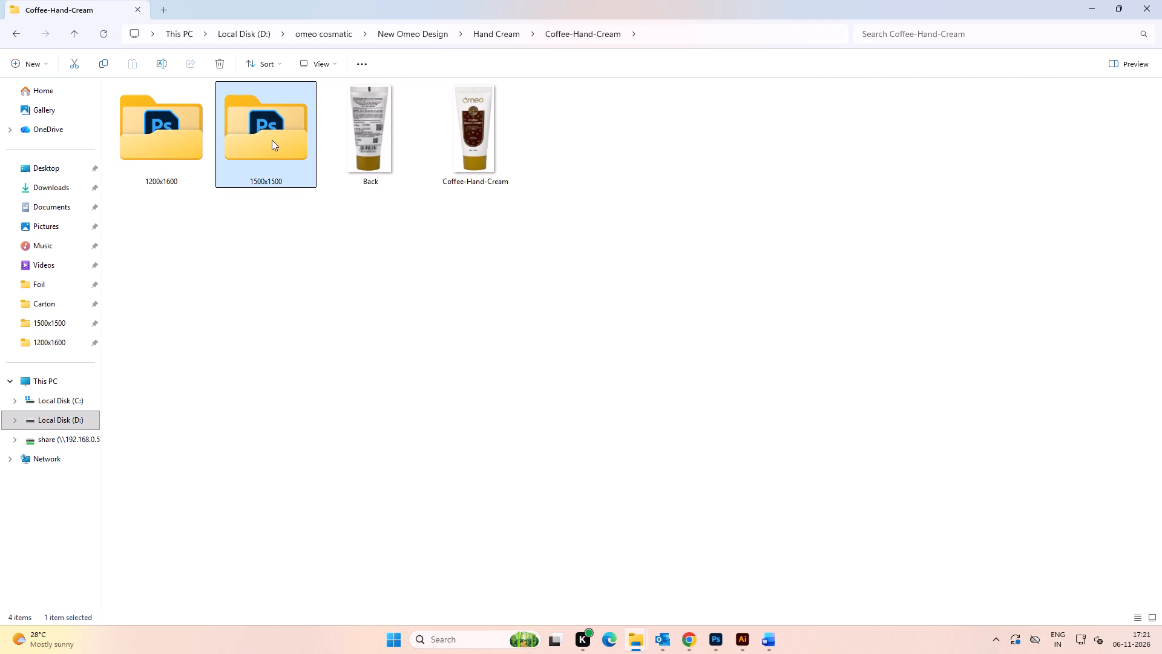
double_click(272, 140)
double_click(203, 388)
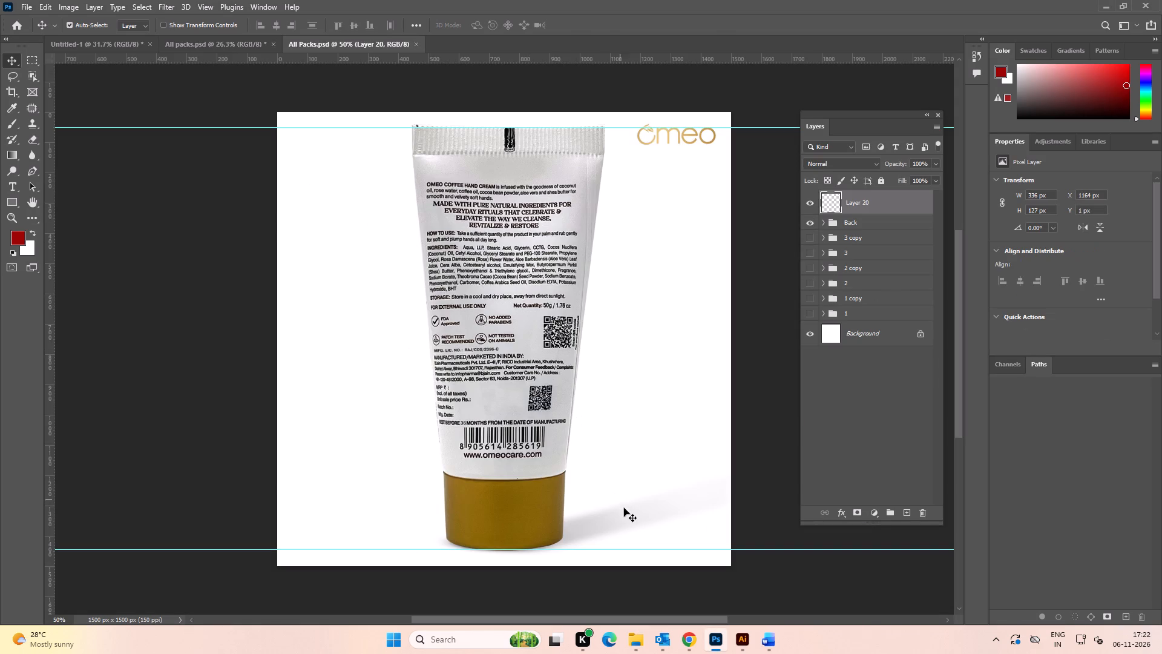
Copy the side shadow, Layer 18 of the Back group, from the coffee All Packs.psd into Untitled-1 beside the tube's cap.
drag(625, 517, 232, 48)
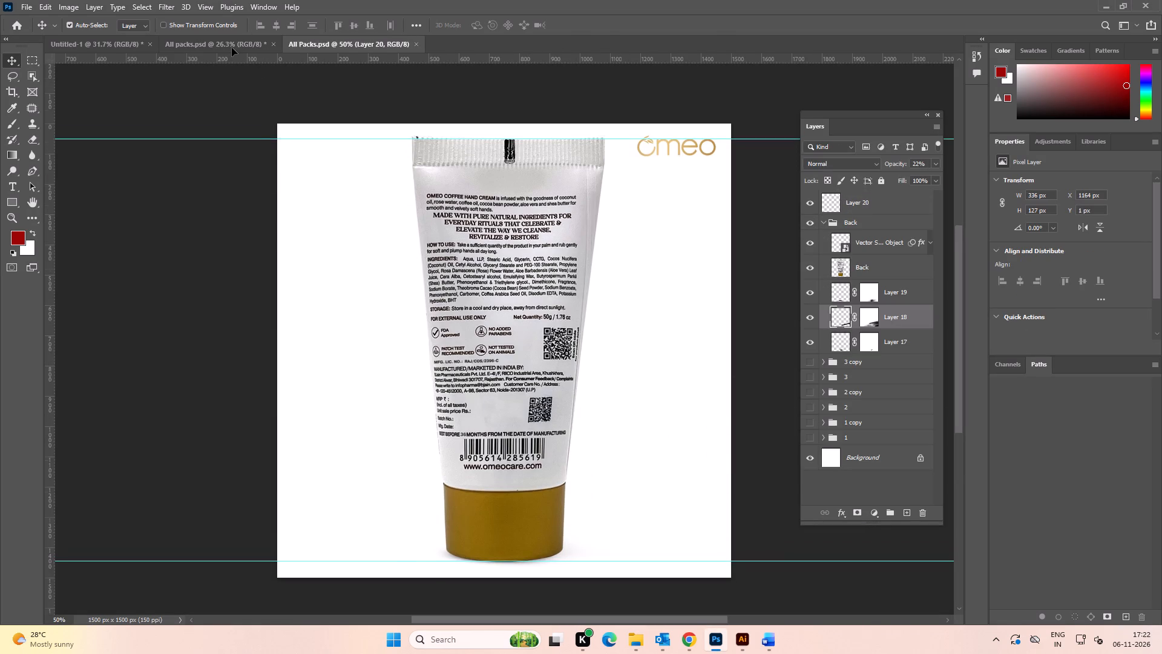
drag(232, 48, 113, 45)
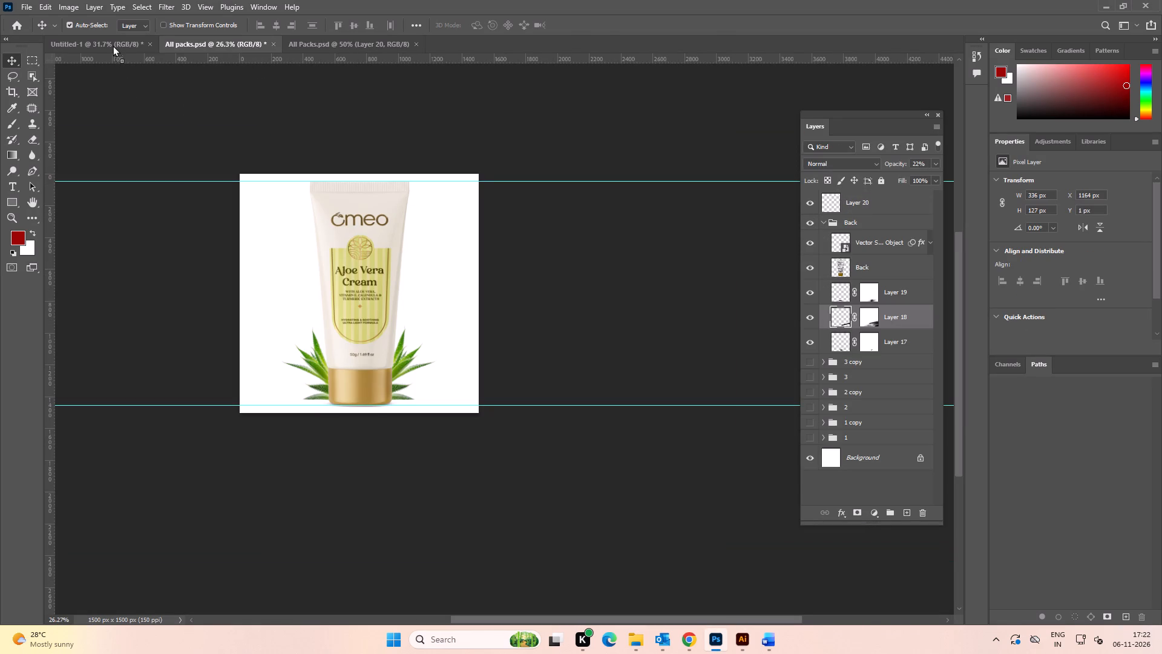
drag(113, 45, 533, 445)
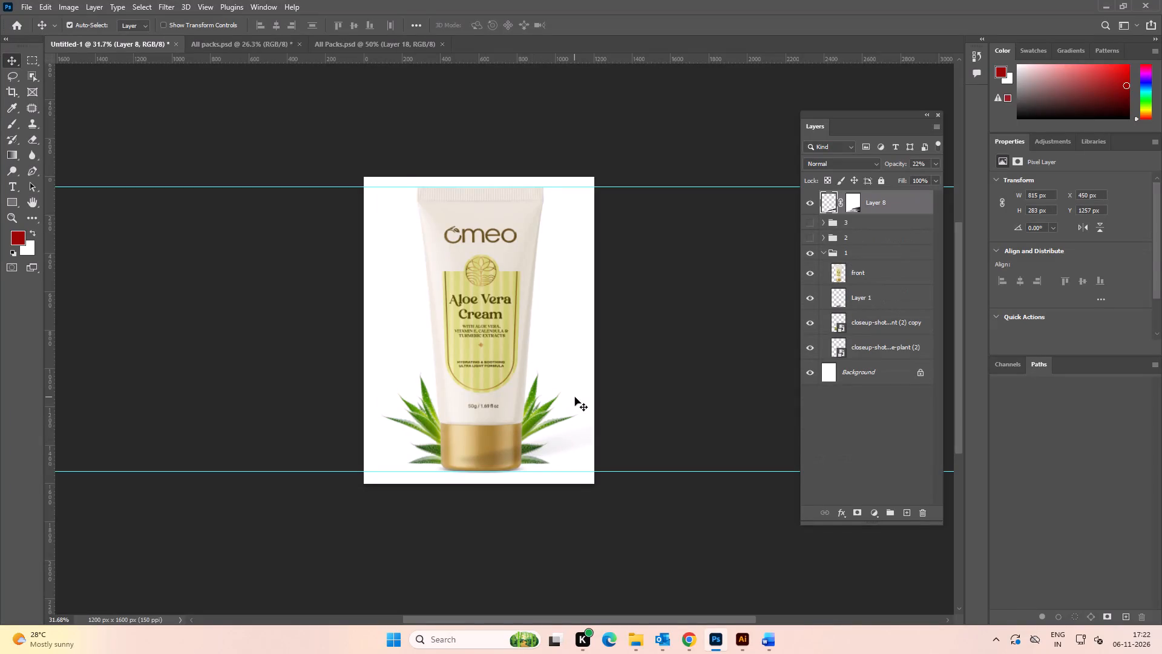
Close the Aloe Vera All packs.psd without saving, and collapse the Back group in the coffee All Packs.psd.
click(255, 43)
click(300, 45)
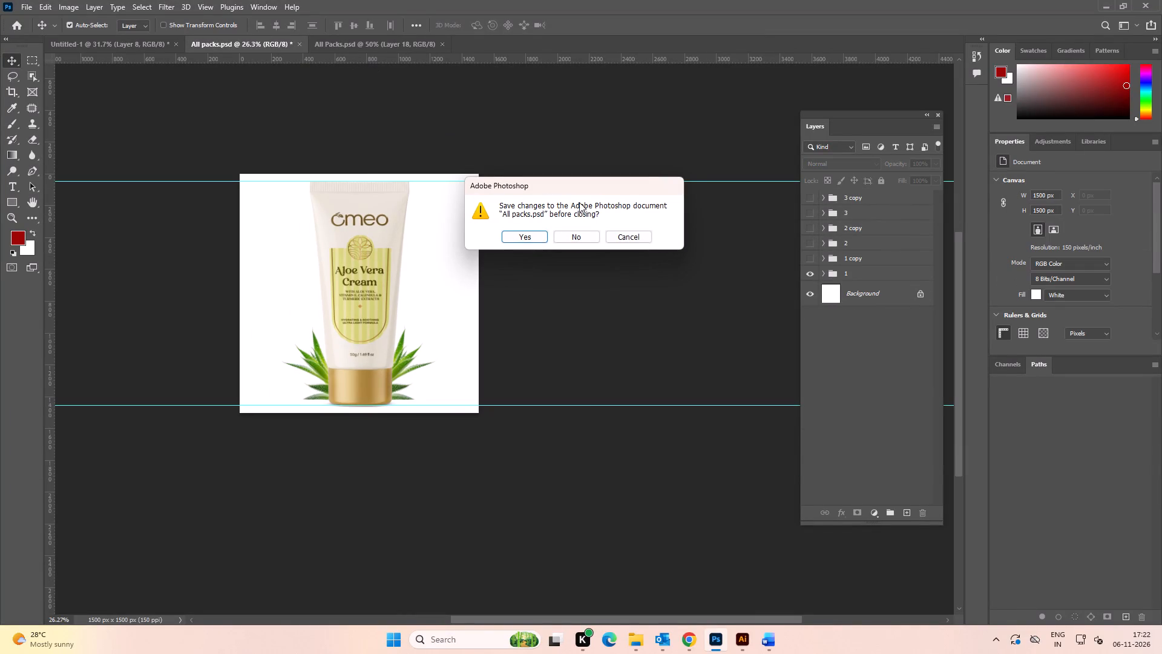
click(632, 236)
click(300, 42)
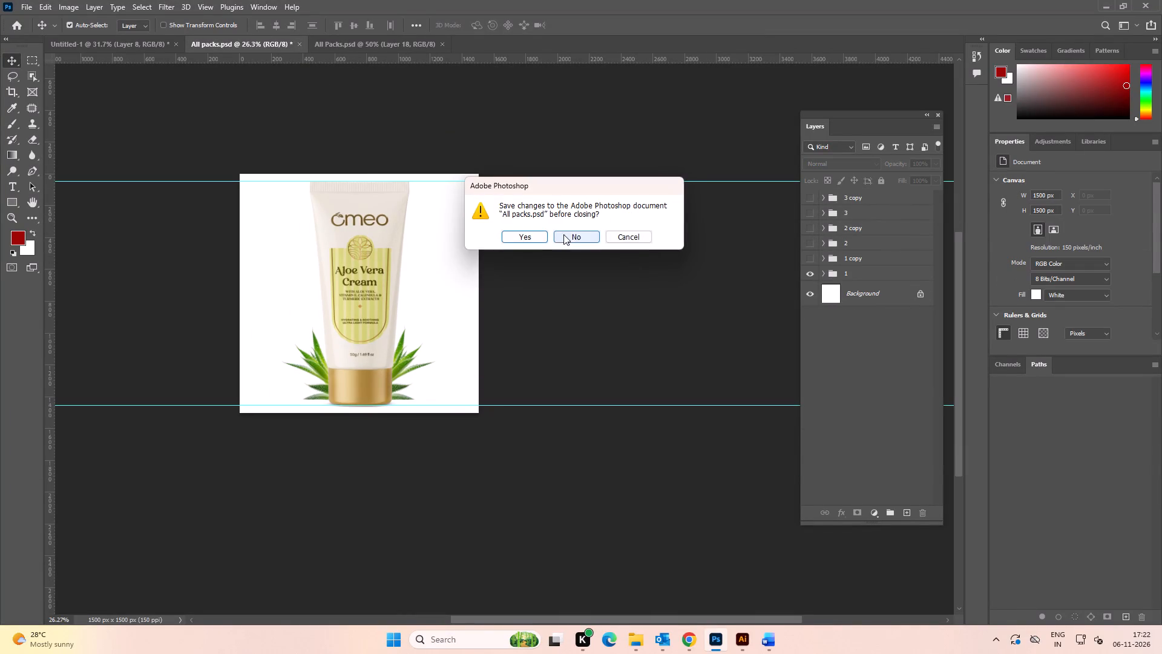
click(563, 234)
click(272, 47)
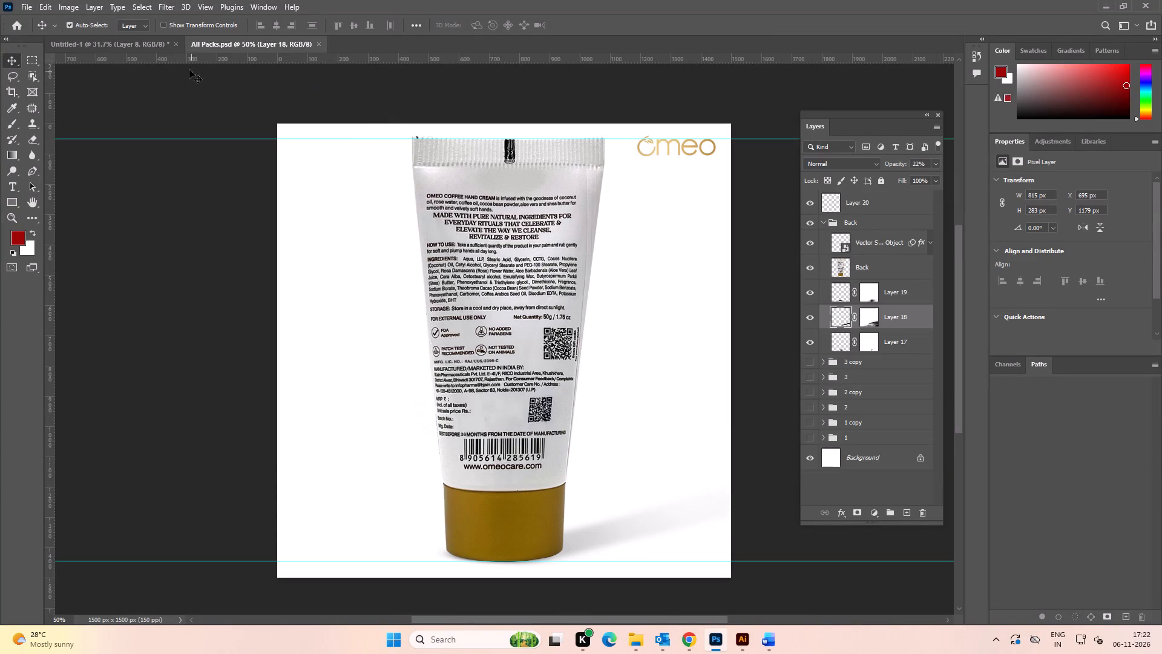
click(822, 222)
In Untitled-1, shift the imported shadow on Layer 8 horizontally to about X 480 px.
click(136, 48)
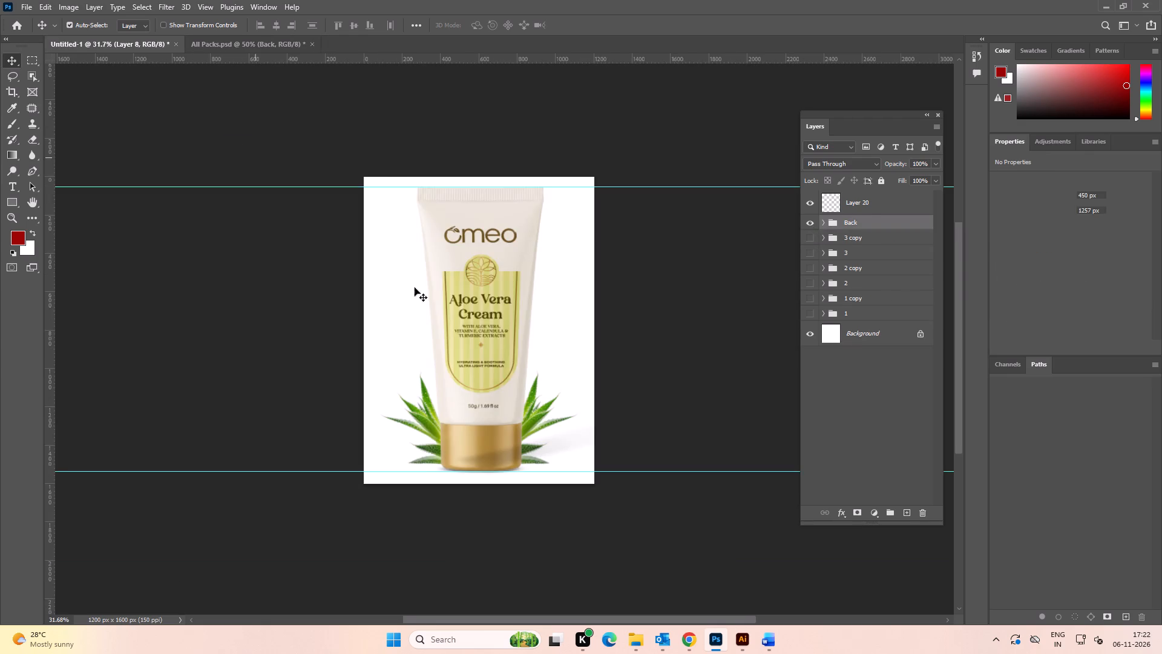
alt+scroll(517, 357, down, 2)
key(space)
key(space)
key(space)
drag(648, 376, 572, 339)
alt+scroll(420, 373, up, 10)
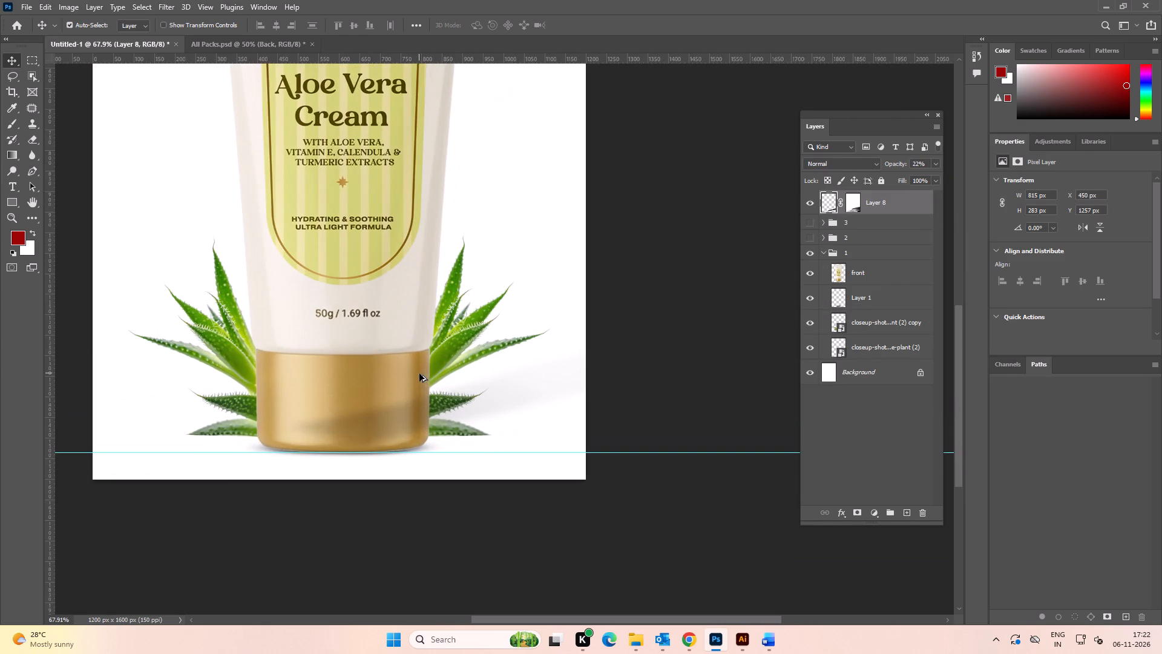
drag(377, 427, 384, 427)
drag(384, 427, 389, 427)
Set the opacity of shadow Layer 8 to 100%.
click(937, 166)
drag(890, 175, 994, 178)
click(644, 364)
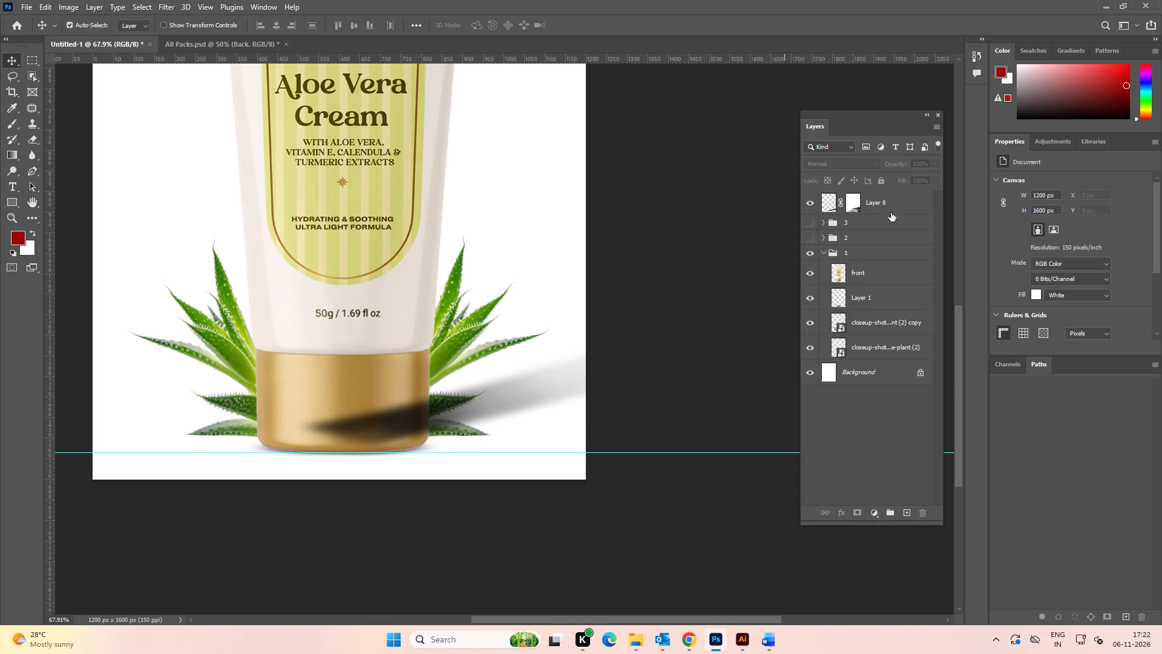
Move Layer 8 below group 1, just above the Background, and reposition the shadow at about X 491, Y 1278 px.
drag(882, 206, 901, 364)
alt+scroll(484, 416, up, 4)
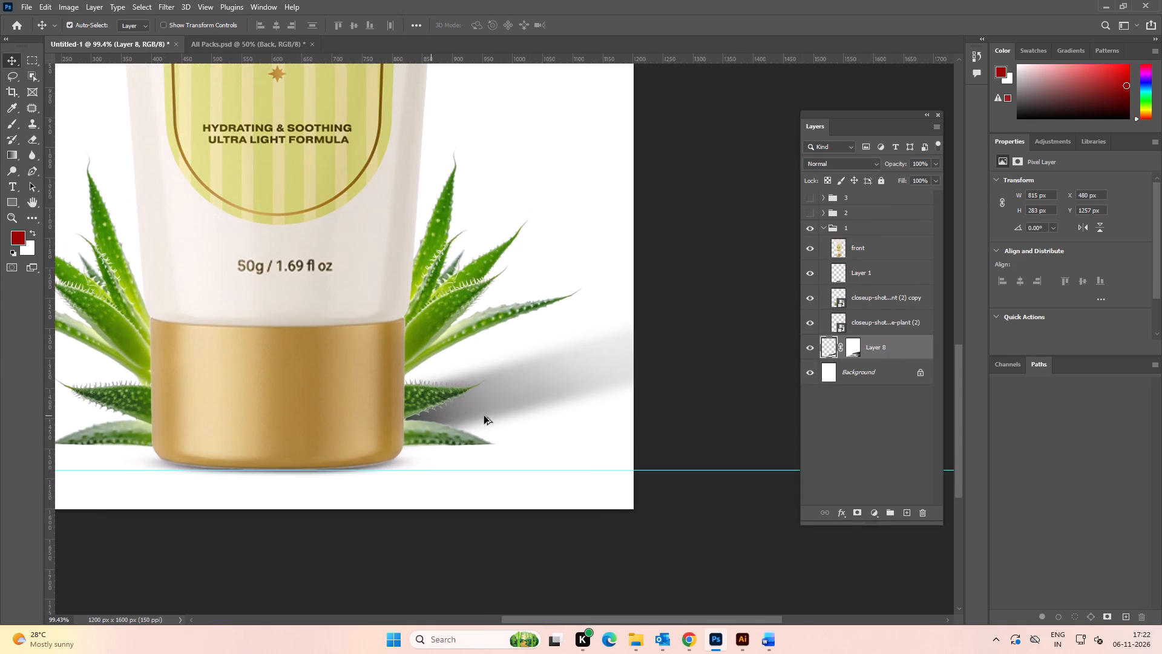
drag(530, 395, 536, 408)
Transform the shadow with a vertical skew of about 7° and widen it to about 966 px, aligned with the cap's base.
alt+scroll(534, 408, down, 4)
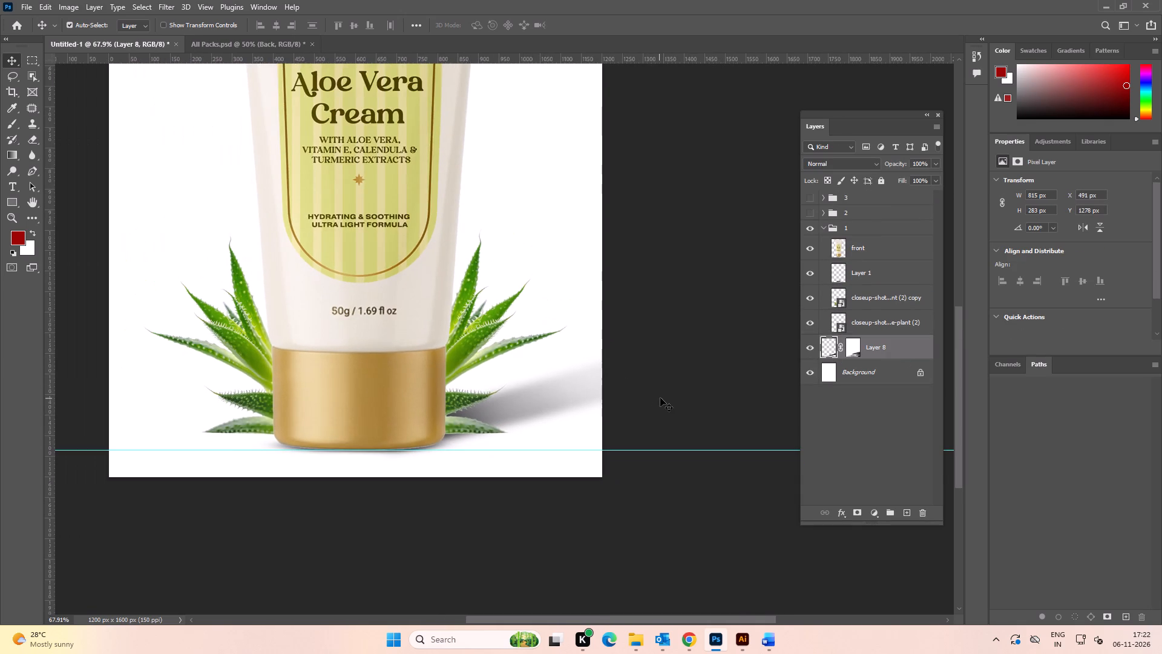
key(ctrl+t)
ctrl+drag(647, 404, 652, 429)
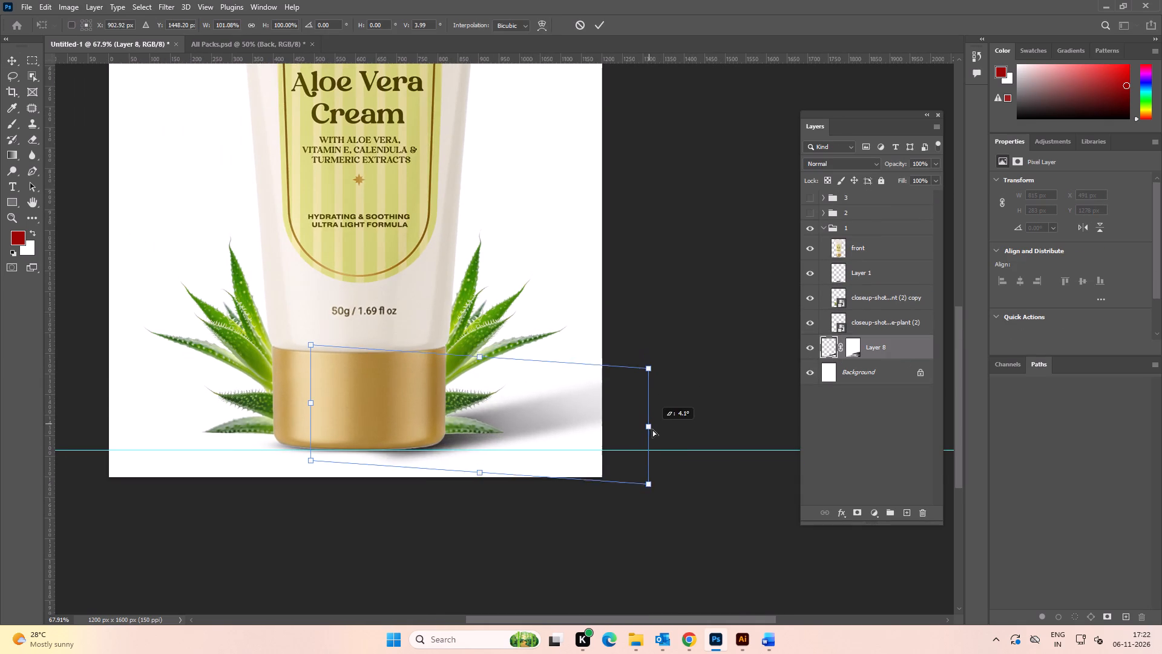
ctrl+drag(652, 429, 660, 444)
drag(553, 421, 550, 408)
key(space)
key(space)
key(space)
drag(712, 406, 664, 346)
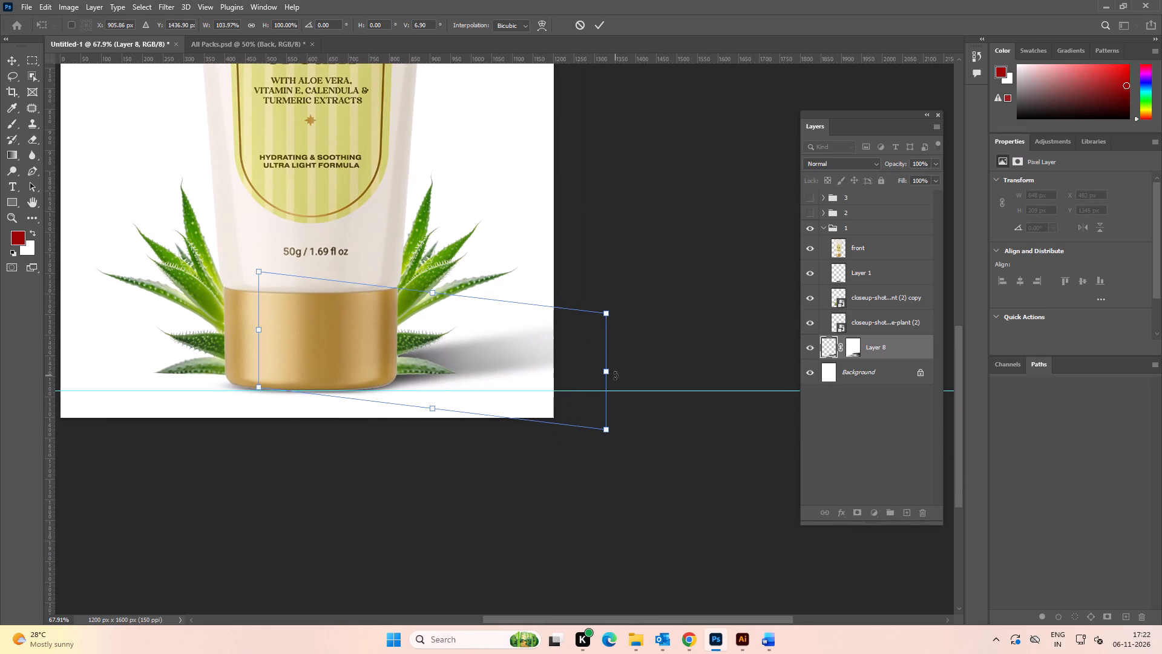
ctrl+drag(606, 372, 631, 374)
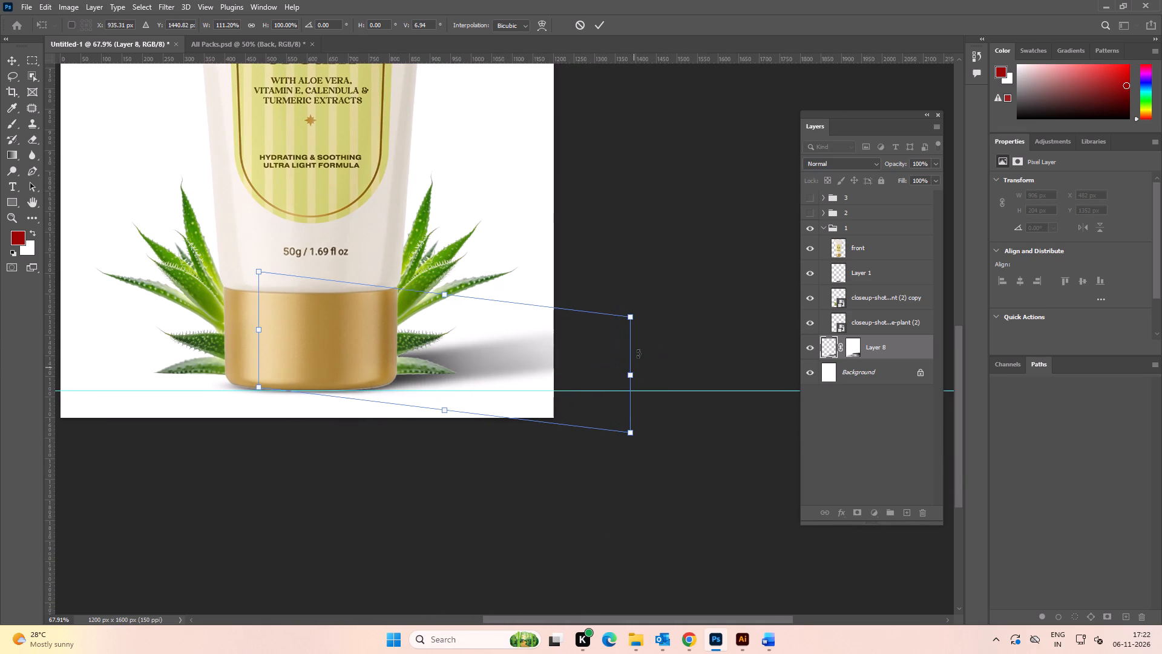
scroll(268, 379, up, 3)
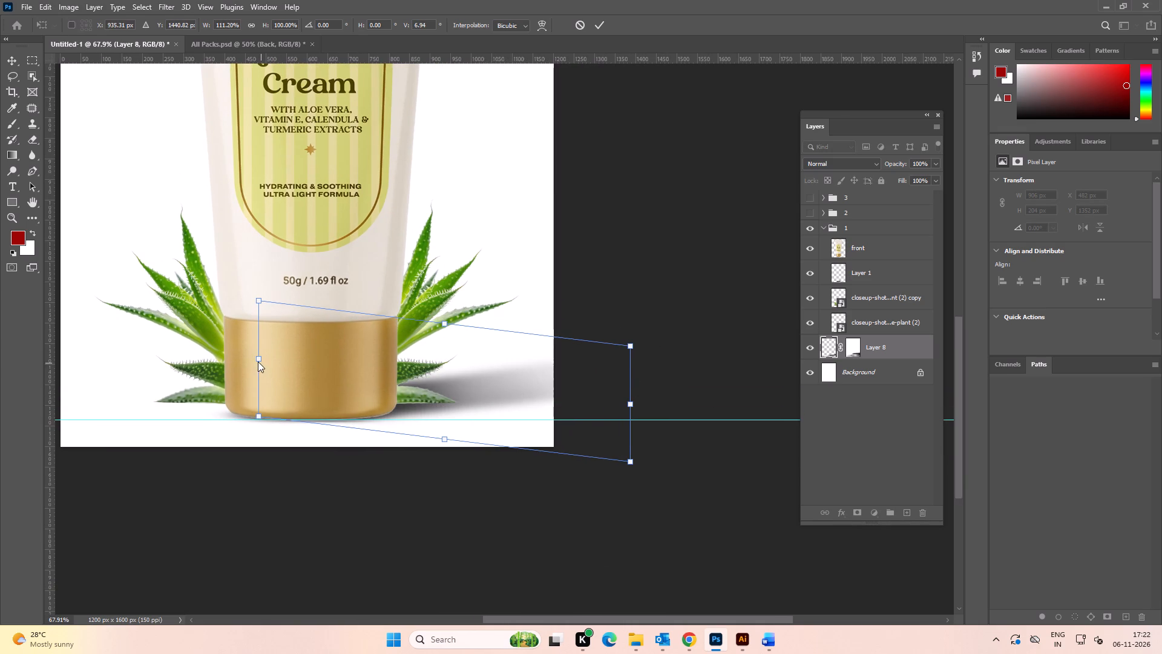
ctrl+drag(258, 360, 251, 358)
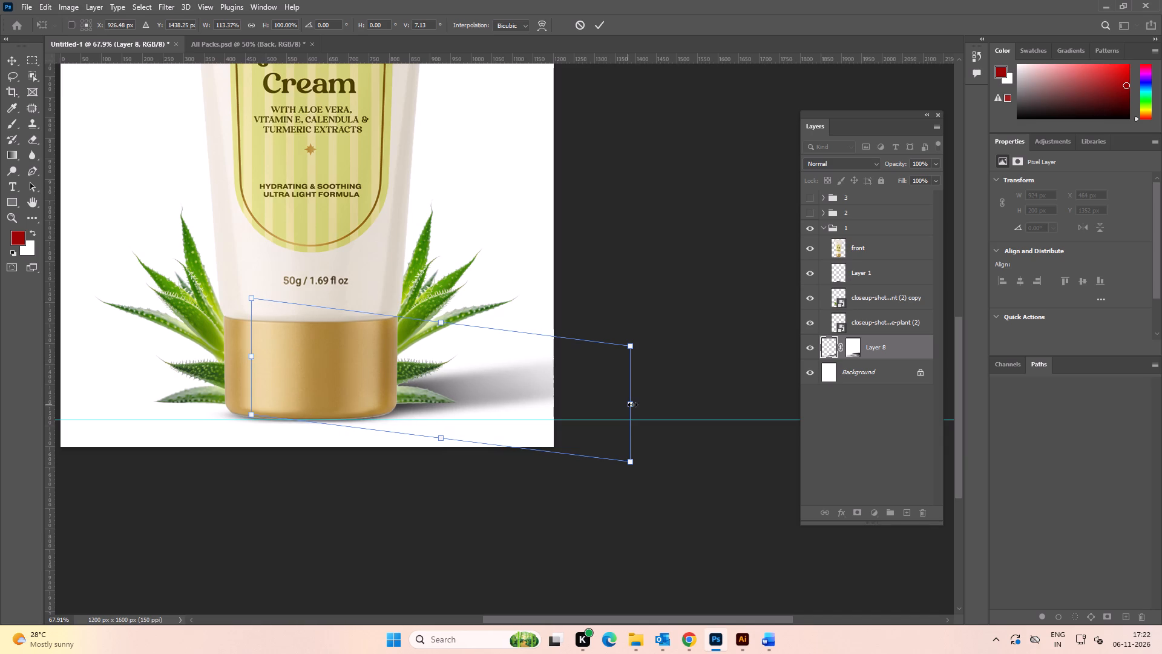
ctrl+drag(631, 406, 648, 406)
click(599, 23)
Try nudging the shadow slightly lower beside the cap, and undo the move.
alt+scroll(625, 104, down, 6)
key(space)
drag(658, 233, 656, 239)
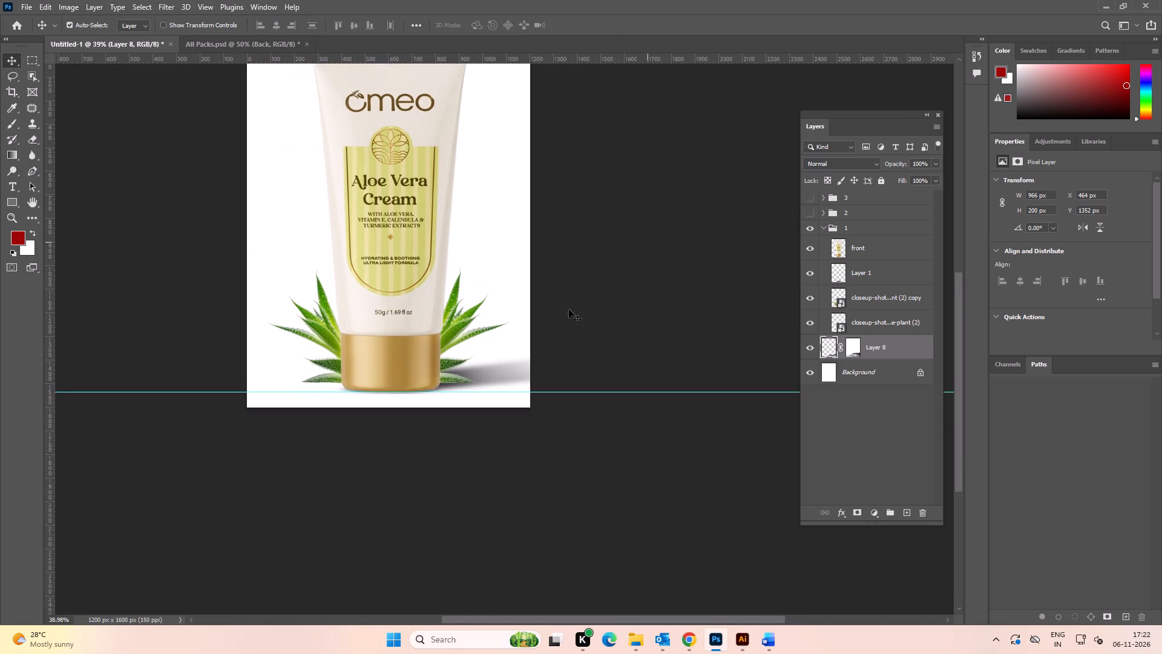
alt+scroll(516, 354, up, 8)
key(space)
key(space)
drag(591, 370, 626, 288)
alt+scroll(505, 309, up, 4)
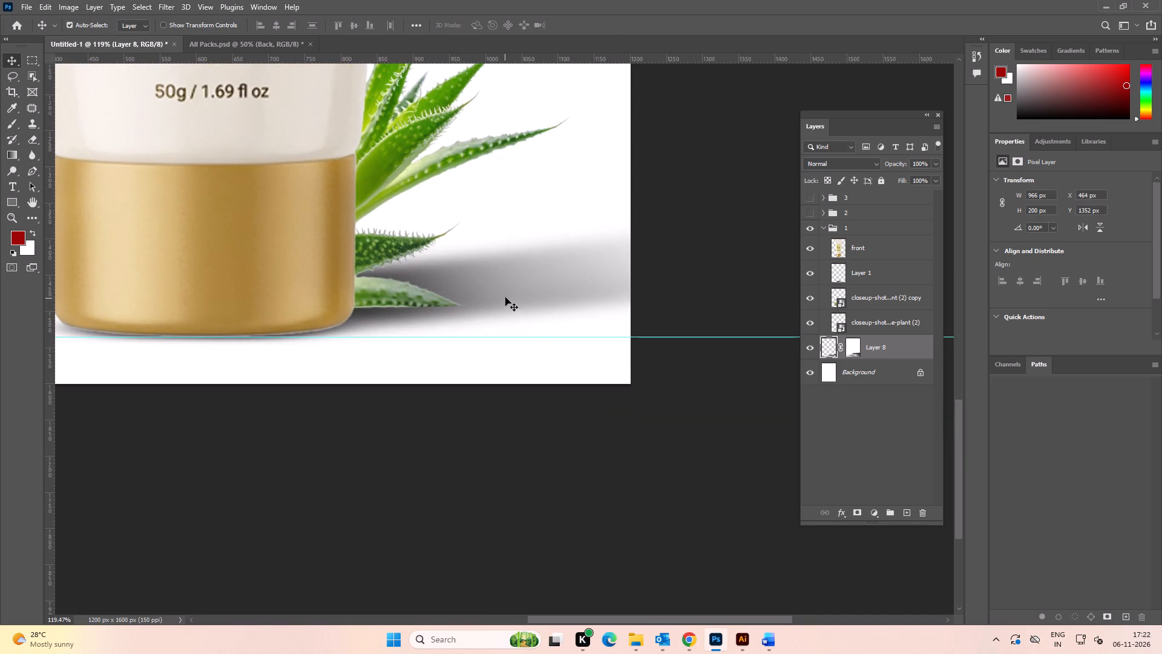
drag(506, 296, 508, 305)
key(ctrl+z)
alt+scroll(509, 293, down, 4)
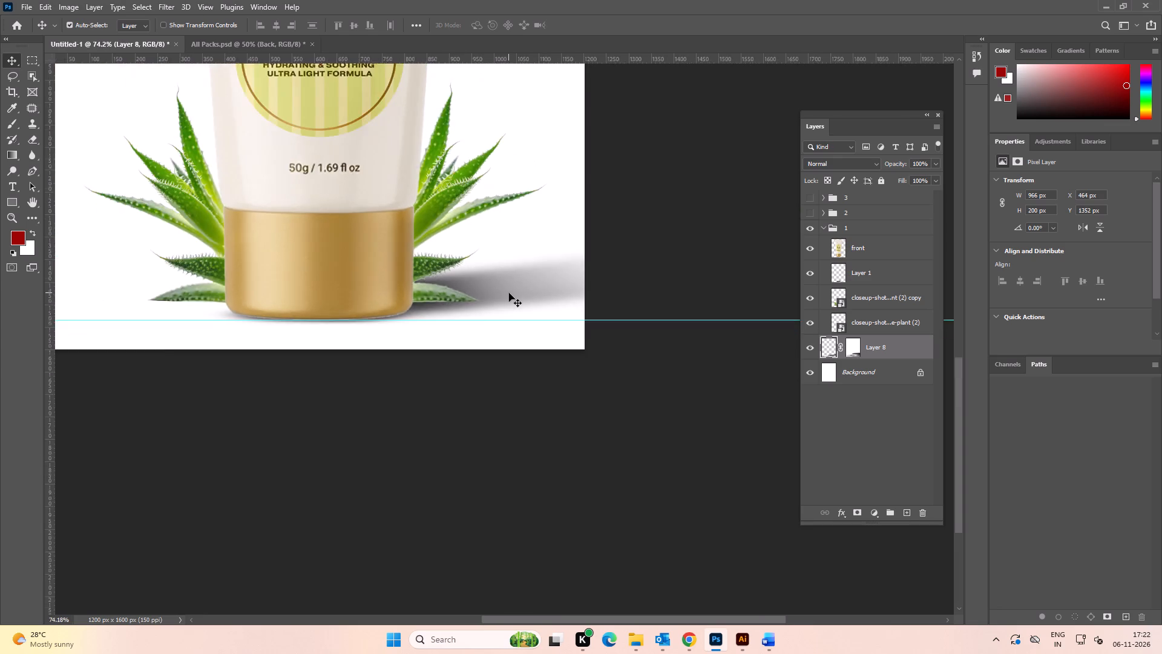
Transform the shadow again, pulling its lower-left corner outward beneath the cap for a width of about 102.8%.
alt+scroll(509, 293, down, 5)
key(space)
drag(706, 264, 701, 302)
click(701, 300)
alt+scroll(494, 351, up, 1)
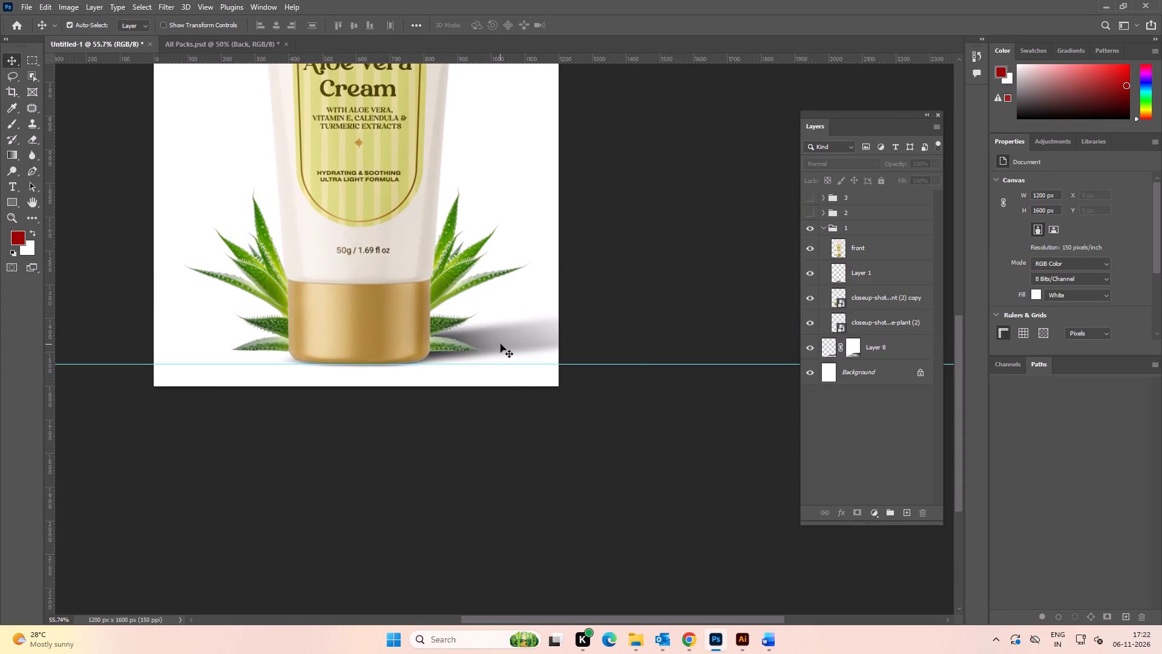
click(501, 344)
key(ctrl+t)
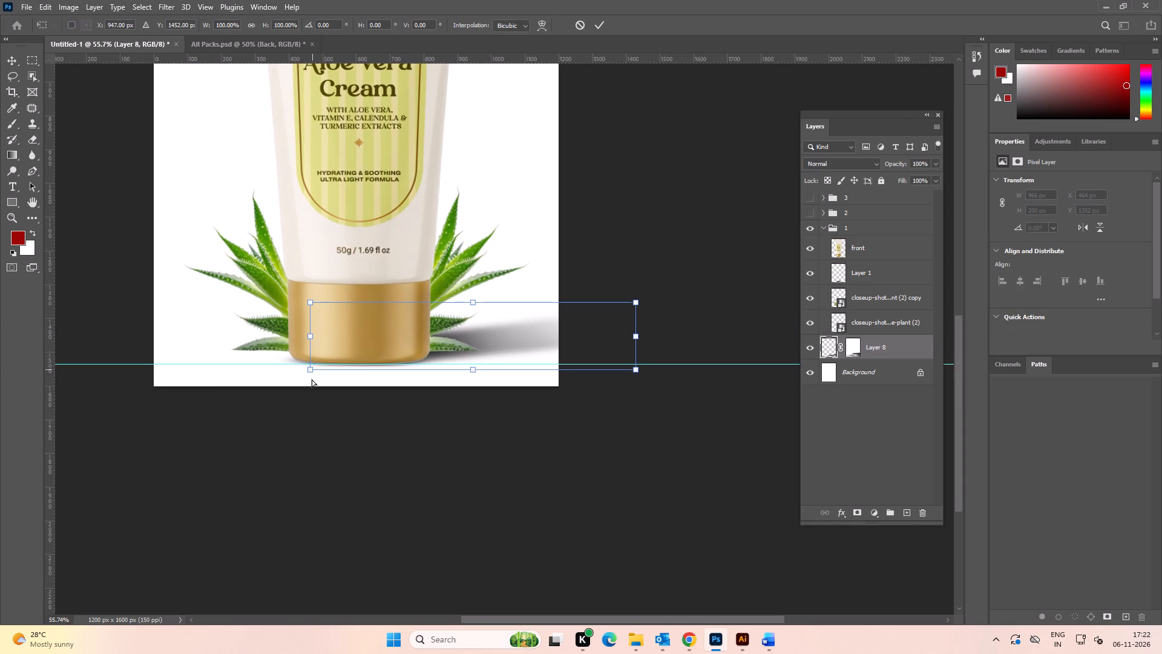
ctrl+drag(310, 371, 300, 374)
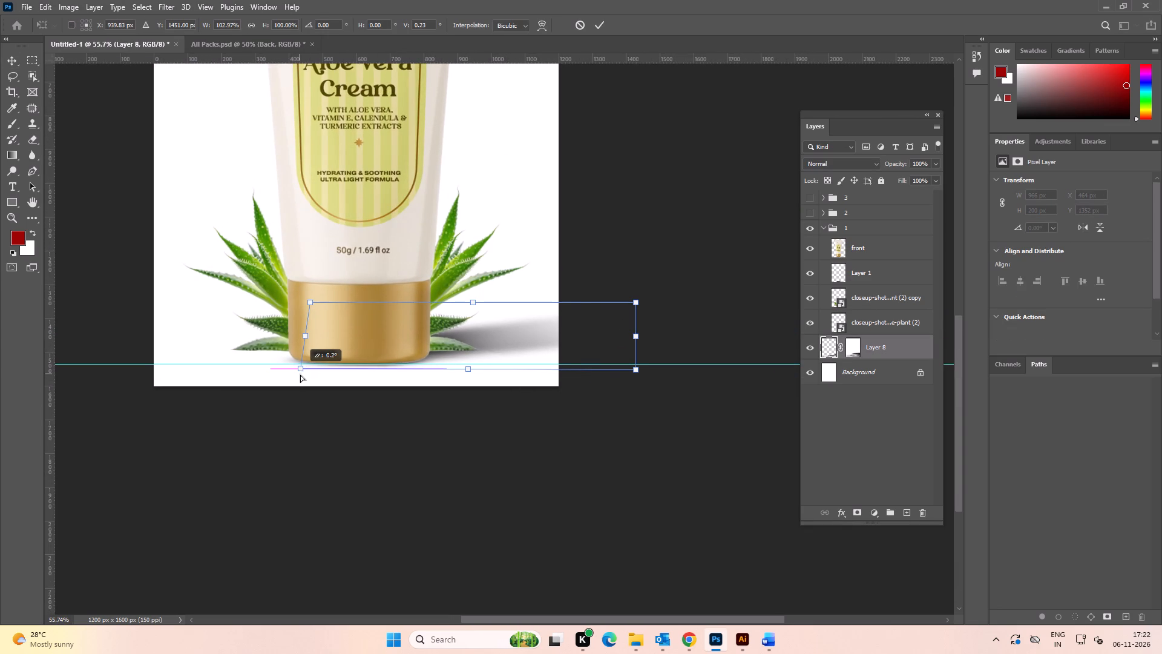
ctrl+drag(300, 374, 301, 372)
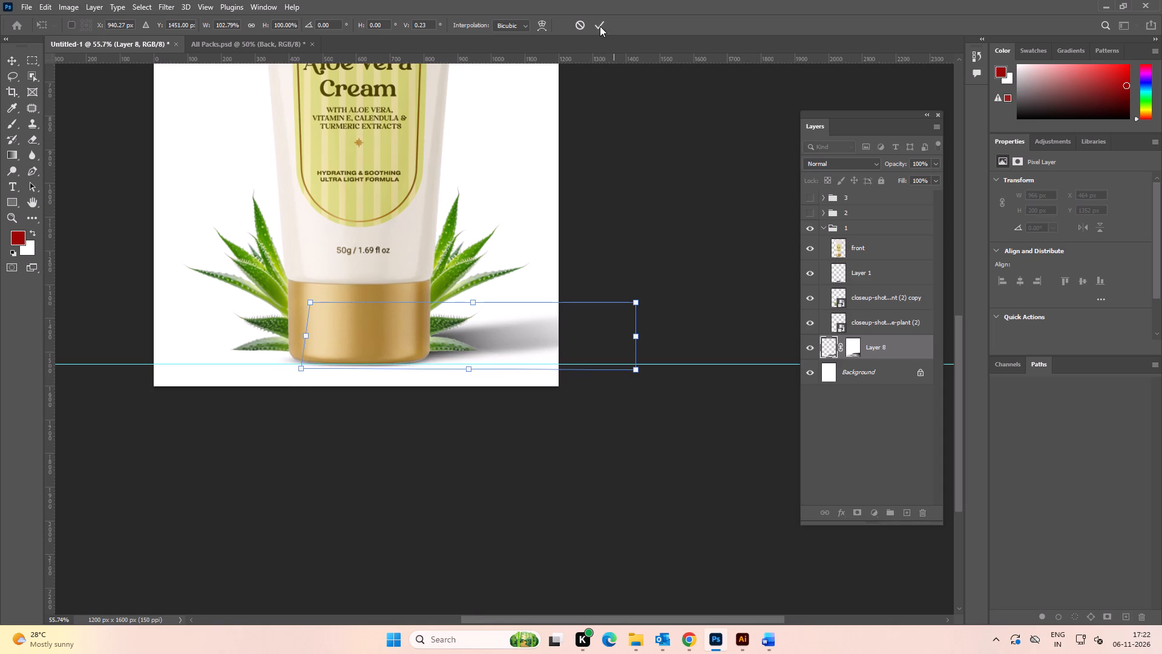
click(600, 25)
Move the Layer 8 shadow slightly down and inward beneath the cap, to about X 440, Y 1361 px.
key(space)
drag(673, 262, 632, 292)
alt+scroll(479, 386, up, 4)
click(462, 364)
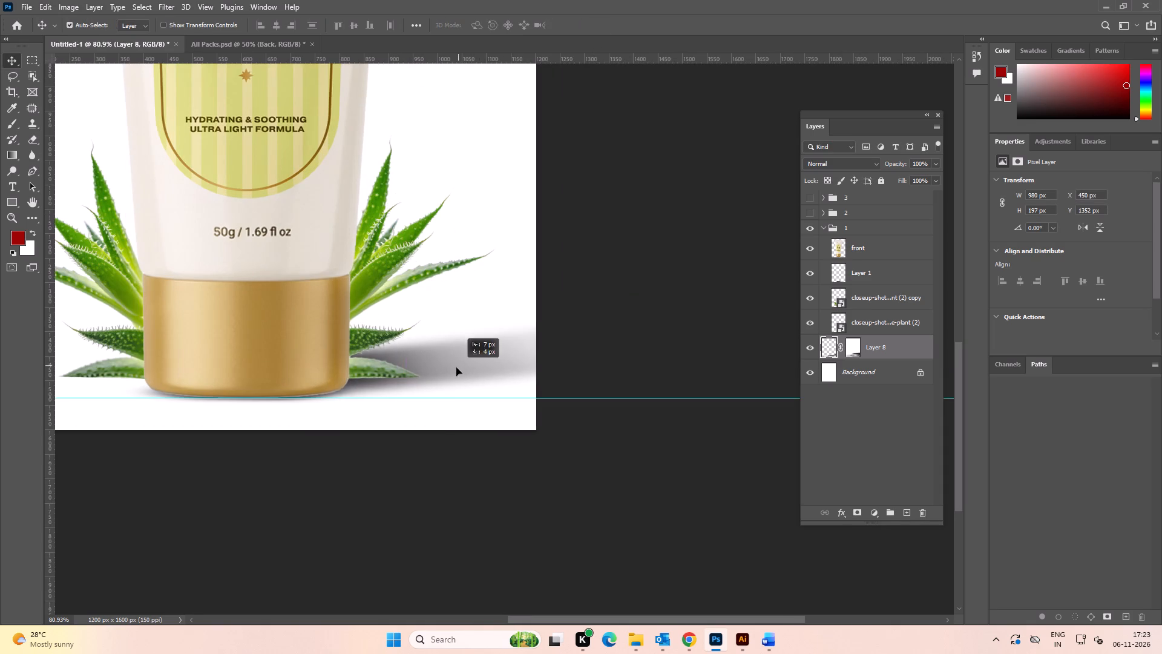
alt+scroll(607, 326, down, 4)
key(space)
drag(658, 317, 625, 320)
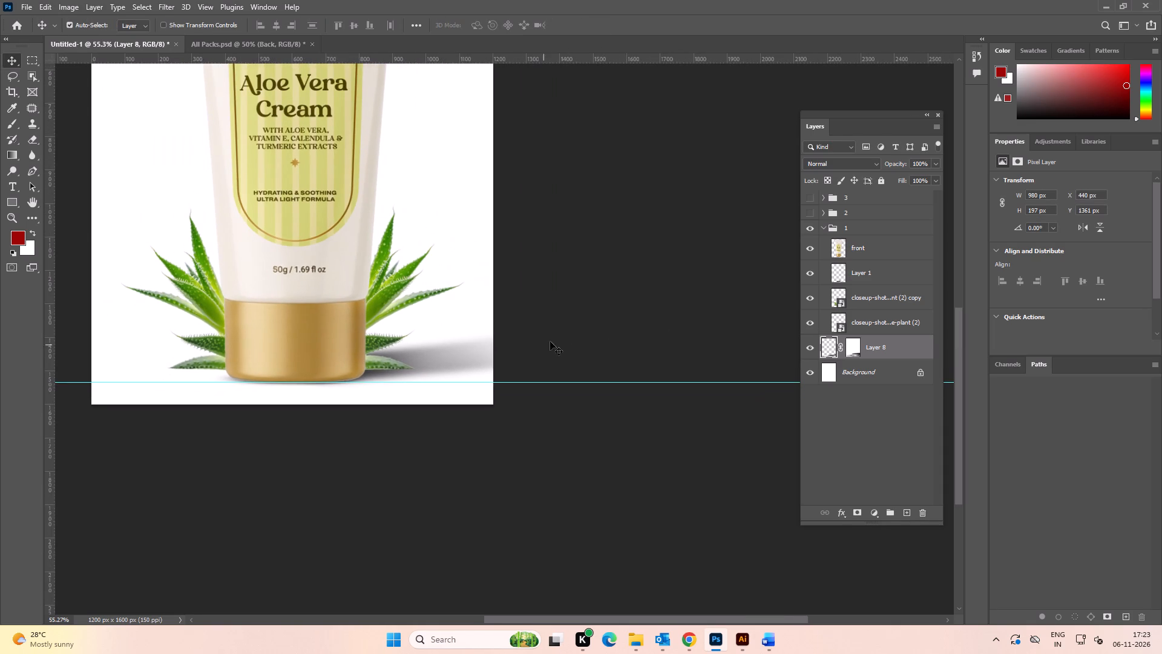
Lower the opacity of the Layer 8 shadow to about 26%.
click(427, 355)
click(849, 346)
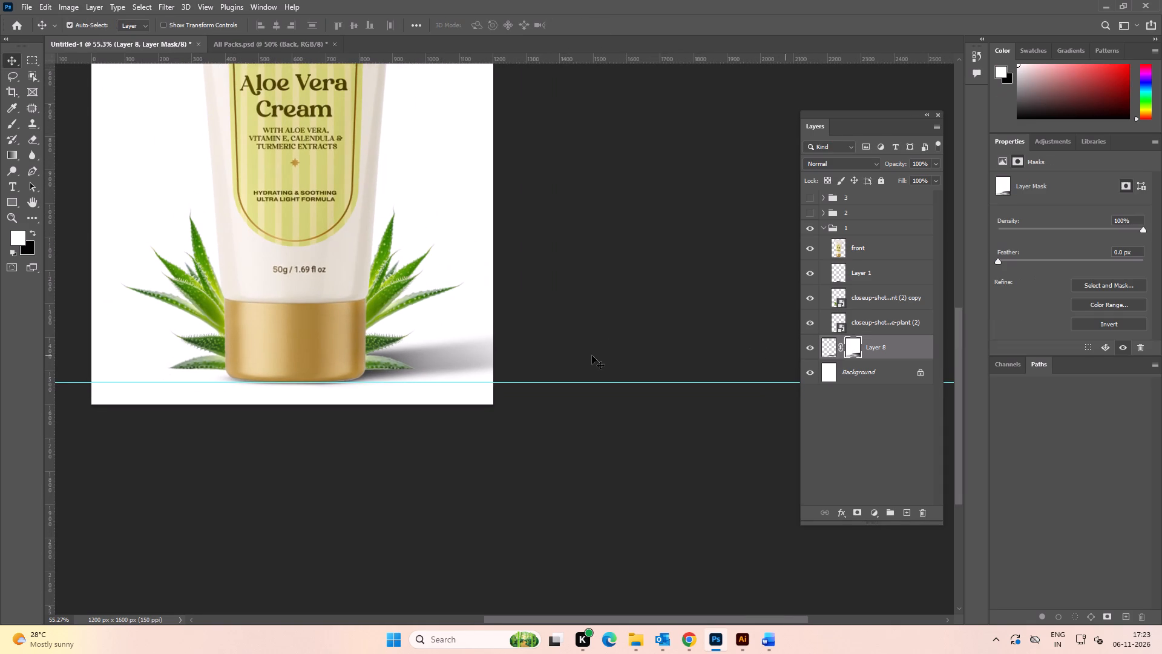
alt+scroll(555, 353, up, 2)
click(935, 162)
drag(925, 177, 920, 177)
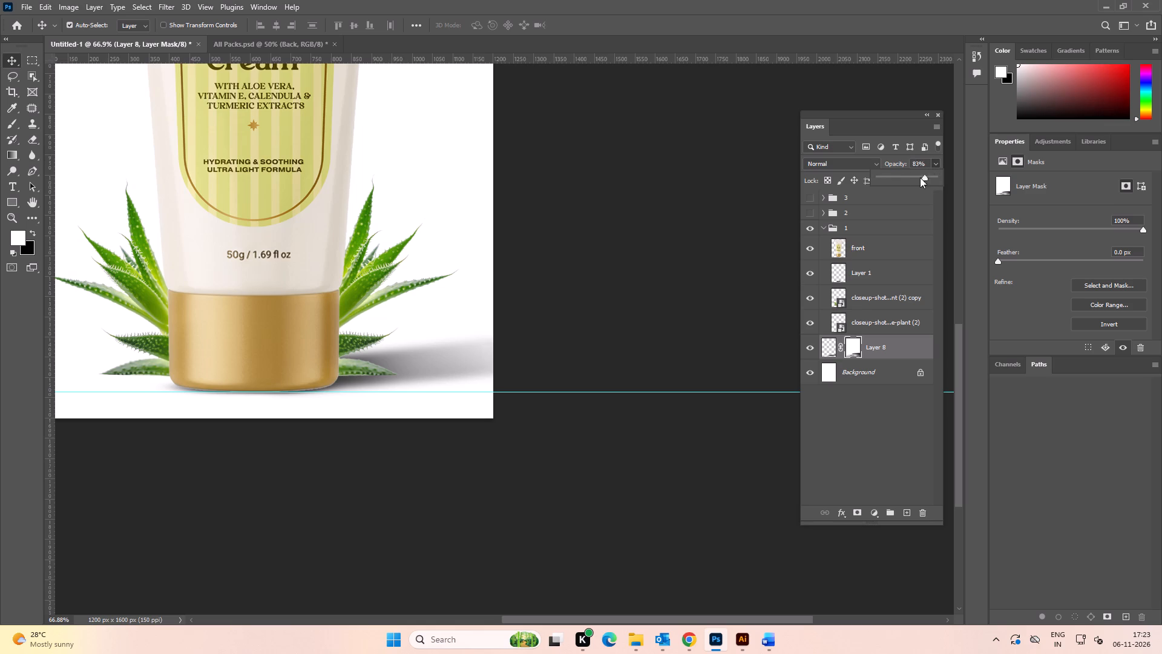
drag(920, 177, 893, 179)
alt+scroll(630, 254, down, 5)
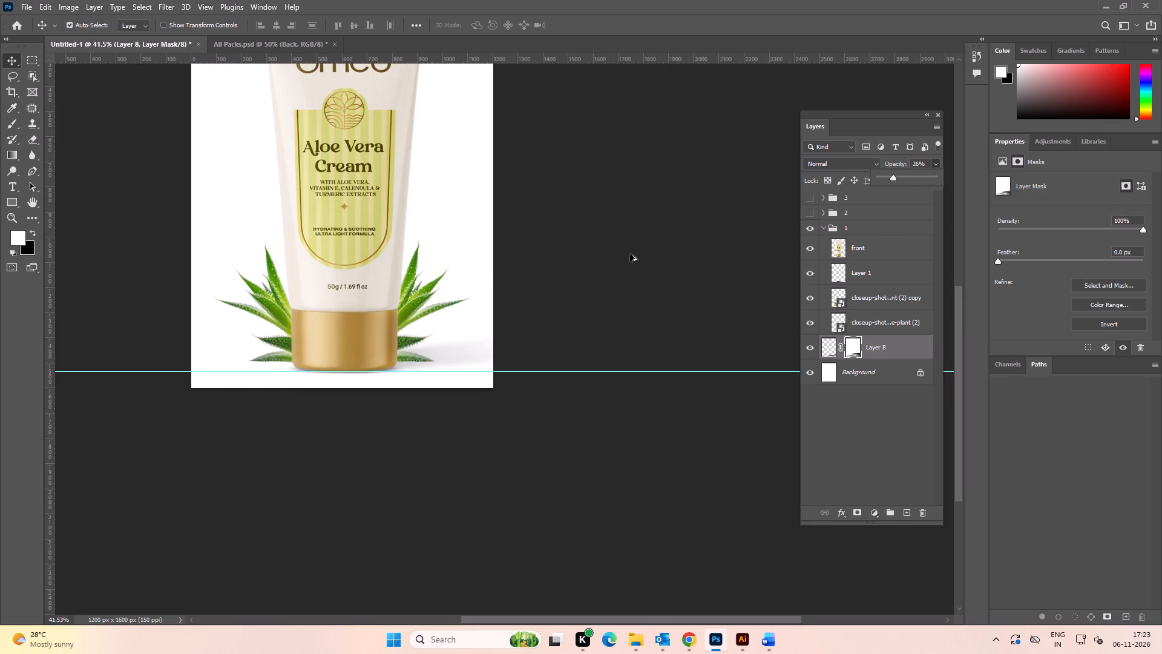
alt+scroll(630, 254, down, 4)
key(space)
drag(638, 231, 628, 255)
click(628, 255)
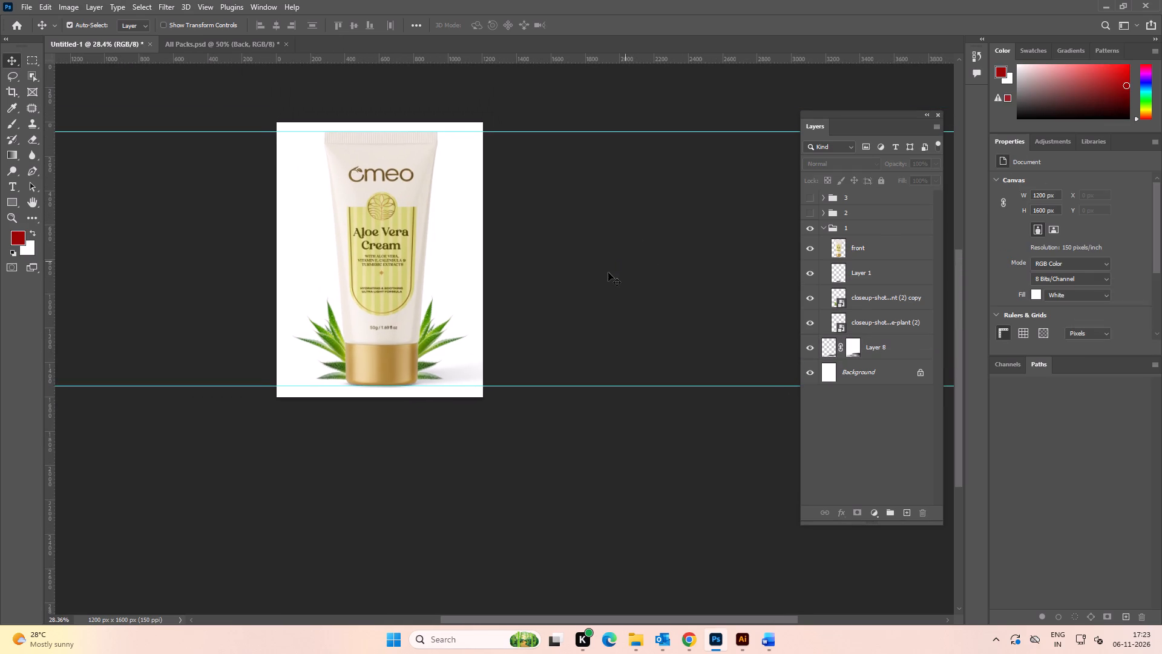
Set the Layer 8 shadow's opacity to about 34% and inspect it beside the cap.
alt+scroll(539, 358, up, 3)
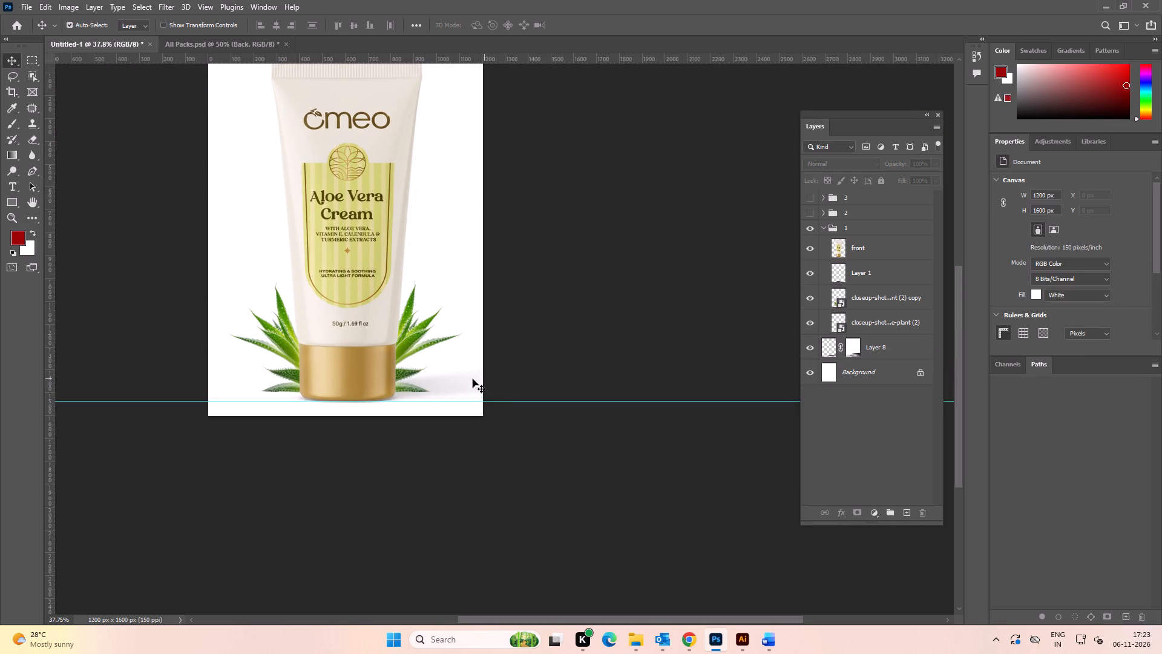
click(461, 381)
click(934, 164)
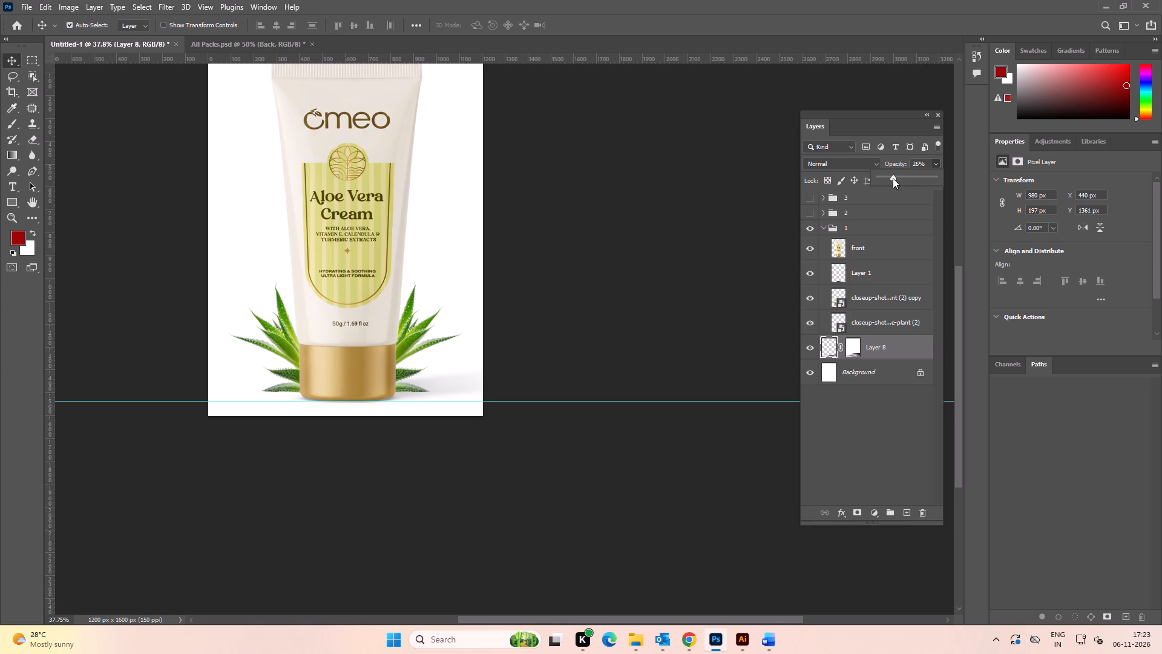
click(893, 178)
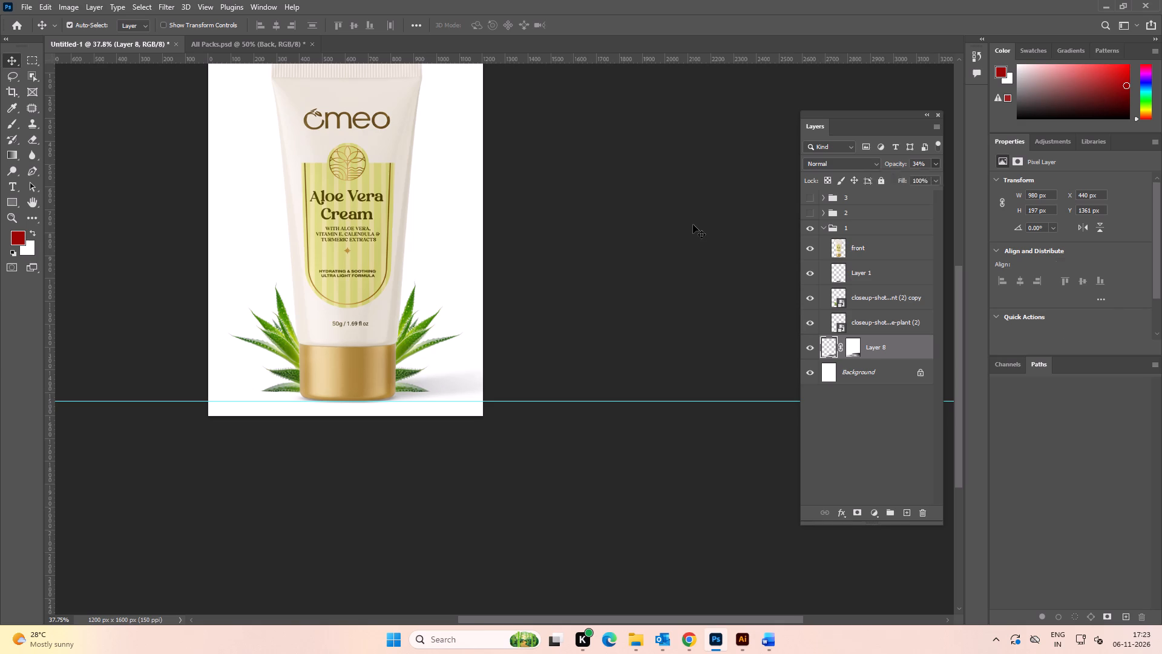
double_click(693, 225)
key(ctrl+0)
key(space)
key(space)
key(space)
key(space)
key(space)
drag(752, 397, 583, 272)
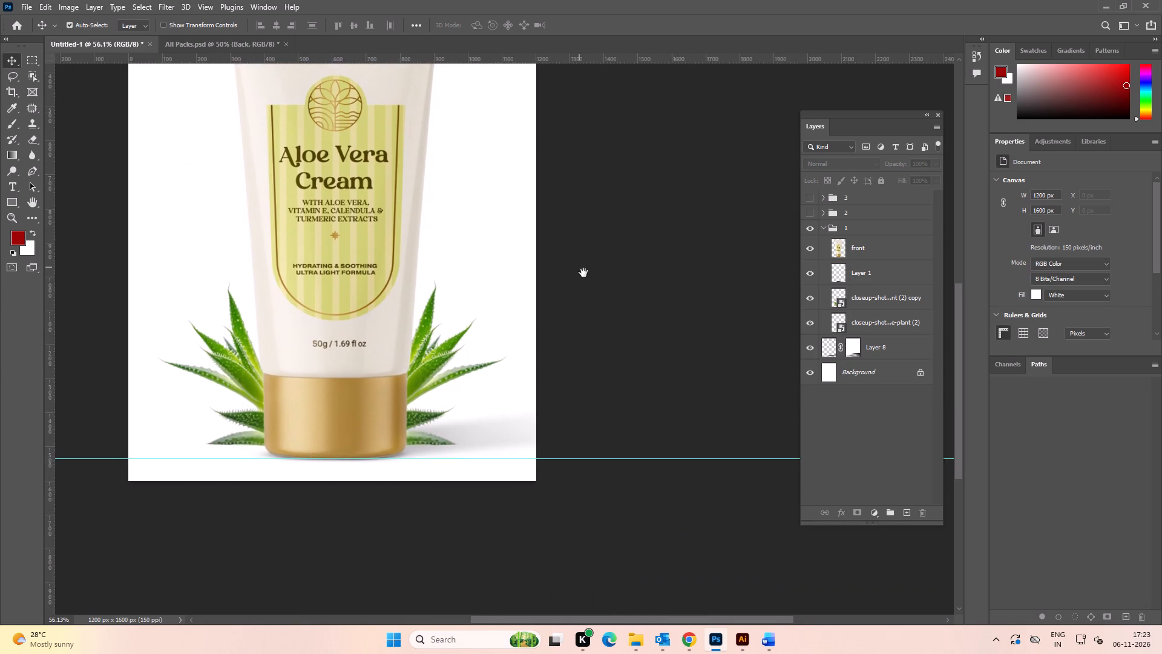
Set the Layer 8 shadow's opacity to 41%, checking it against the whole tube.
alt+scroll(502, 422, up, 3)
click(503, 440)
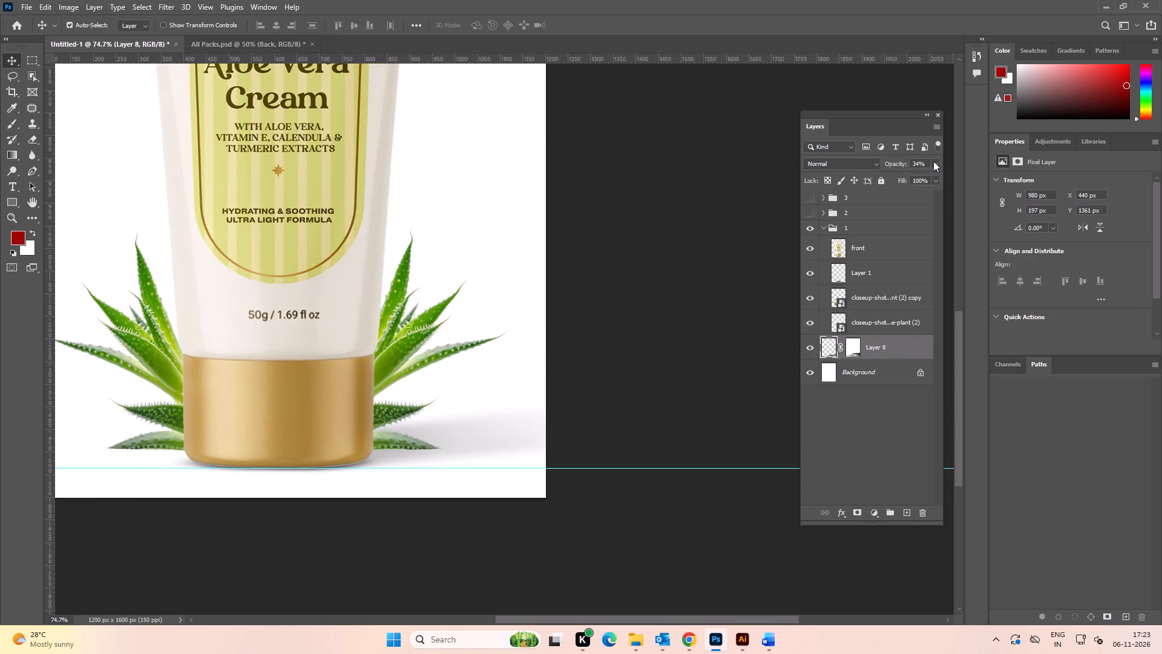
click(933, 161)
click(898, 179)
click(715, 226)
key(ctrl+0)
alt+scroll(608, 377, down, 4)
key(space)
key(space)
drag(625, 386, 570, 385)
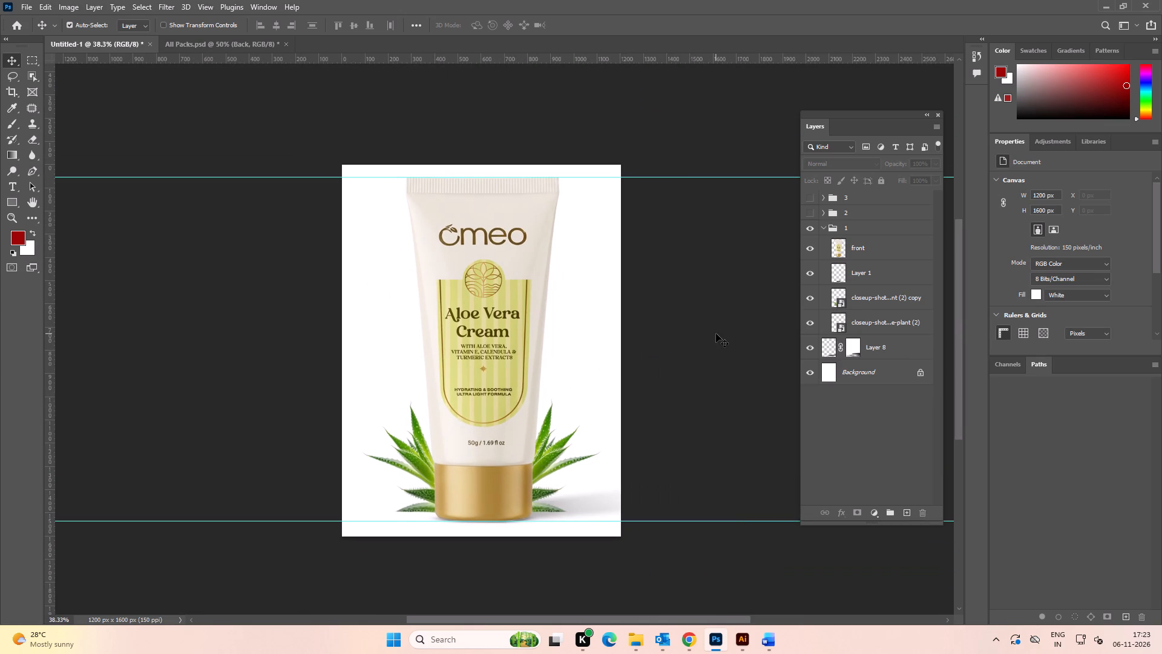
click(716, 334)
alt+scroll(695, 283, down, 2)
key(space)
drag(700, 291, 674, 294)
click(674, 294)
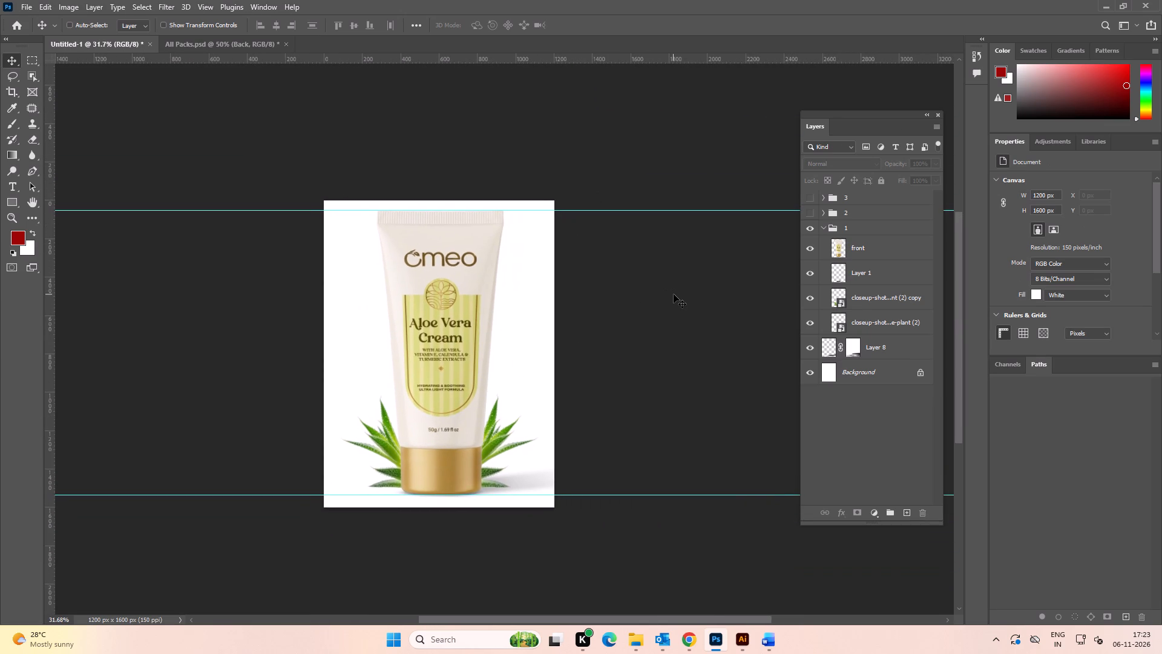
Move the Layer 8 shadow into group 1, directly beneath the aloe plant layers.
click(674, 294)
click(823, 226)
click(713, 280)
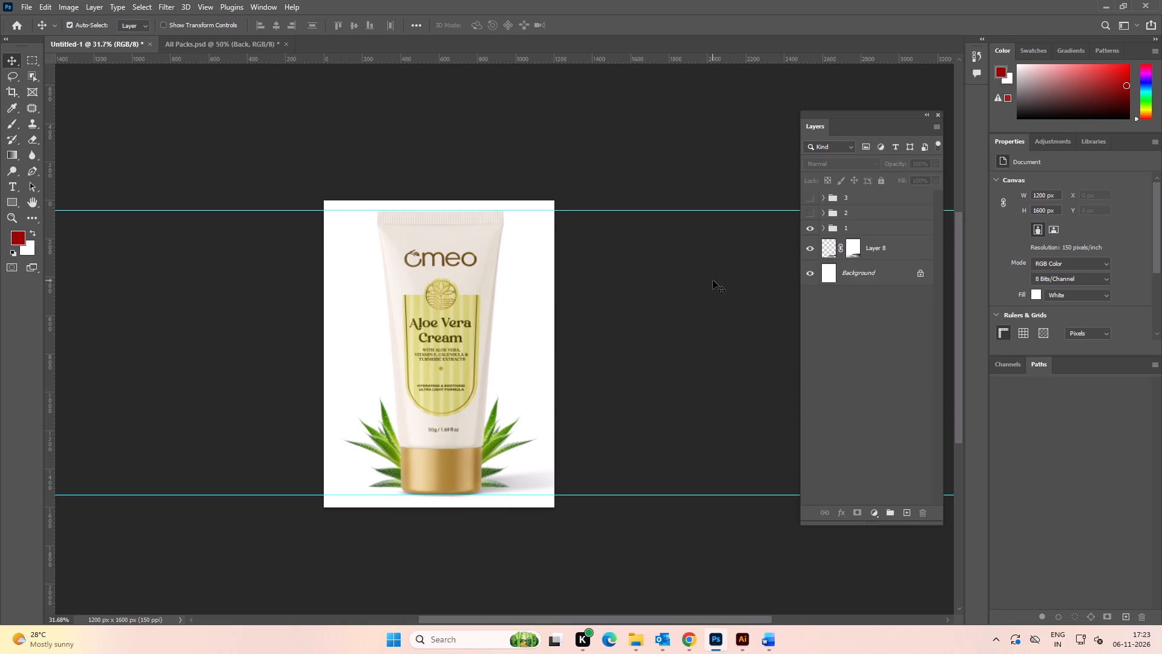
click(689, 366)
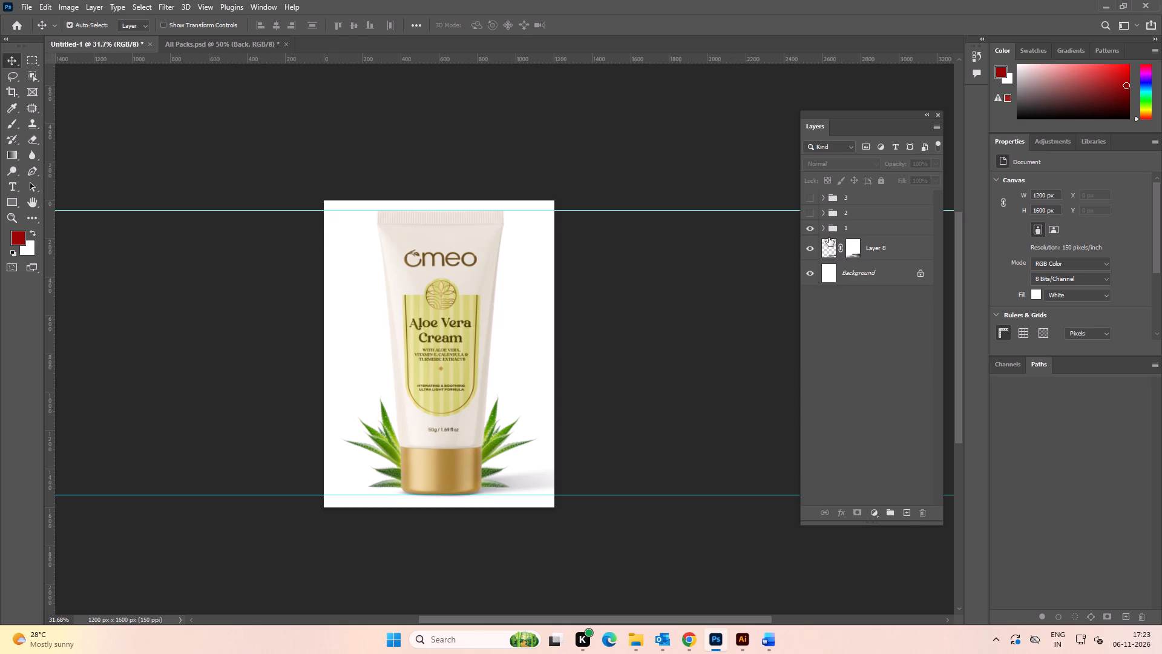
click(825, 227)
drag(865, 345, 864, 331)
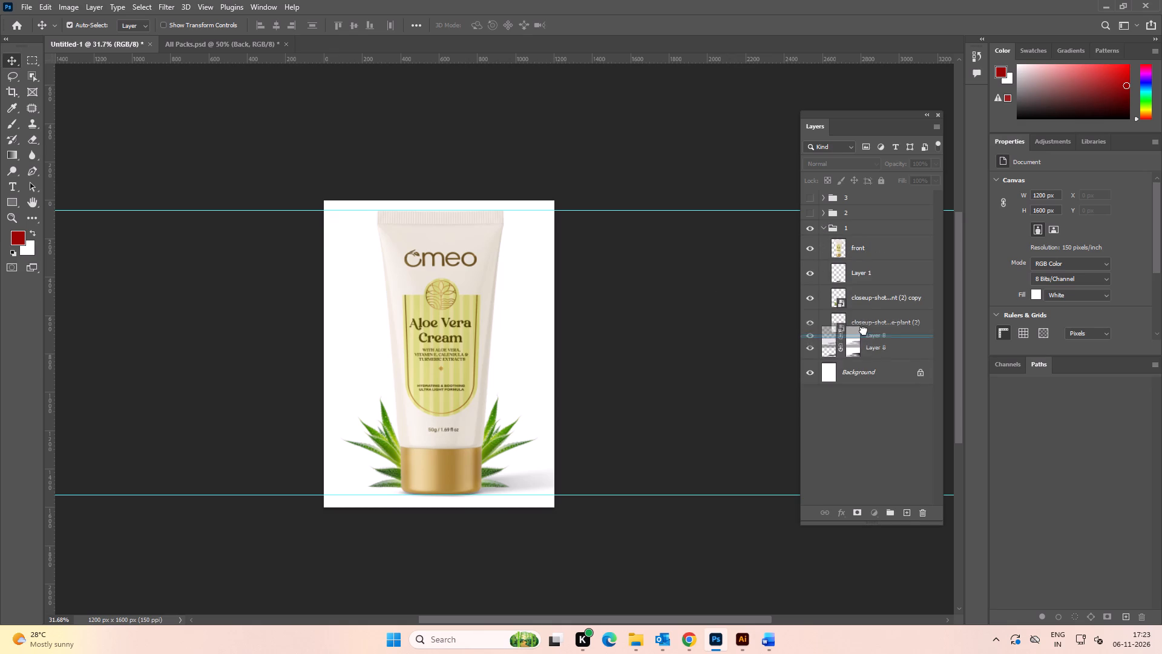
drag(864, 331, 864, 330)
Hide both aloe plant layers and export the single tube as JPG 5 into the Aloe Vera Cream 1200x1600 folder.
triple_click(812, 323)
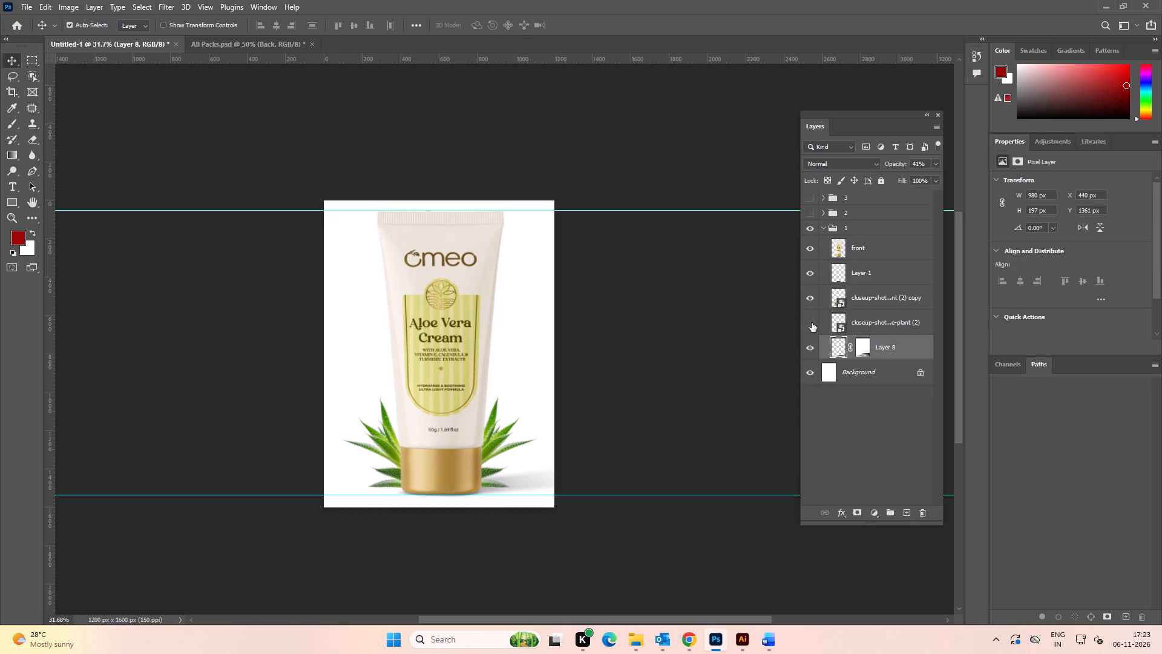
click(810, 302)
key(ctrl+alt+shift+w)
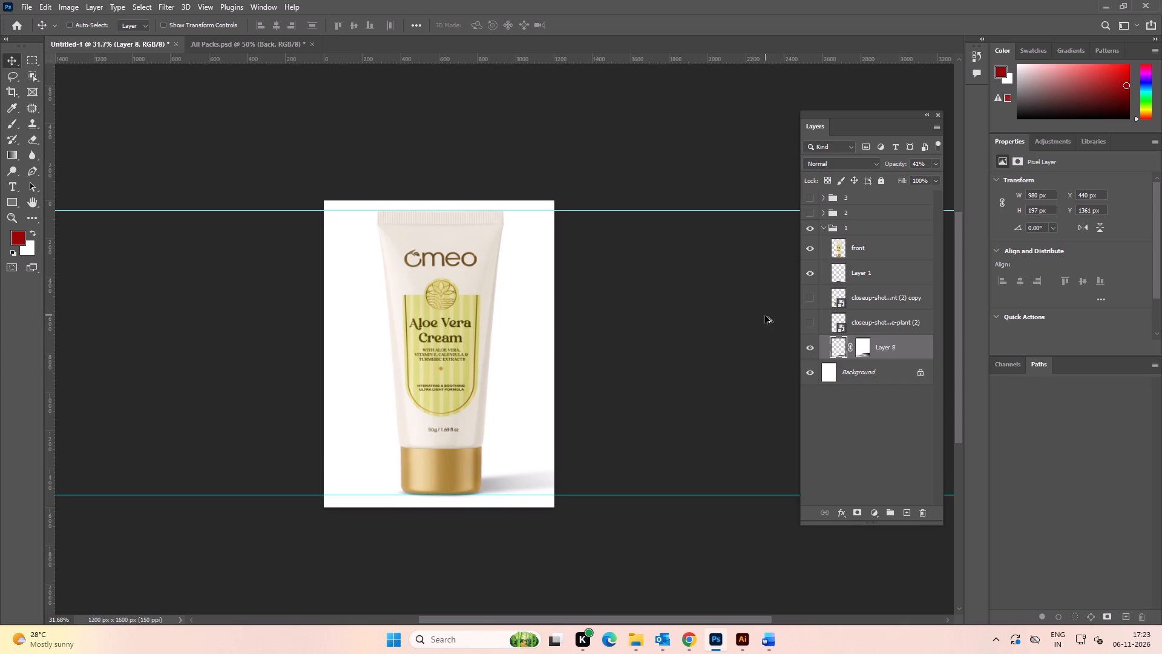
click(745, 522)
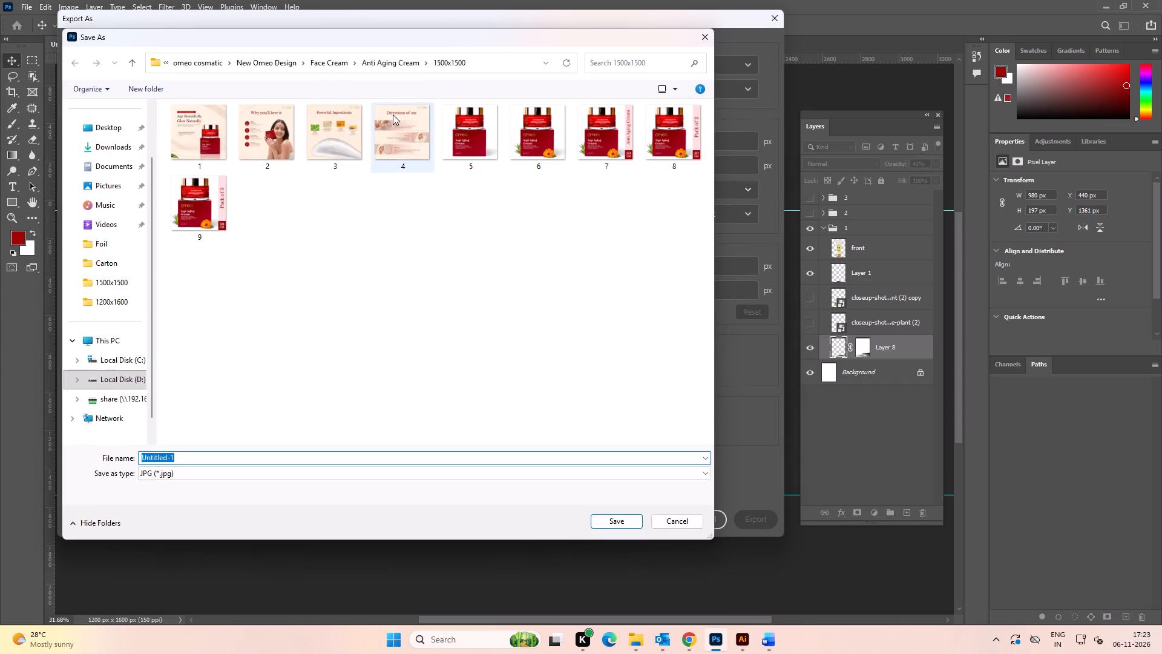
click(332, 73)
click(321, 61)
double_click(233, 158)
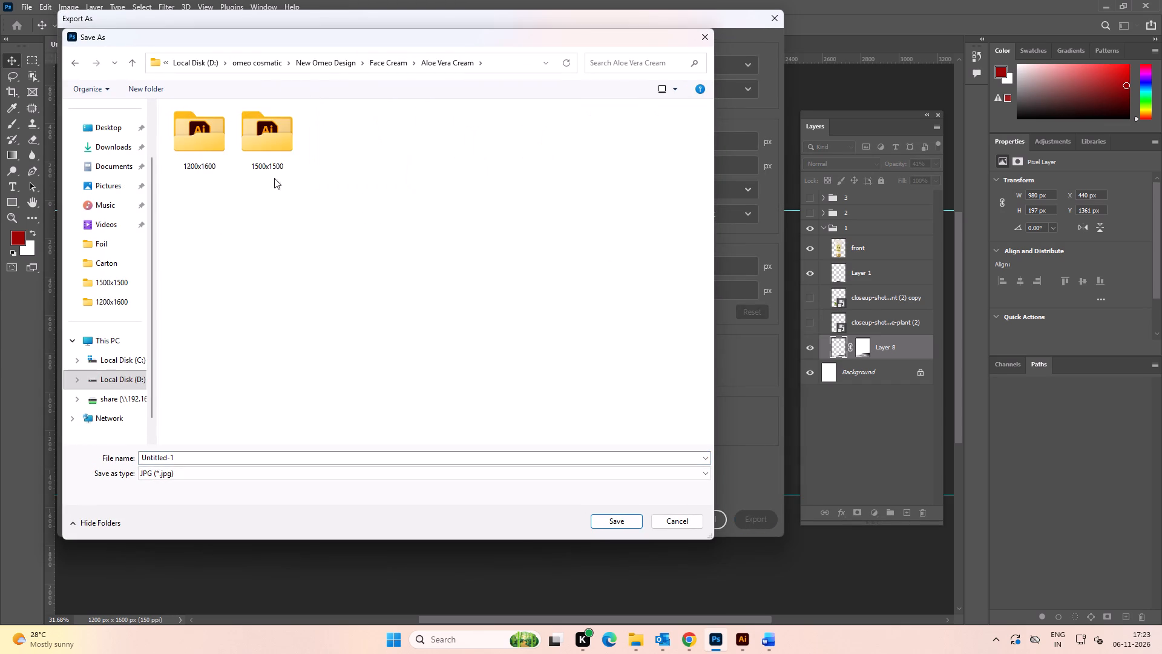
double_click(202, 151)
click(365, 480)
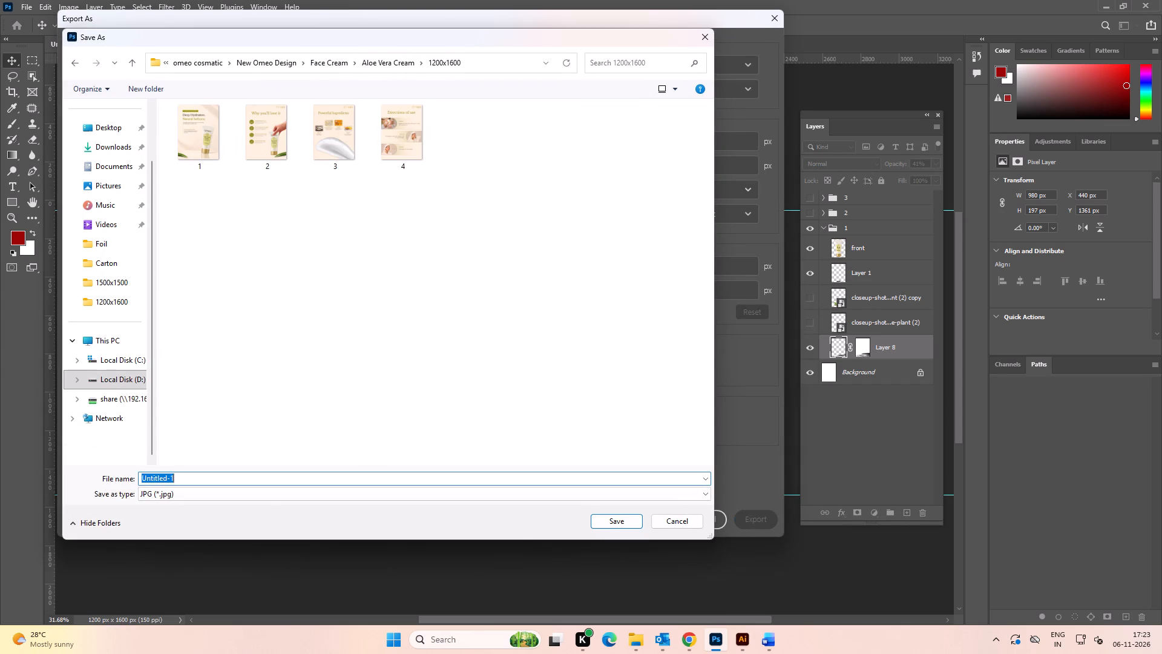
key(5)
key(Return)
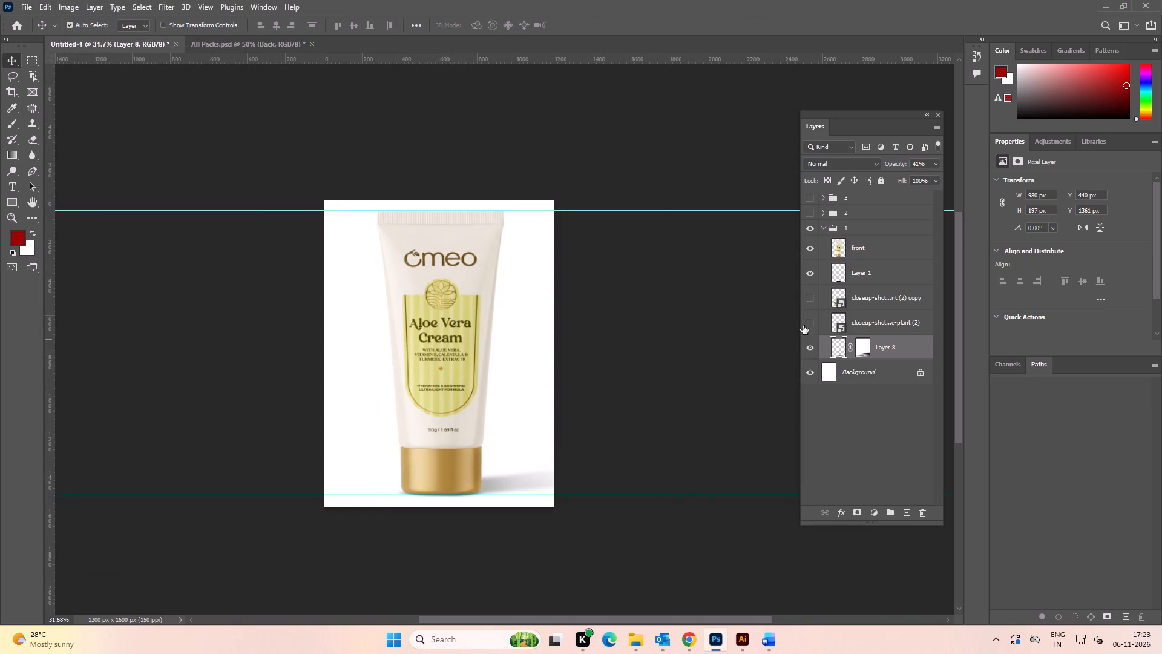
Show both aloe plant layers again and export the single tube with plants as JPG 6.
click(807, 323)
click(810, 299)
key(ctrl+alt+shift+w)
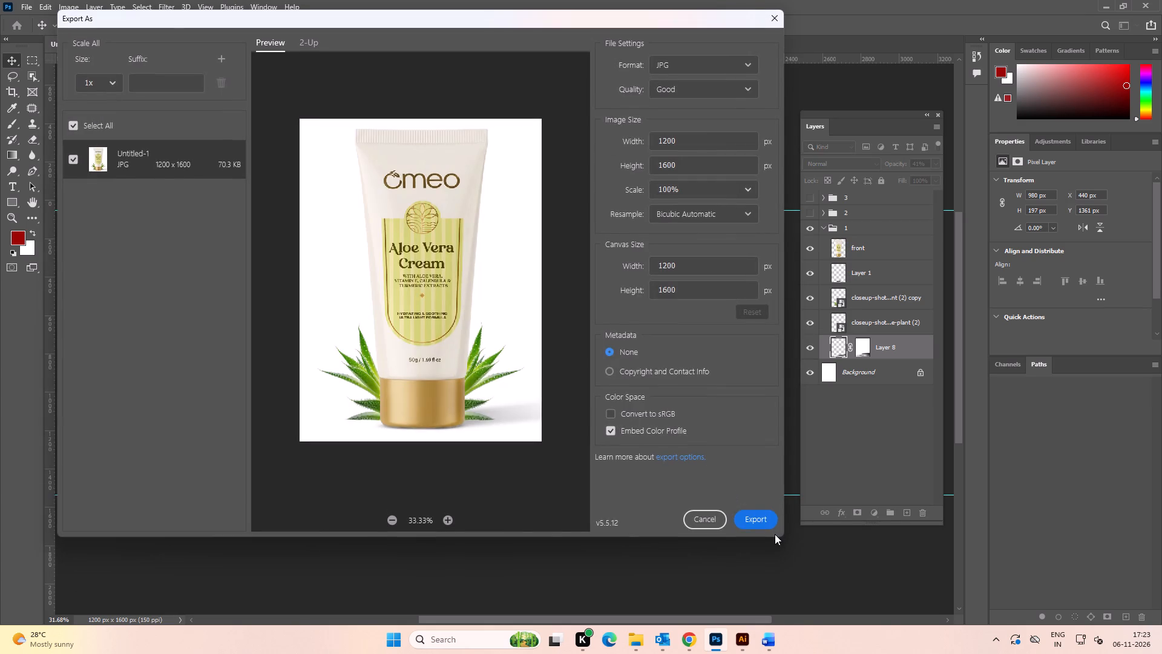
click(763, 517)
key(6)
key(Return)
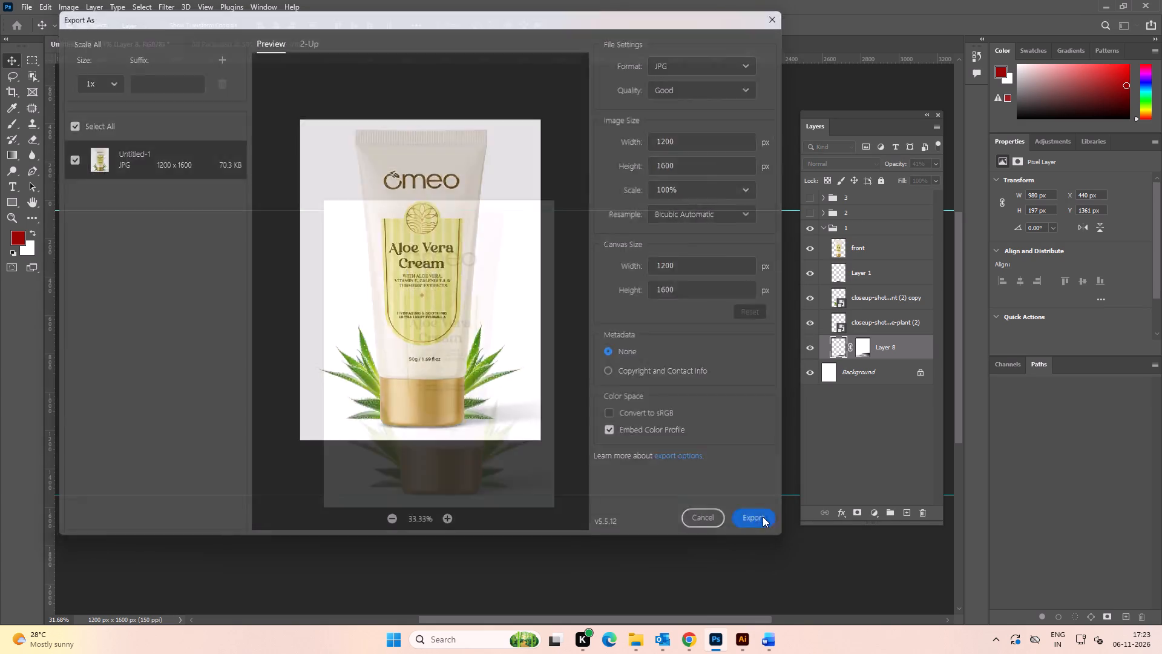
Collapse and hide group 1, and show group 2 with the two-tube pack.
key(space)
key(space)
drag(656, 383, 589, 378)
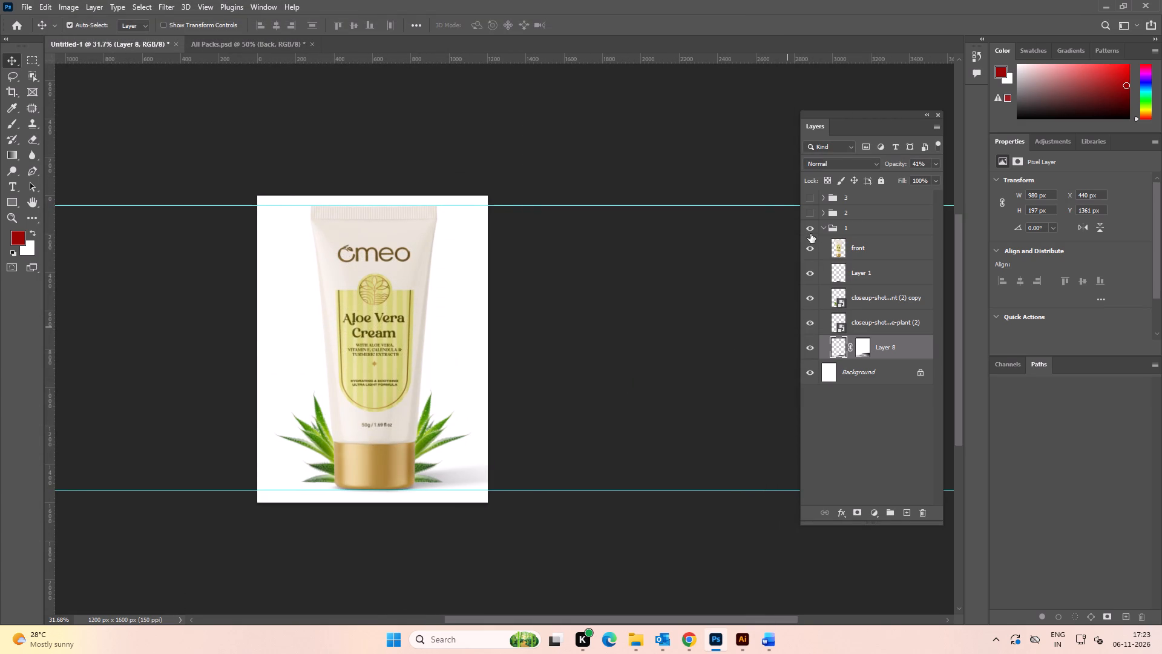
click(822, 228)
click(755, 254)
double_click(809, 231)
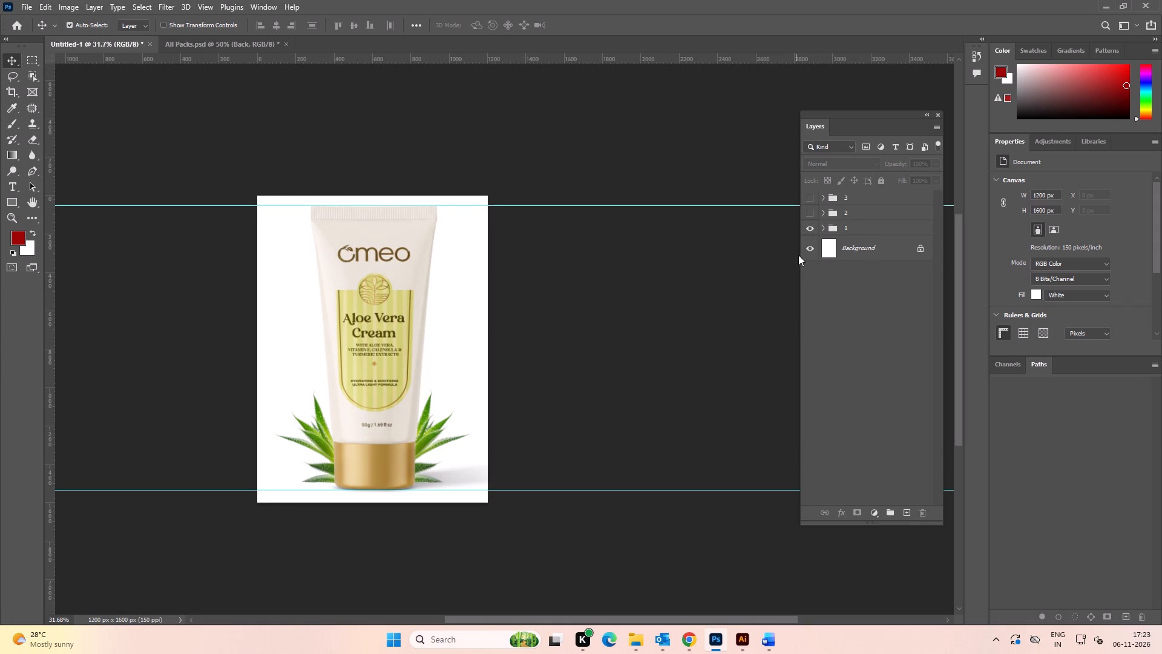
click(809, 229)
click(809, 211)
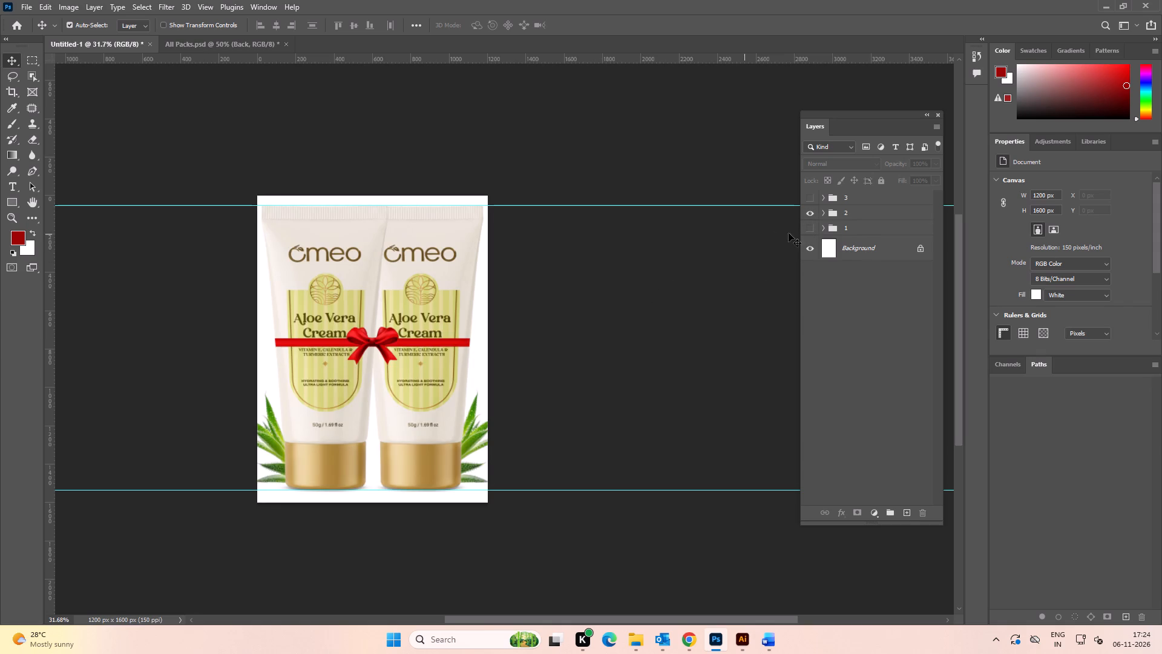
click(842, 216)
double_click(603, 346)
Hide the Ribben copy 2 group and shift the left tube with its shadow and plant about 70 px right.
key(space)
drag(570, 347, 585, 344)
alt+scroll(424, 409, up, 3)
click(150, 432)
drag(155, 403, 286, 528)
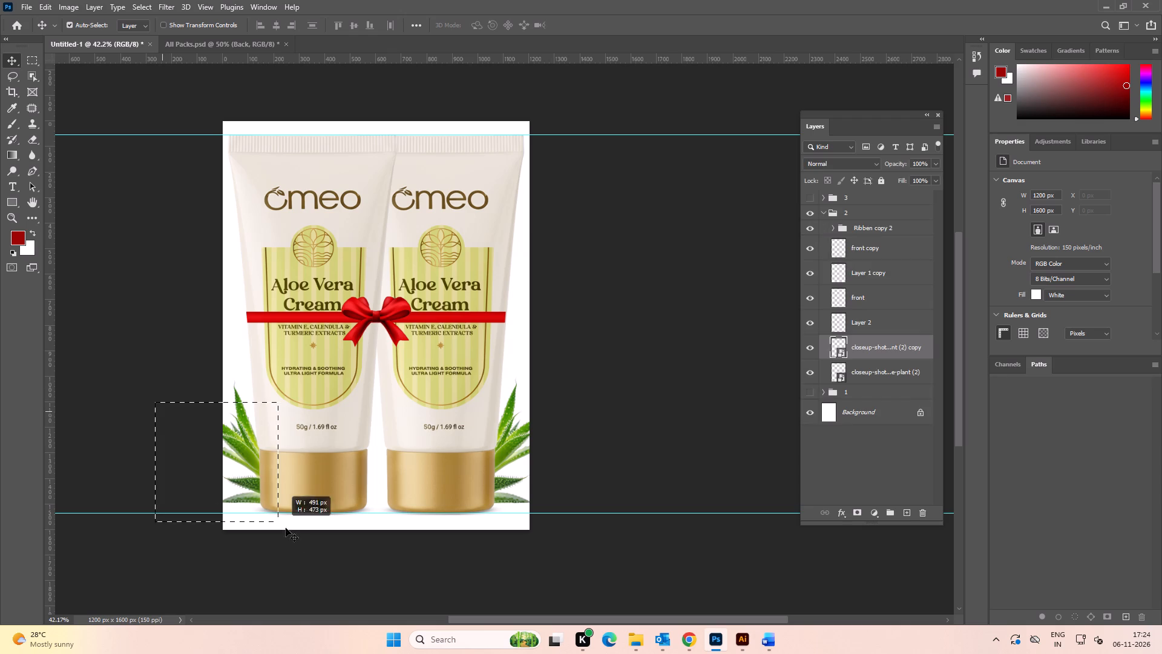
drag(286, 528, 308, 546)
click(806, 227)
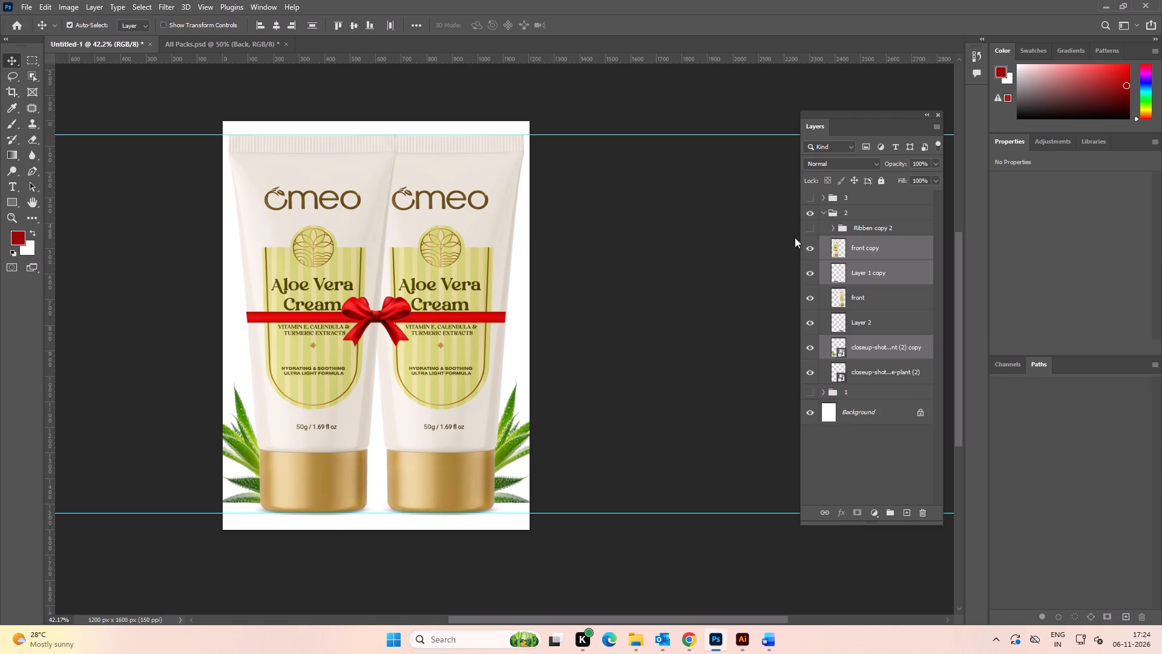
key(shift+Right)
key(shift+Right)
key(shift+Right)
key(shift+Right)
key(shift+Right)
key(shift+Right)
key(shift+Right)
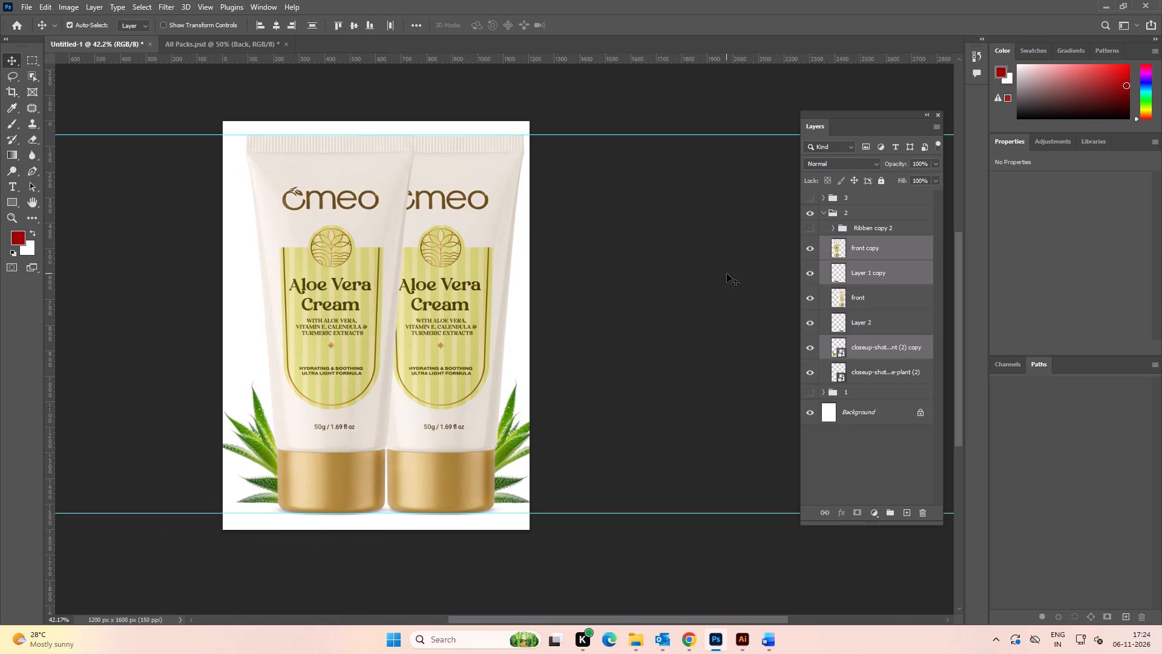
key(shift+Right)
key(shift+Left)
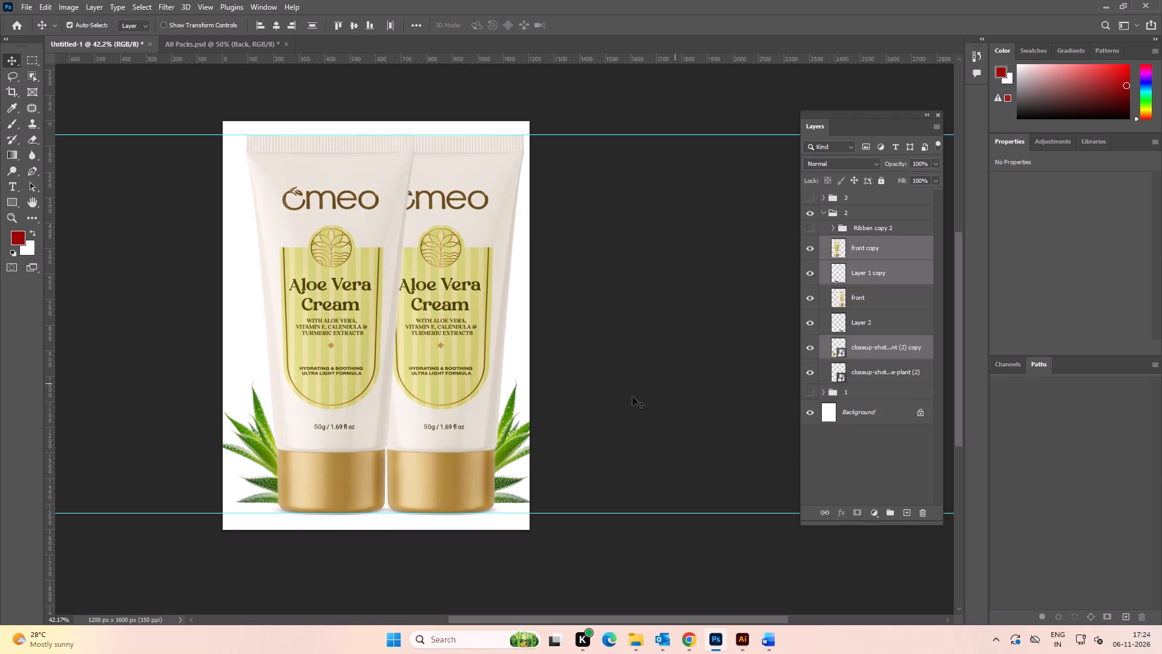
Select both tubes with their shadows and plants, and shift them about 32 px left to centre the pair on the canvas.
click(632, 397)
drag(646, 556, 65, 323)
key(shift+Left)
key(shift+Left)
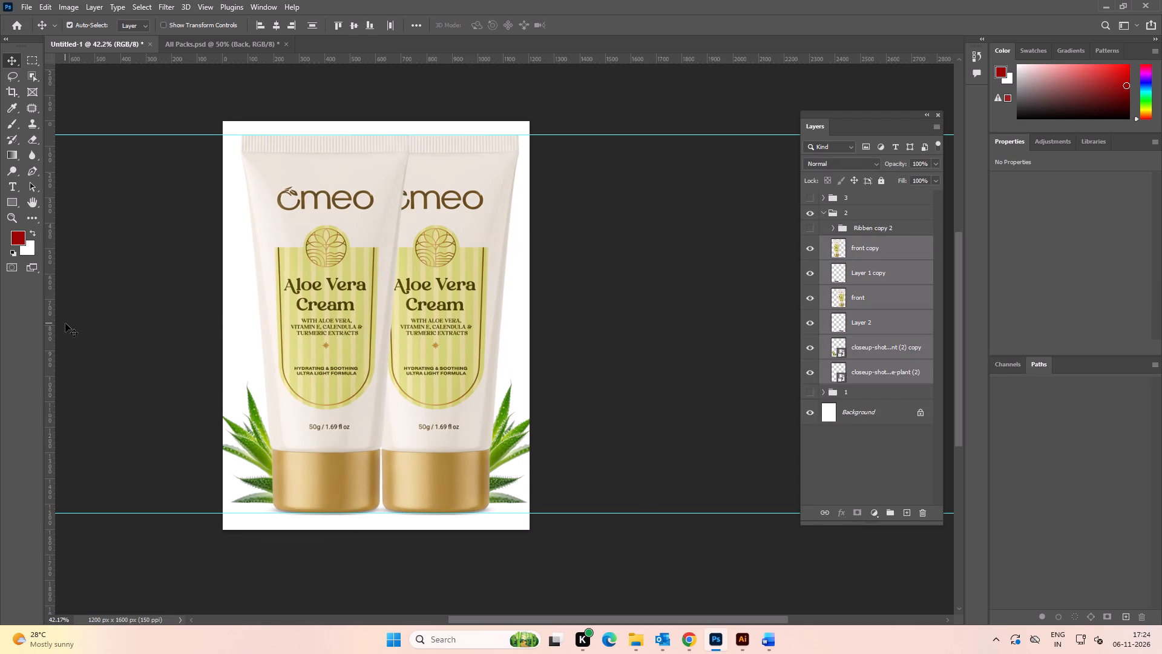
key(shift+Left)
key(Left)
key(Left)
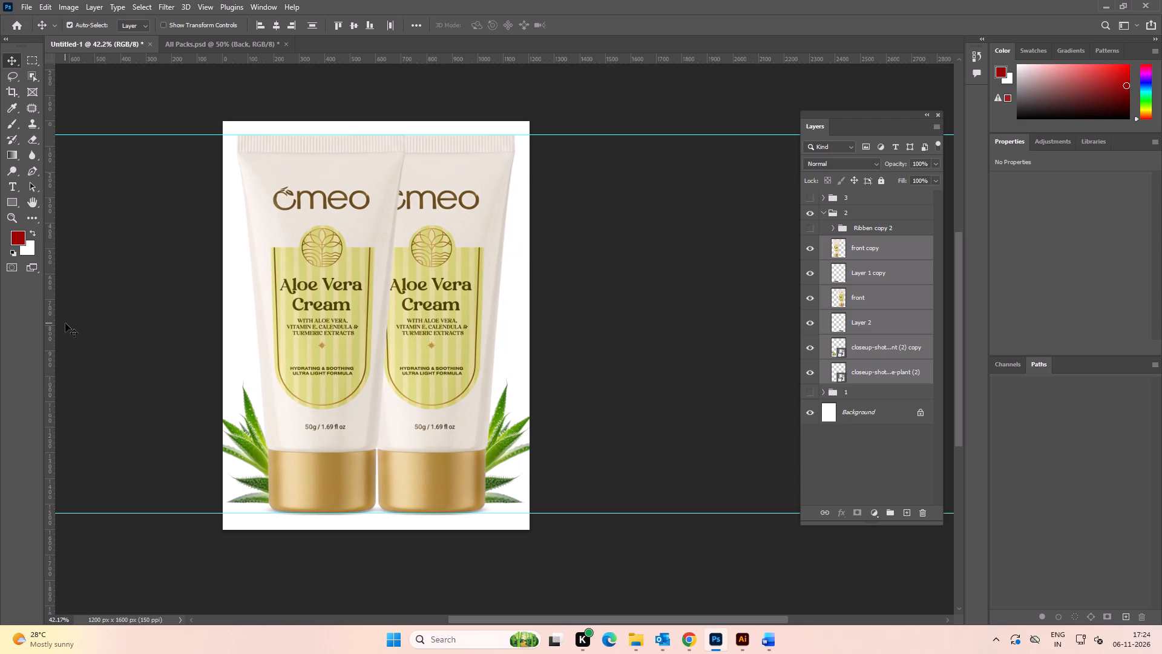
Nudge the selected tubes, shadows and plants slightly further left, and clear the layer selection.
key(Left)
double_click(620, 355)
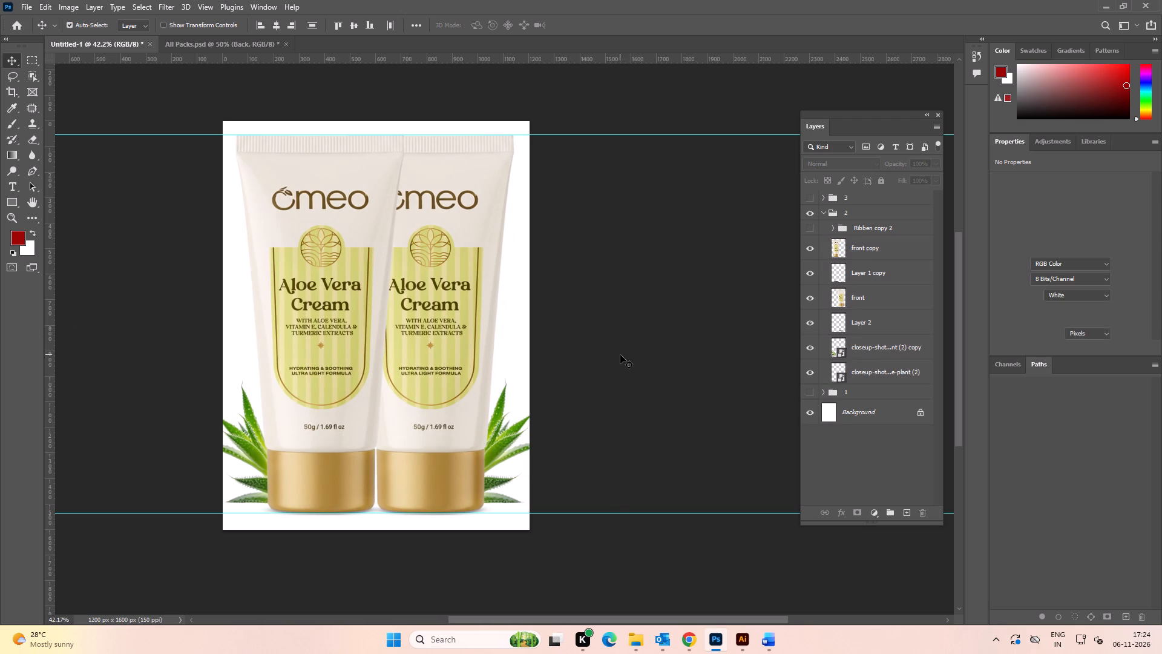
Scale both aloe plants in group 2 together down to about 93%, keeping their base in place.
click(518, 440)
shift+click(246, 443)
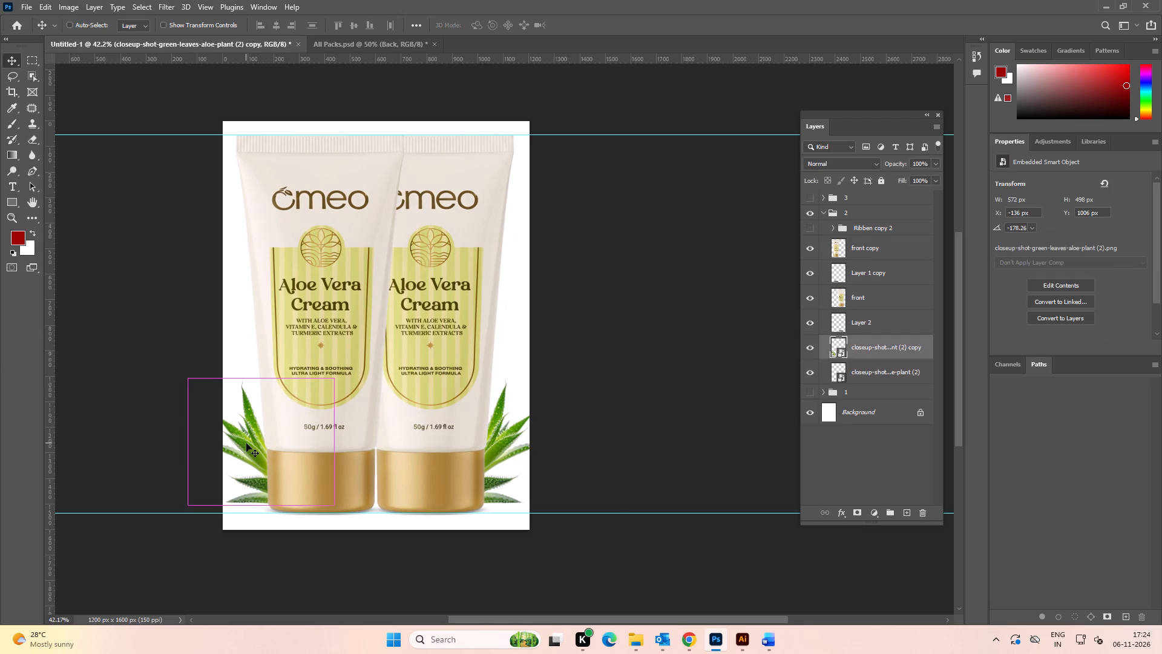
key(ctrl+t)
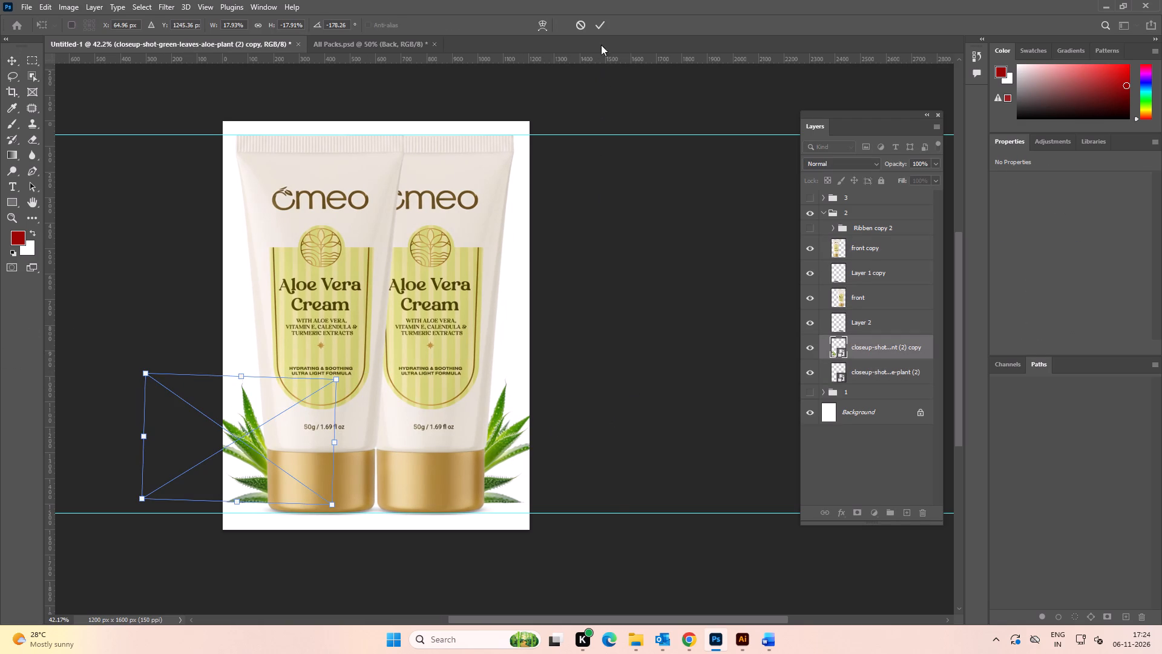
click(600, 30)
shift+click(504, 446)
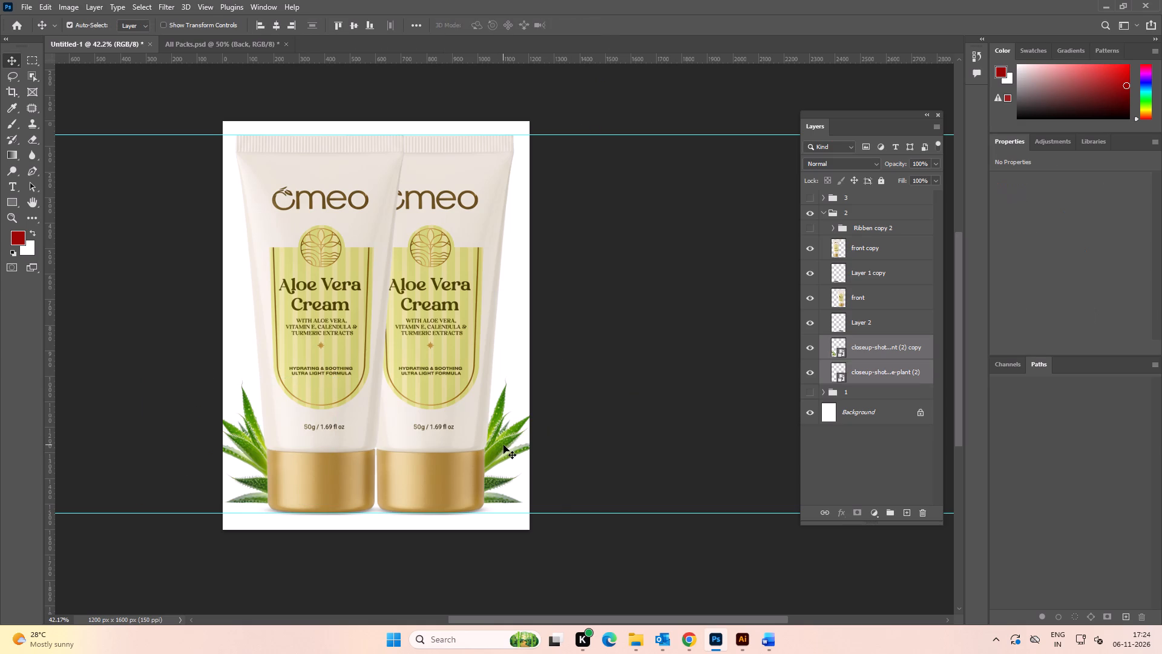
key(ctrl+t)
shift+drag(374, 376, 373, 394)
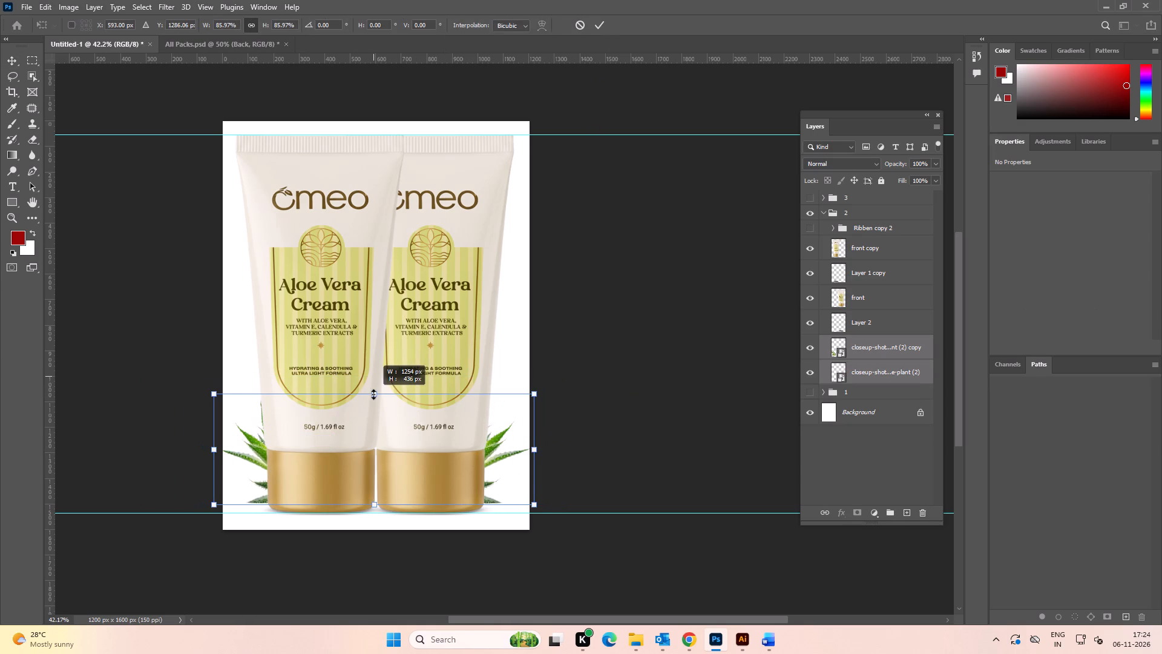
shift+drag(373, 394, 373, 385)
click(599, 24)
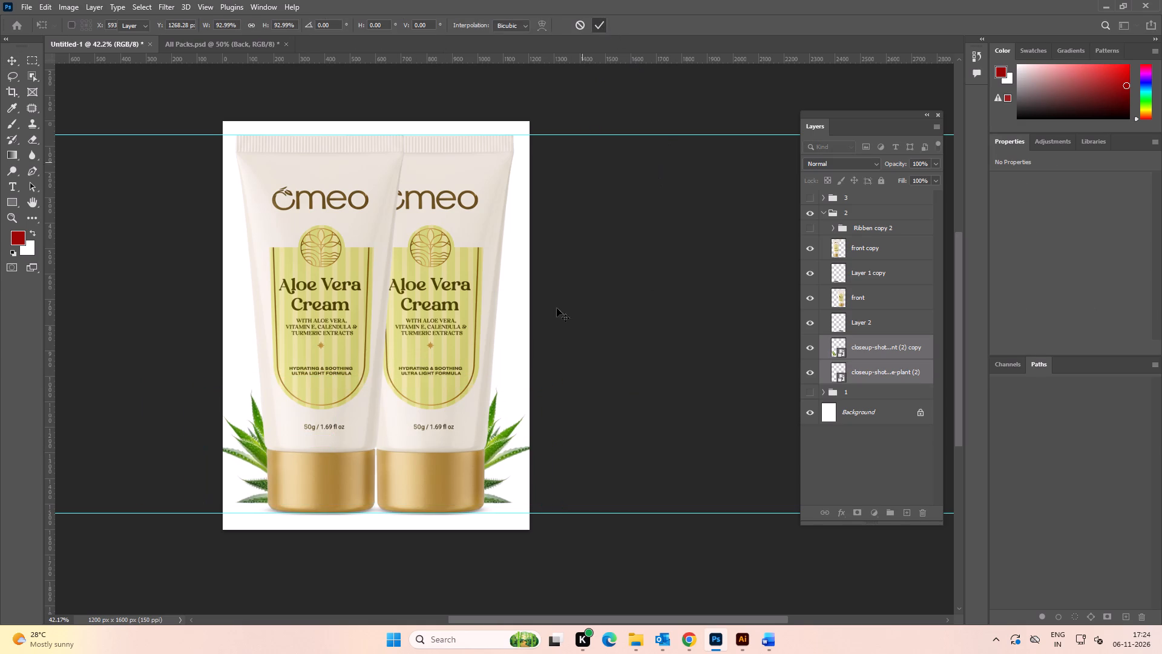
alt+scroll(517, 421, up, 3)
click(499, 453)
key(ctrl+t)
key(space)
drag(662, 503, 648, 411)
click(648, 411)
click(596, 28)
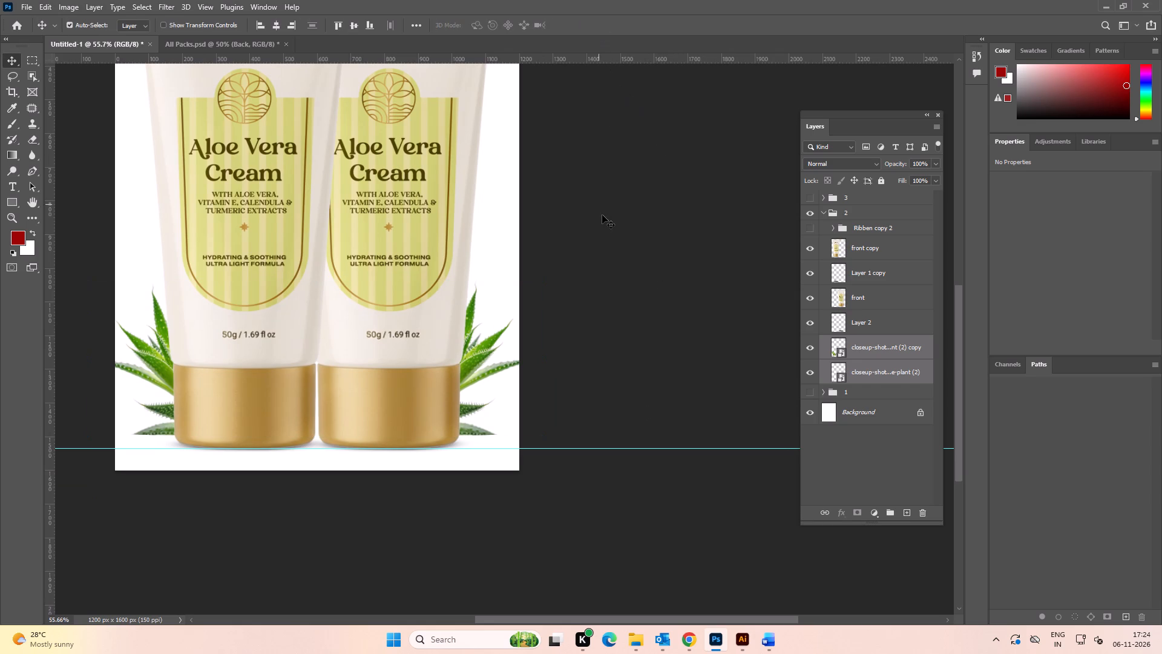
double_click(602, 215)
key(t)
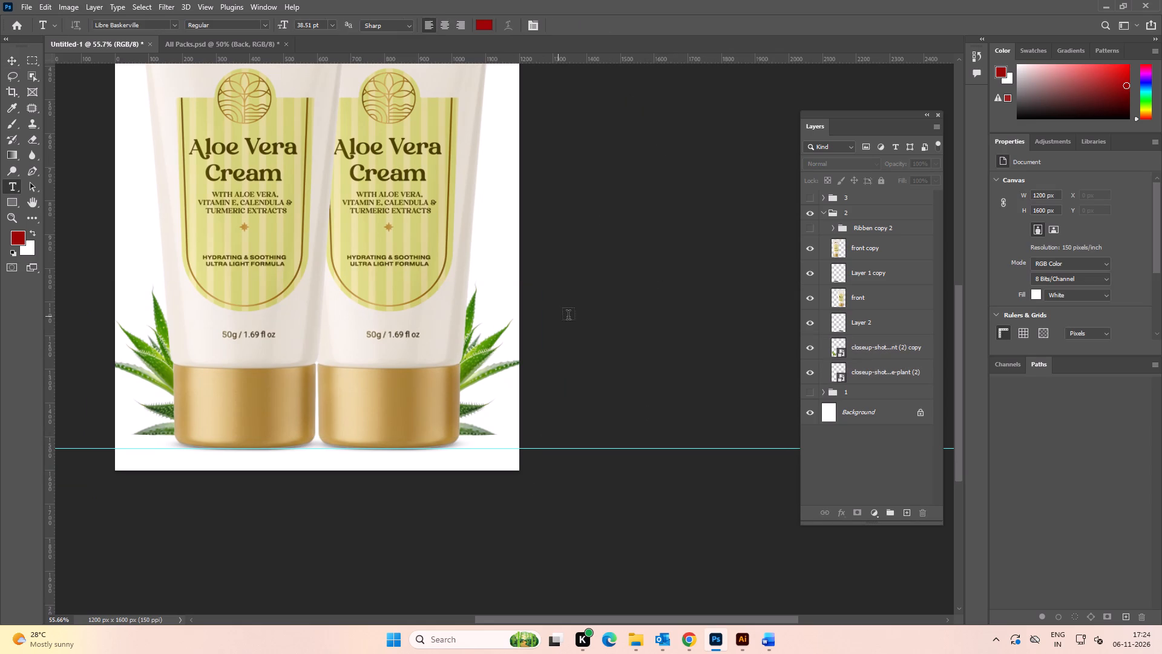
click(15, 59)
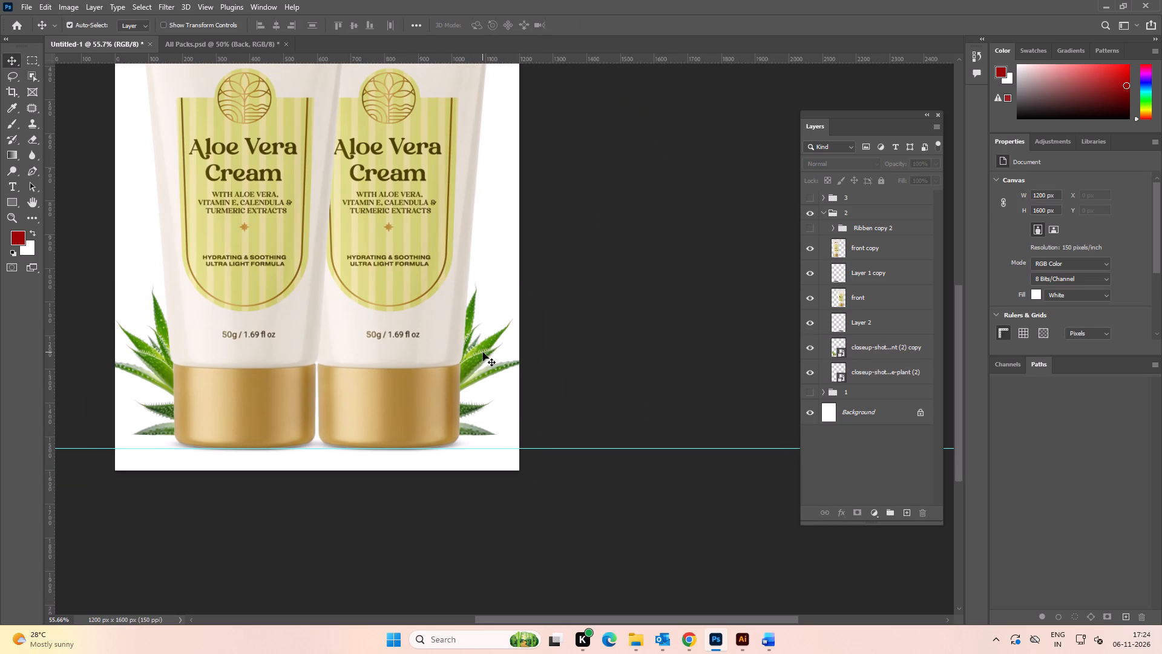
Rotate the right aloe plant to about -7.5° and shift it about 18 px left toward the tube.
click(483, 356)
key(ctrl+t)
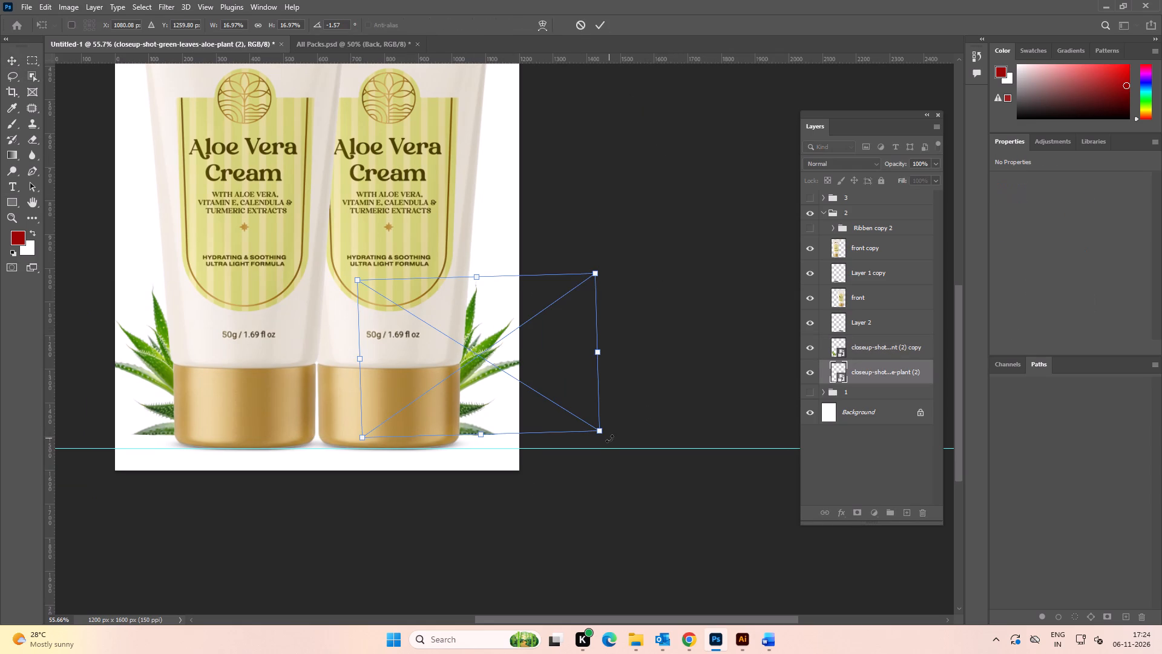
drag(609, 438, 617, 424)
drag(488, 370, 487, 370)
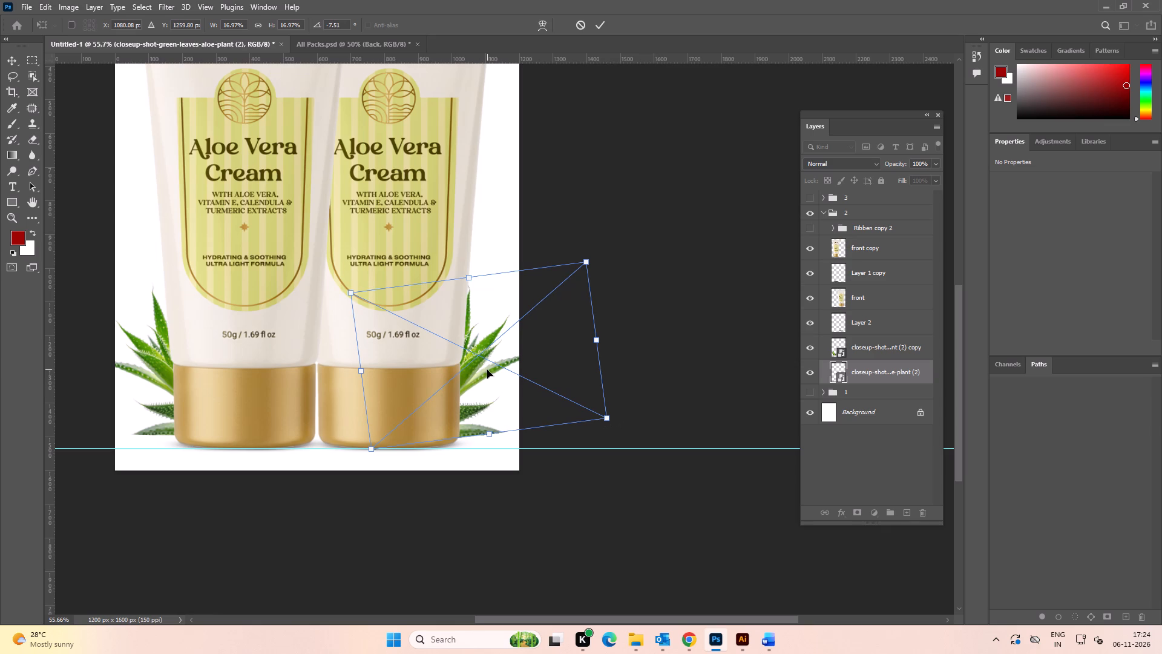
drag(487, 370, 482, 370)
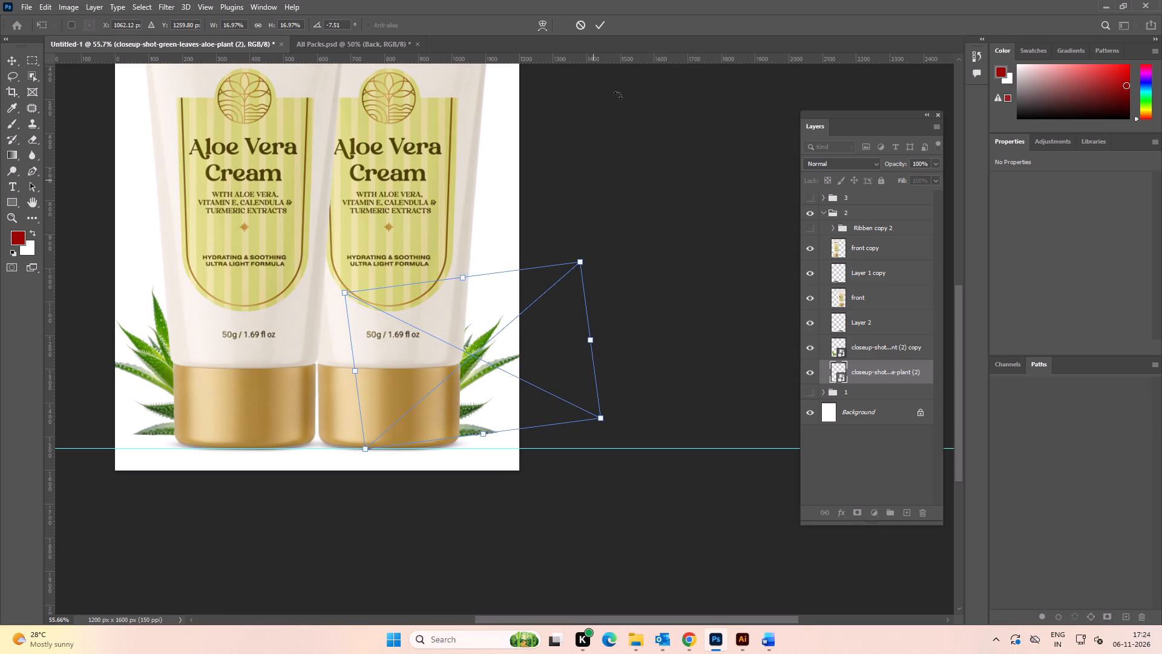
click(602, 24)
Rotate the left aloe plant to about -170° and shift it about 17 px right toward the tube.
key(space)
key(space)
key(space)
drag(301, 236, 399, 200)
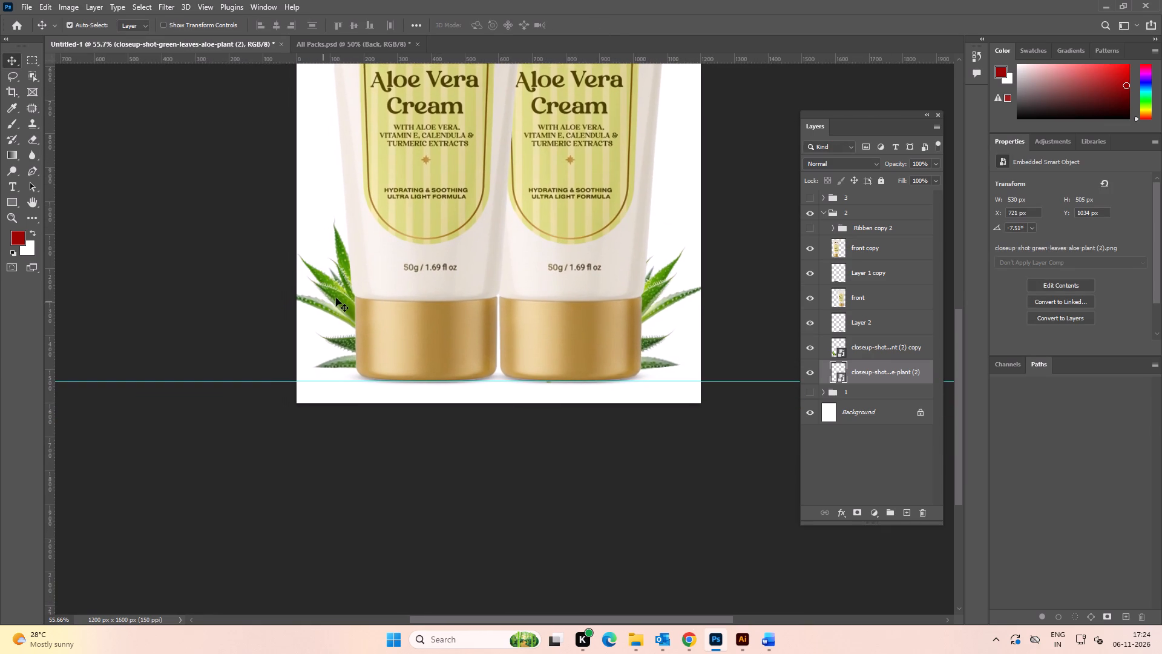
click(336, 297)
key(ctrl+r)
key(ctrl+r)
key(ctrl+t)
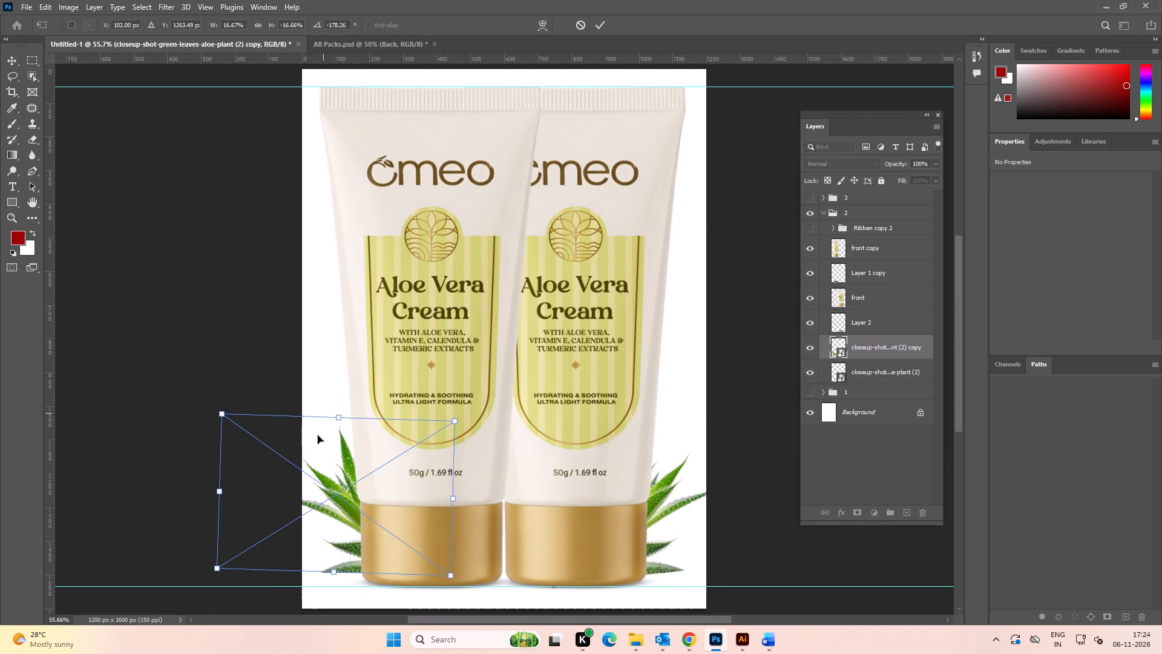
key(space)
key(space)
key(space)
key(space)
key(space)
drag(302, 444, 278, 257)
drag(443, 394, 439, 405)
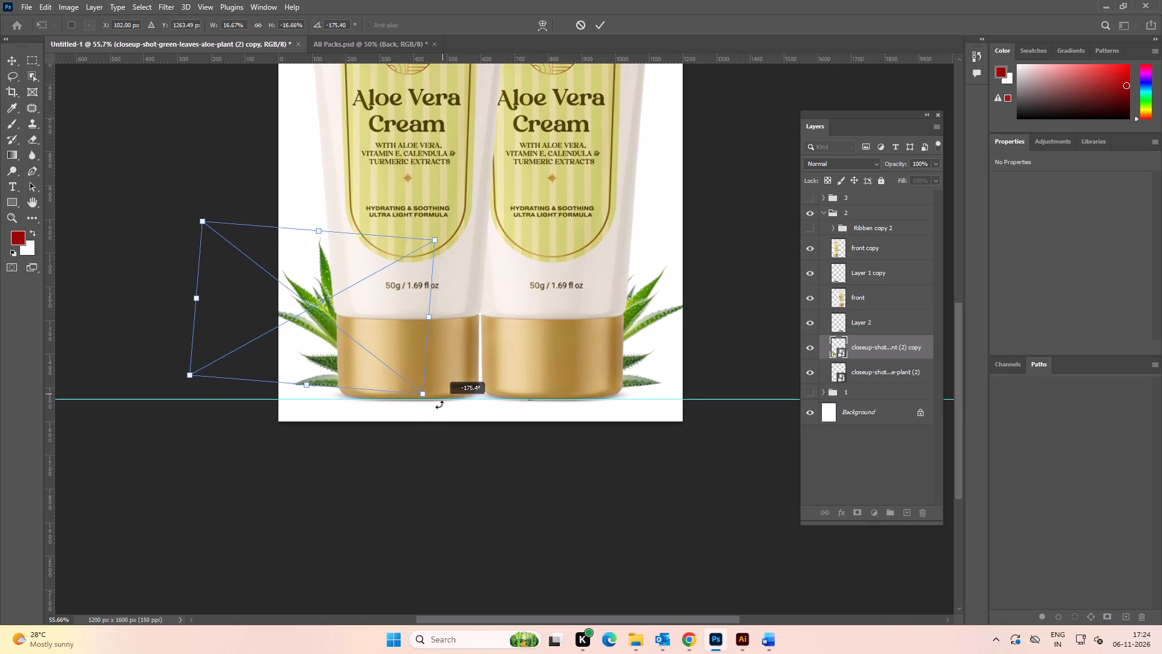
drag(439, 405, 435, 417)
drag(320, 326, 326, 325)
key(v)
click(602, 30)
Raise the left aloe plant about 25 px and the right one about 17 px so both clear the bottom guide.
key(ctrl+0)
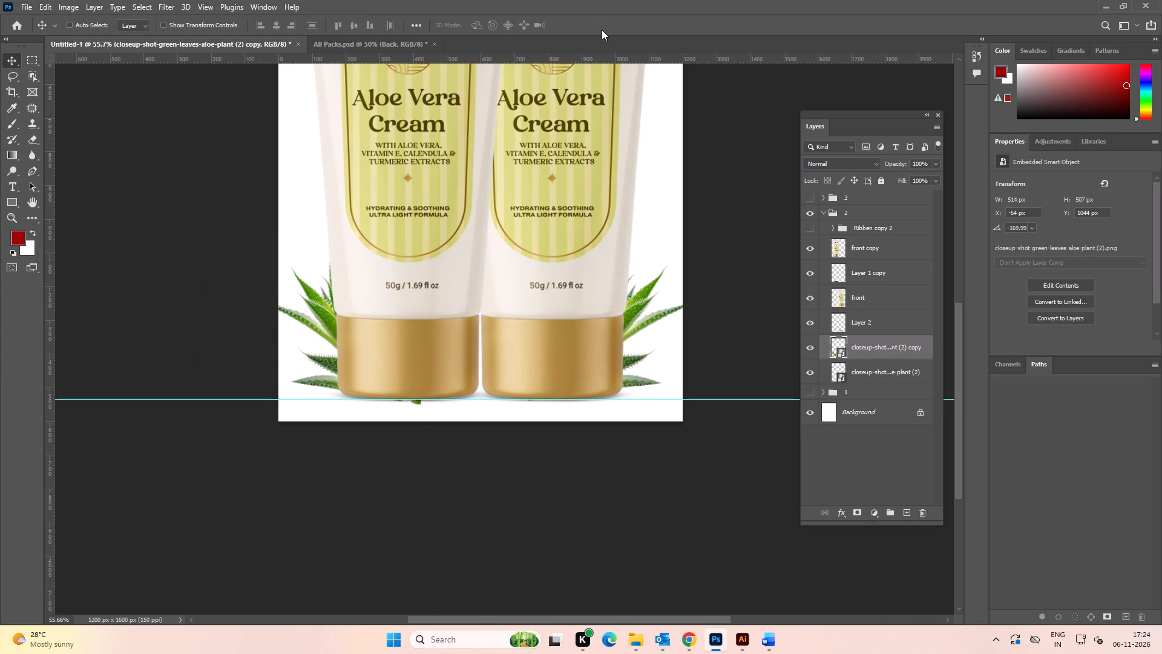
alt+scroll(507, 281, down, 3)
key(space)
key(space)
drag(518, 279, 321, 247)
click(553, 279)
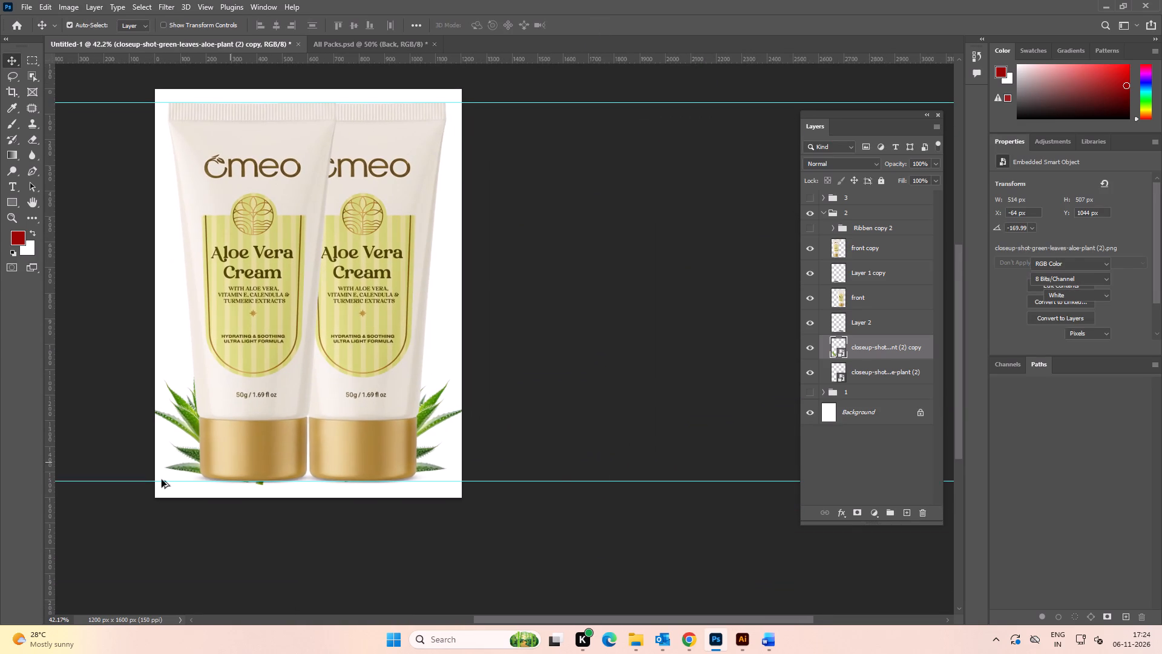
alt+scroll(162, 480, up, 3)
drag(200, 406, 200, 397)
click(632, 375)
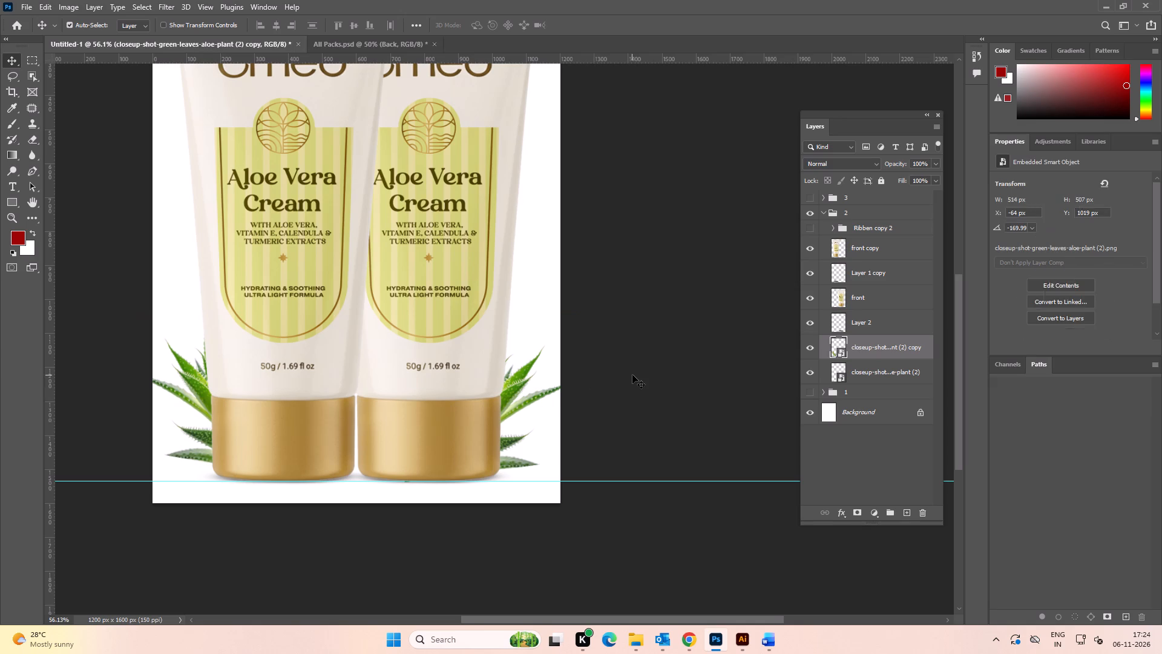
drag(517, 406, 517, 401)
click(659, 375)
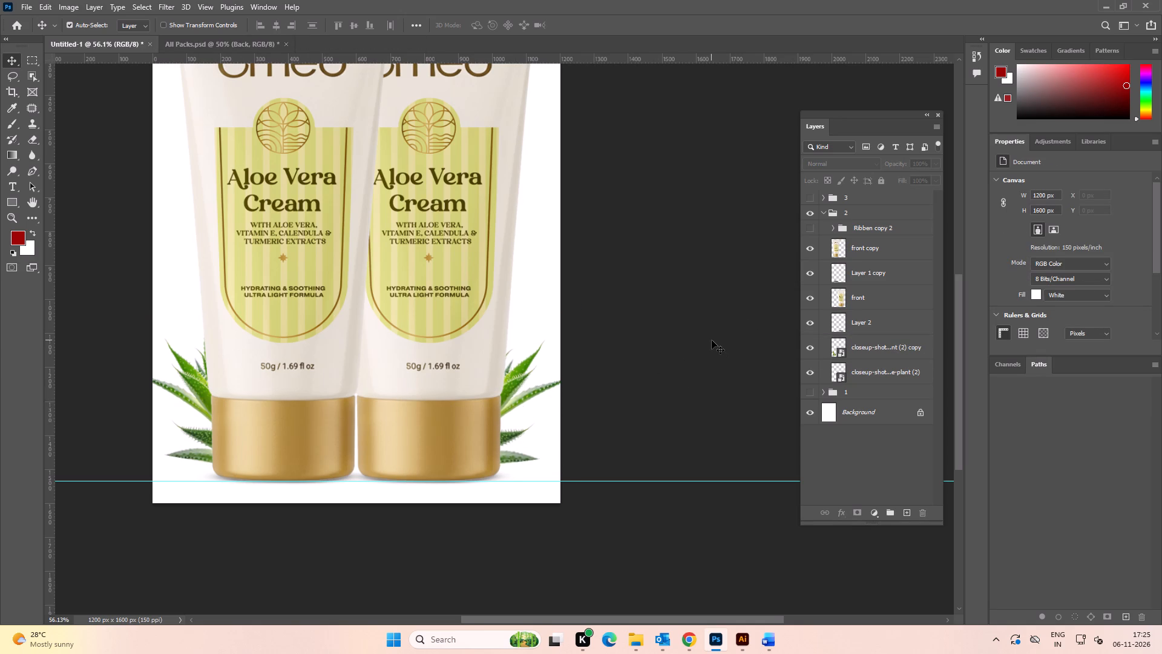
Show the Ribben copy 2 group and shift the ribbon about 31 px right, lining its left end up with the tube edge.
click(810, 229)
alt+scroll(184, 239, up, 4)
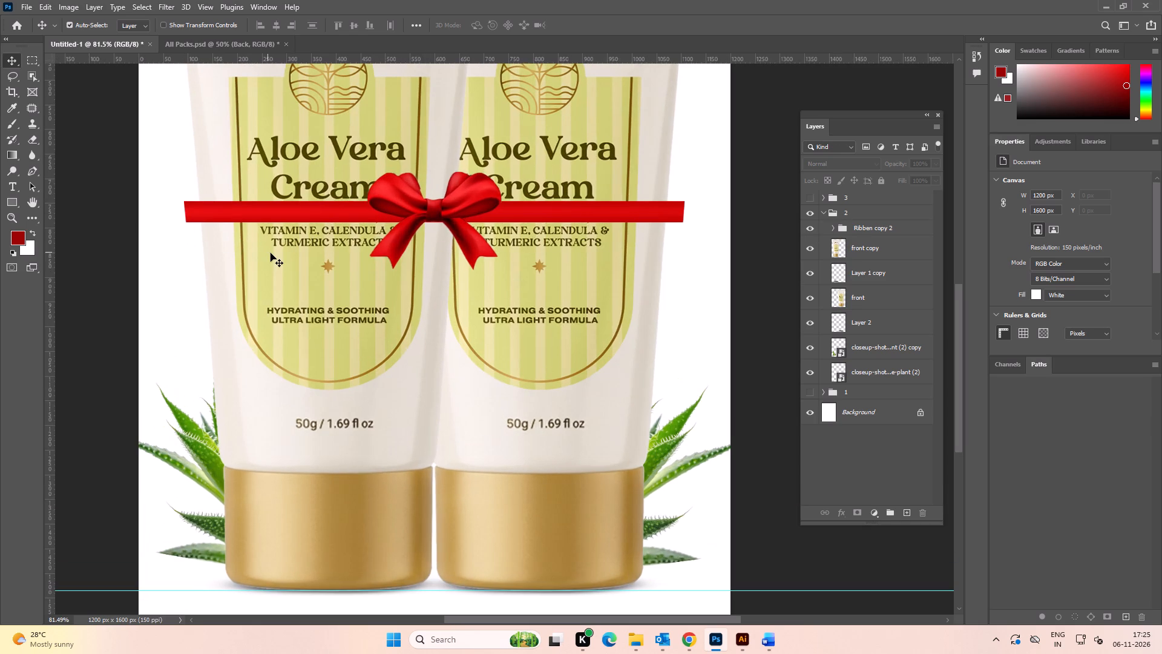
key(Right)
key(Right)
key(Right)
key(Right)
key(shift+Right)
key(shift+Right)
click(856, 230)
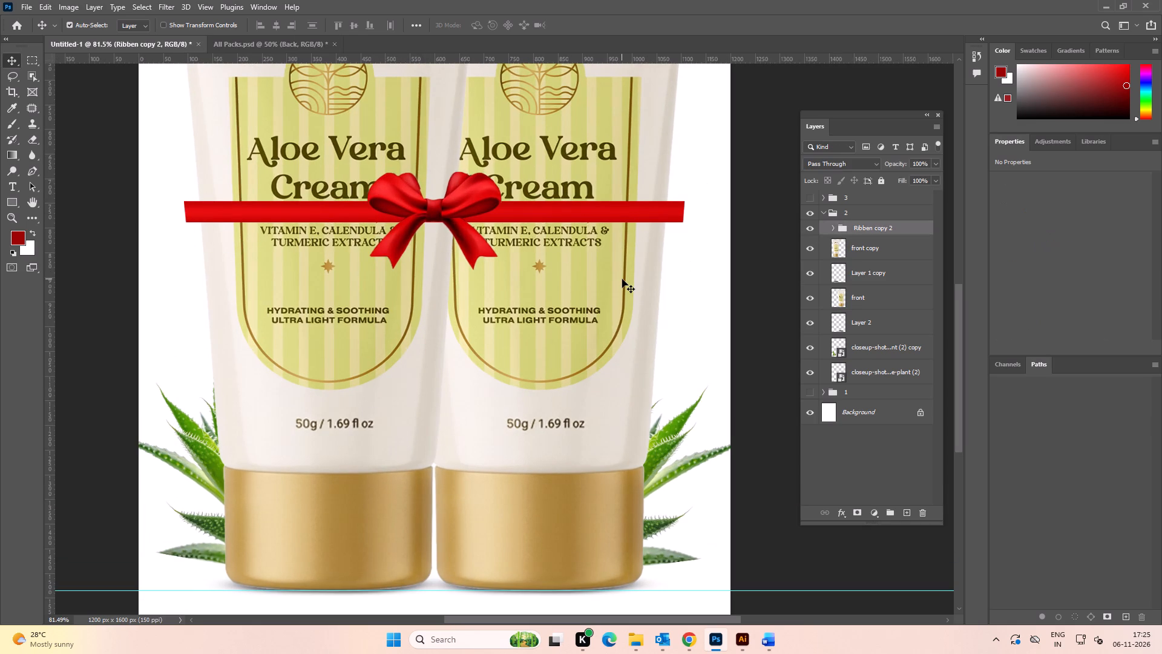
key(shift+Right)
key(shift+Right)
key(Right)
key(Right)
key(Right)
key(Right)
key(Right)
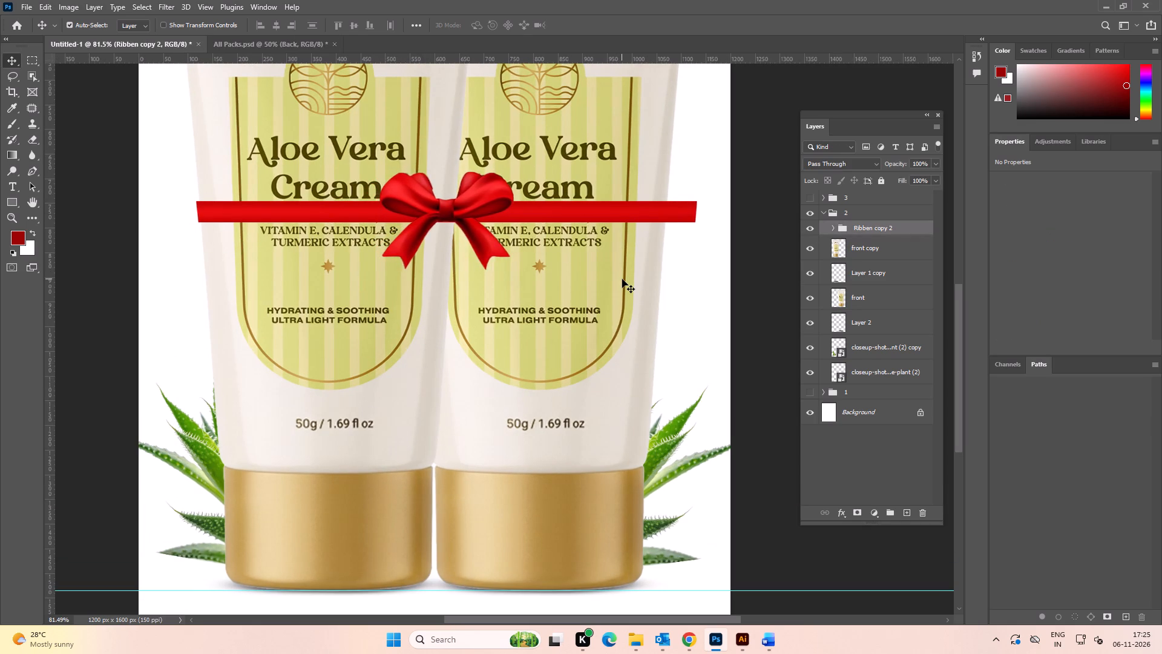
key(Right)
key(Right)
key(Right)
key(Right)
key(Right)
key(Right)
Narrow the ribbon band layers, Layer 3 and Rectangle 1 copy 2, to about 94% width so the right end meets the tube edge.
alt+scroll(224, 210, up, 16)
alt+scroll(373, 245, down, 13)
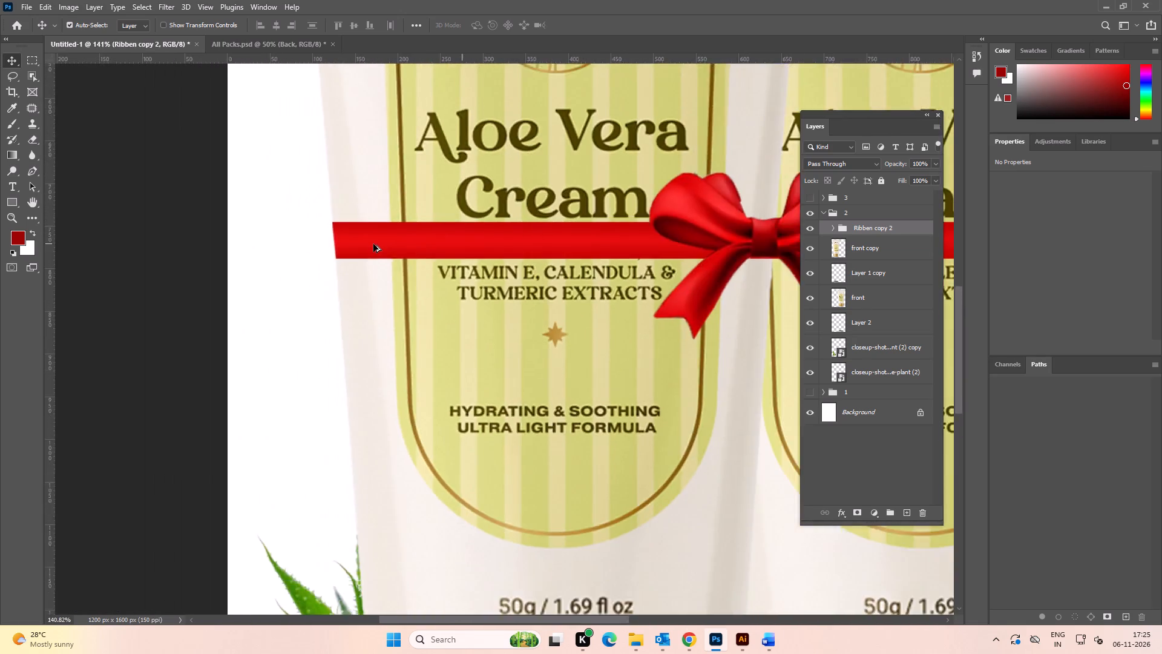
alt+scroll(373, 244, down, 5)
key(space)
key(space)
key(space)
key(space)
key(space)
key(space)
key(space)
drag(628, 300, 306, 319)
click(645, 276)
alt+scroll(505, 265, up, 8)
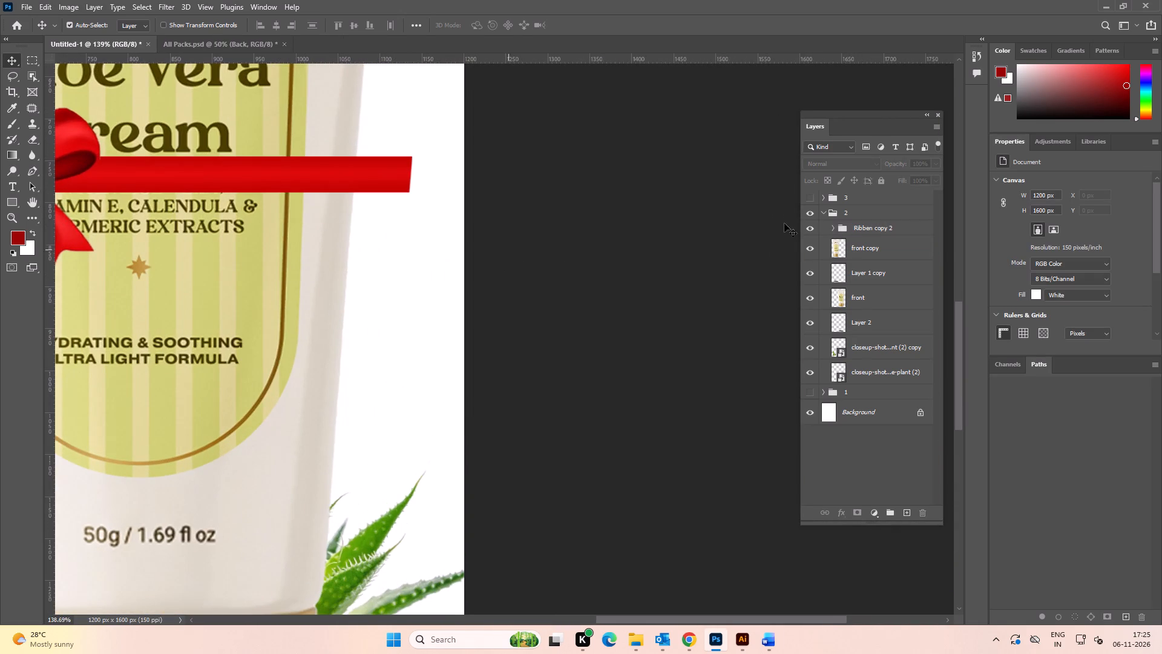
click(832, 229)
click(901, 298)
shift+click(898, 279)
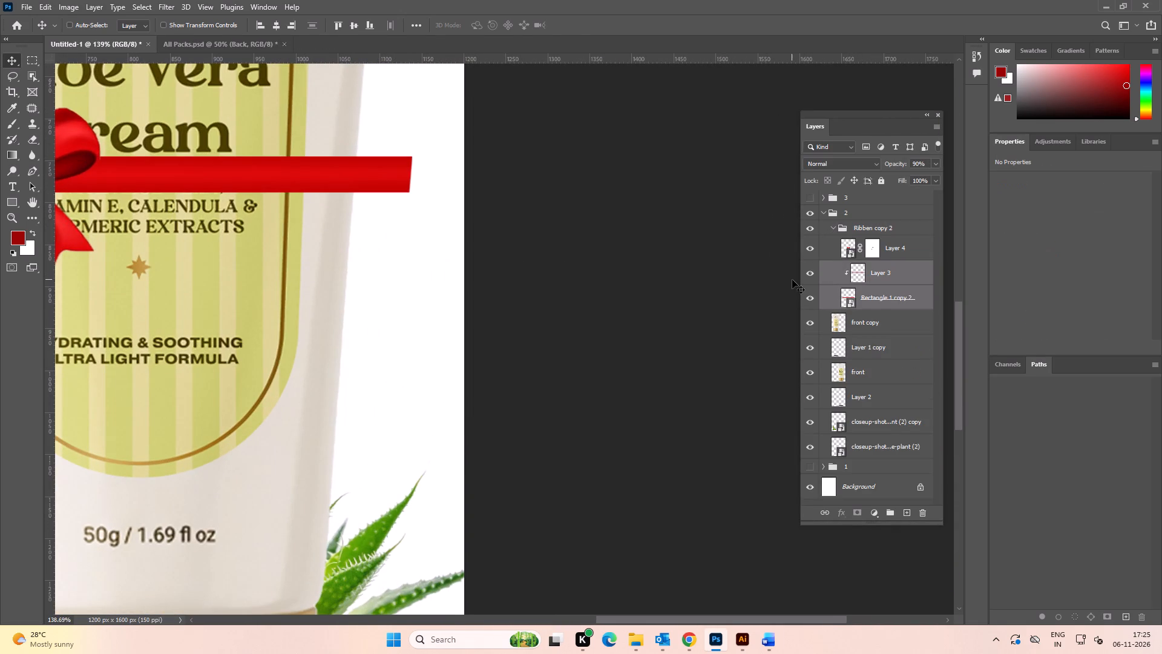
key(ctrl+t)
alt+scroll(465, 150, up, 8)
click(551, 204)
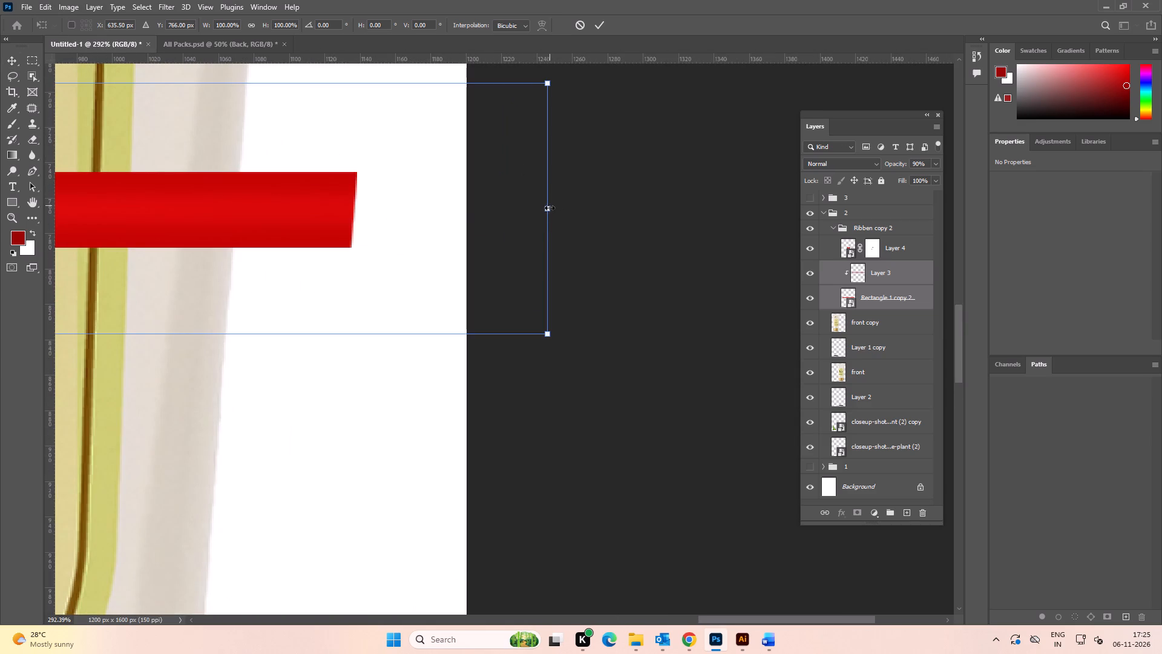
drag(549, 209, 417, 216)
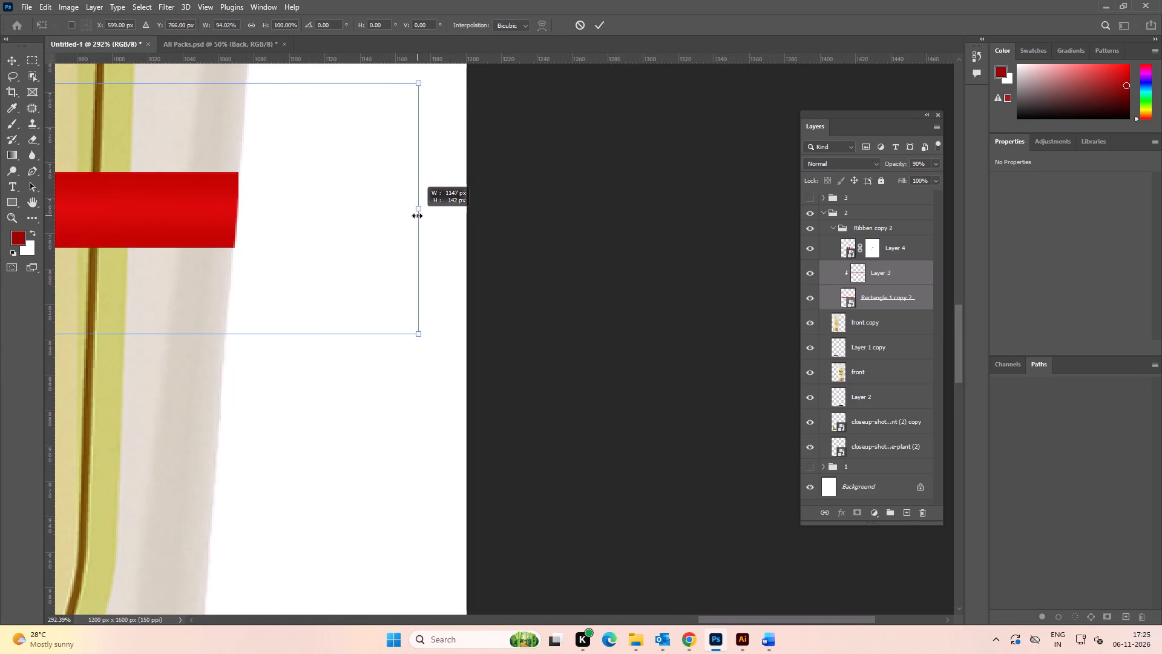
drag(417, 216, 421, 216)
Distort the ribbon band's right corners so its end follows the slanted edge of the right tube.
key(space)
key(space)
key(space)
drag(372, 141, 386, 198)
scroll(315, 197, up, 8)
key(space)
key(space)
key(space)
key(space)
drag(304, 290, 328, 231)
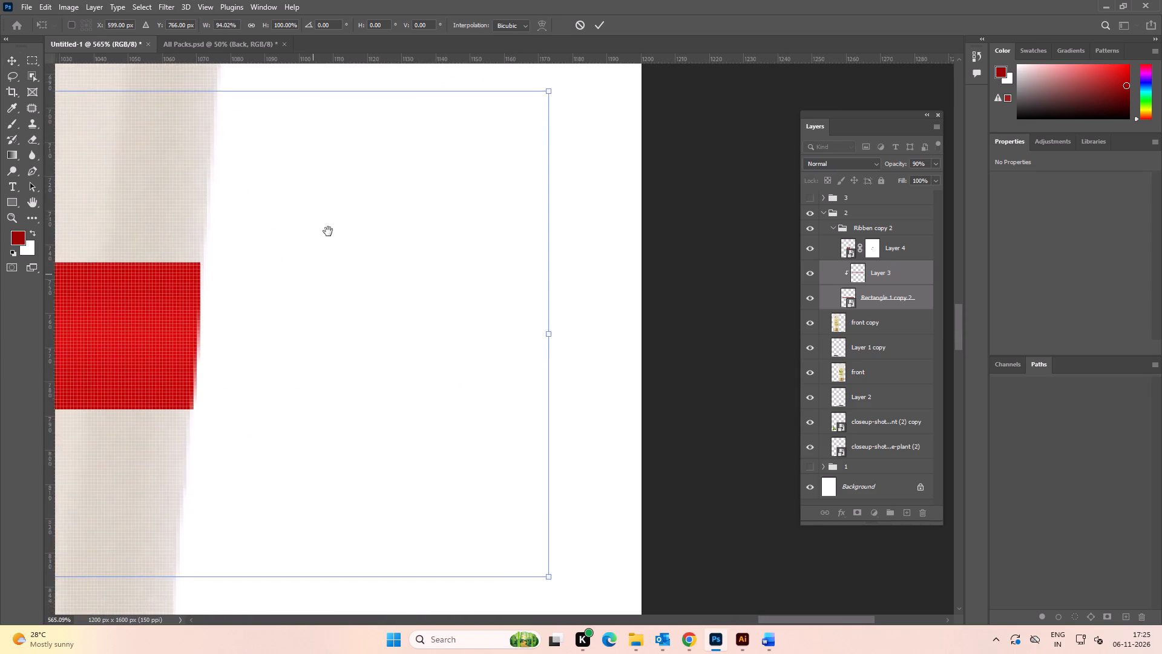
drag(328, 231, 330, 227)
key(space)
key(space)
key(space)
drag(528, 108, 528, 127)
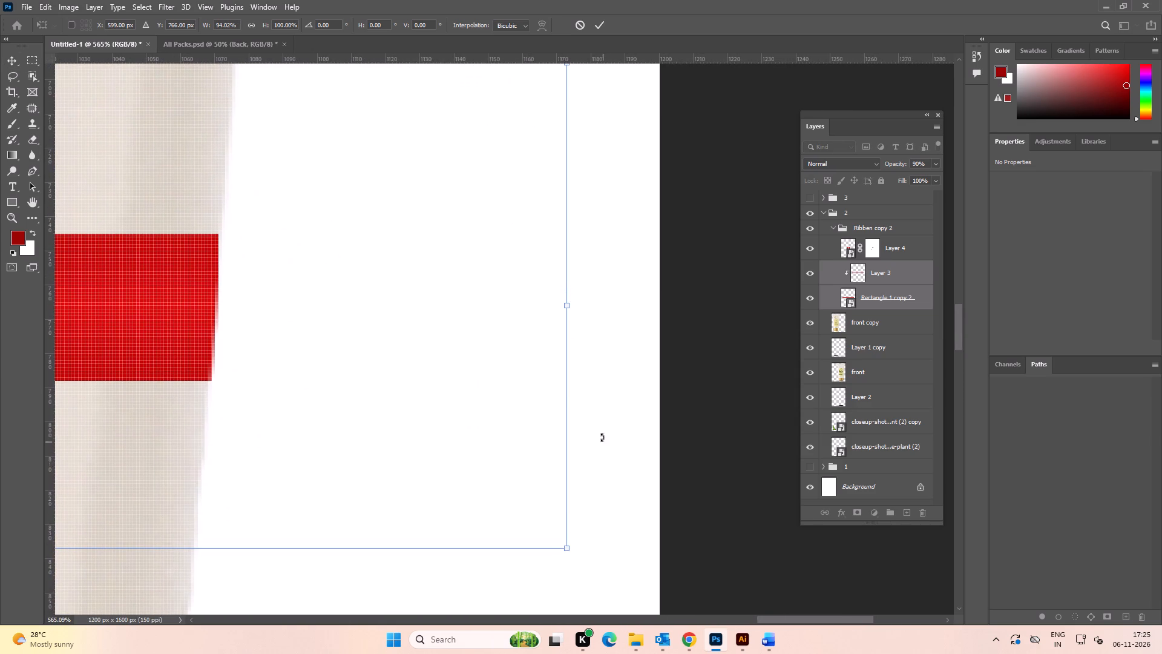
ctrl+drag(566, 549, 559, 550)
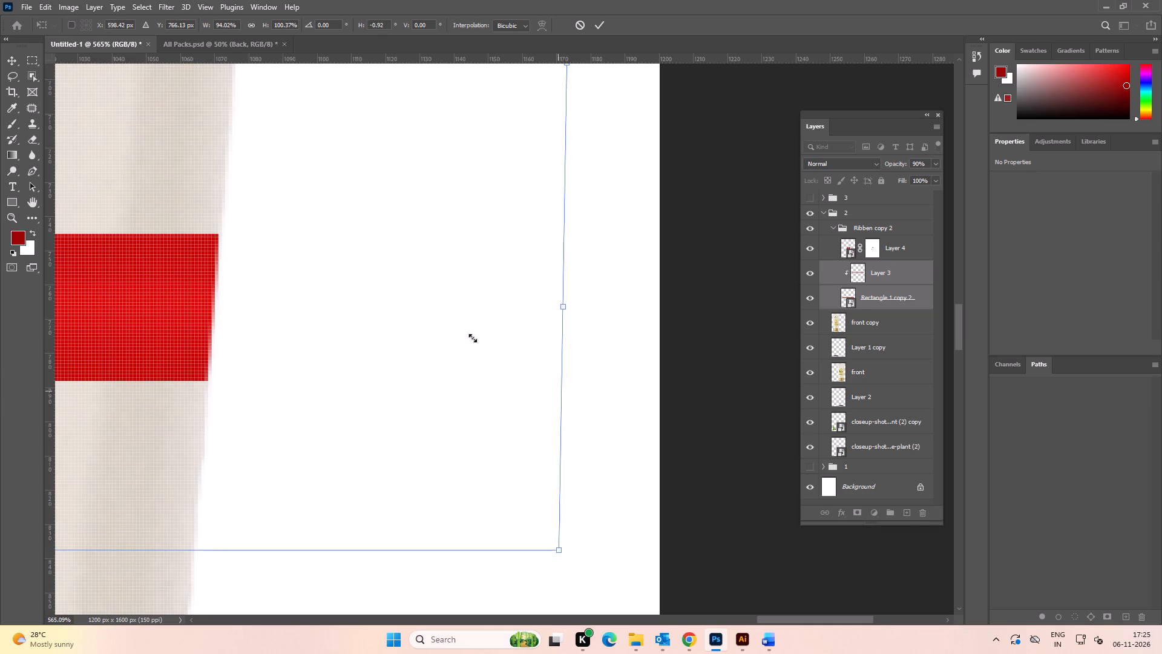
key(space)
key(space)
key(space)
key(space)
key(space)
key(space)
drag(465, 300, 465, 391)
ctrl+drag(568, 153, 575, 153)
click(605, 31)
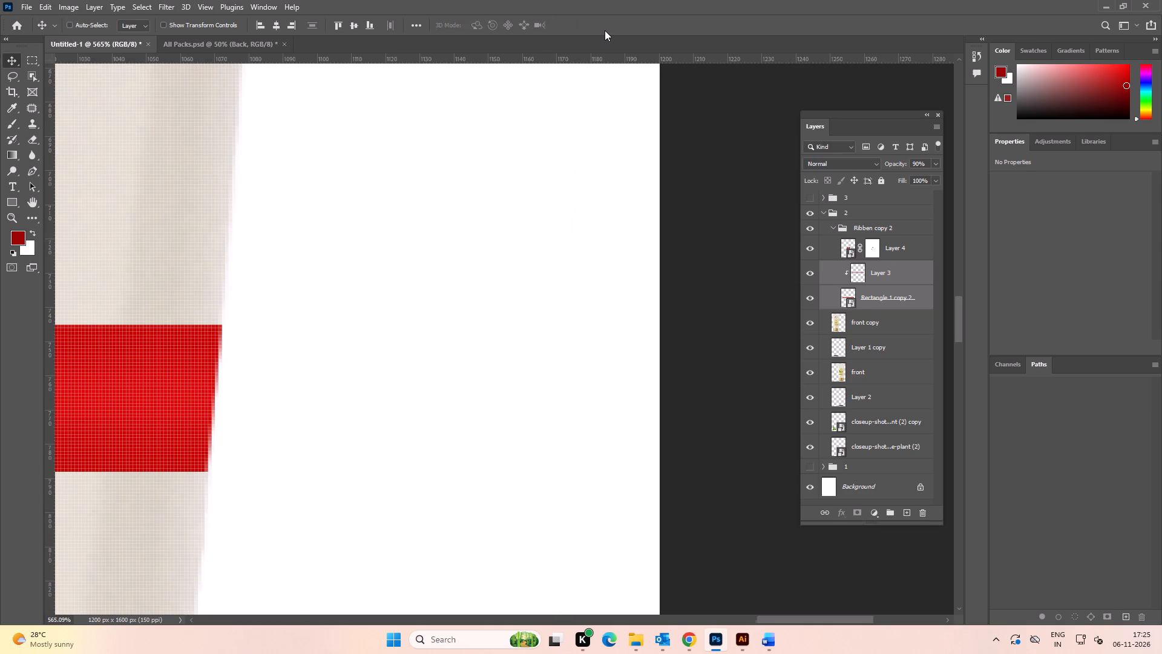
Align the bow on Layer 4 with the Rectangle 1 copy 2 ribbon band by horizontal centres.
key(ctrl+0)
key(space)
key(space)
key(space)
key(space)
key(space)
drag(643, 329, 491, 294)
click(667, 260)
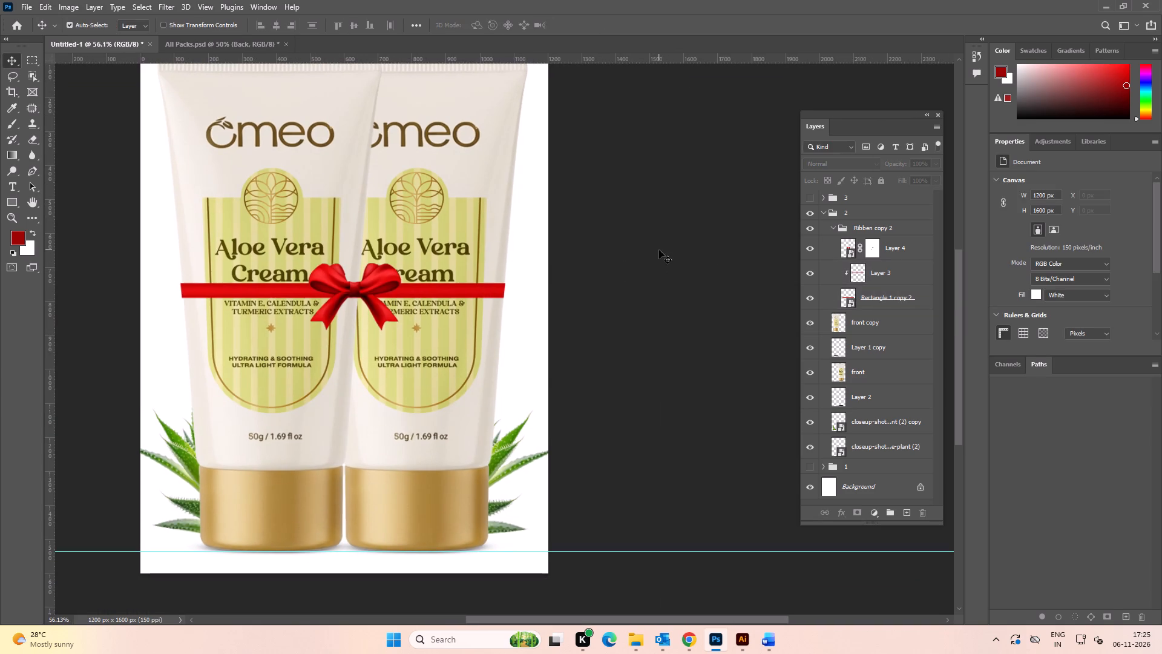
click(879, 297)
ctrl+click(891, 248)
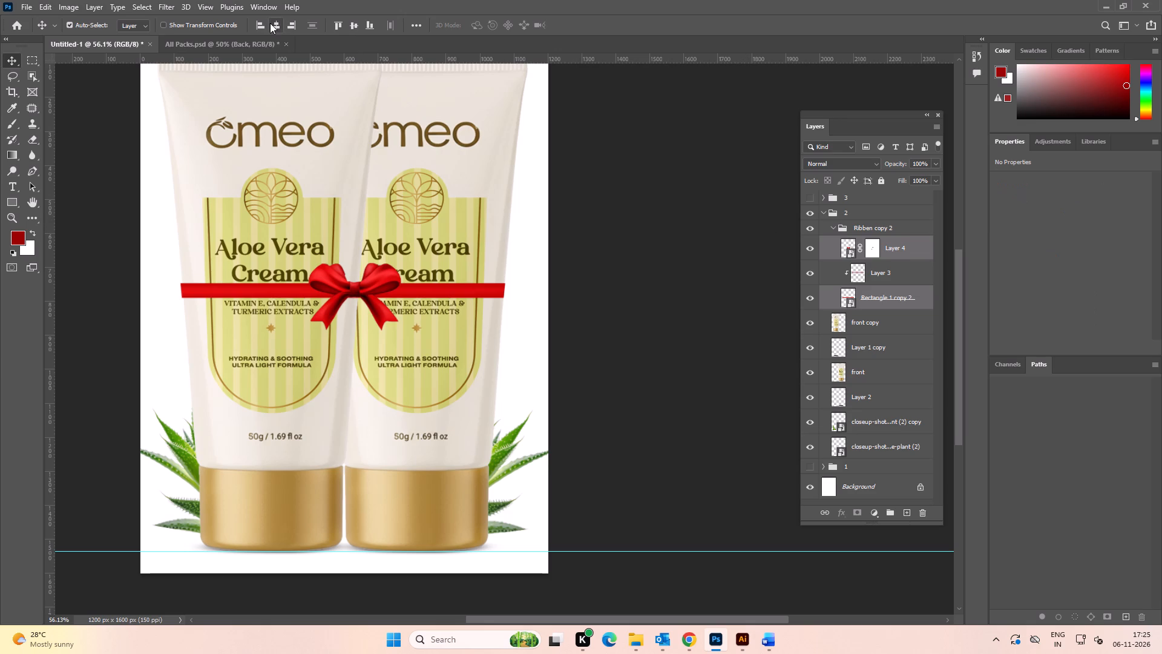
click(270, 23)
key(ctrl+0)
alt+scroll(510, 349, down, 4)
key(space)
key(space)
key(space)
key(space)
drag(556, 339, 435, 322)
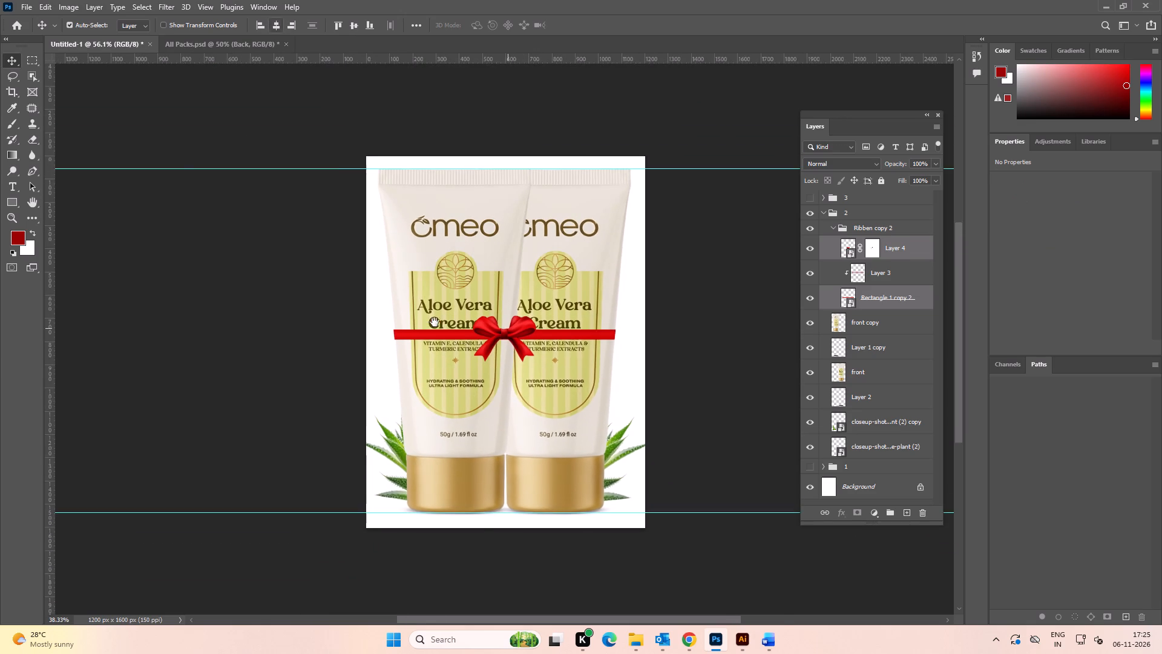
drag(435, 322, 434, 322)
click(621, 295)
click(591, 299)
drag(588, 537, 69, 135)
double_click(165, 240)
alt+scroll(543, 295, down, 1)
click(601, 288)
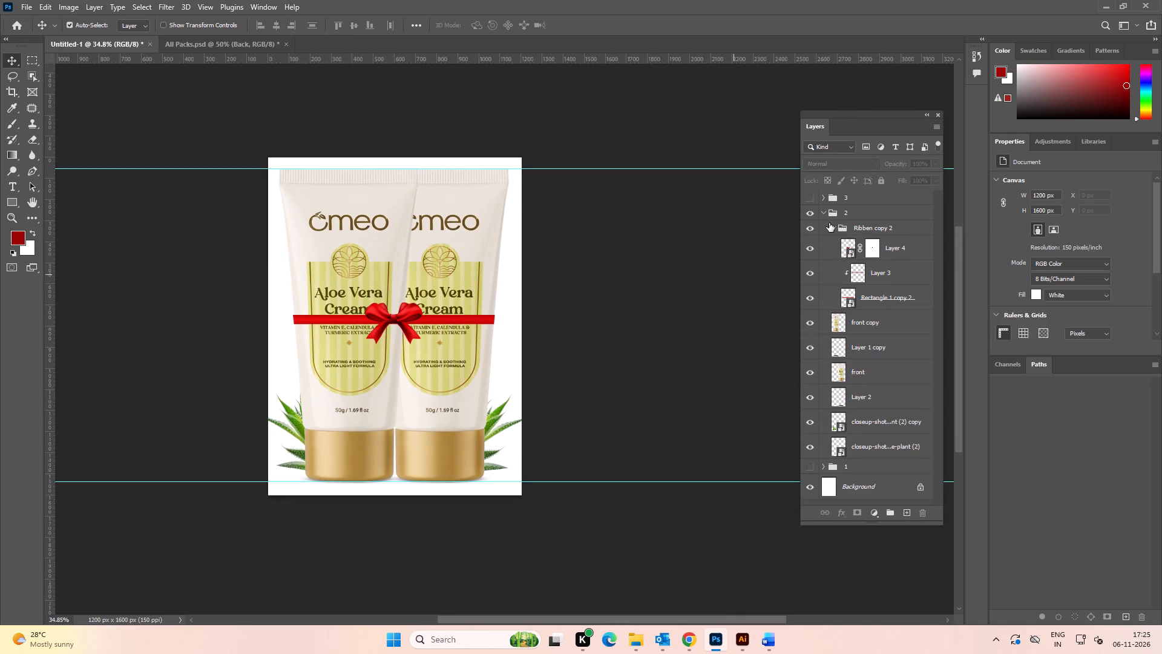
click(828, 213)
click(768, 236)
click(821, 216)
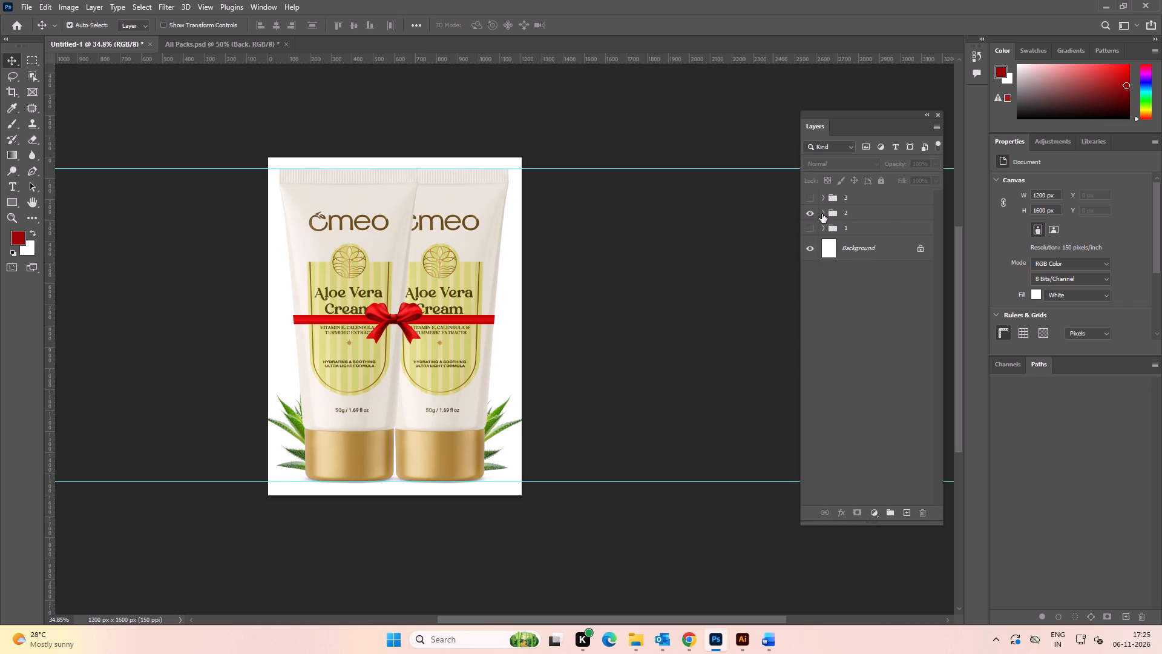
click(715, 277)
Hide both aloe plant layers in group 2 of the two-tube pack.
click(497, 415)
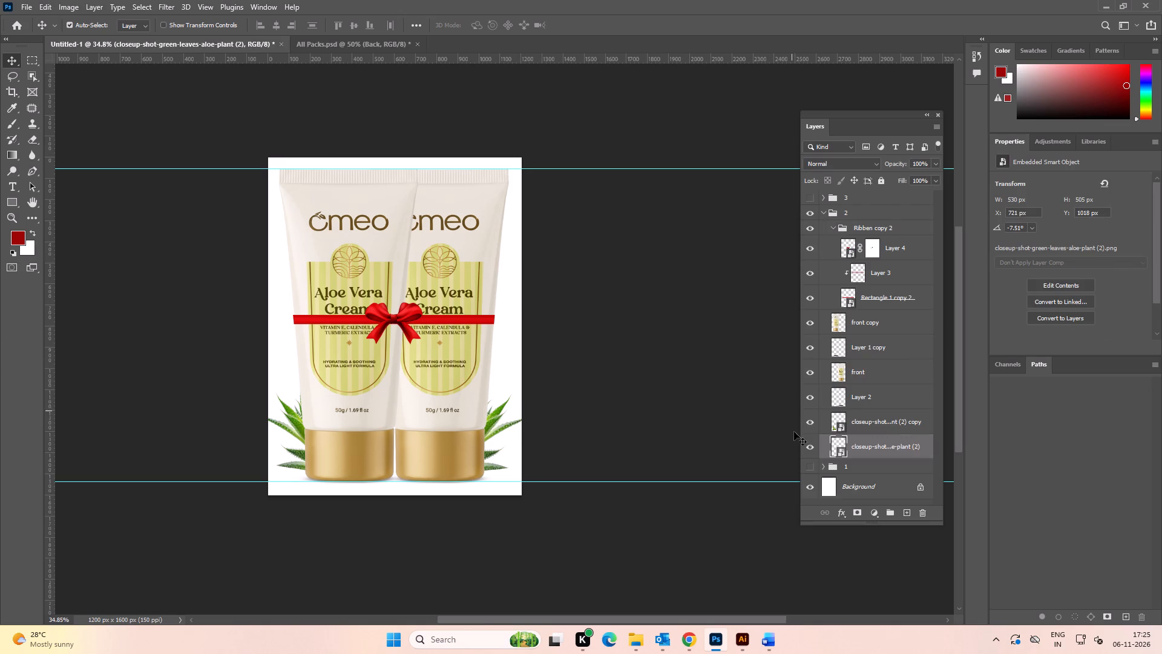
click(810, 446)
click(804, 417)
click(645, 364)
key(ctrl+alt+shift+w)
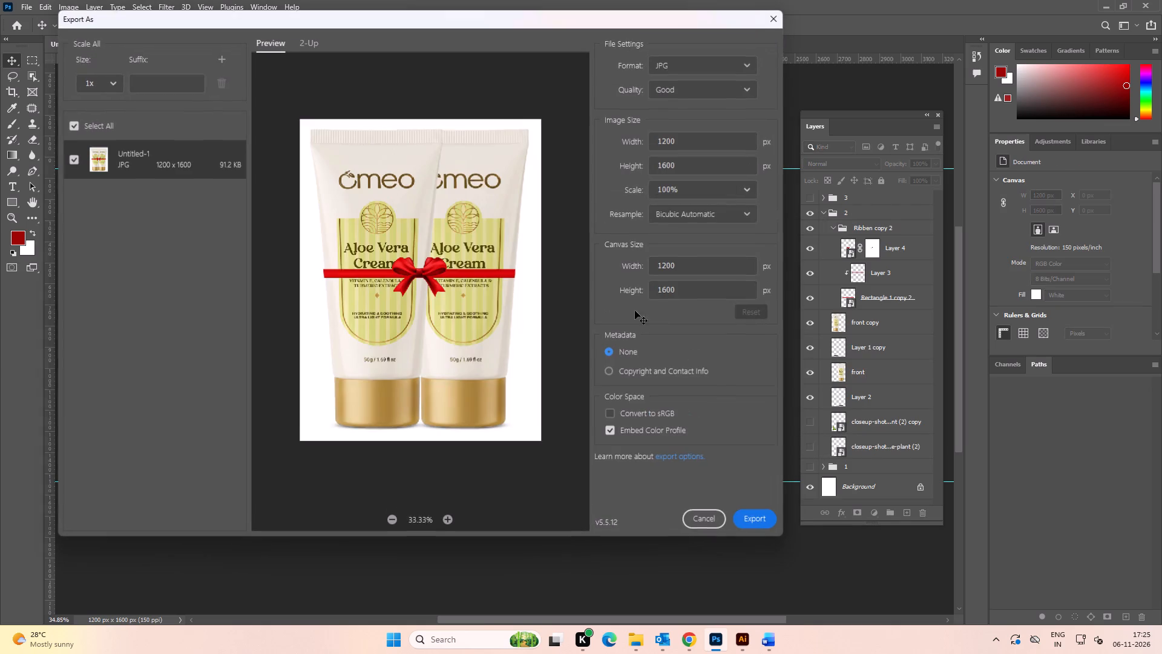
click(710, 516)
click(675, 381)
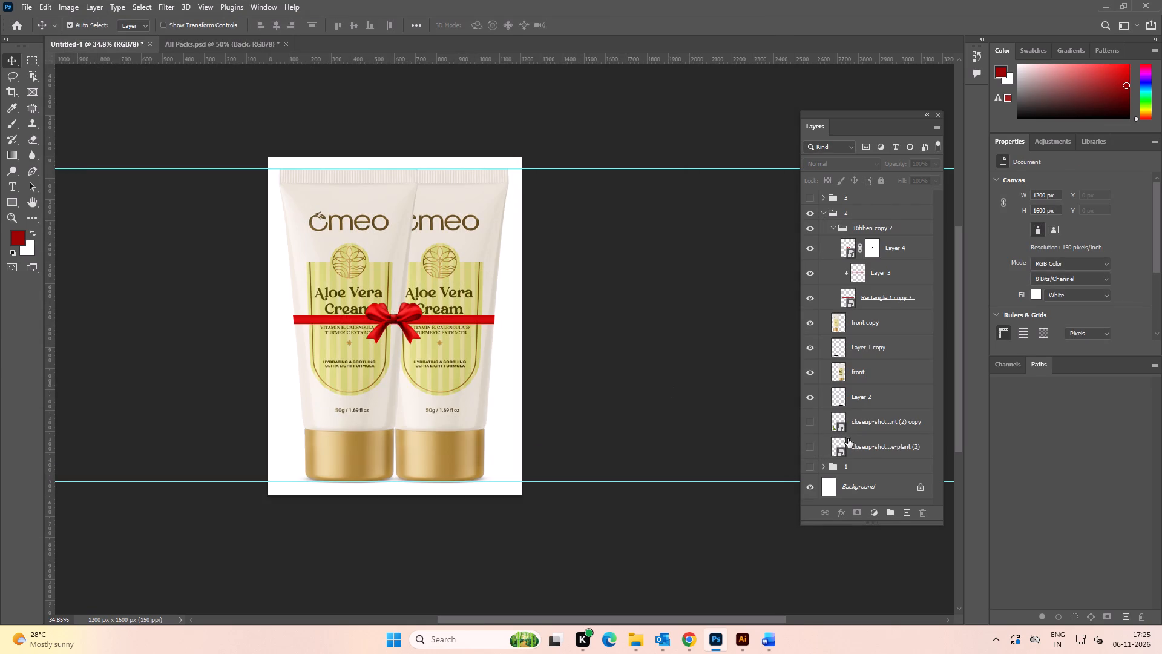
Duplicate the Layer 8 shadow from group 1 and place the copy at the bottom of group 2, collapsing group 1.
scroll(848, 438, down, 3)
click(824, 466)
scroll(887, 429, down, 5)
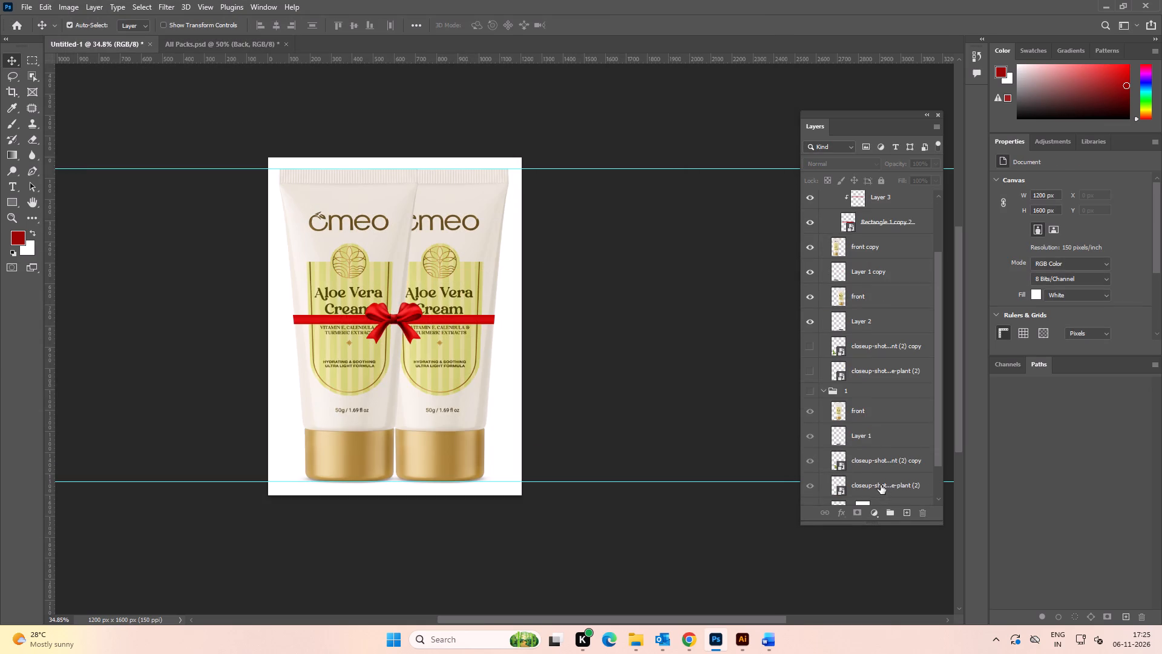
scroll(874, 461, down, 6)
click(892, 466)
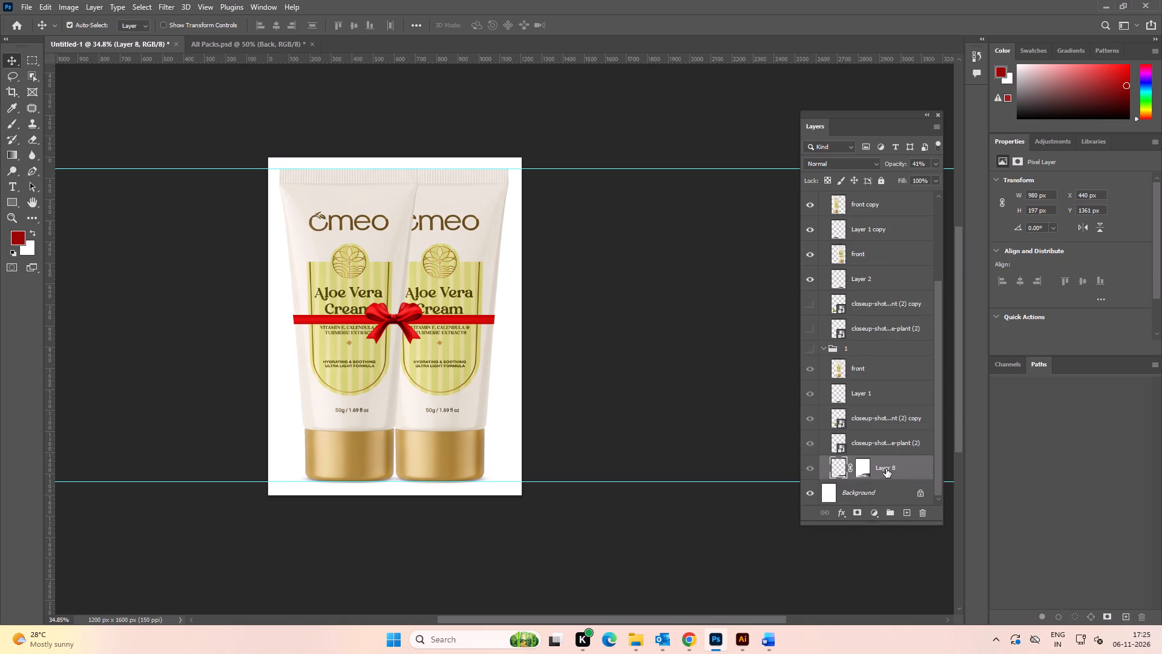
key(ctrl+j)
drag(881, 469, 871, 350)
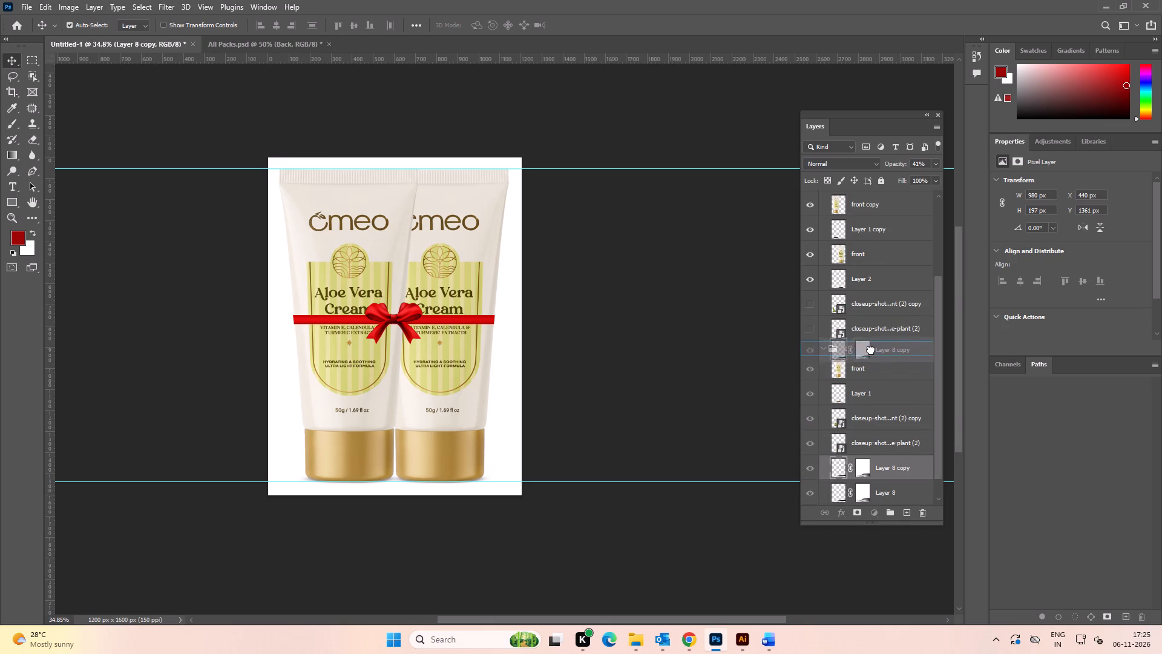
drag(871, 350, 870, 340)
click(821, 372)
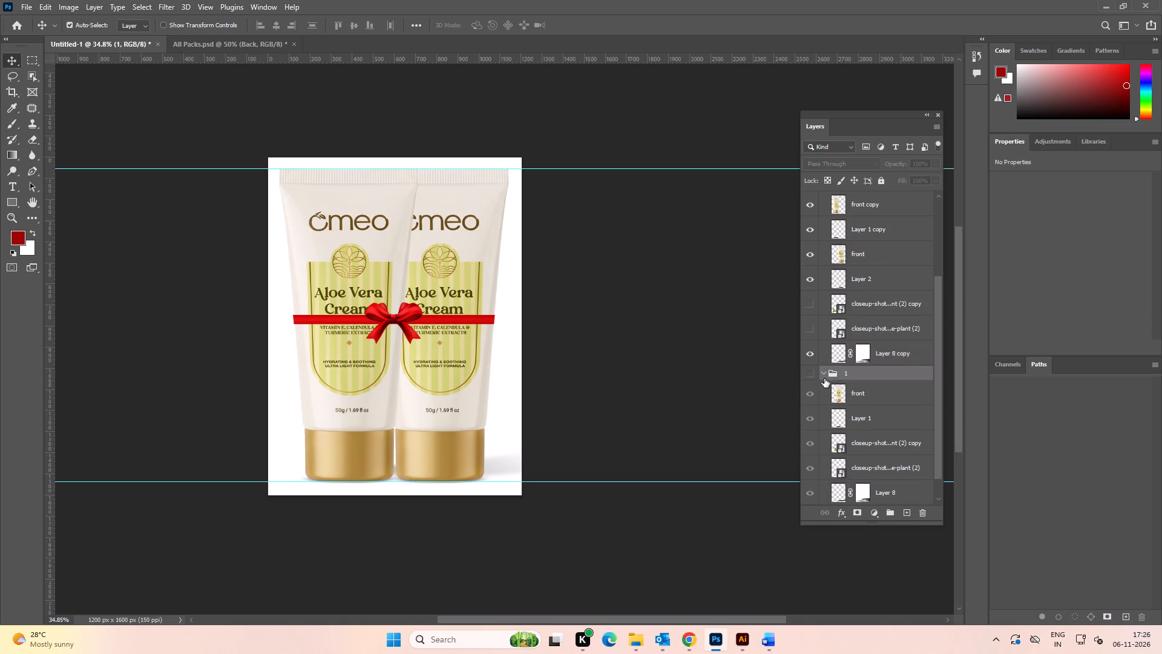
click(825, 376)
click(702, 402)
Shift the Layer 8 copy shadow beside the right tube's cap about 15 px right and slightly down.
key(space)
key(space)
key(space)
key(space)
key(space)
key(space)
key(space)
key(space)
drag(682, 443, 657, 336)
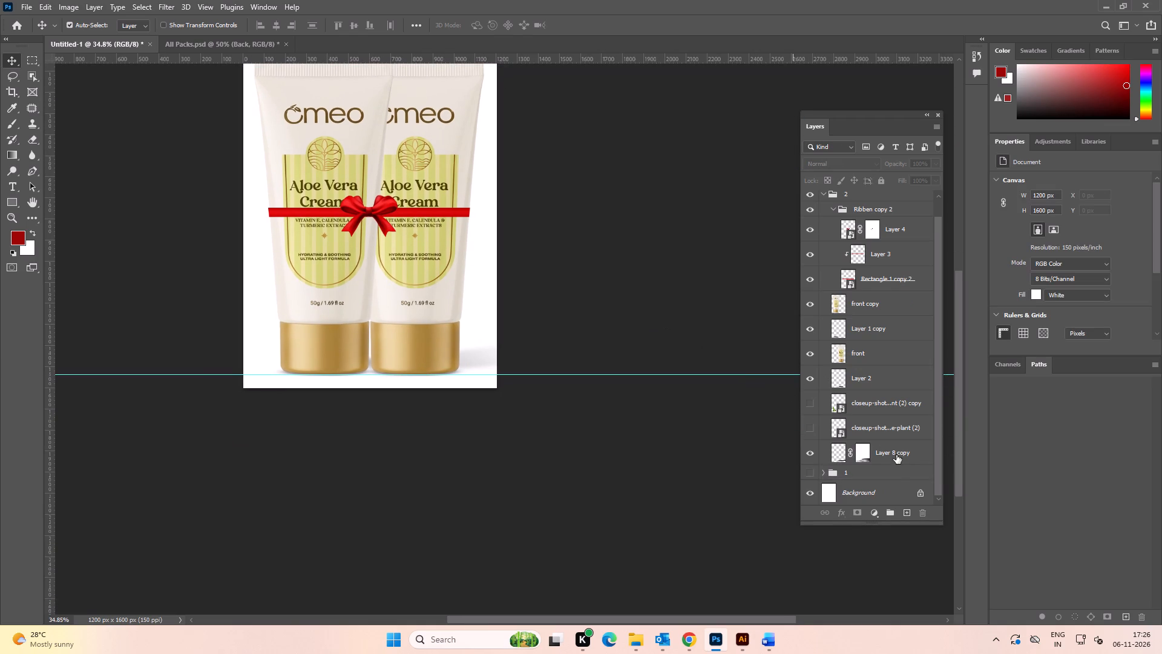
scroll(895, 467, down, 3)
double_click(807, 454)
alt+scroll(465, 349, up, 2)
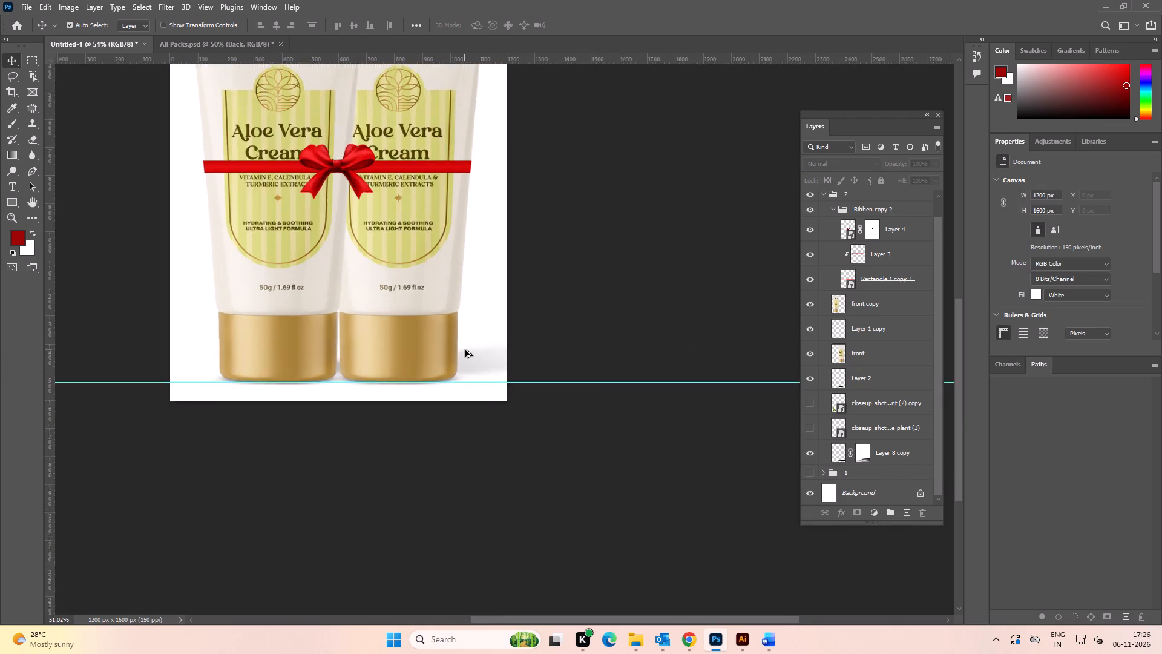
alt+scroll(465, 349, up, 7)
drag(475, 359, 482, 362)
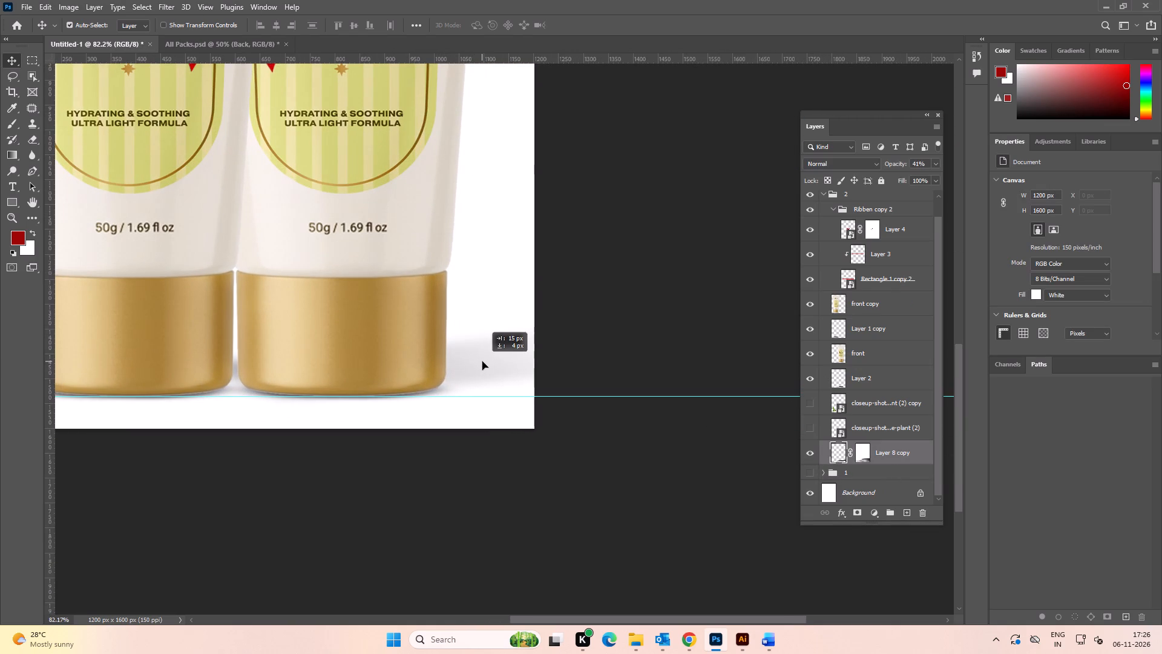
drag(482, 362, 483, 363)
alt+scroll(699, 336, down, 10)
key(space)
drag(628, 269, 641, 315)
click(641, 315)
click(644, 316)
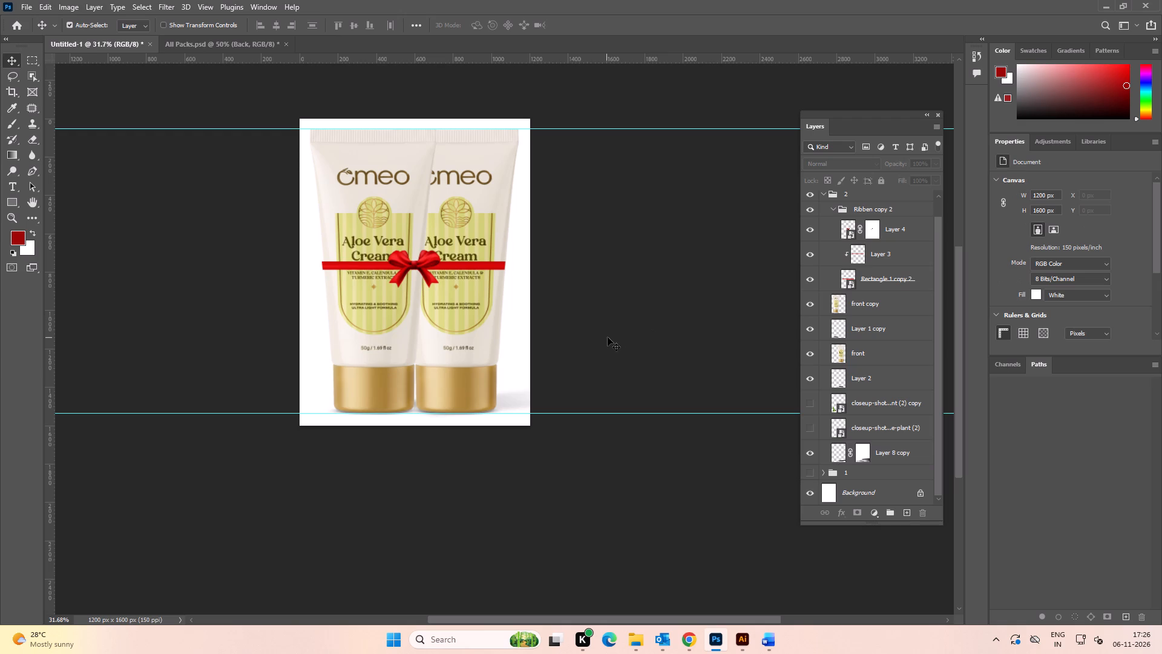
Export the two-tube pack without plants as a JPG named 8 in the Aloe Vera Cream 1200x1600 folder.
key(ctrl+0)
key(ctrl+alt+shift+w)
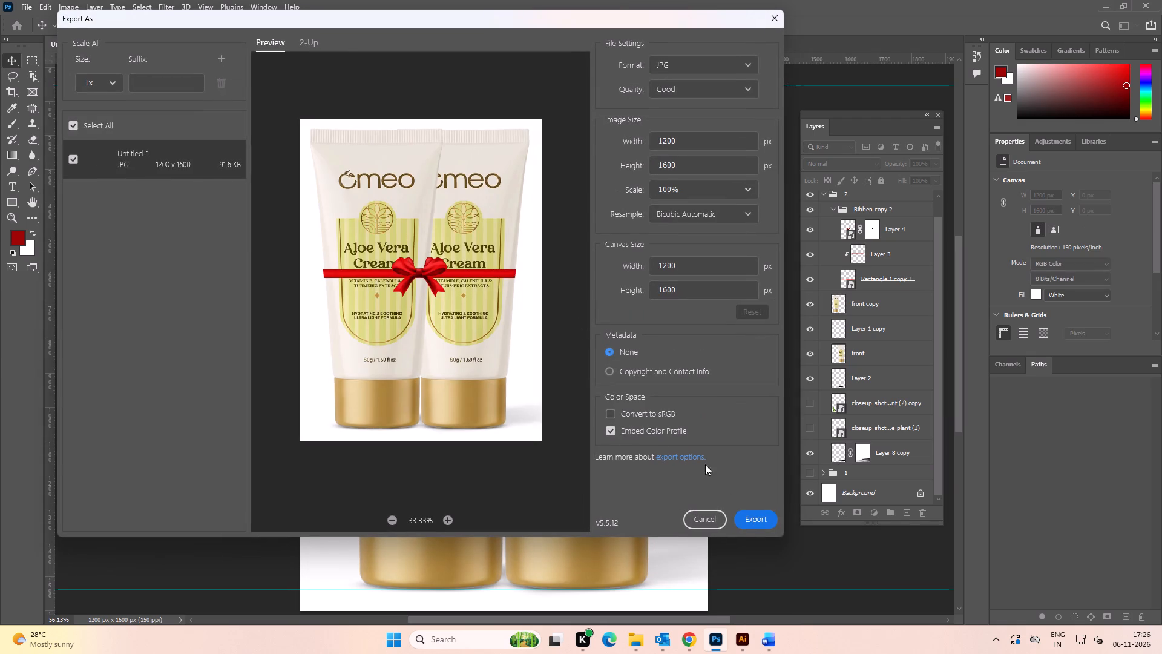
click(745, 513)
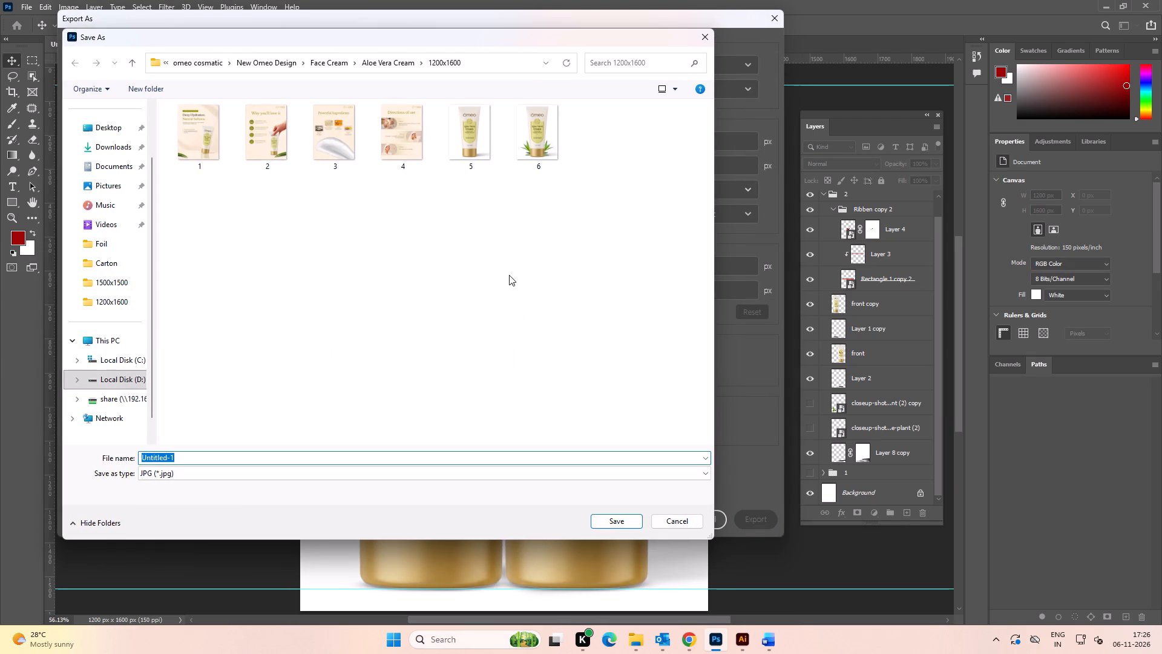
key(8)
key(Return)
Show both aloe plant layers in group 2 again.
alt+scroll(522, 308, down, 6)
key(space)
key(space)
key(space)
drag(570, 349, 526, 289)
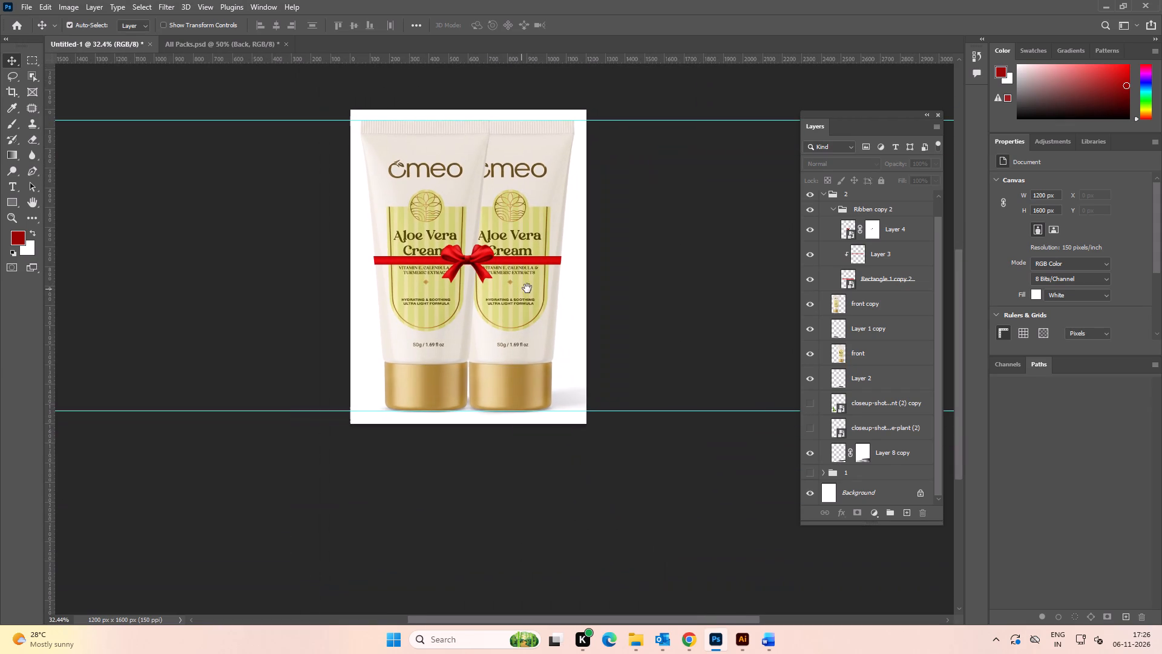
click(811, 426)
click(810, 405)
click(724, 349)
Export the two-tube pack with the aloe plants as a JPG named 9.
key(ctrl+alt+shift+w)
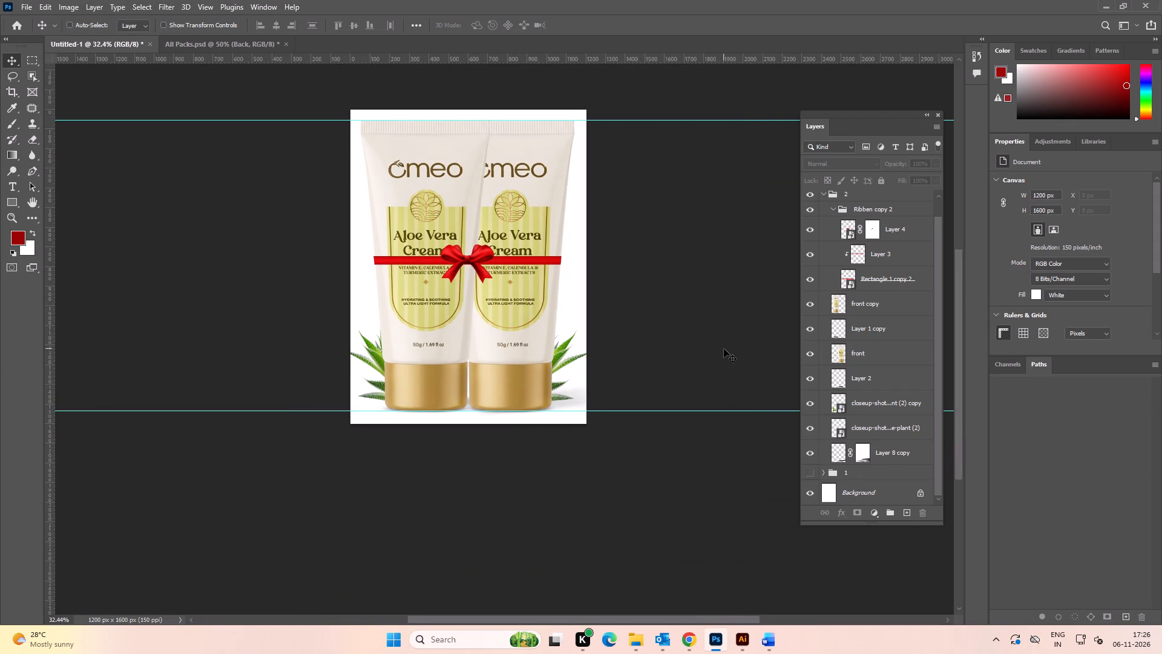
click(749, 510)
key(9)
key(Return)
Collapse and hide group 2, and show group 3 with the three-tube pack.
alt+scroll(694, 278, down, 2)
key(space)
click(697, 274)
click(832, 208)
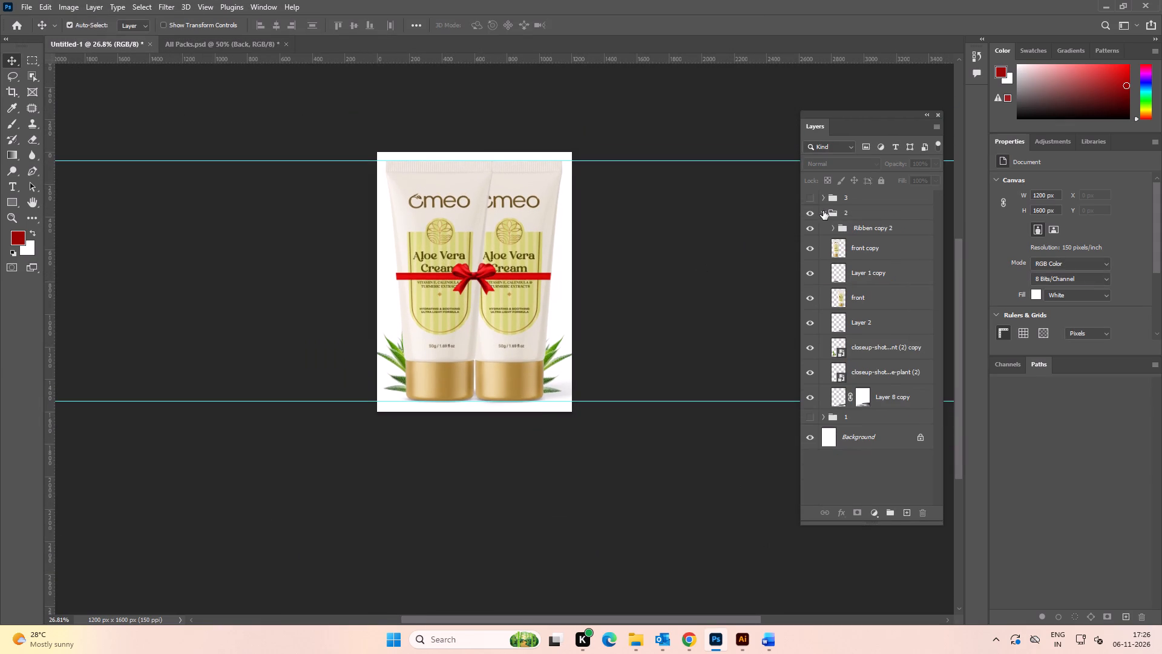
click(824, 212)
click(740, 225)
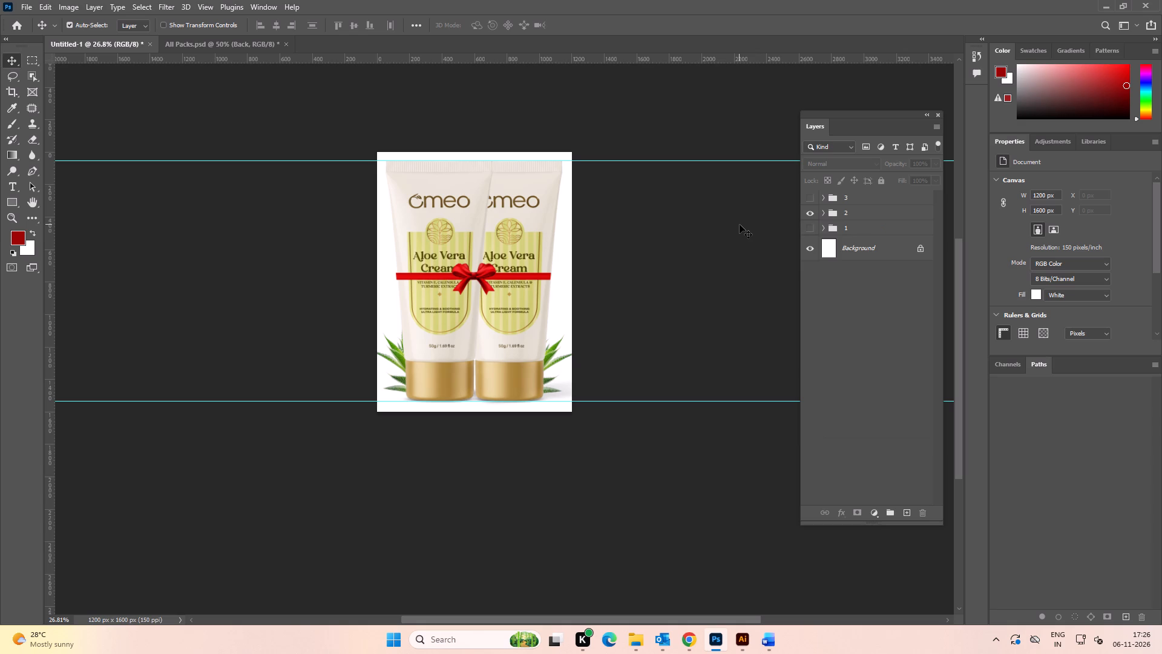
click(809, 211)
click(807, 191)
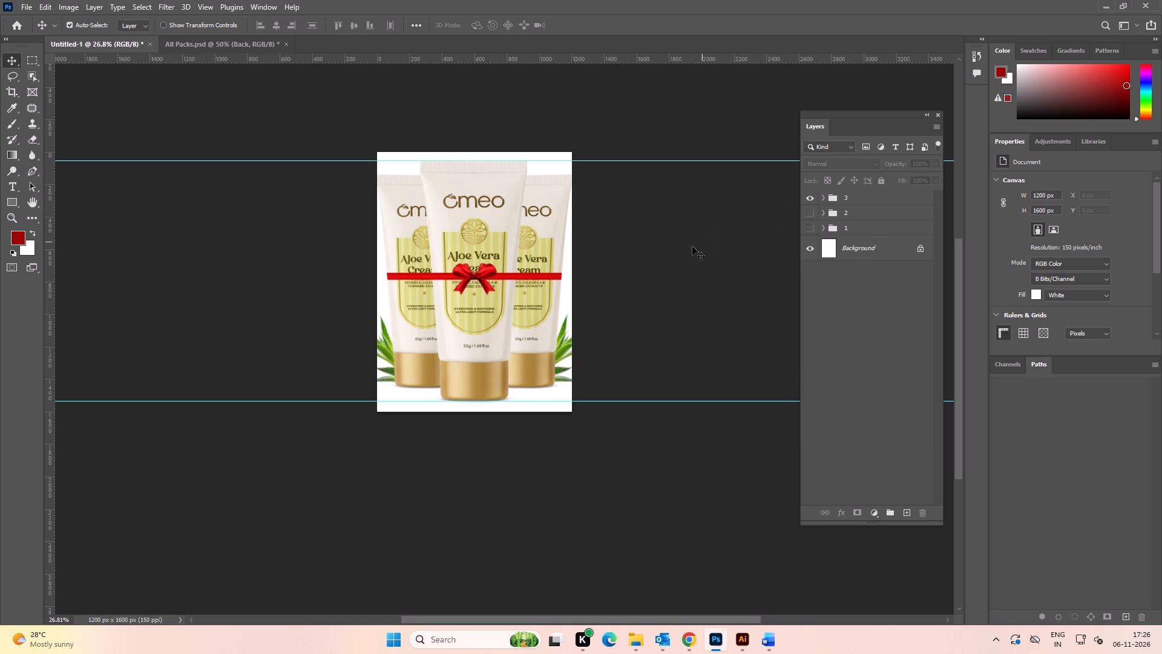
click(692, 246)
Hide the Ribben copy 2 group inside group 3.
alt+scroll(479, 304, up, 3)
click(822, 199)
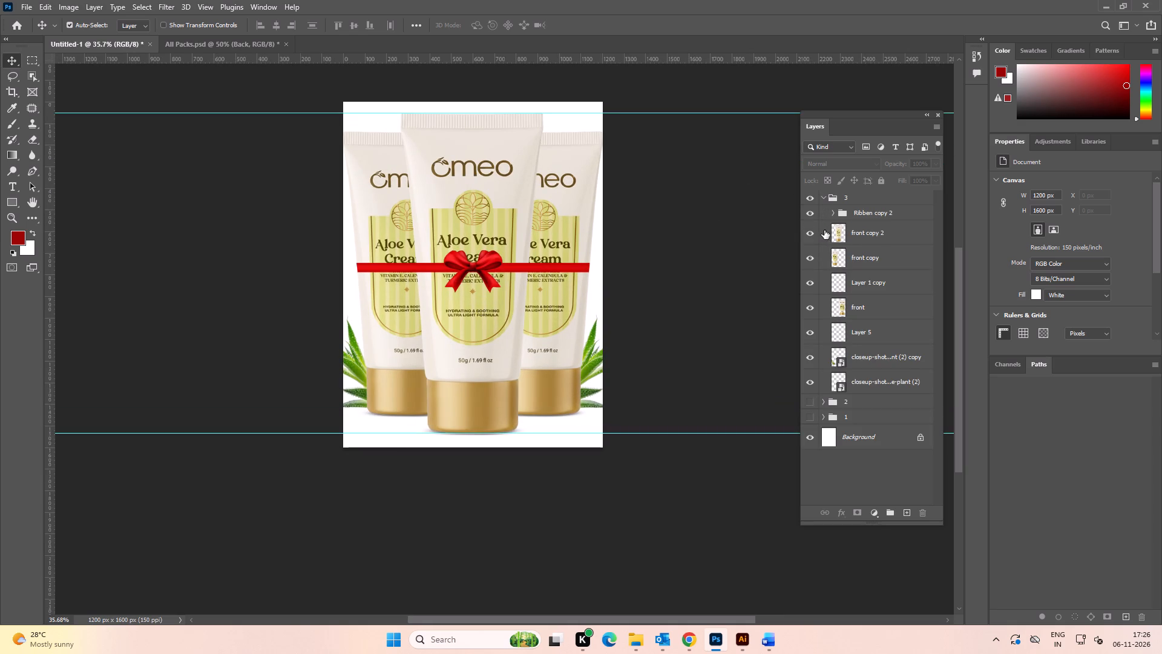
click(809, 212)
click(711, 280)
alt+scroll(537, 356, up, 3)
click(703, 375)
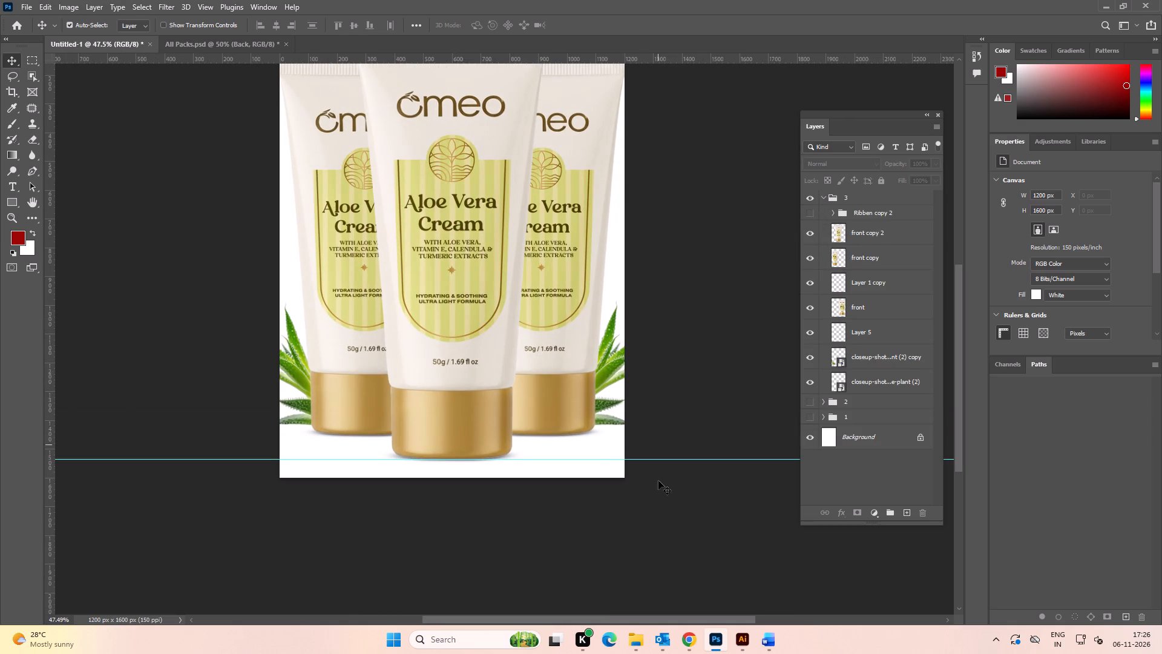
Move the three-tube pack's right tube, its Layer 5 shadow and right aloe plant 50 px left.
alt+scroll(628, 381, down, 4)
drag(658, 461, 540, 315)
key(shift+Left)
key(shift+Left)
key(shift+Left)
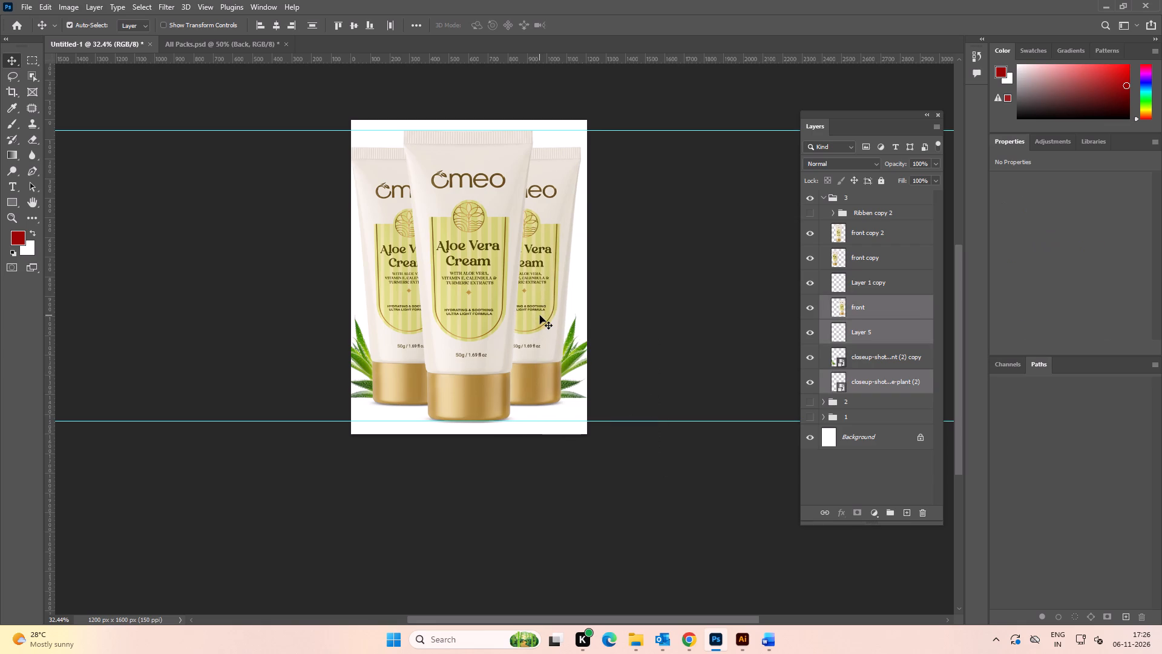
key(shift+Left)
key(shift+Left)
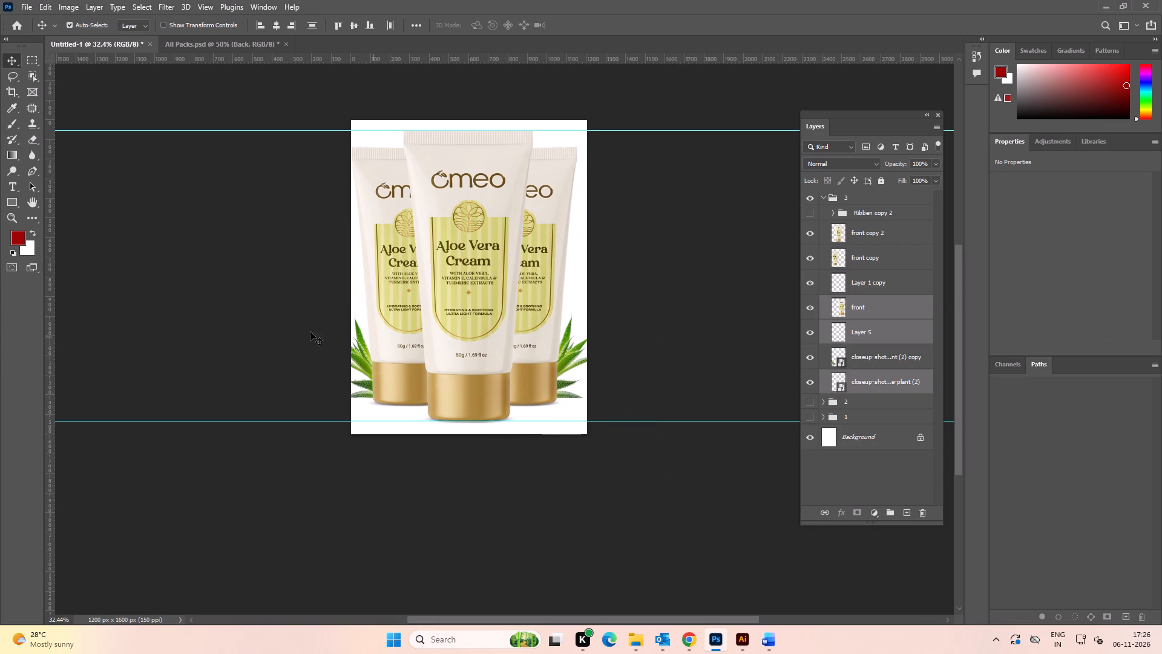
click(281, 309)
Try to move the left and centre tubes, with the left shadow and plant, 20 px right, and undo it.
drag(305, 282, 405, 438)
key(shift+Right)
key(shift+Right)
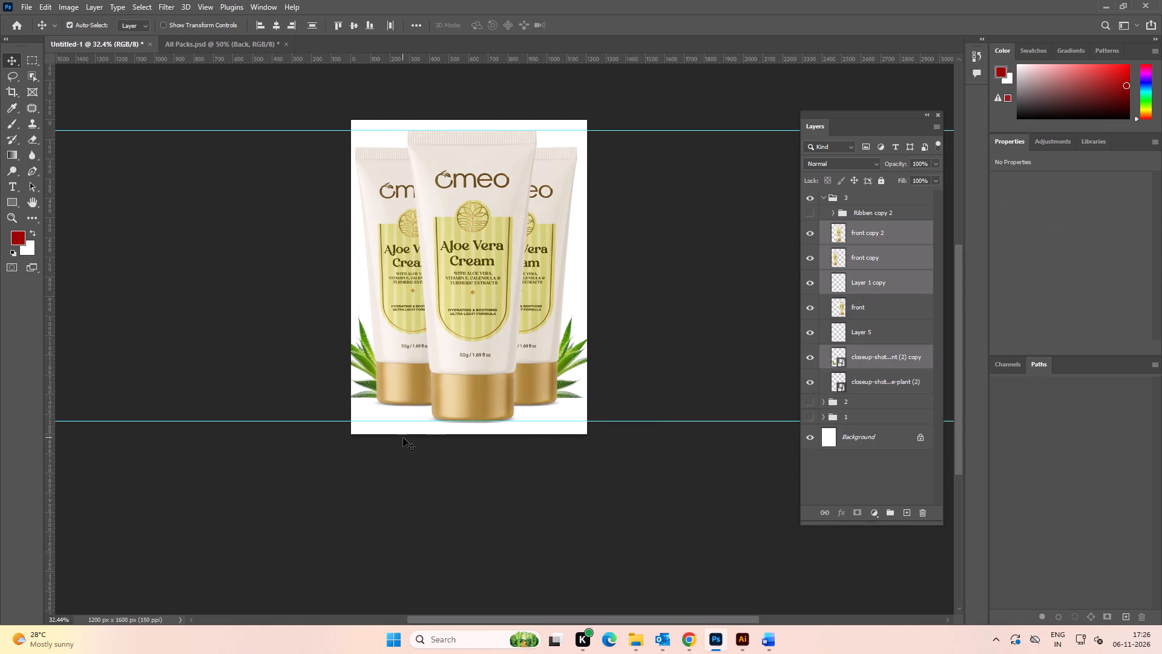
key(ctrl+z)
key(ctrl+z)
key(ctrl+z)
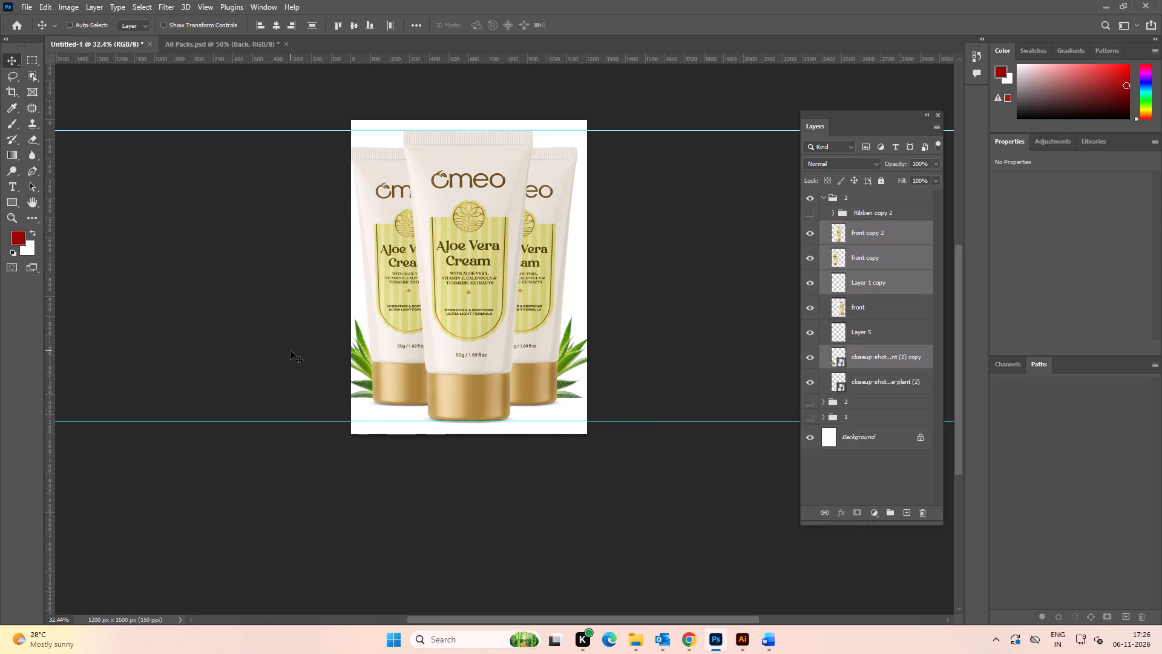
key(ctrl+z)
Move only the left tube, its Layer 1 copy shadow and the left aloe plant 50 px right.
double_click(725, 346)
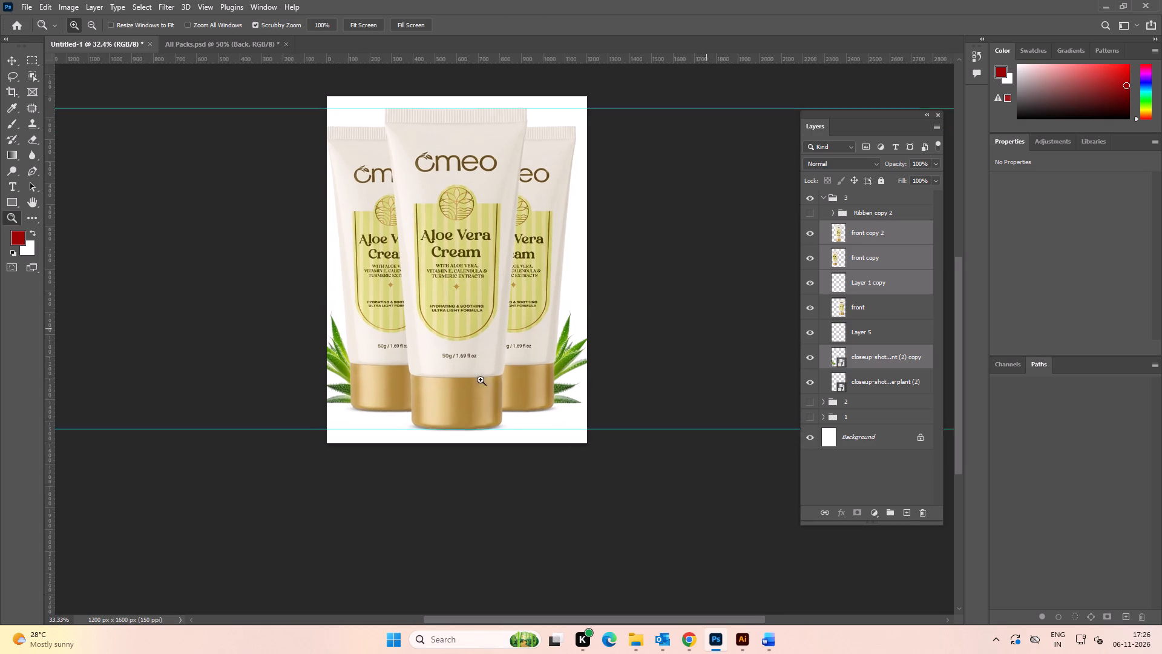
key(v)
key(space)
key(space)
key(space)
key(space)
key(space)
key(space)
key(space)
drag(142, 326, 274, 355)
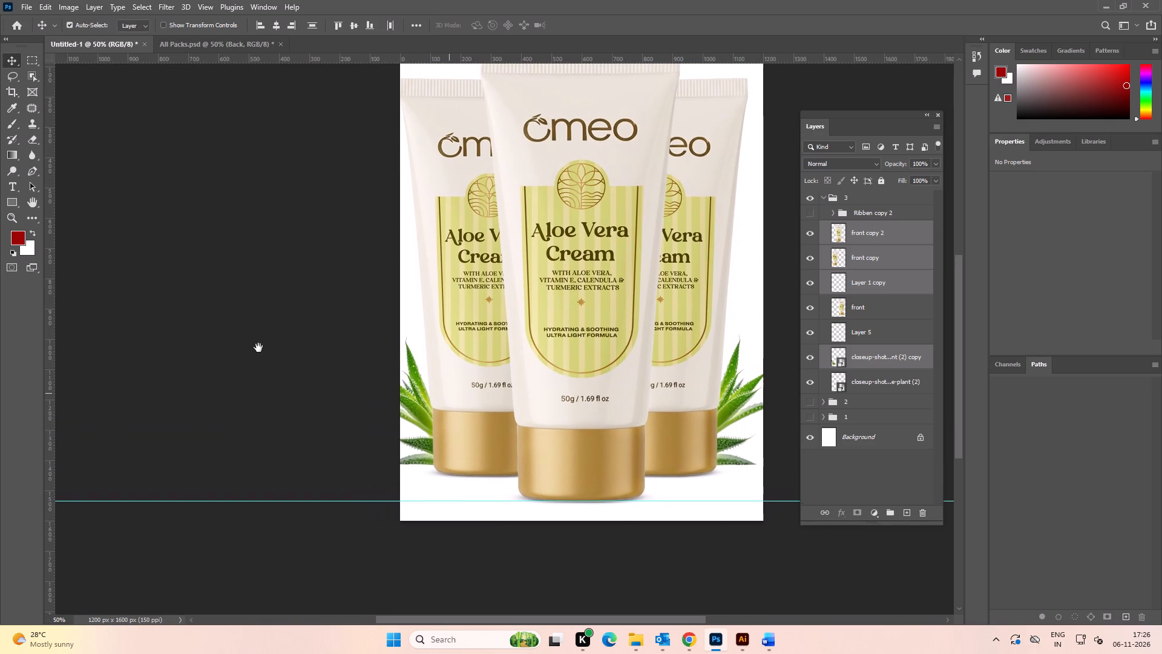
click(258, 348)
drag(327, 313, 469, 510)
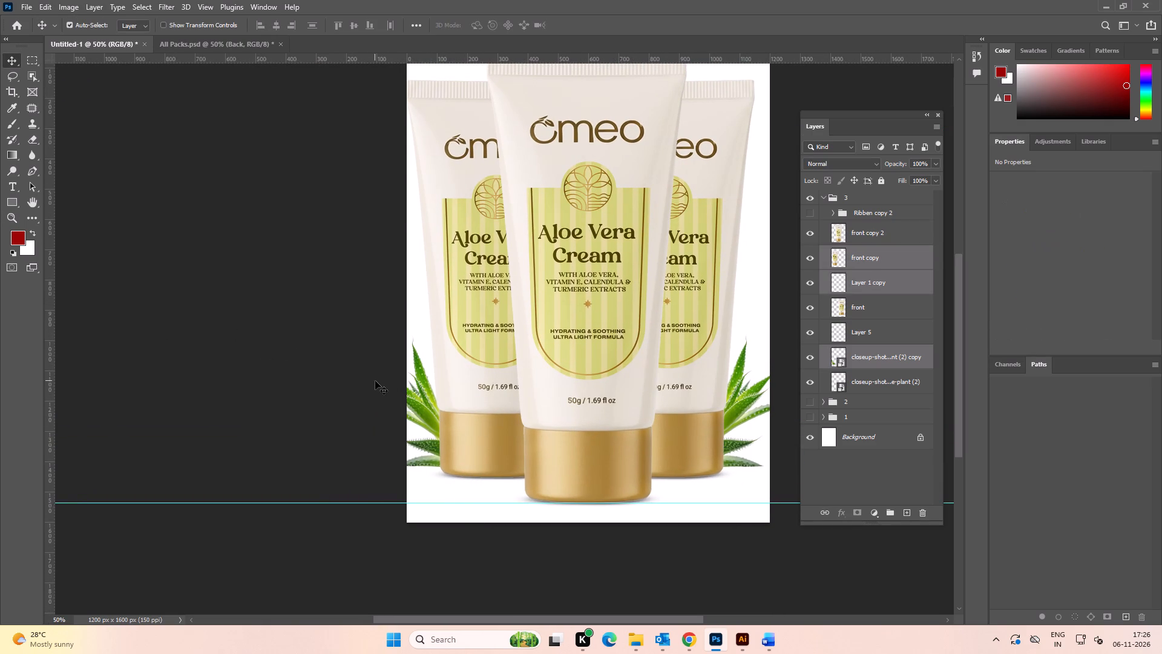
key(shift+Right)
key(shift+Right)
key(shift+Right)
key(shift+Right)
key(shift+Right)
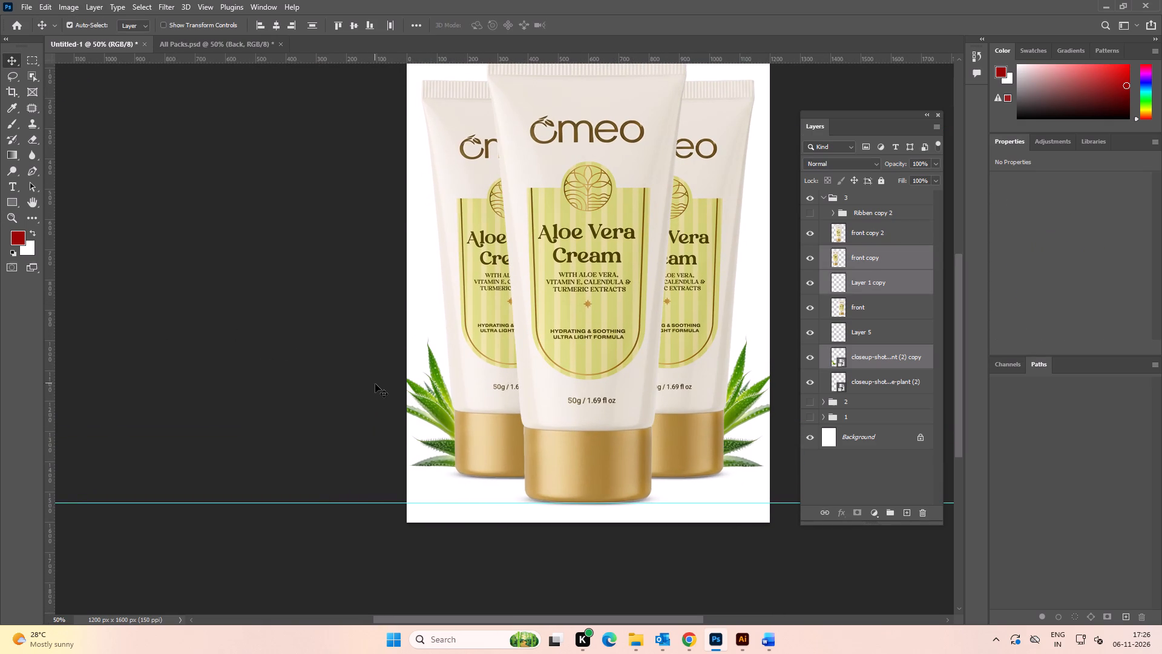
Nudge the right tube, its Layer 5 shadow and the right aloe plant 2 px left.
alt+scroll(615, 315, down, 3)
key(space)
key(space)
key(space)
key(space)
drag(721, 379, 631, 341)
double_click(701, 299)
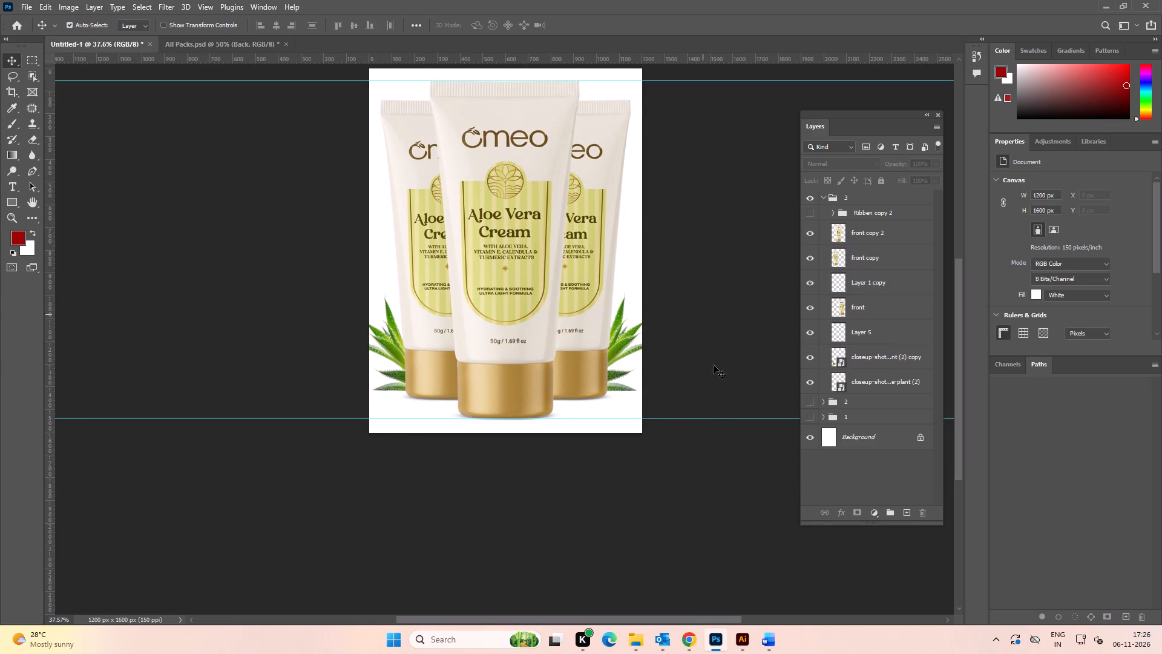
drag(705, 437, 589, 295)
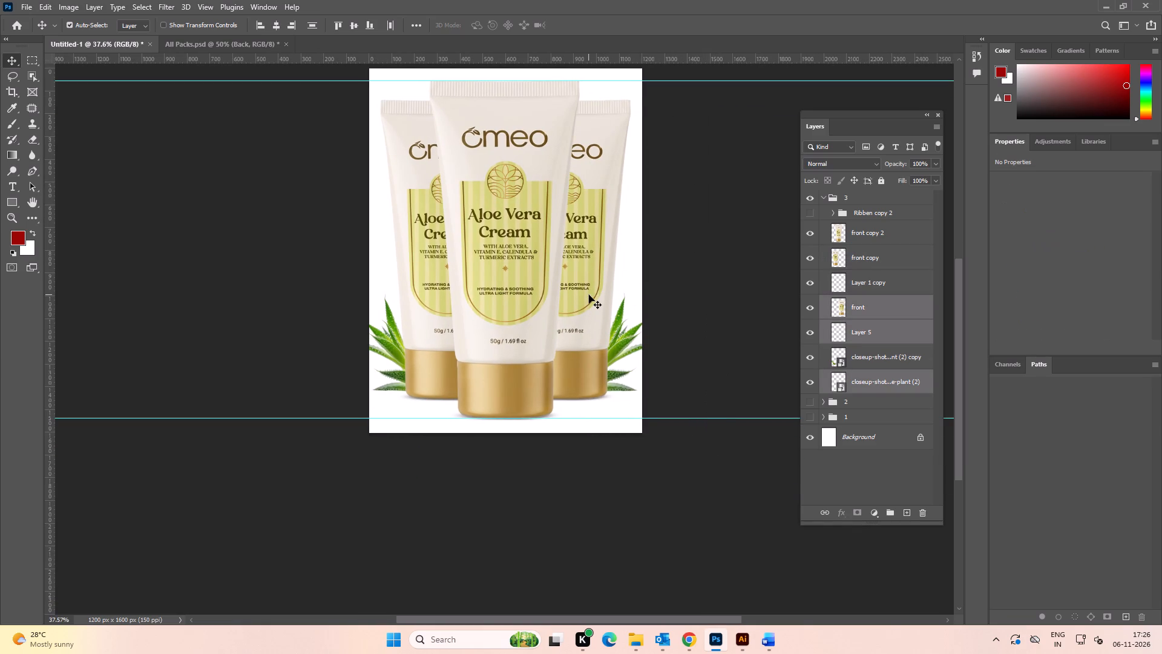
key(Left)
key(Left)
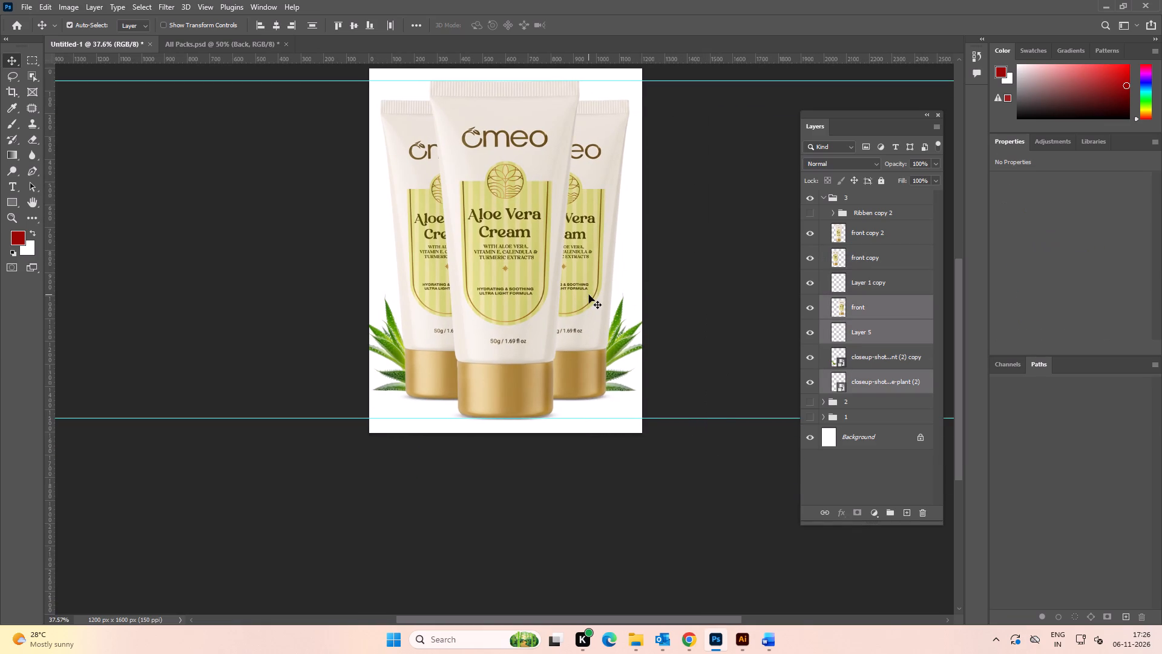
double_click(705, 311)
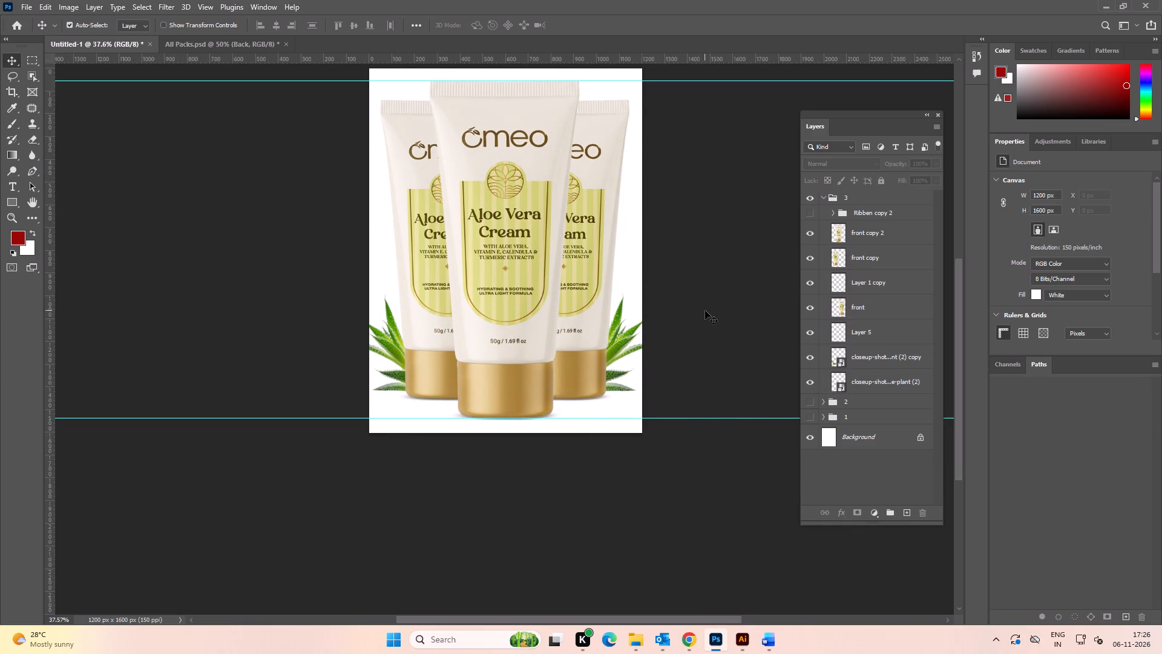
Make the Ribben copy 2 ribbon group visible on the three-tube pack.
alt+scroll(705, 311, down, 2)
key(space)
double_click(705, 310)
key(space)
click(708, 305)
click(707, 309)
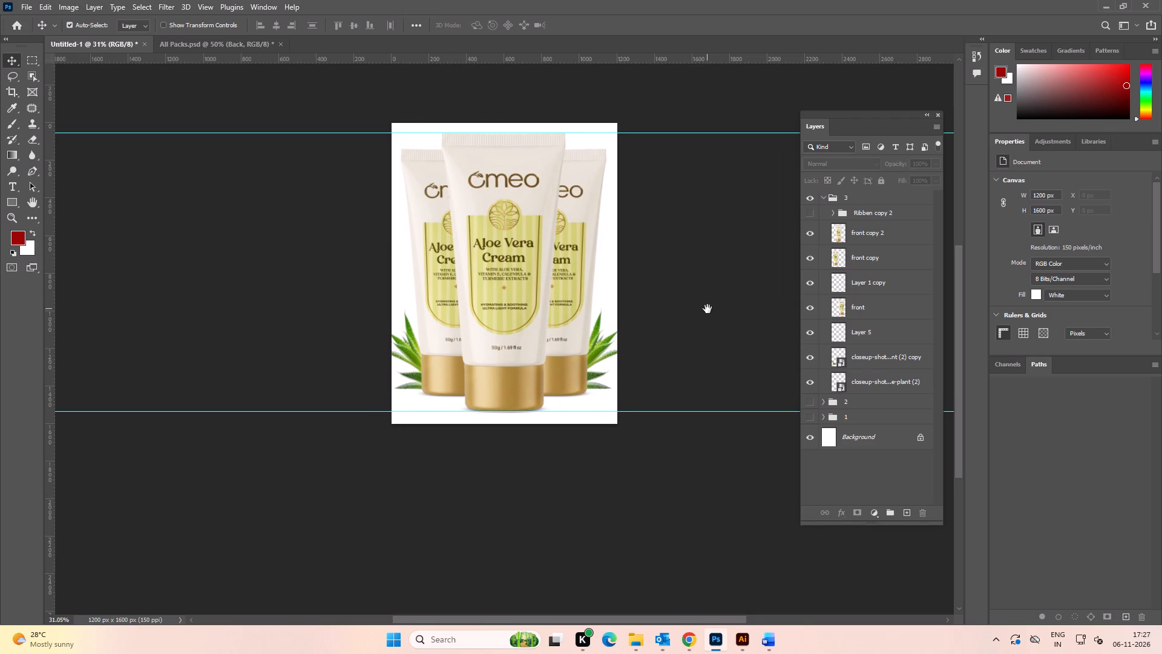
click(807, 213)
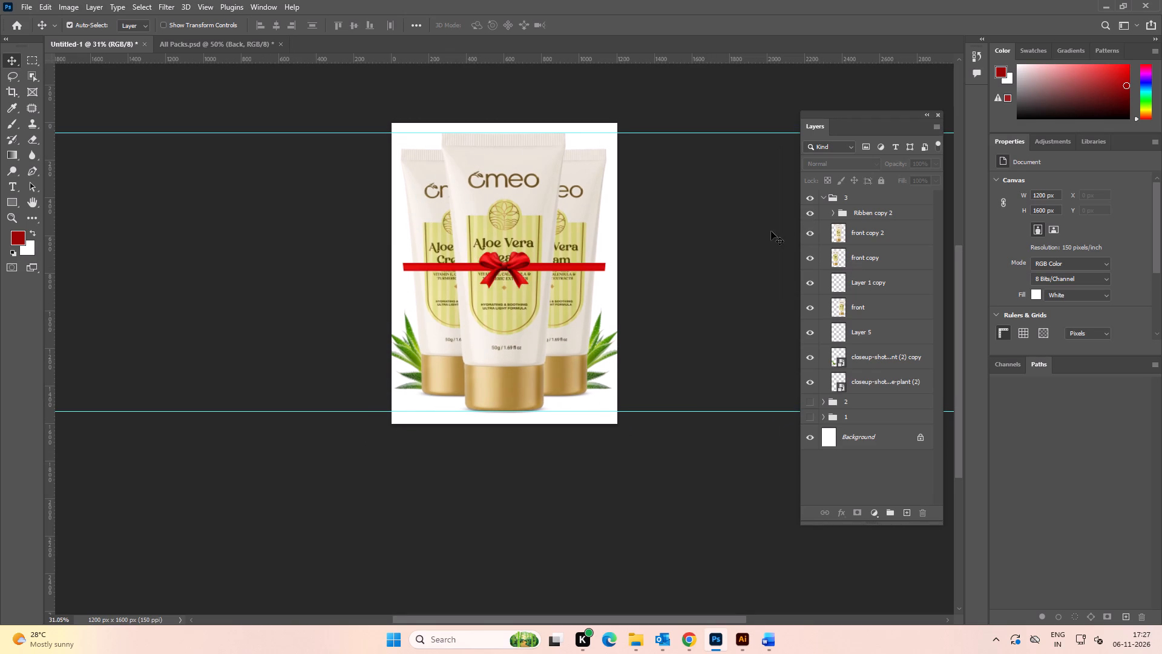
Move the Ribben copy 2 group 50 px right across the three tubes.
alt+scroll(542, 260, up, 11)
key(shift+Right)
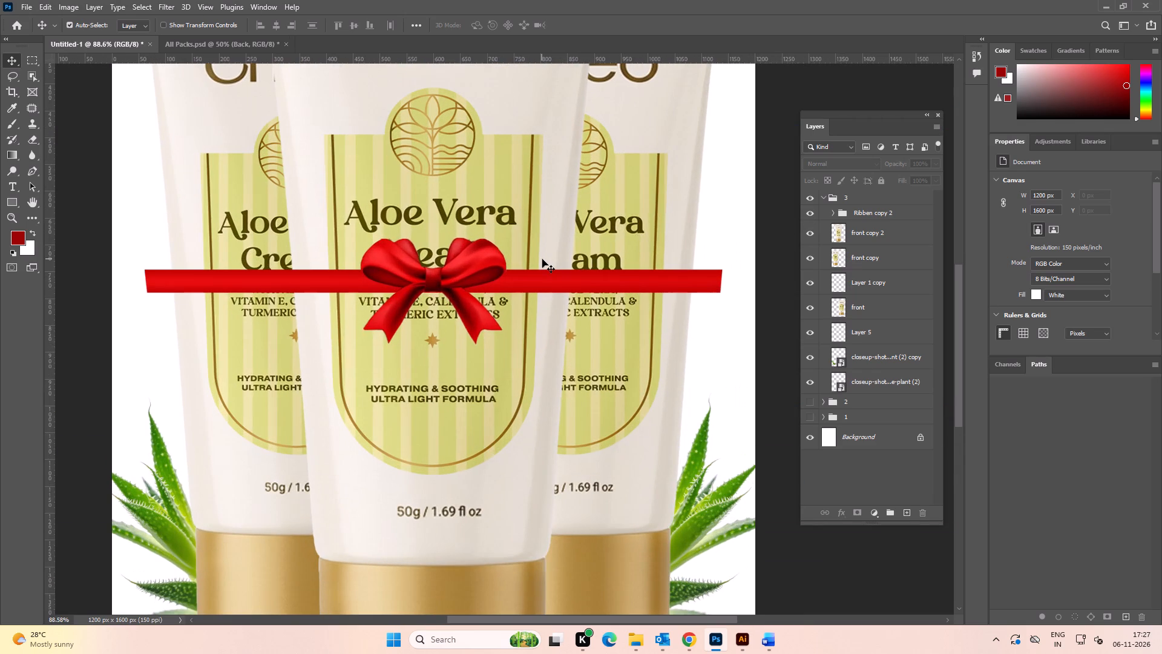
key(shift+Right)
click(887, 210)
key(shift+Right)
key(shift+Right)
key(shift+Right)
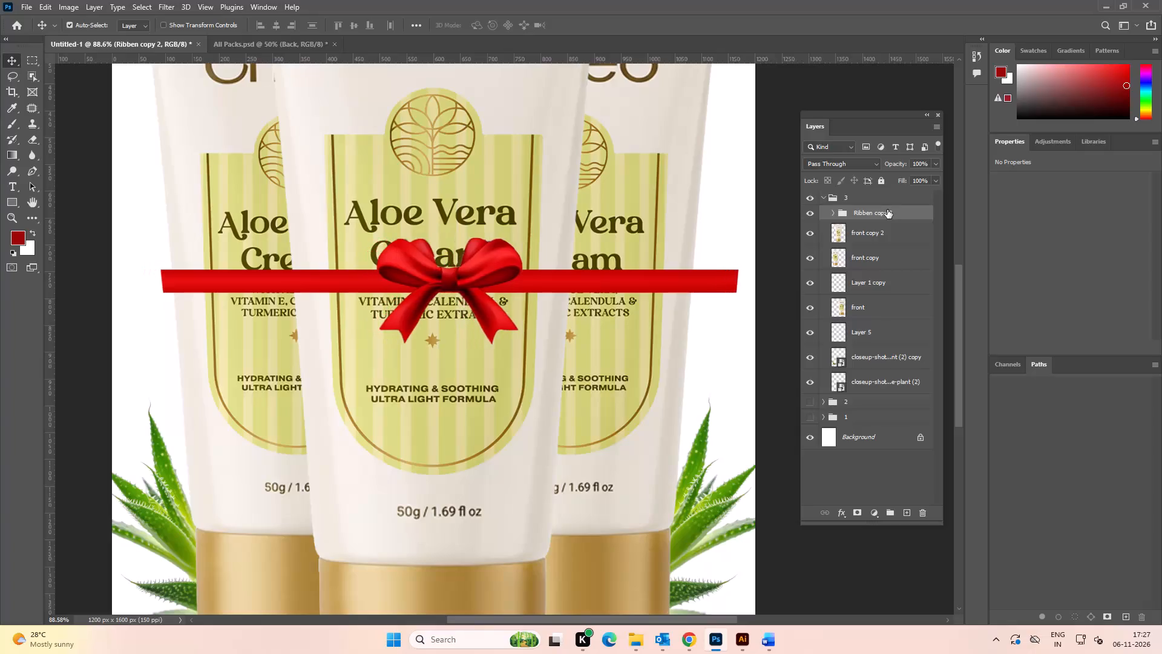
key(Right)
key(Right)
key(Right)
key(Right)
key(shift+Right)
key(Right)
key(Right)
key(Right)
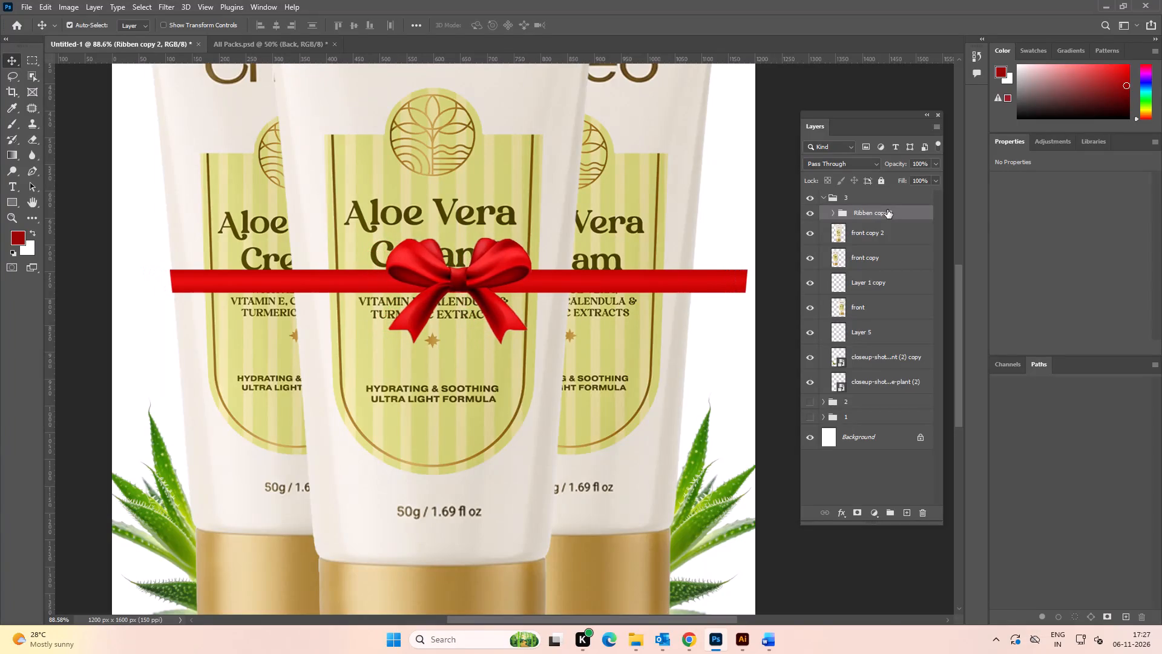
key(Right)
key(Right)
key(Right)
alt+scroll(732, 284, down, 1)
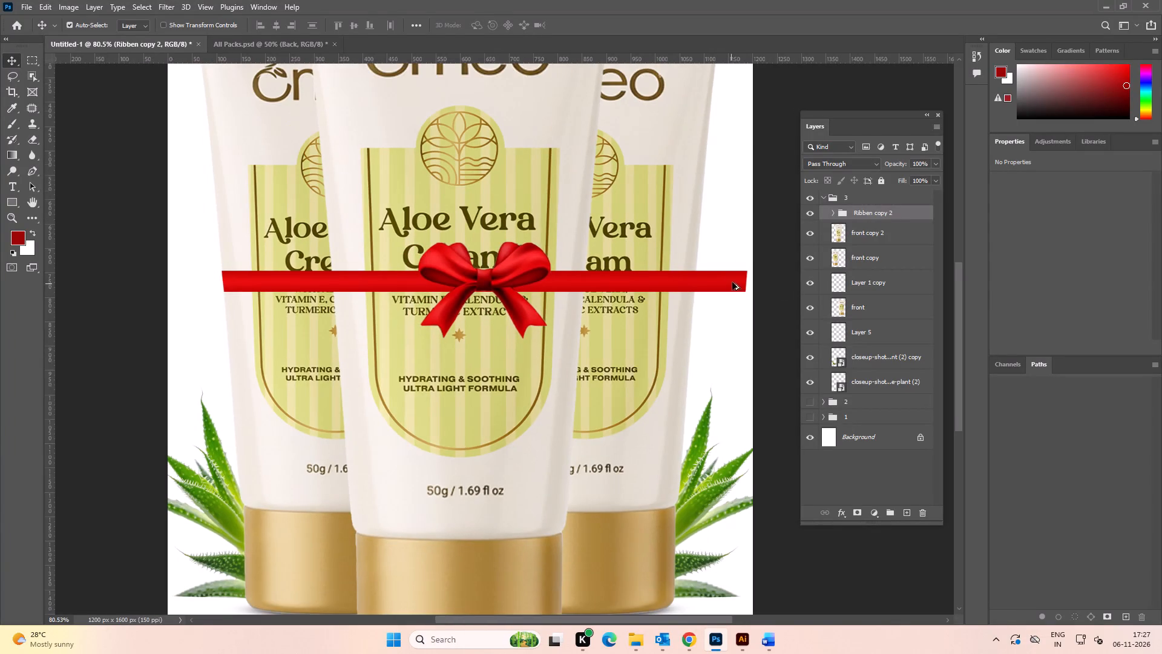
Narrow the ribbon band, Layer 6 with Rectangle 1 copy 2, to about 973 px wide so it fits between the outer tubes' edges.
key(space)
drag(756, 271, 678, 260)
click(767, 211)
click(832, 214)
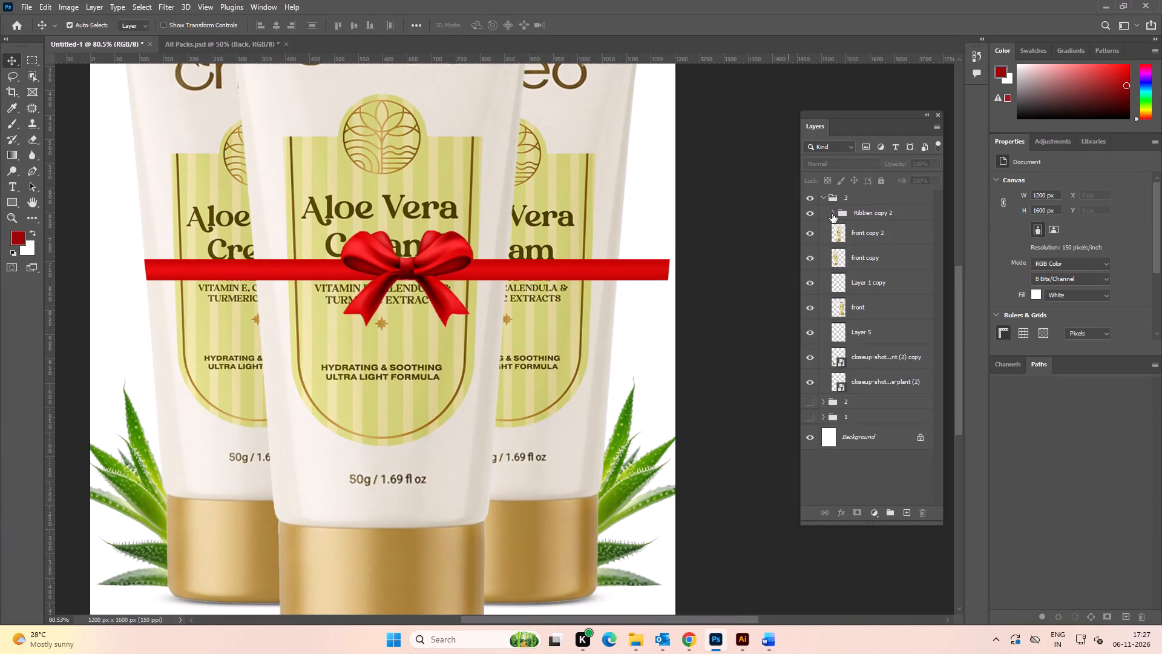
click(892, 282)
shift+click(896, 263)
key(ctrl+t)
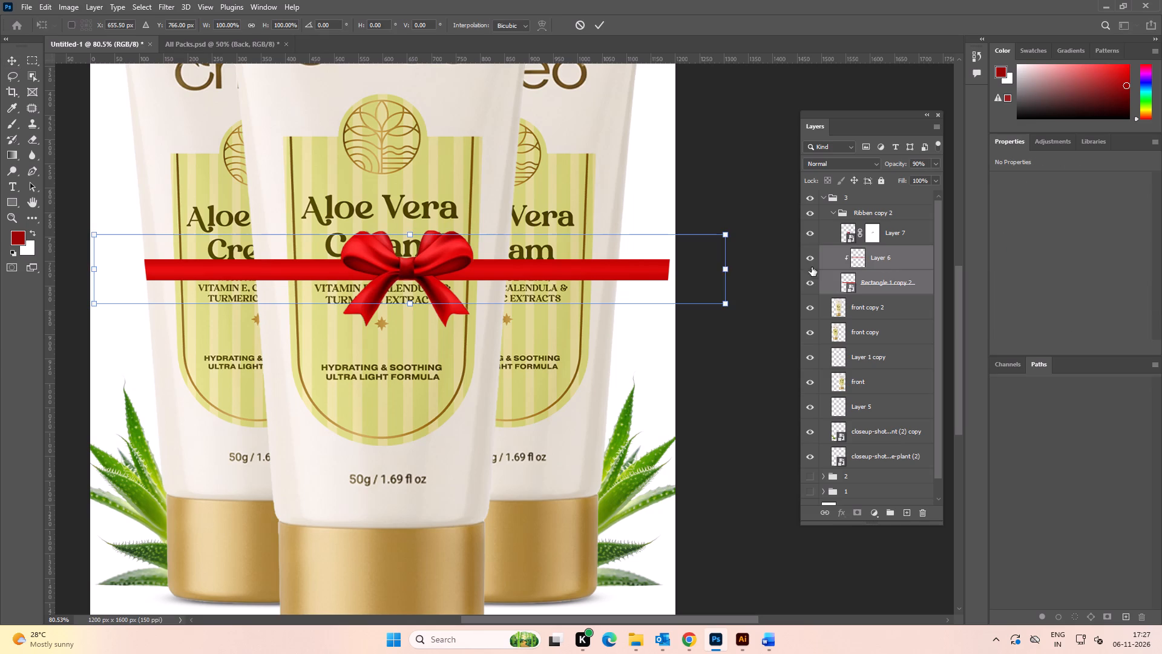
drag(726, 274, 669, 271)
alt+scroll(669, 271, up, 20)
alt+scroll(669, 271, up, 1)
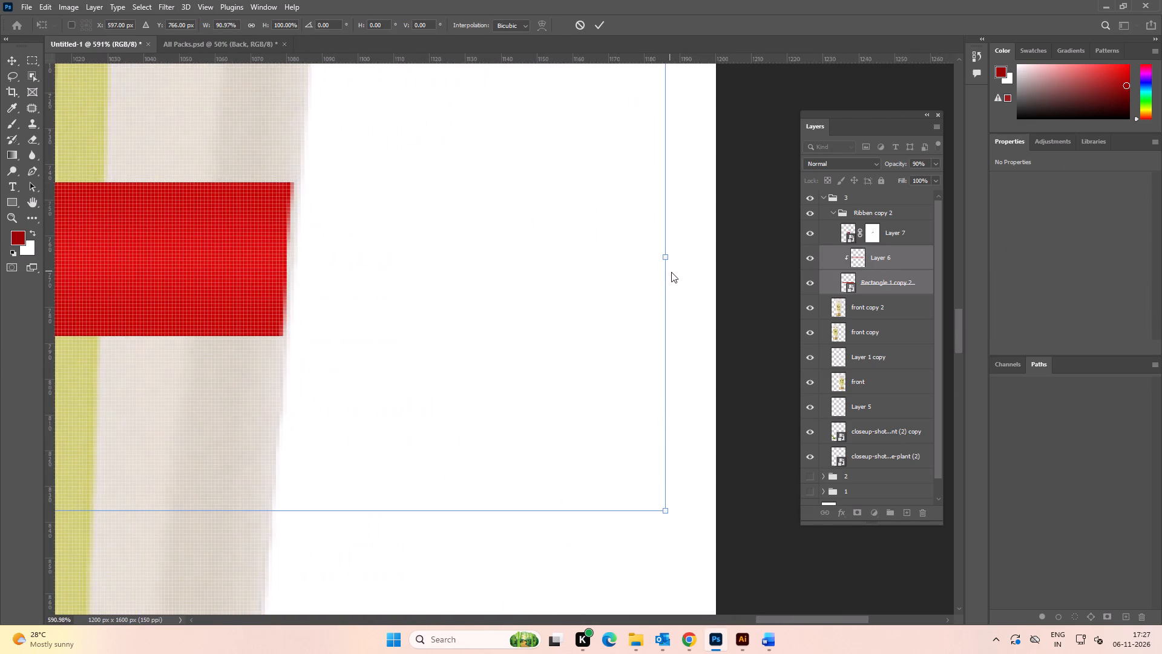
click(666, 259)
drag(666, 256, 672, 257)
alt+scroll(558, 276, down, 20)
alt+scroll(558, 276, down, 7)
key(space)
drag(305, 254, 451, 245)
alt+scroll(393, 263, up, 20)
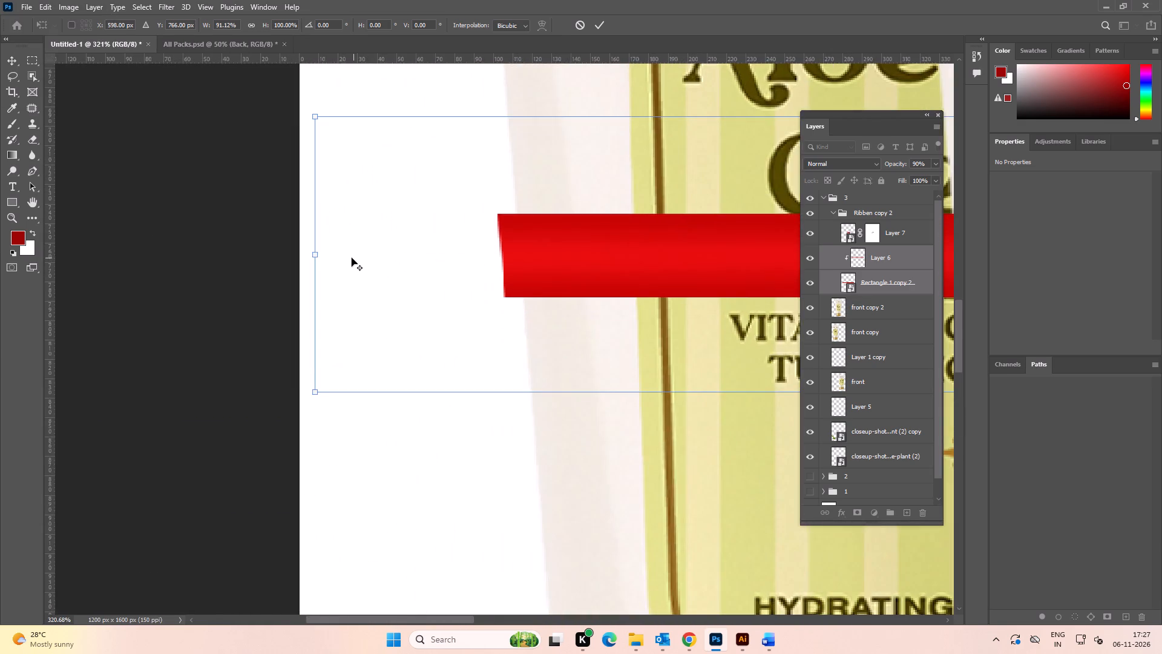
alt+scroll(352, 257, up, 4)
drag(298, 256, 329, 256)
click(603, 27)
key(ctrl+0)
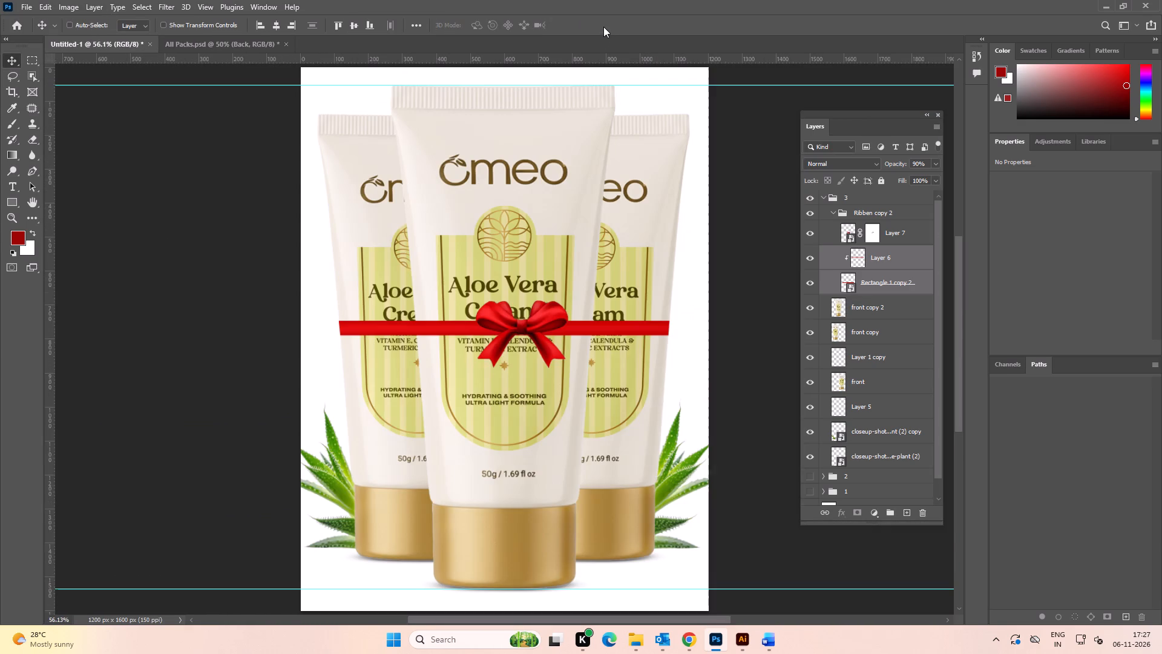
Align the bow on Layer 7 and the Rectangle 1 copy 2 band by their horizontal centres.
double_click(746, 336)
click(886, 281)
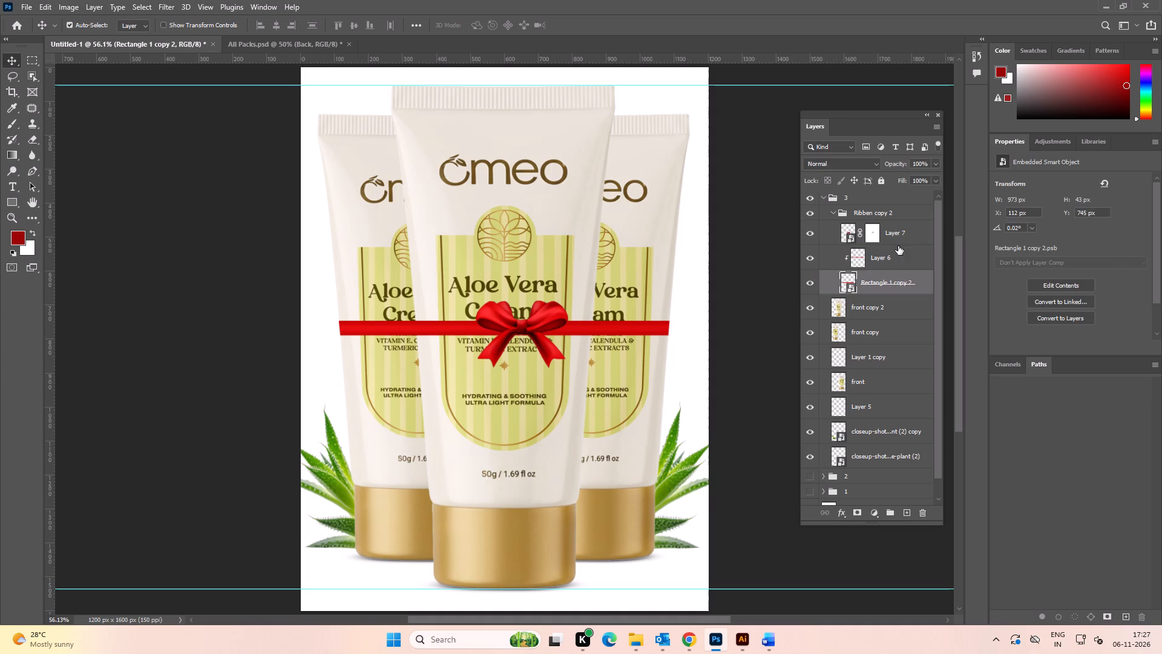
ctrl+click(898, 235)
click(274, 26)
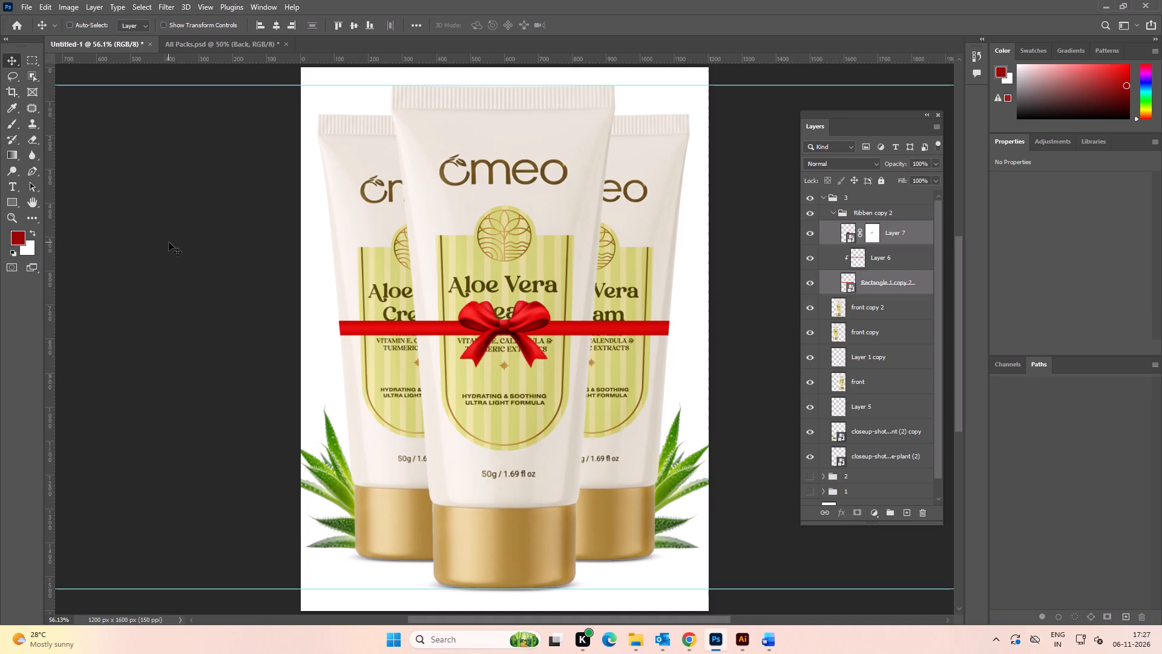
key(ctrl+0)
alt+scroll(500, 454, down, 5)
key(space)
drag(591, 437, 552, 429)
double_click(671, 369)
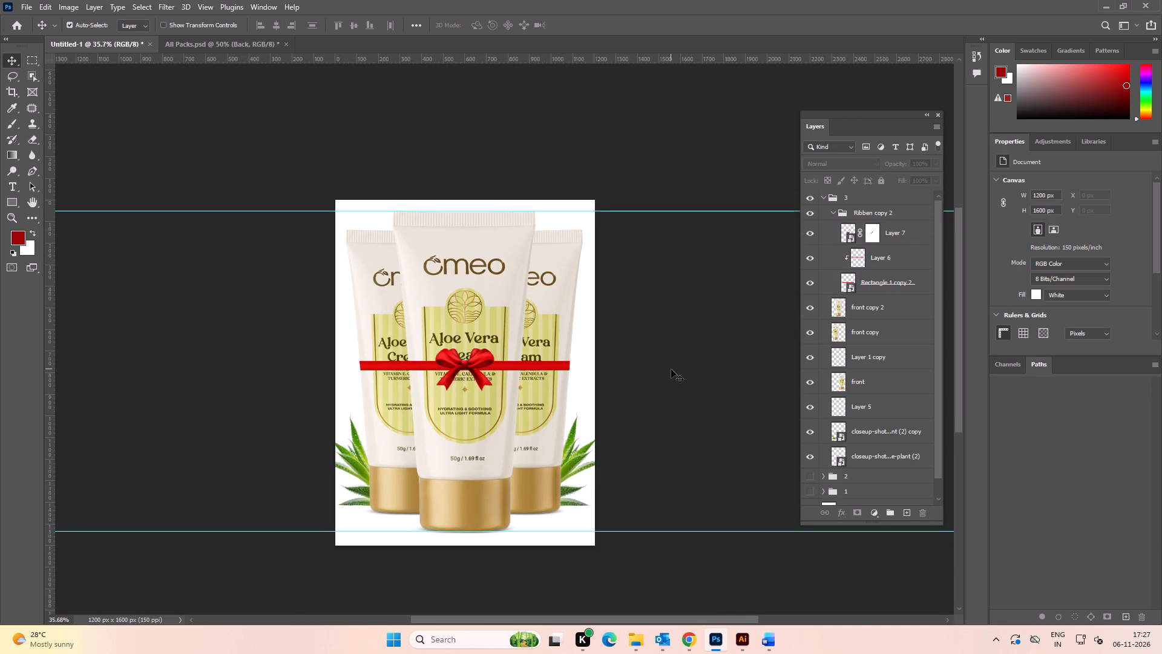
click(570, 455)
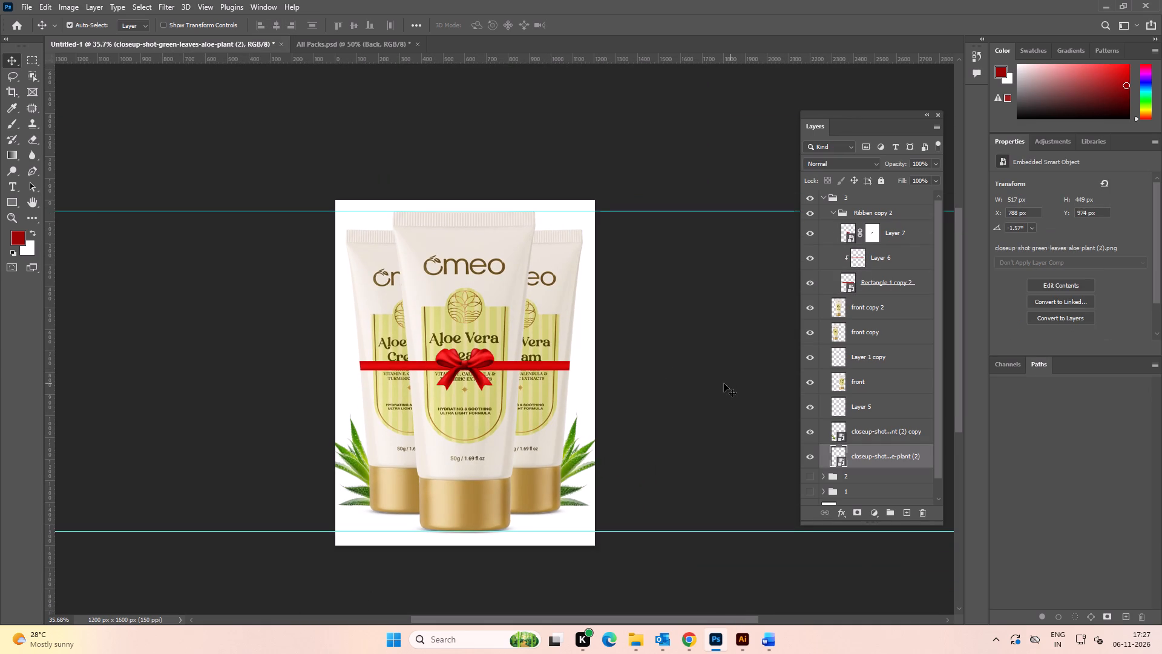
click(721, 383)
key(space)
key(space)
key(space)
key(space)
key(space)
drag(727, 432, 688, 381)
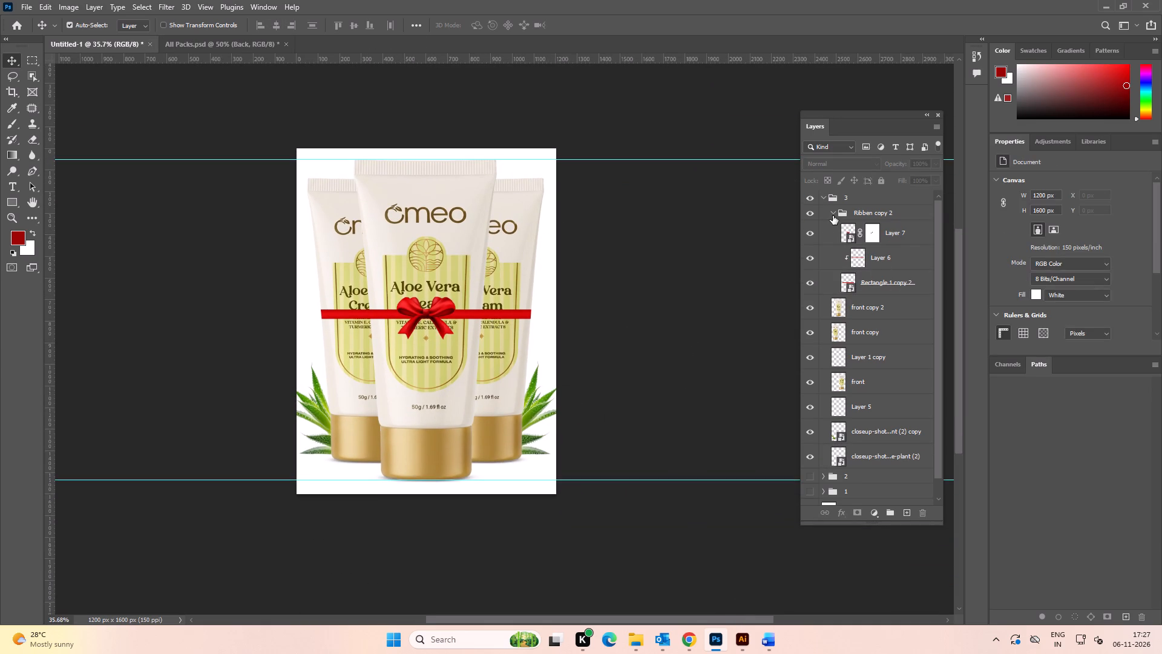
Duplicate the Layer 8 copy shadow from group 2 and place the duplicate directly beneath group 3.
click(833, 212)
click(718, 245)
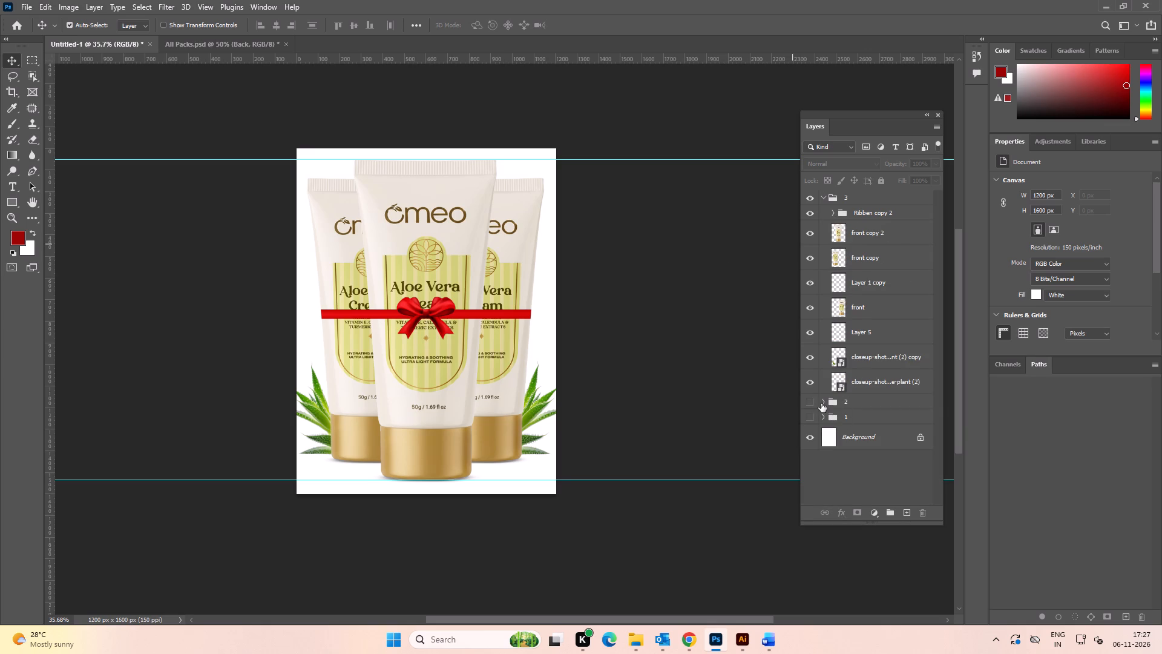
click(822, 403)
scroll(867, 434, down, 5)
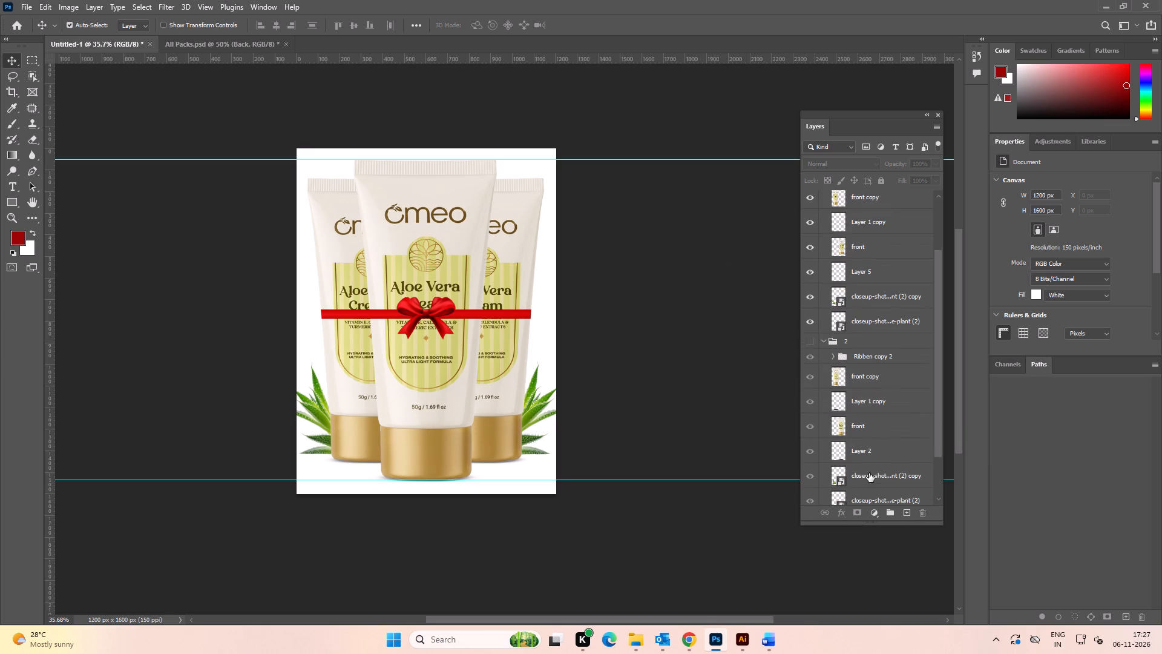
scroll(878, 440, down, 4)
click(892, 454)
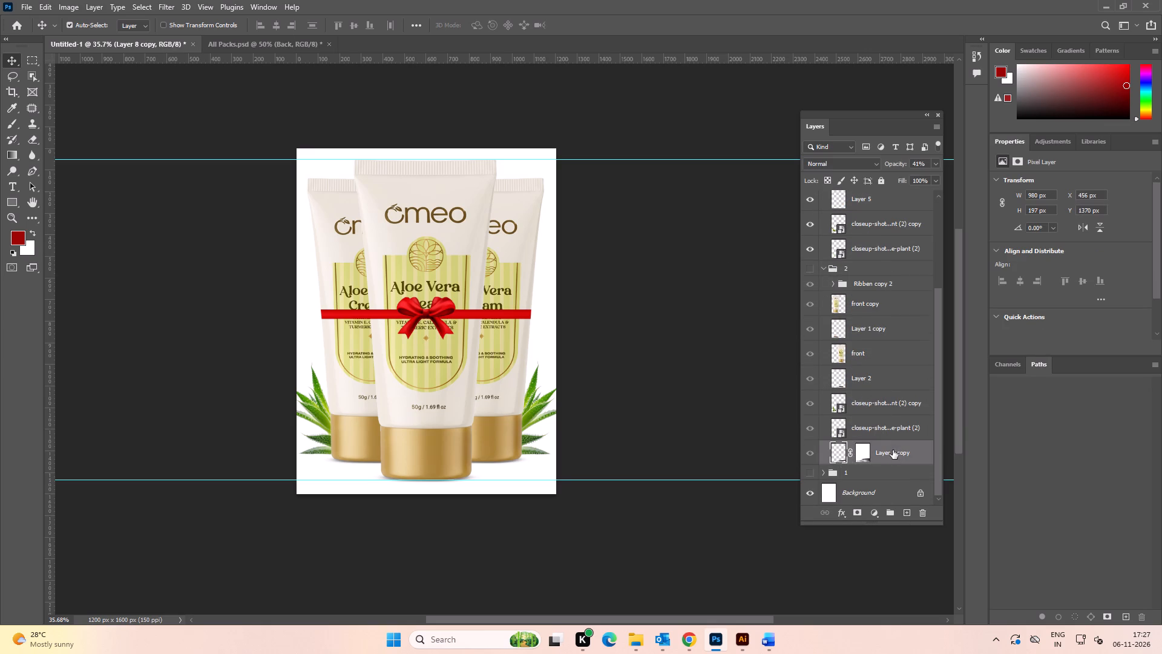
key(ctrl+j)
drag(881, 458, 881, 327)
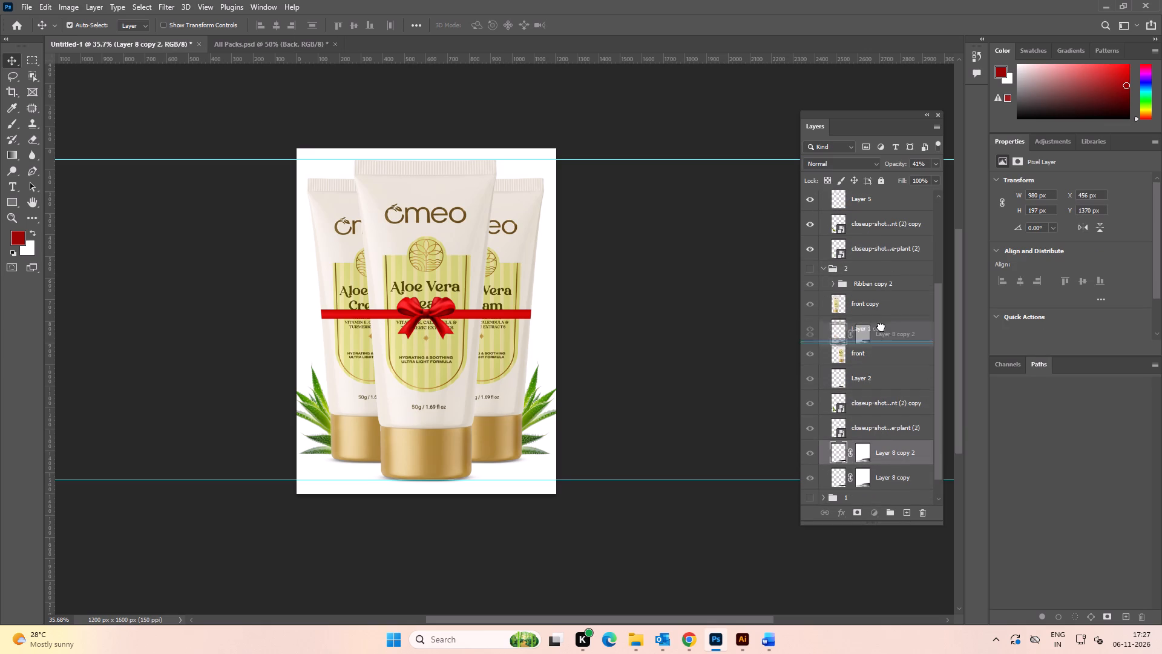
drag(881, 327, 877, 262)
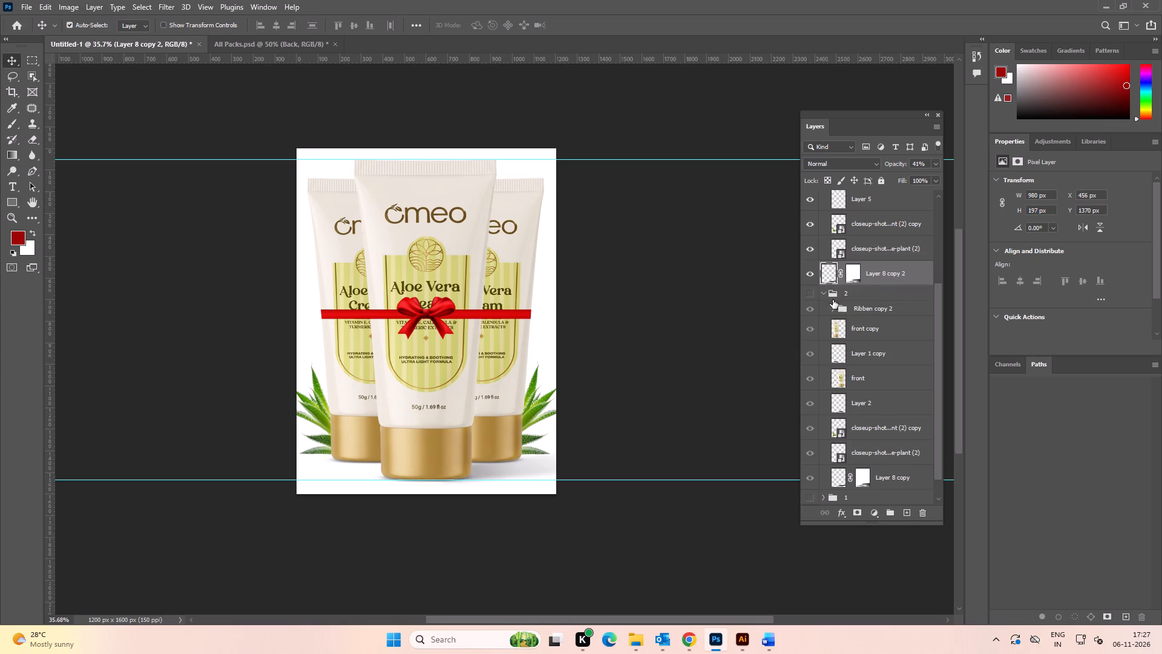
click(825, 294)
click(714, 377)
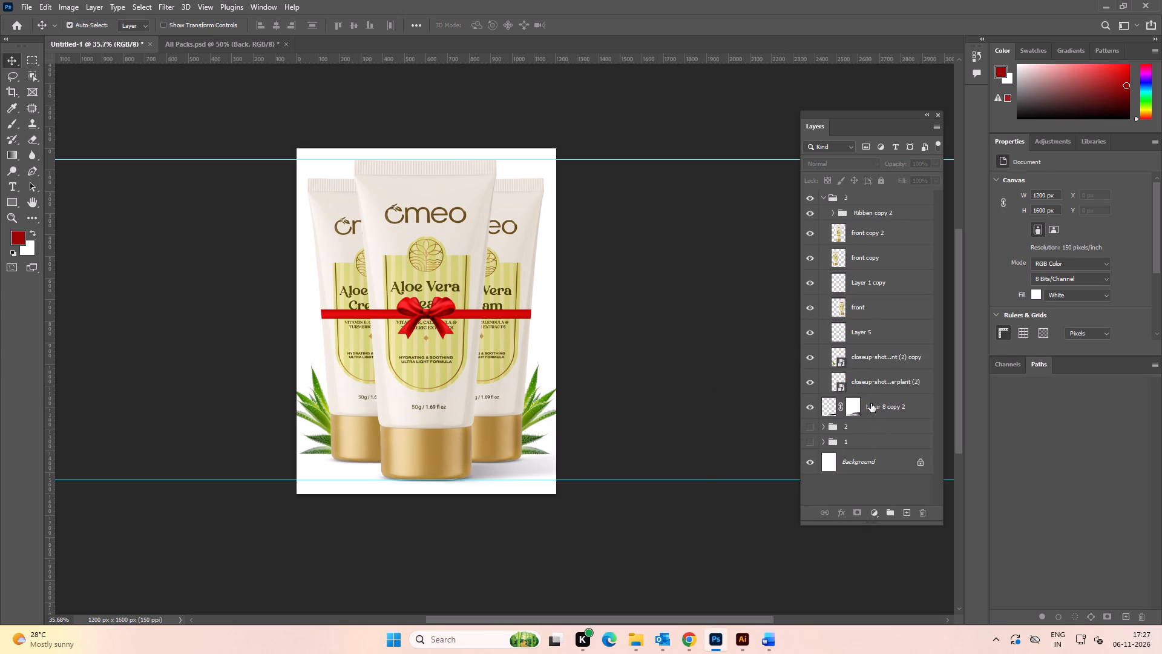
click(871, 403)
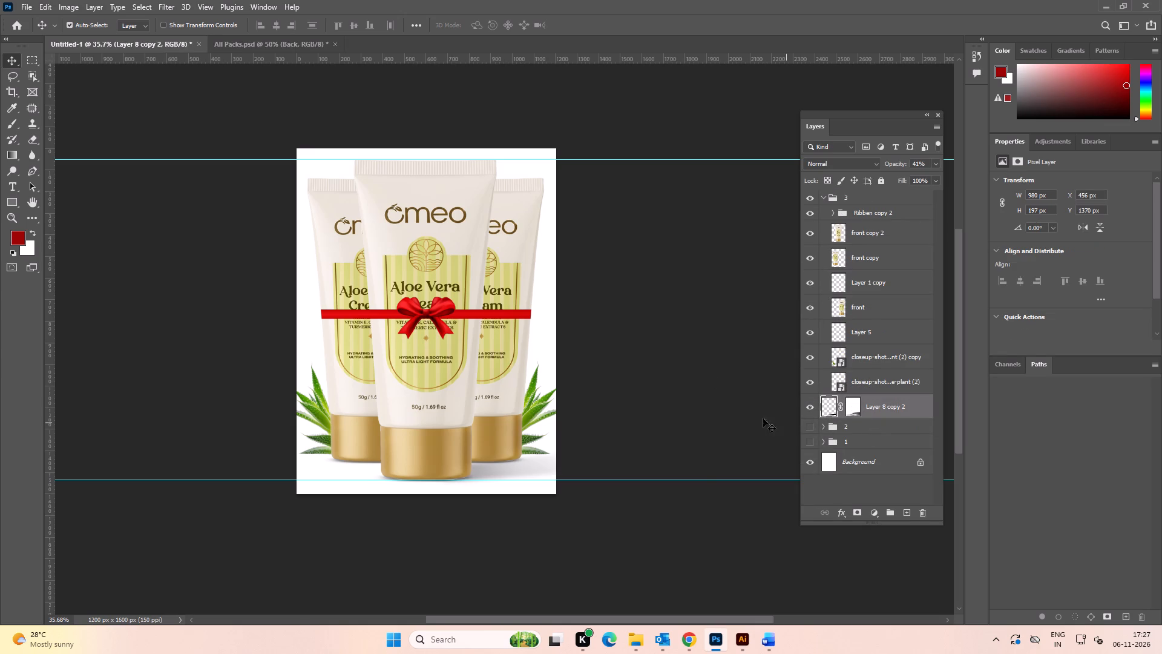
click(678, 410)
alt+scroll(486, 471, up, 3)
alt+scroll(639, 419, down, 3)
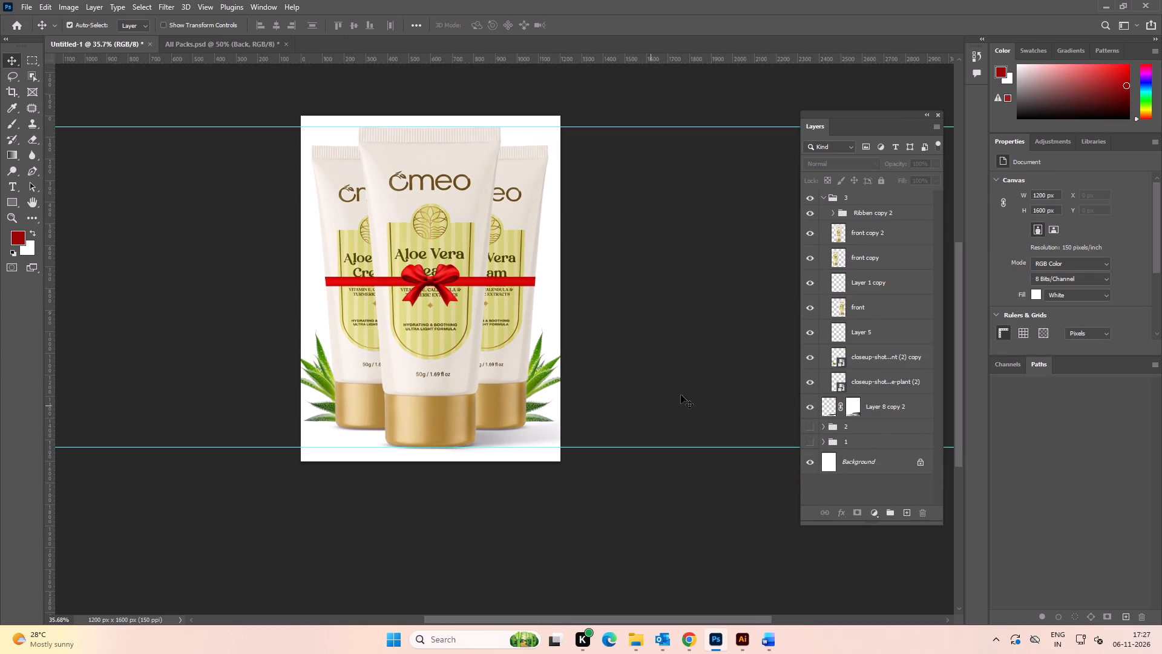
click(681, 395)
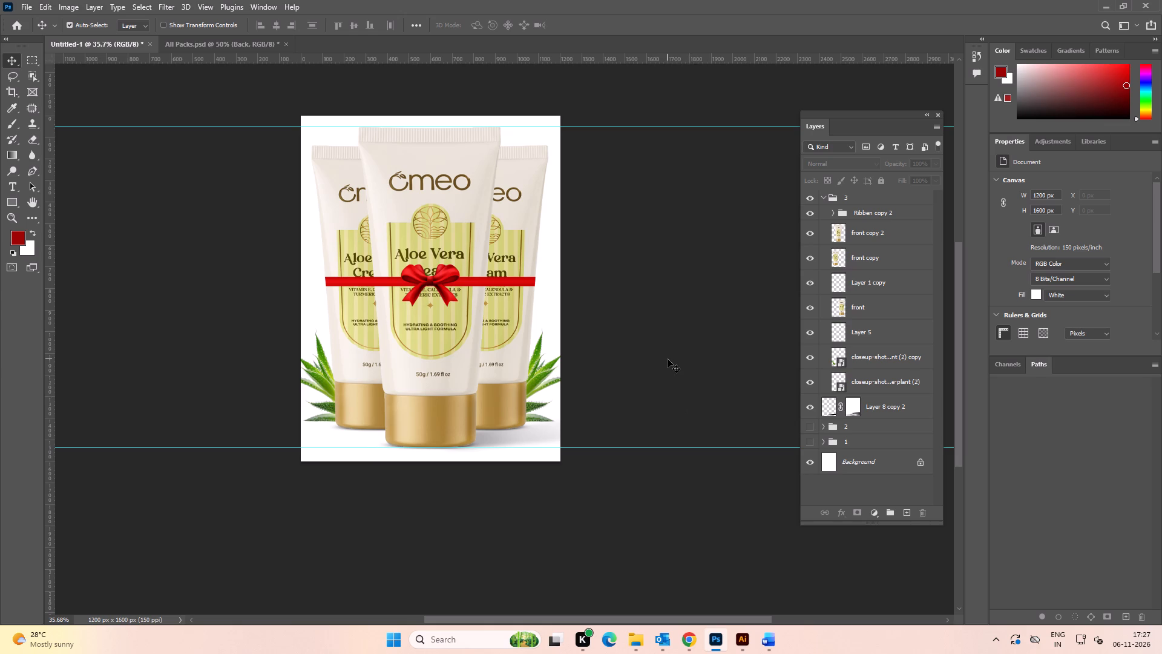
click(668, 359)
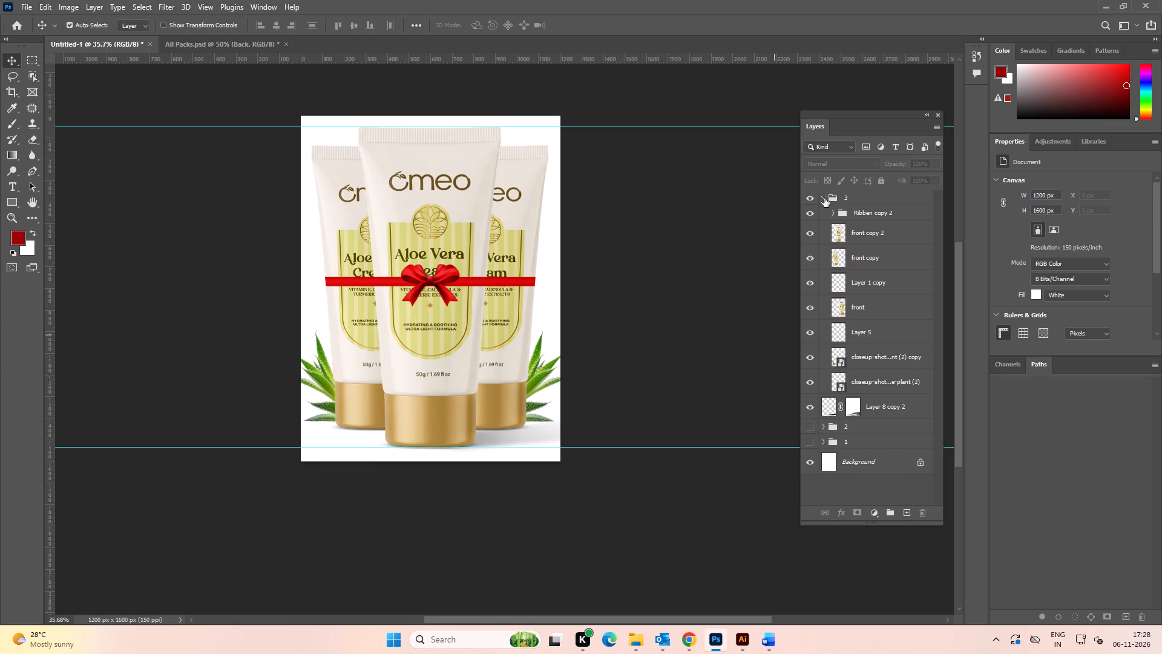
Move the duplicated shadow, Layer 8 copy 2, into group 3 beneath the aloe plants and collapse the group.
click(824, 198)
click(717, 237)
click(870, 221)
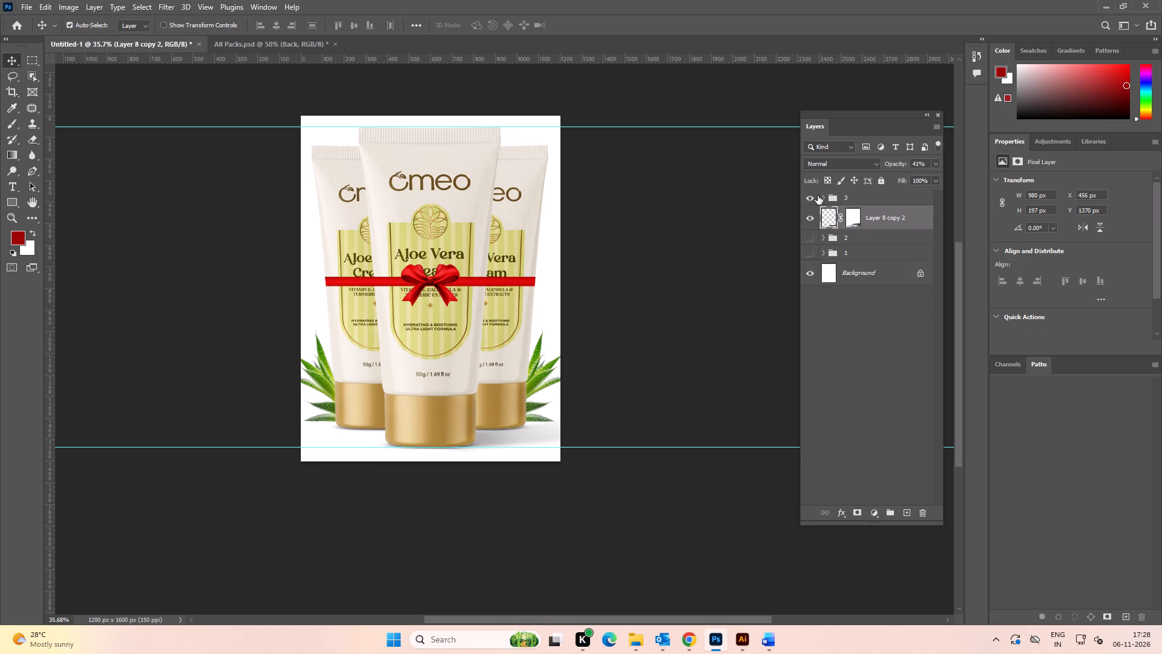
click(822, 197)
click(672, 319)
drag(891, 406, 890, 391)
click(824, 195)
click(694, 256)
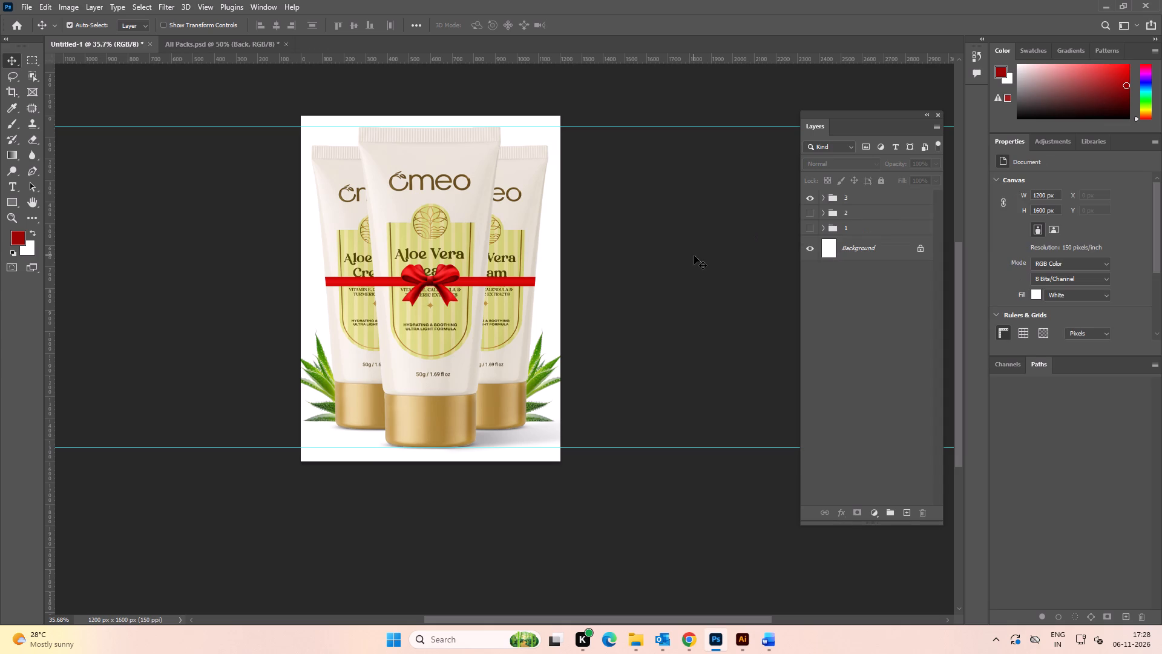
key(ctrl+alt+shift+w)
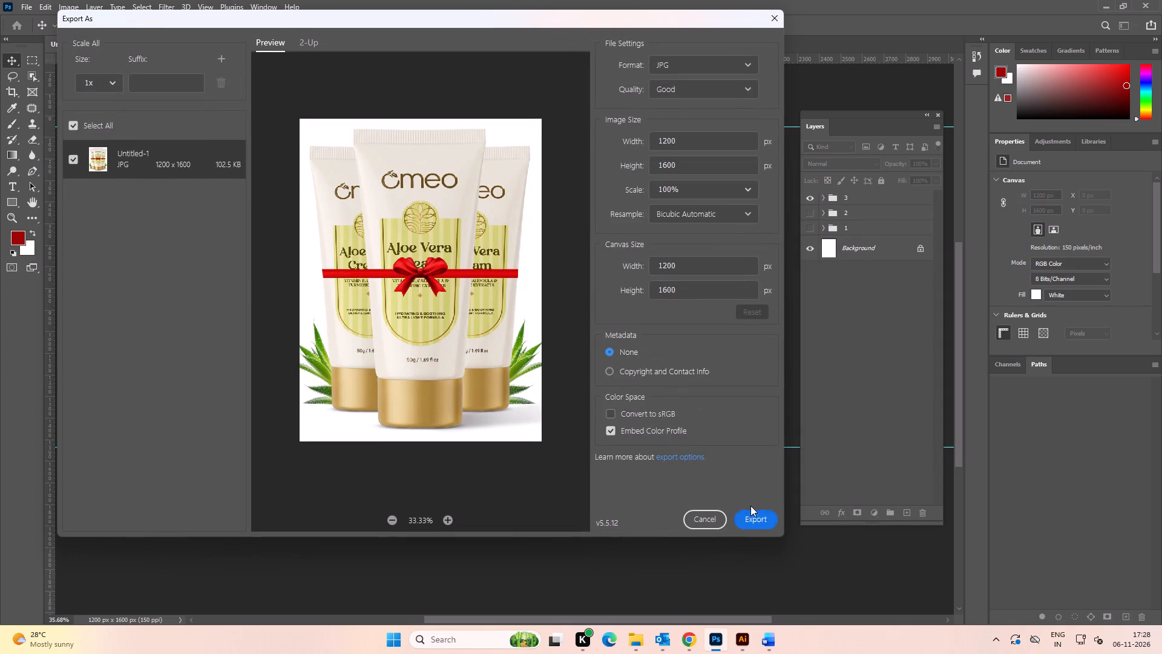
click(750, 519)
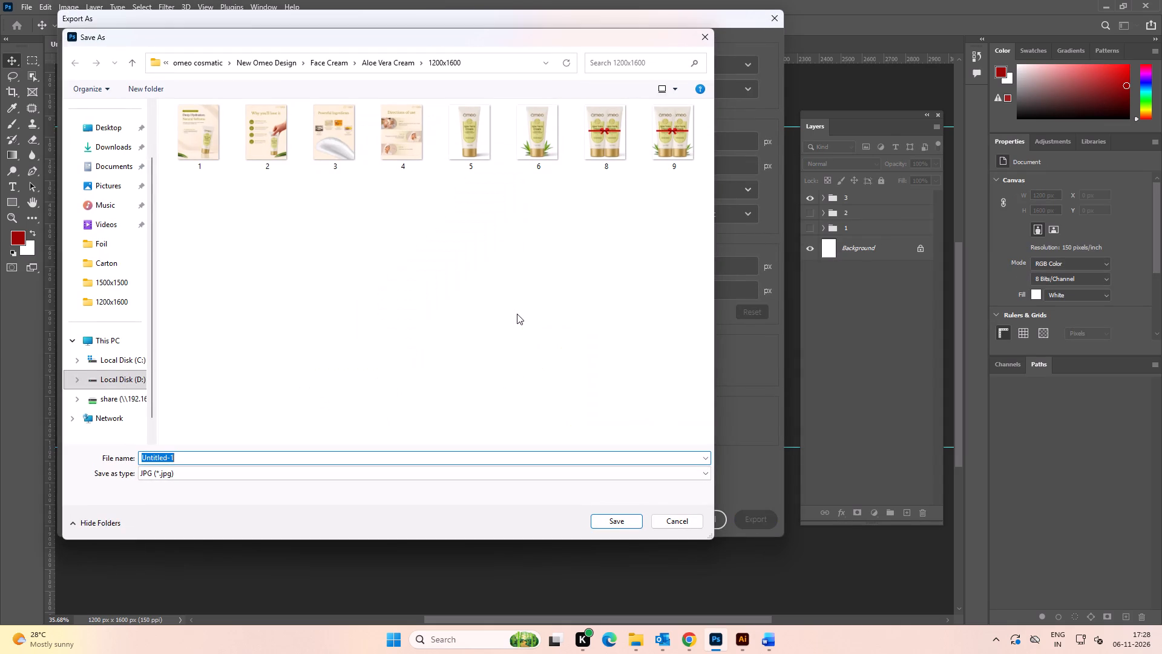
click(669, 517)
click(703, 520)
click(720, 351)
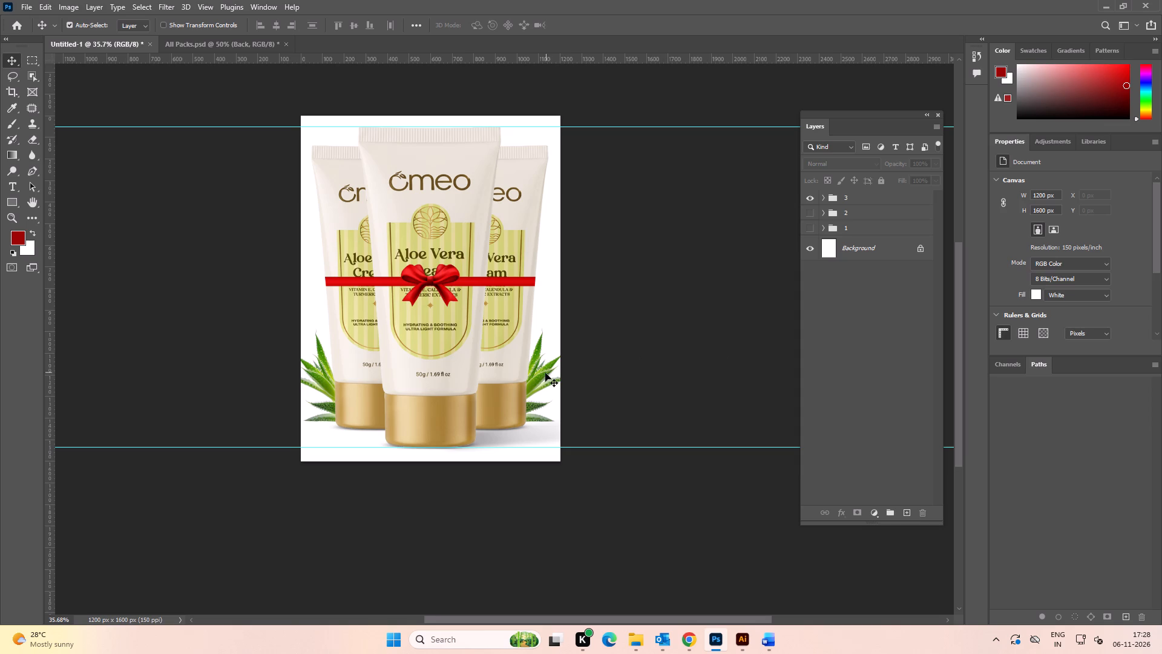
Hide both aloe plant layers in group 3.
click(545, 373)
click(813, 383)
click(812, 356)
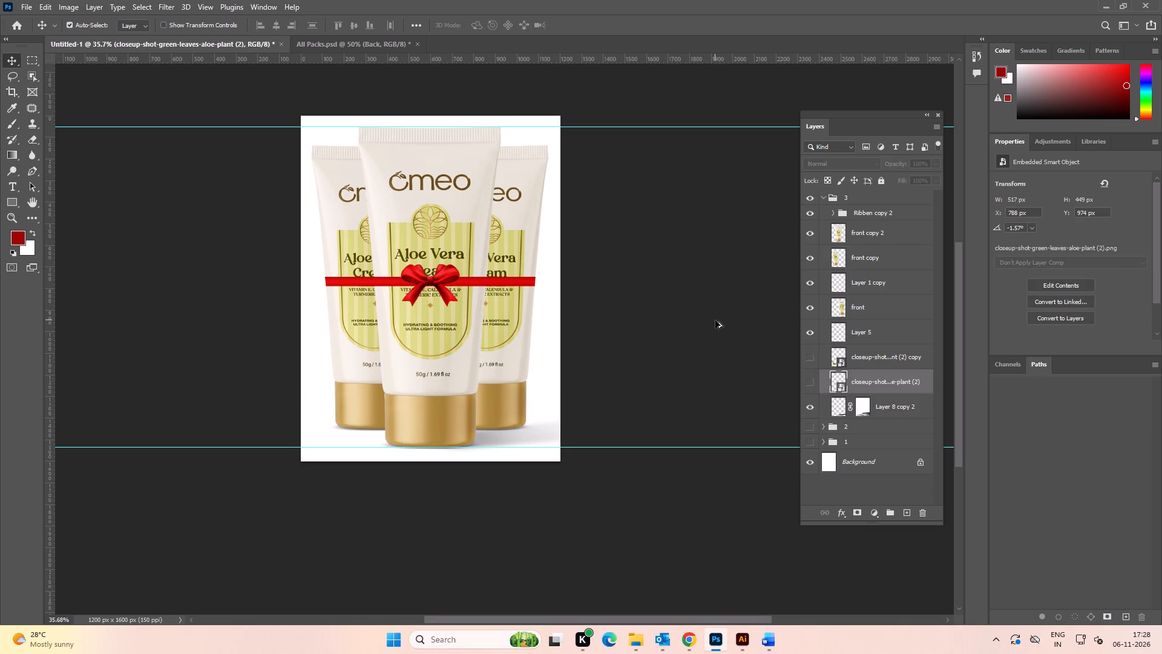
Export the three-tube pack without plants as a 1200 x 1600 px JPG named 11.
key(ctrl+alt+shift+w)
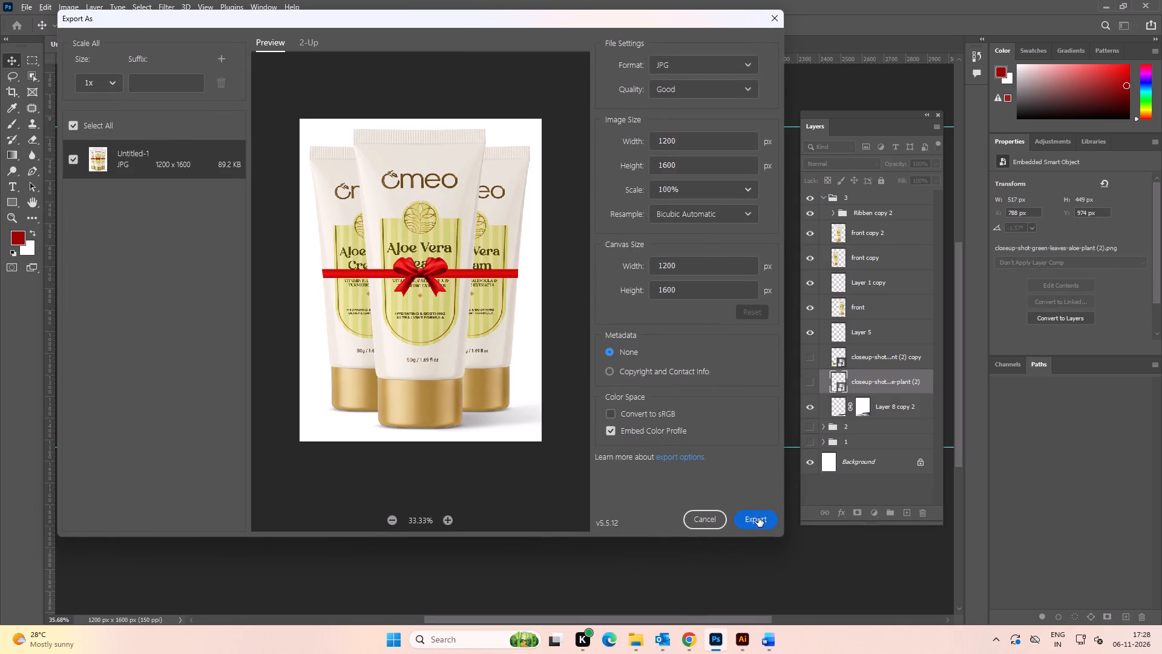
click(758, 518)
text(11)
key(Return)
Undo the hiding of both aloe plant layers in the three-tube pack.
key(ctrl+z)
key(ctrl+z)
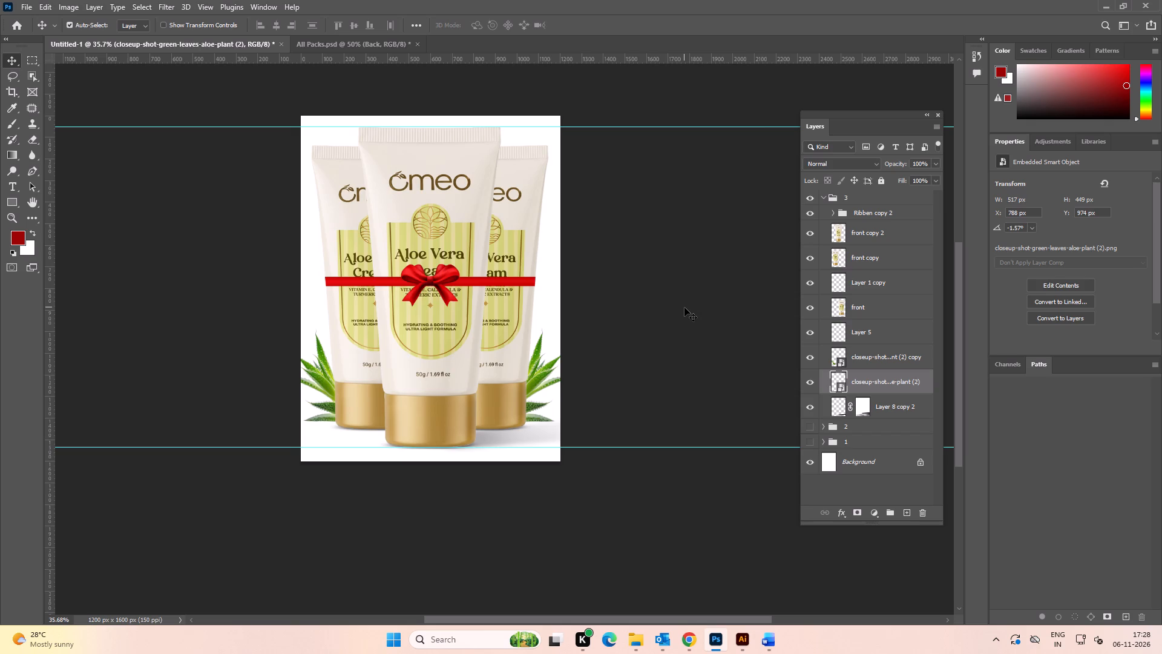
Export the three-tube pack with aloe plants as a JPG named 12 in the Aloe Vera Cream 1200x1600 folder.
key(ctrl+alt+shift+w)
click(770, 524)
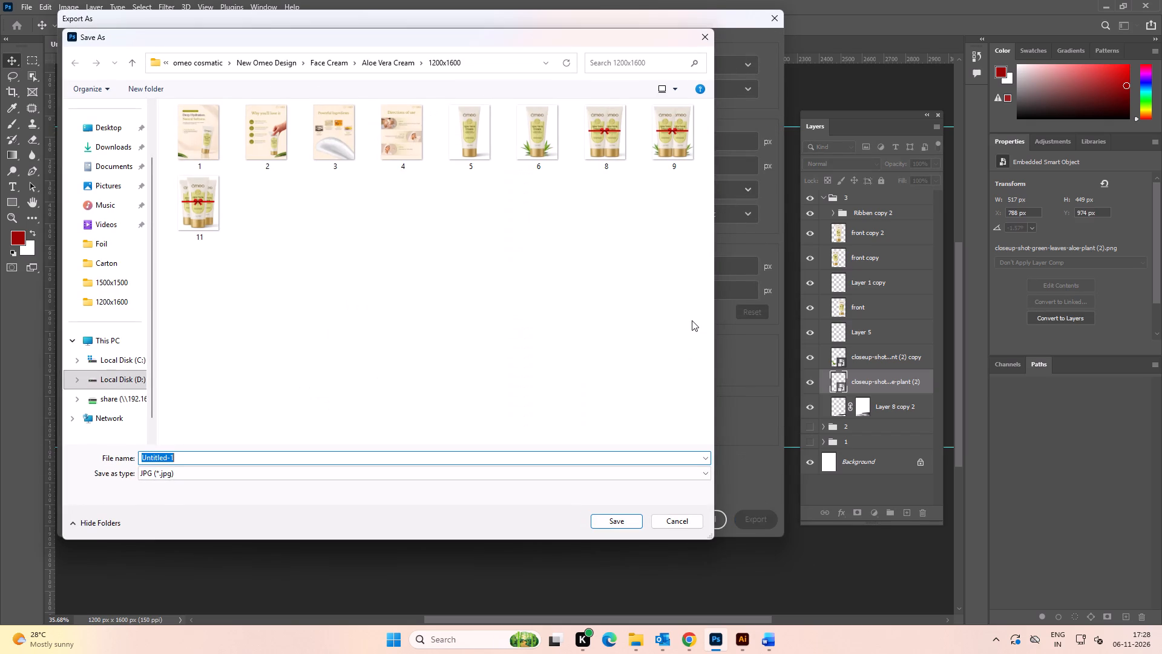
text(12)
key(Return)
Save the layered document as a Photoshop file named All packs in the Aloe Vera Cream 1200x1600 folder.
key(ctrl+s)
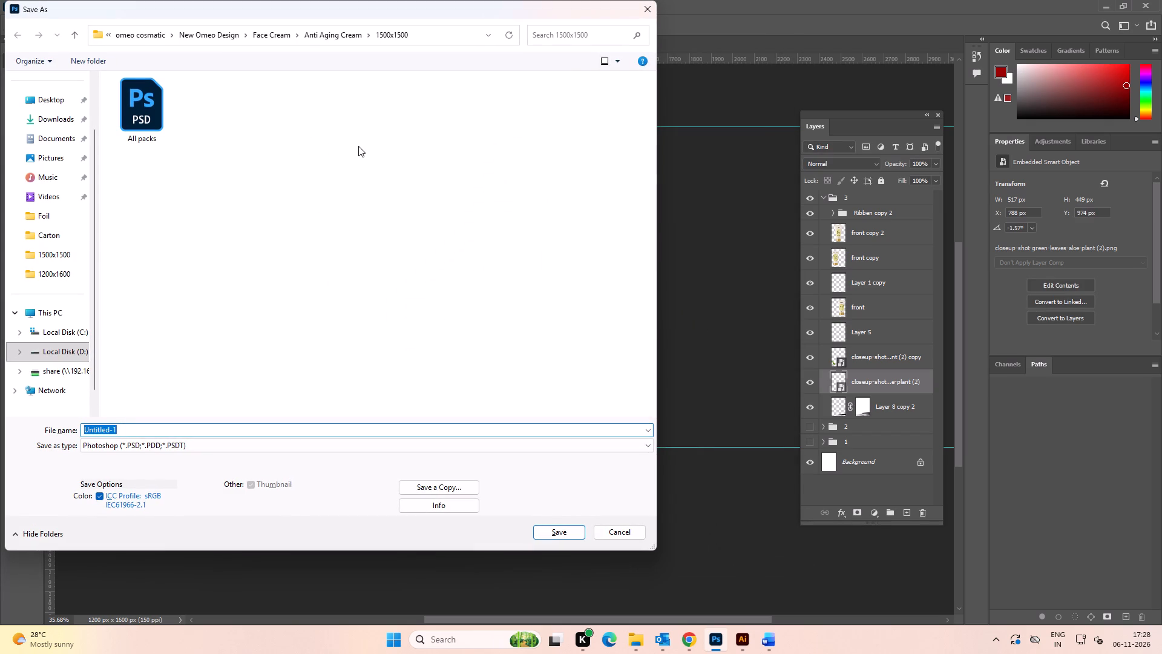
click(268, 34)
double_click(156, 144)
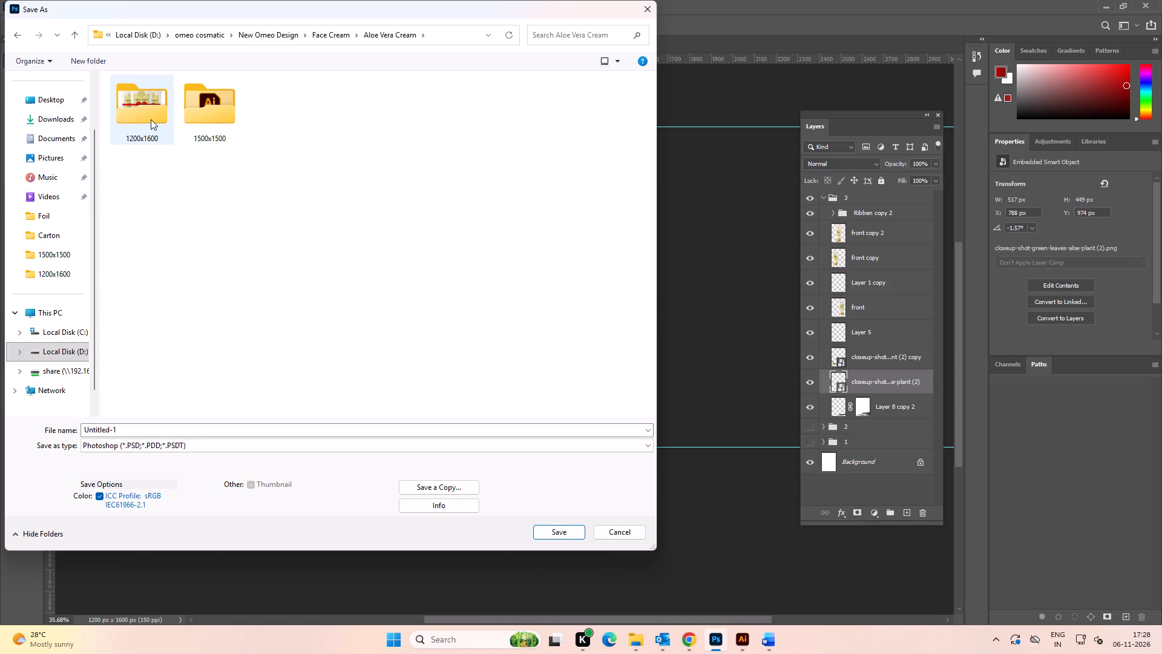
double_click(151, 119)
click(372, 454)
key(ctrl+a)
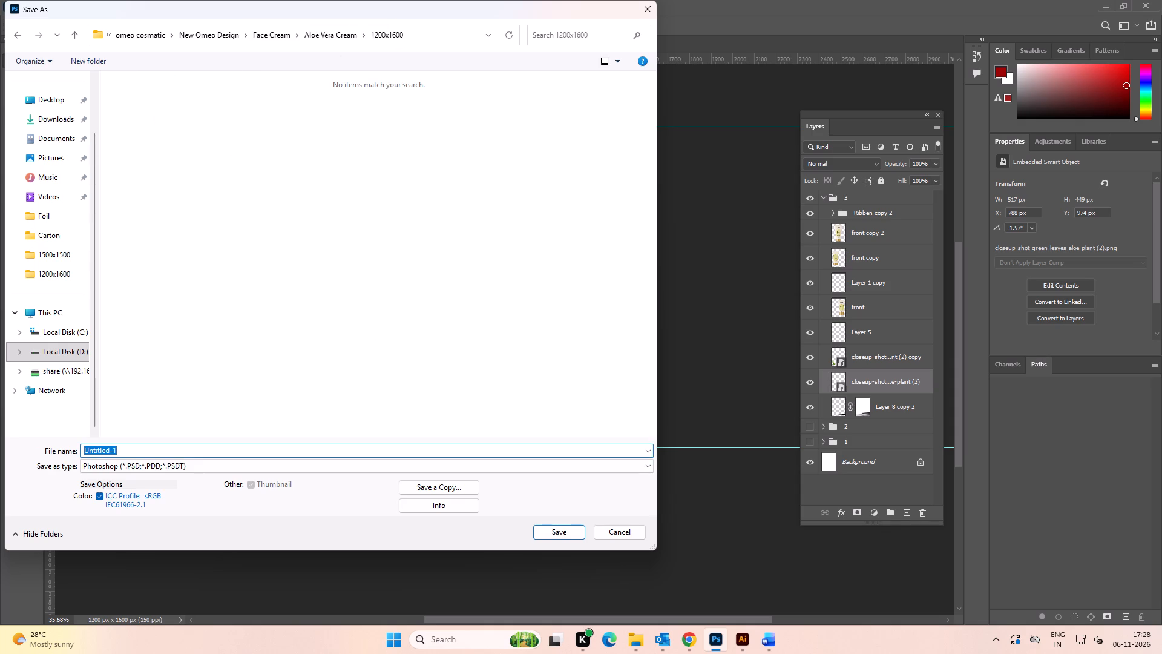
text(ll)
key(BackSpace)
key(BackSpace)
key(BackSpace)
text(All pak)
key(BackSpace)
text(cks)
key(Return)
key(Return)
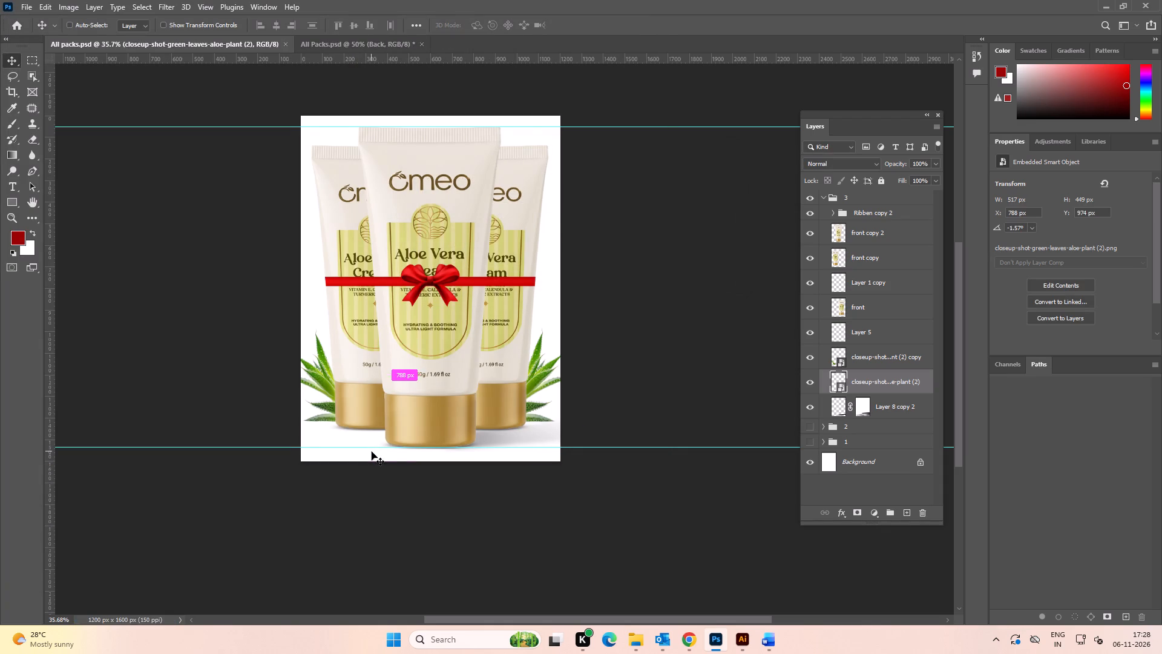
key(ctrl+s)
key(ctrl+s)
Close the saved 1200 x 1600 px Aloe Vera Cream document, All packs.psd.
click(196, 213)
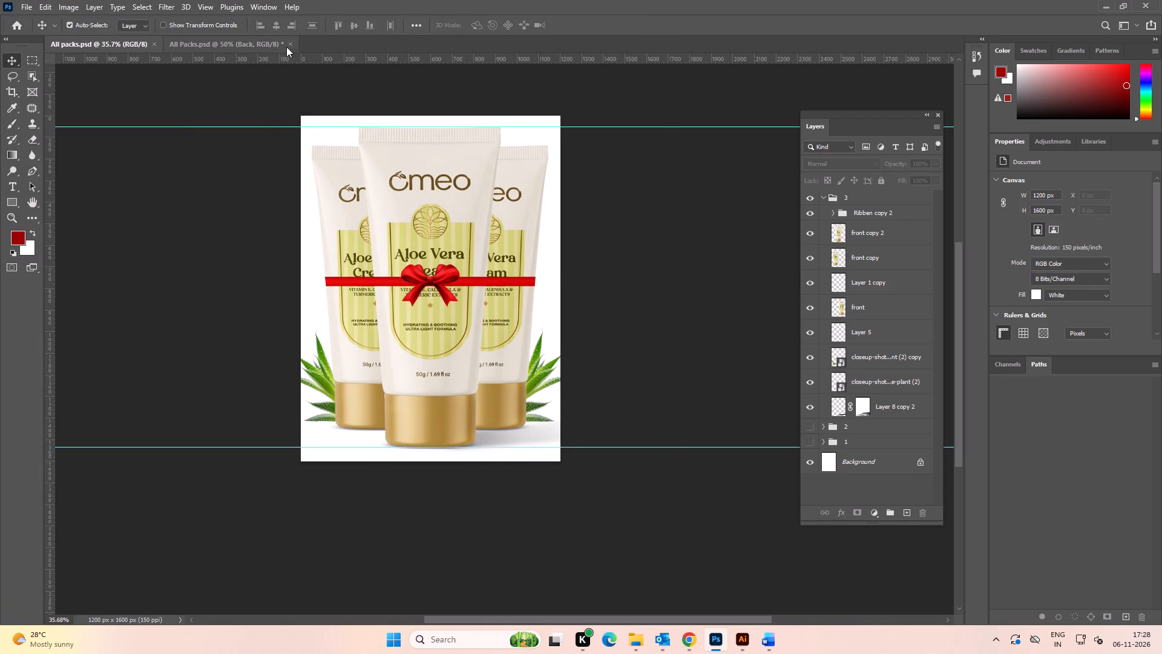
click(151, 42)
drag(194, 230, 199, 223)
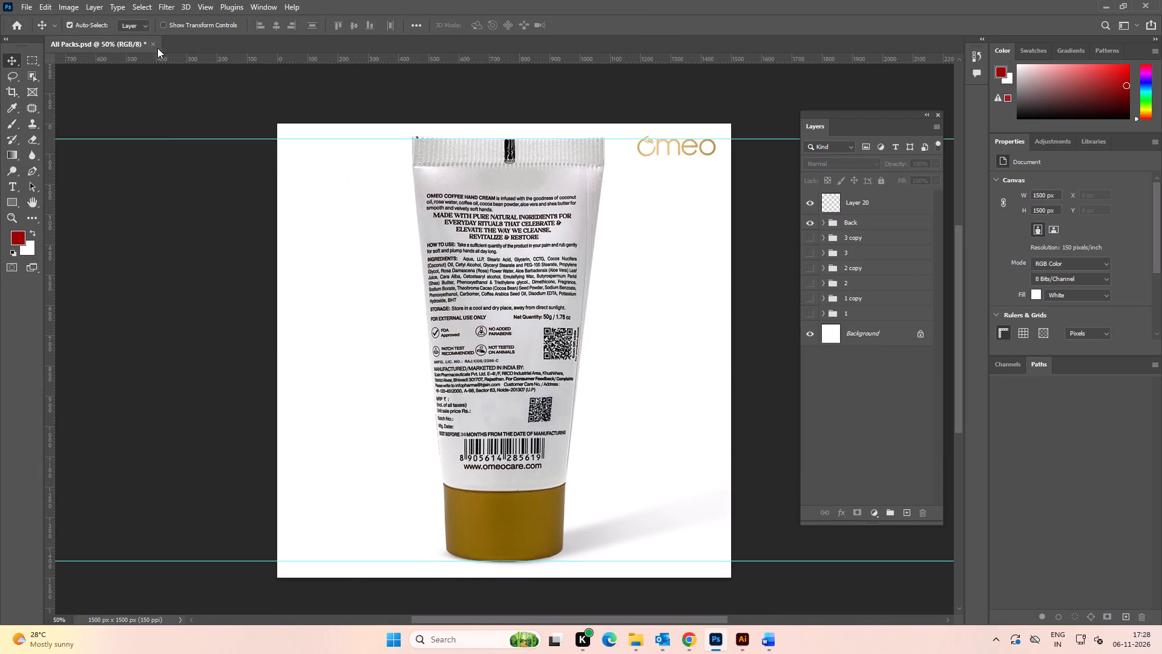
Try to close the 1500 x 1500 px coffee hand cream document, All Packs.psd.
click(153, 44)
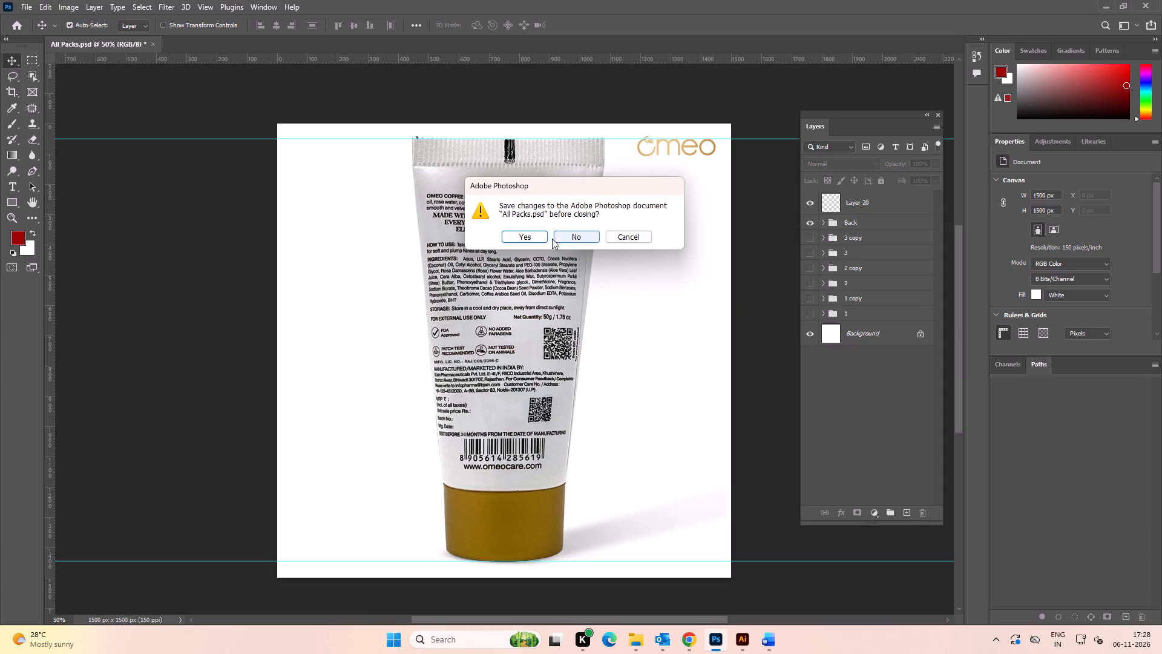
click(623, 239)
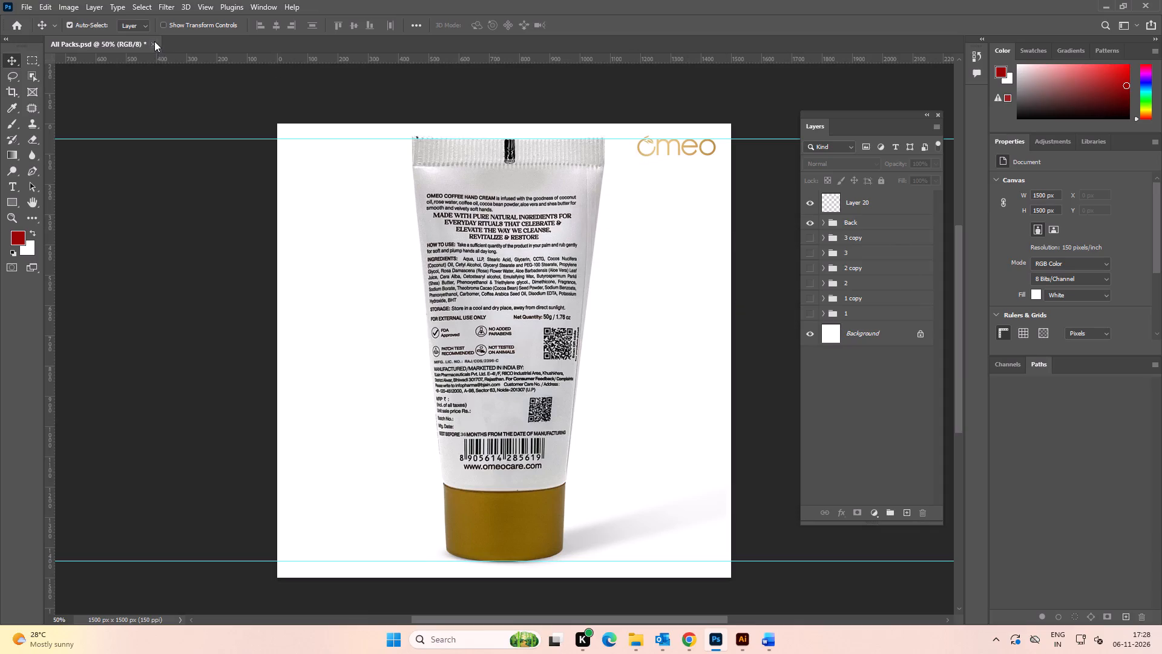
Switch to File Explorer and close the Coffee-Hand-Cream 1500x1500 folder window.
key(alt+Tab)
alt+click(439, 281)
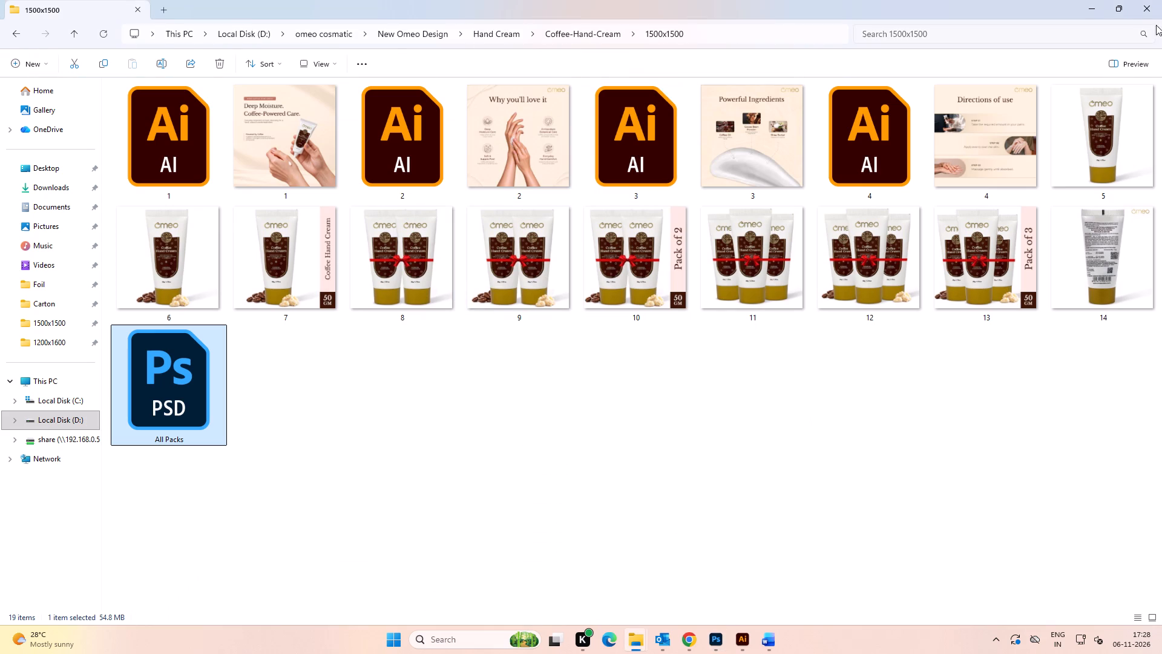
click(1149, 10)
Switch to the File Explorer window showing the Aloe Vera Cream 1500x1500 folder.
key(alt+Tab)
alt+click(537, 194)
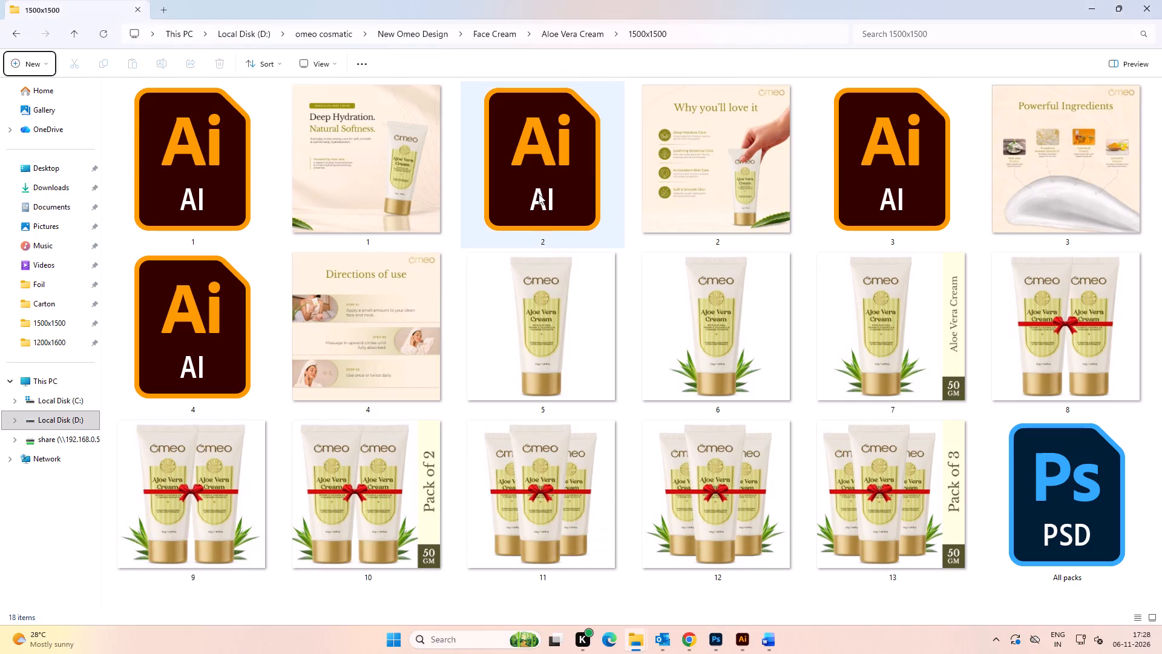
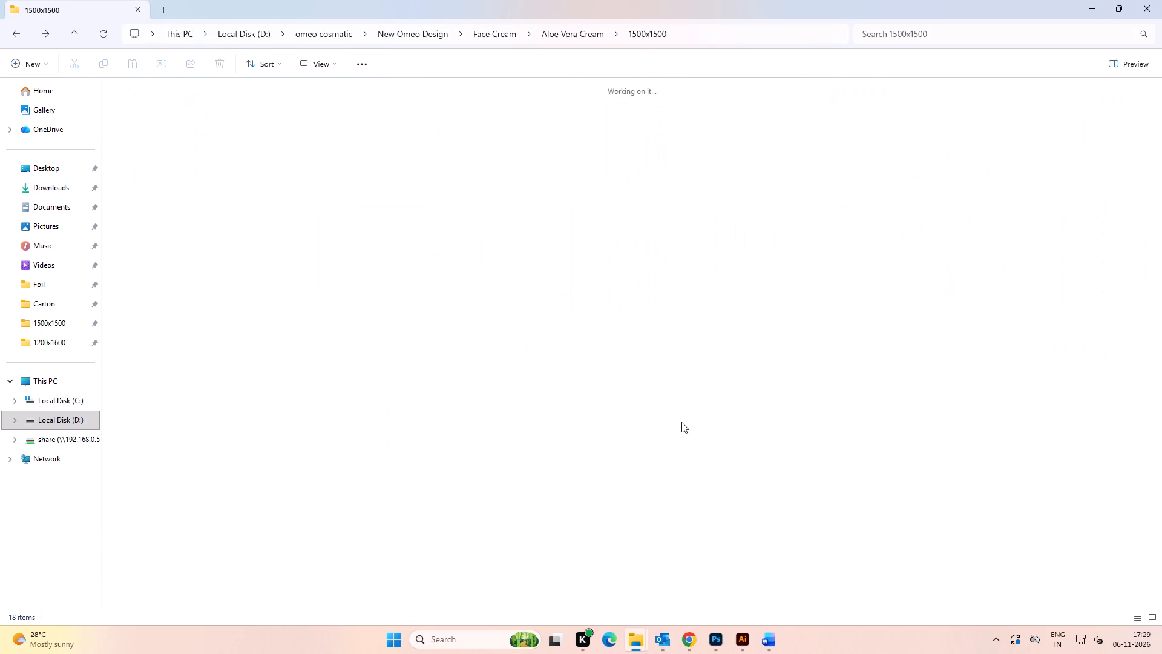
Open the Aloe Vera Cream 1200x1600 folder to check its listing images and layered pack files.
click(656, 414)
double_click(245, 202)
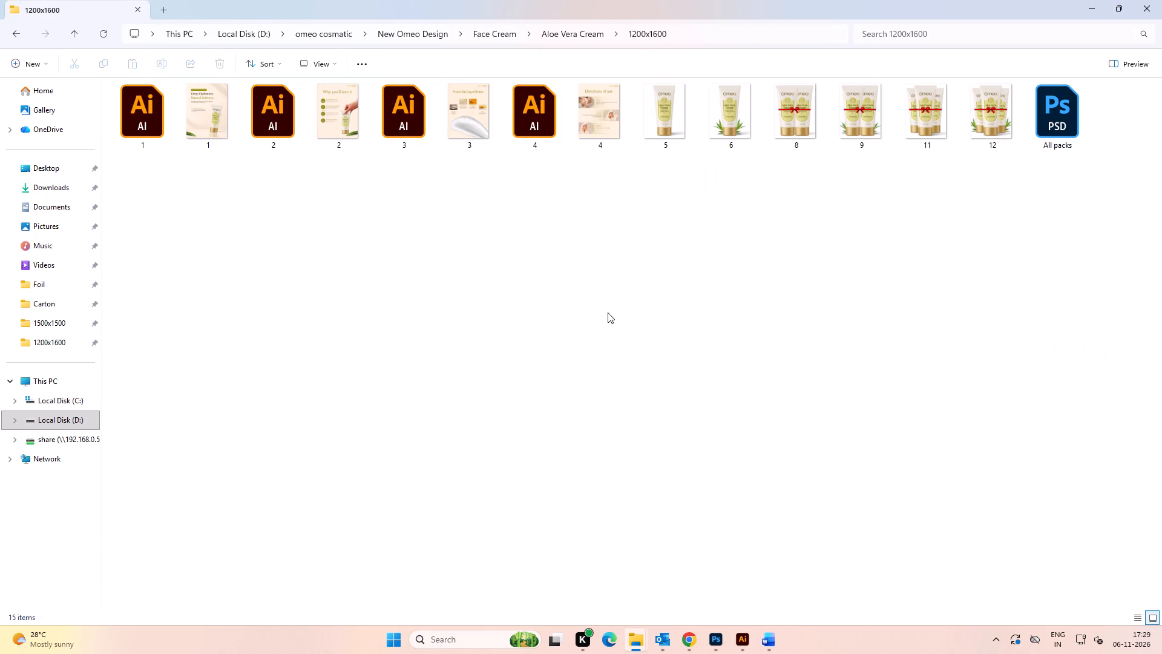
Leave the Aloe Vera Cream folders and go to the Anti Aging Cream folder inside Face Cream.
key(BackSpace)
key(BackSpace)
click(732, 389)
click(369, 183)
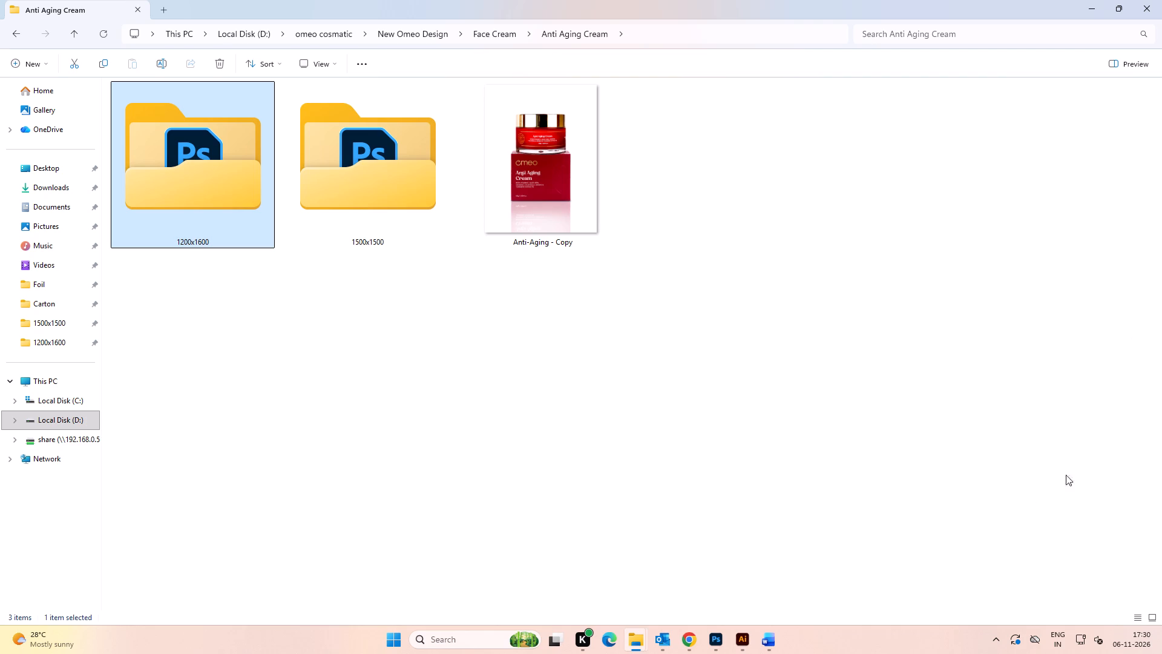
click(343, 186)
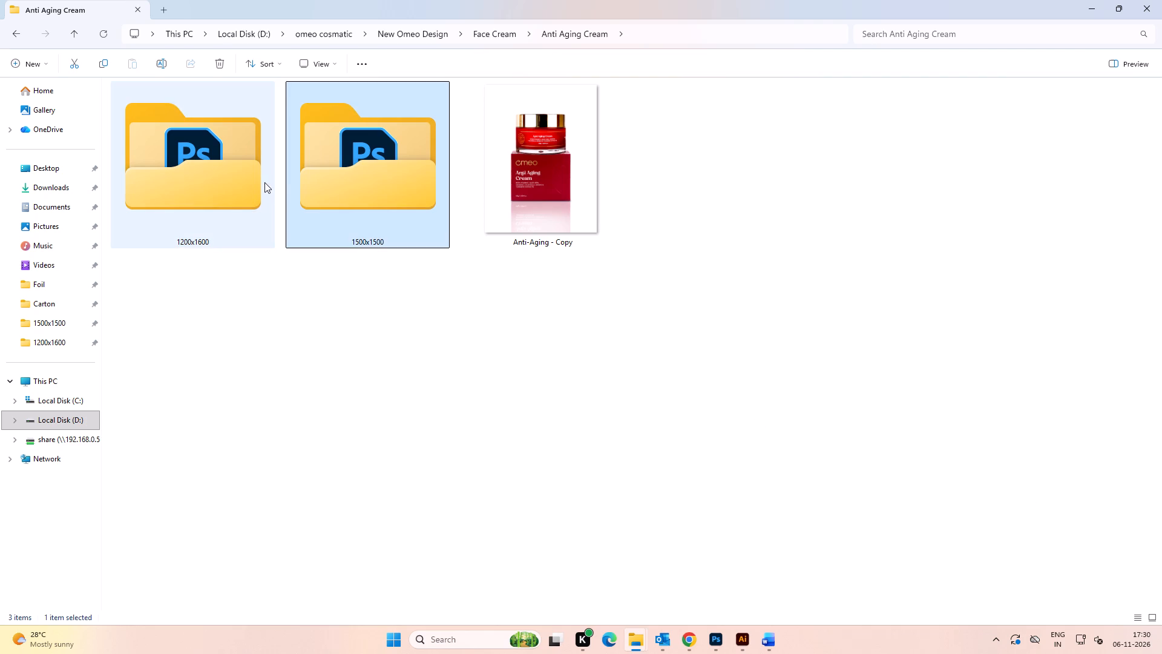
double_click(203, 170)
double_click(1078, 291)
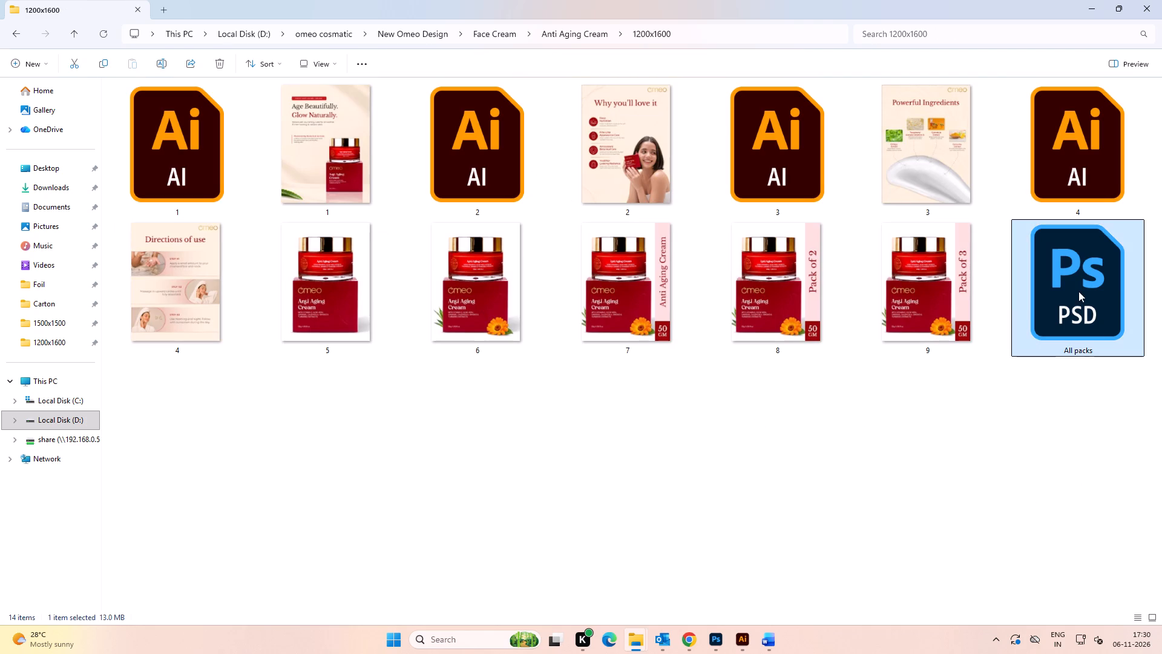
Examine the Anti Aging Cream Pack of 3 design by toggling the visibility of layer group 2.
alt+scroll(678, 311, down, 4)
key(space)
key(space)
drag(744, 310, 724, 304)
double_click(807, 197)
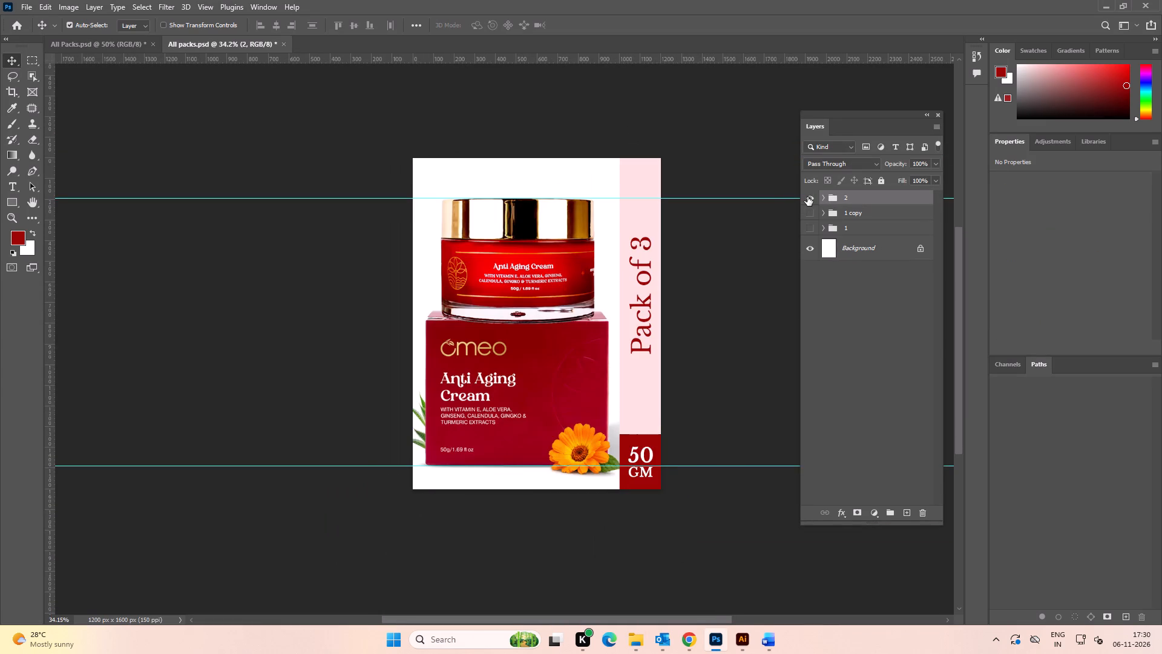
click(807, 197)
click(807, 197)
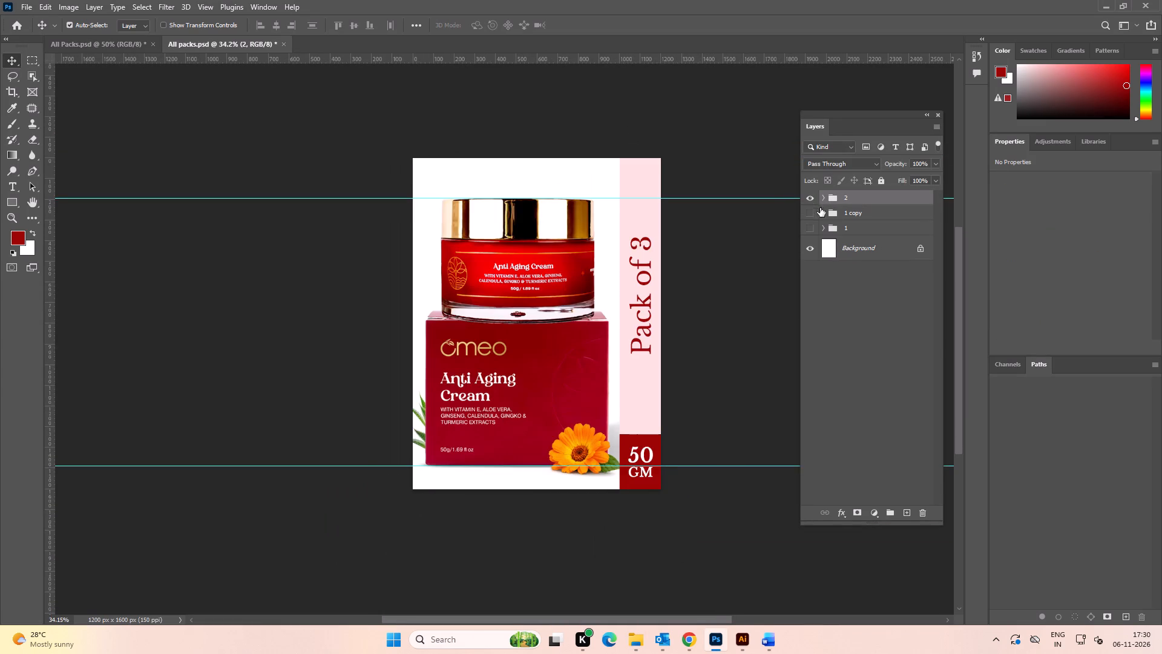
click(810, 199)
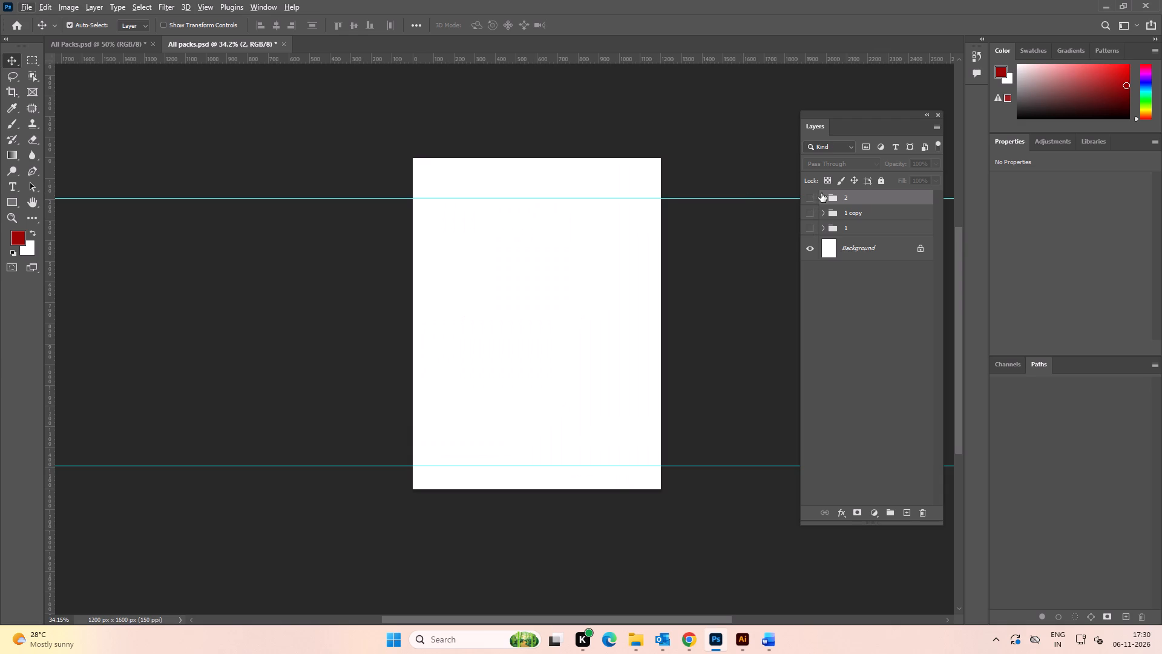
click(811, 198)
click(753, 170)
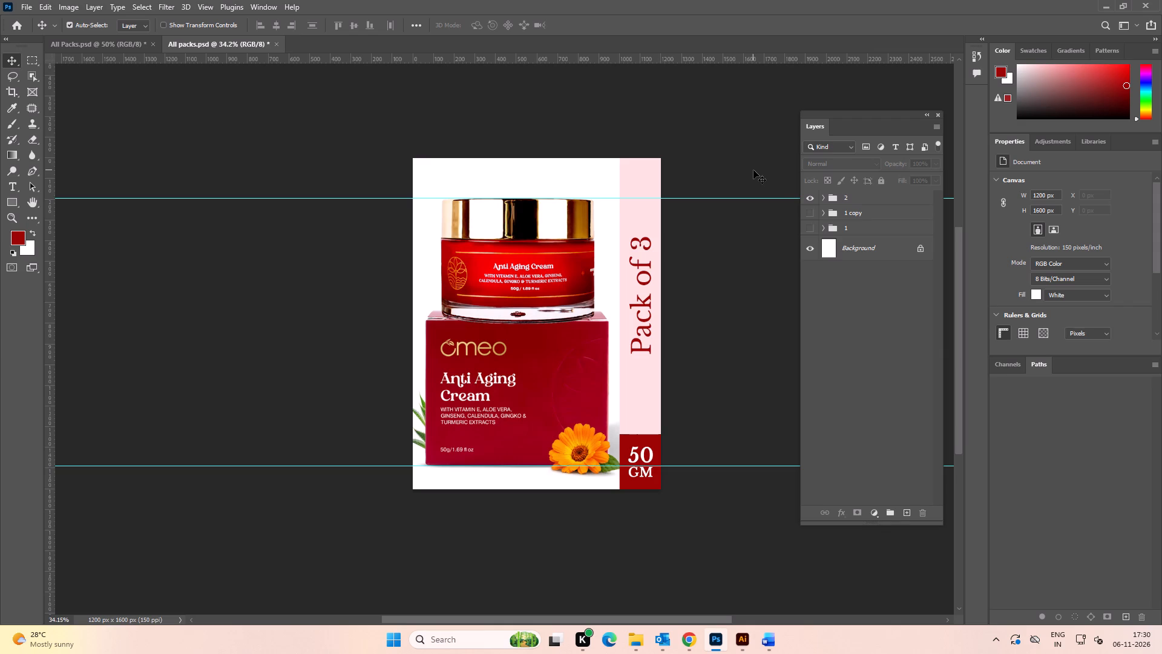
double_click(809, 197)
double_click(812, 200)
double_click(810, 199)
double_click(812, 197)
double_click(808, 197)
Go to the Charcoal folder inside Face Pack in the New Omeo Design folder.
key(alt+Tab)
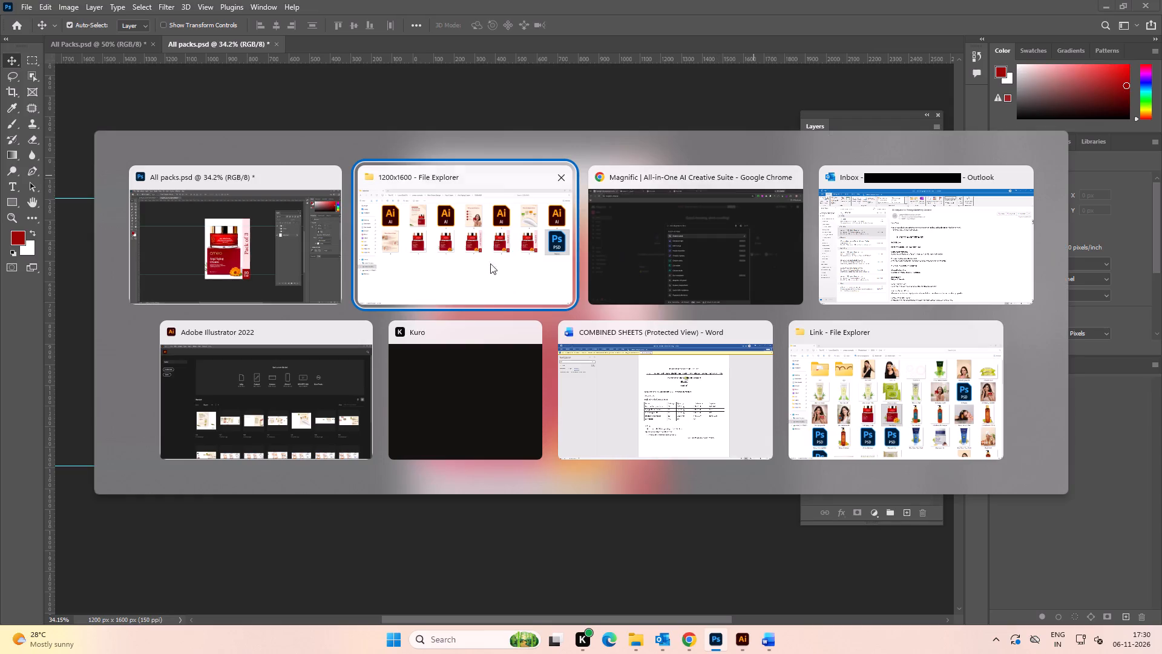
alt+click(483, 296)
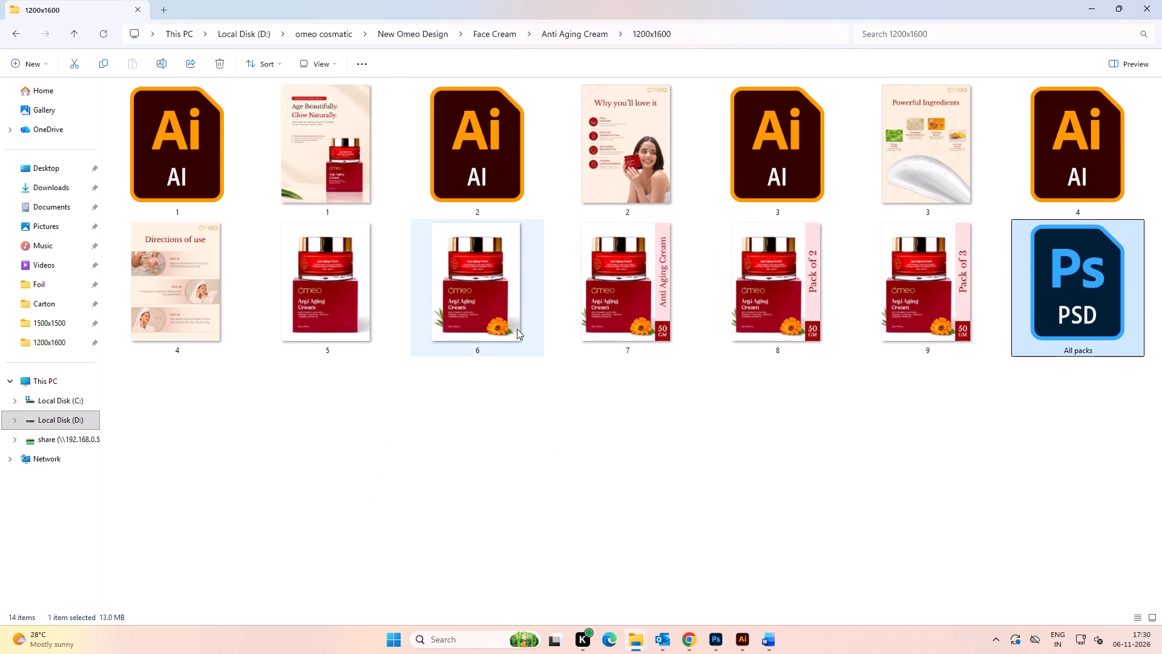
key(BackSpace)
key(BackSpace)
key(BackSpace)
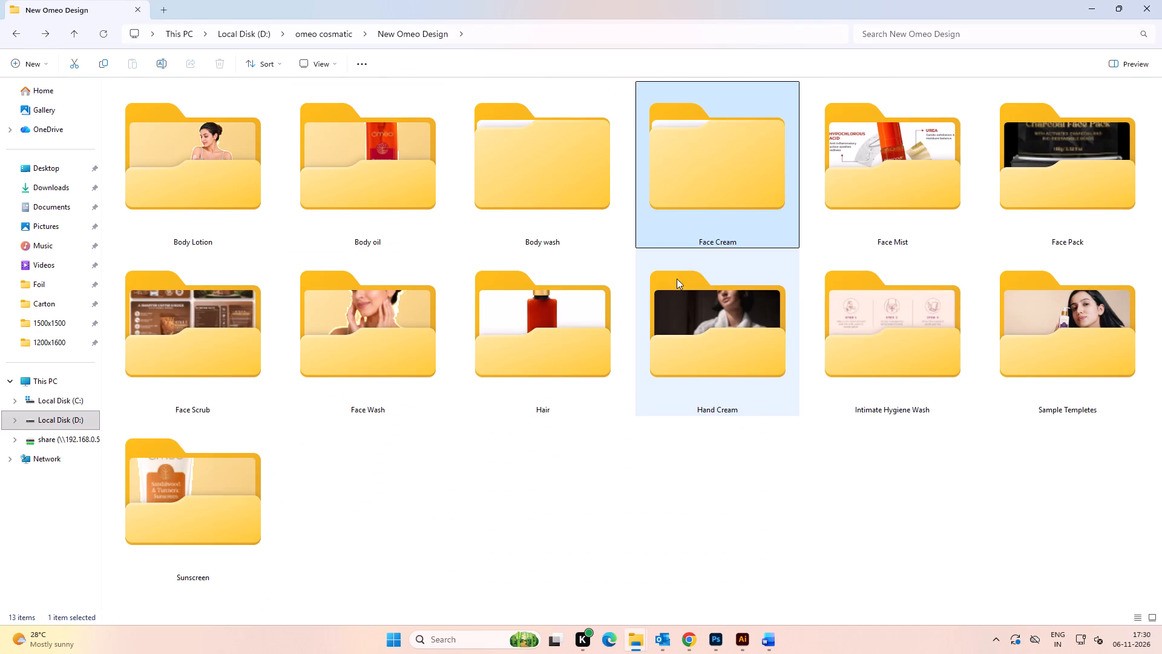
click(1051, 157)
click(780, 200)
double_click(994, 187)
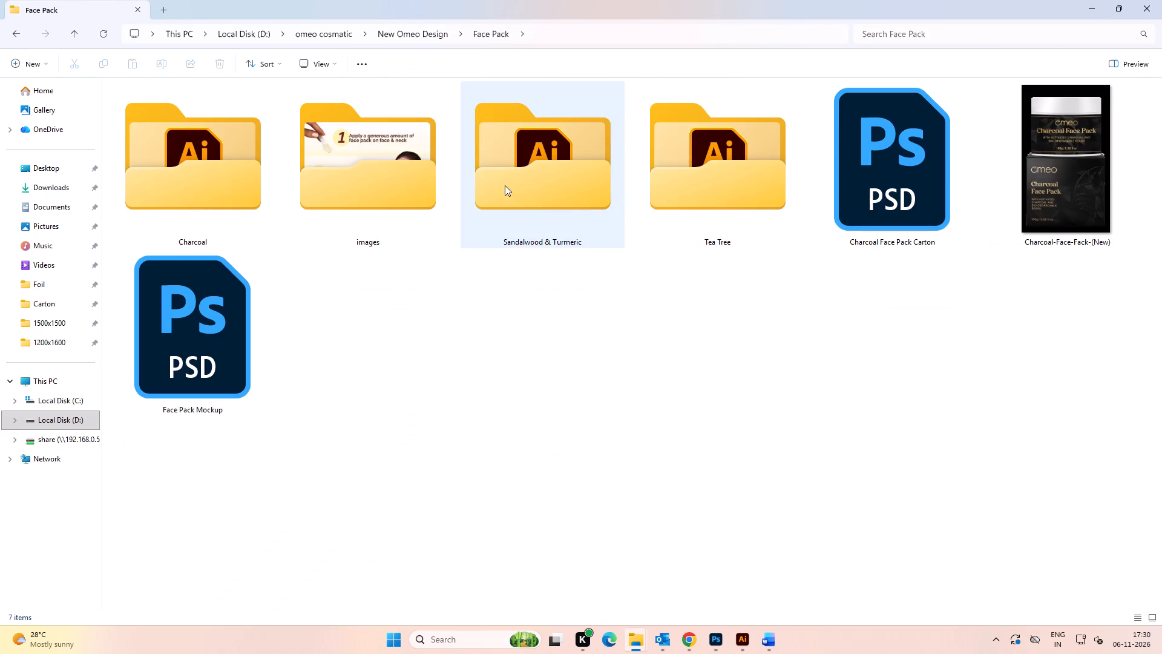
click(390, 182)
double_click(221, 179)
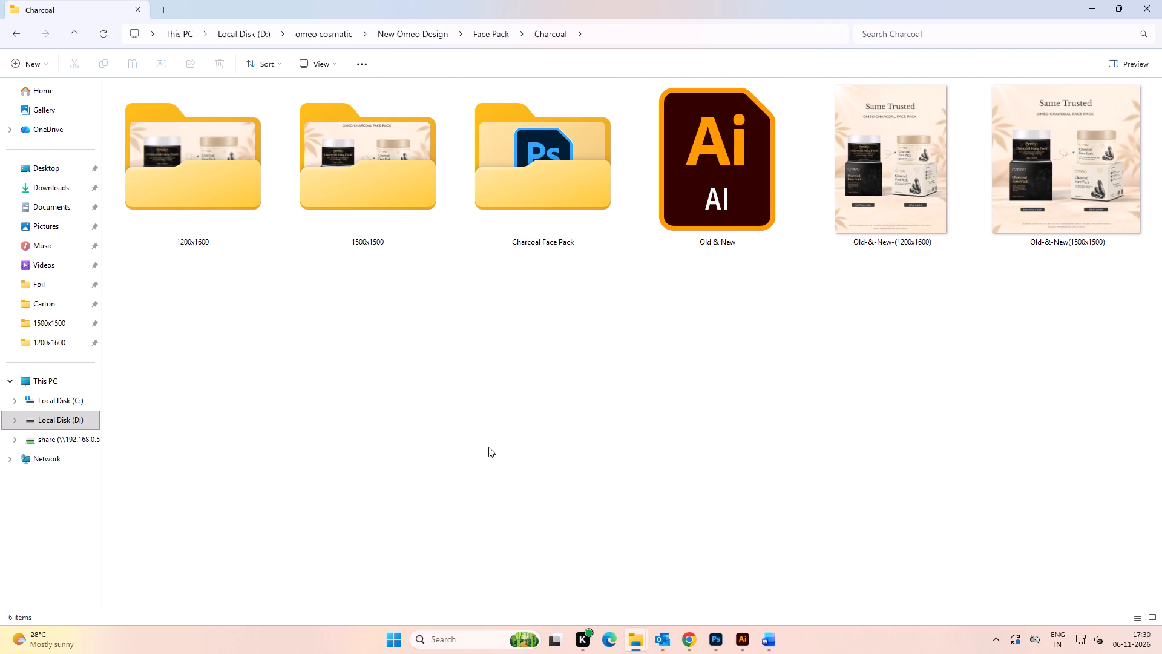
Switch to the browser, search for silver rate today and read through the overview and results.
click(697, 642)
click(573, 0)
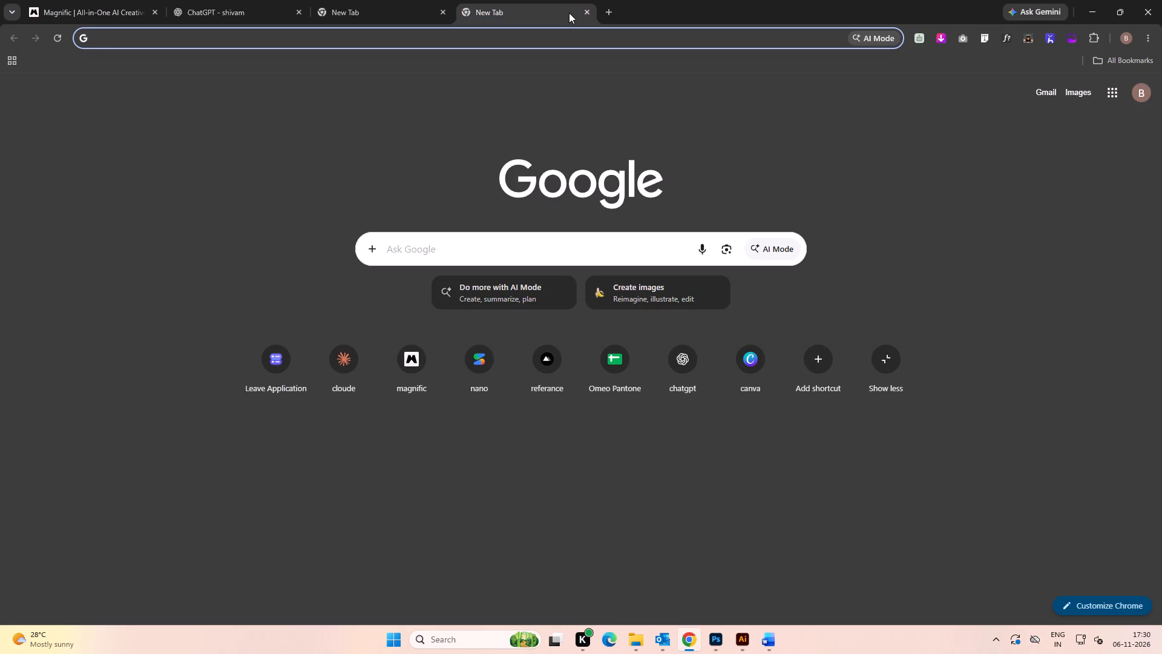
text(silver ra)
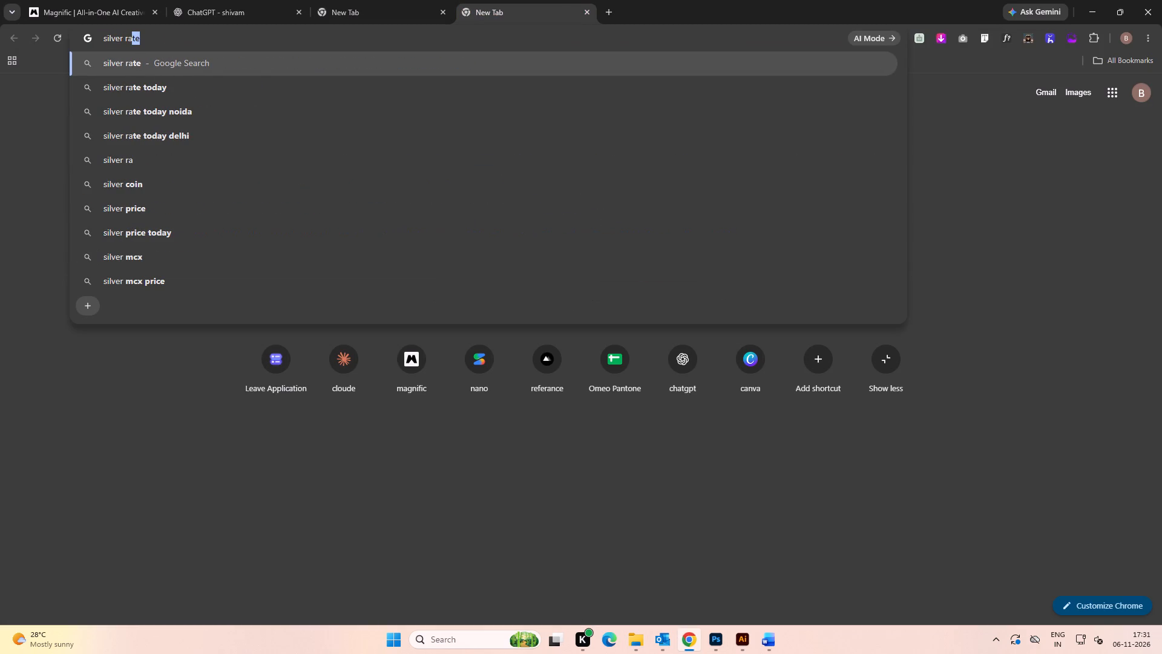
key(Down)
key(Return)
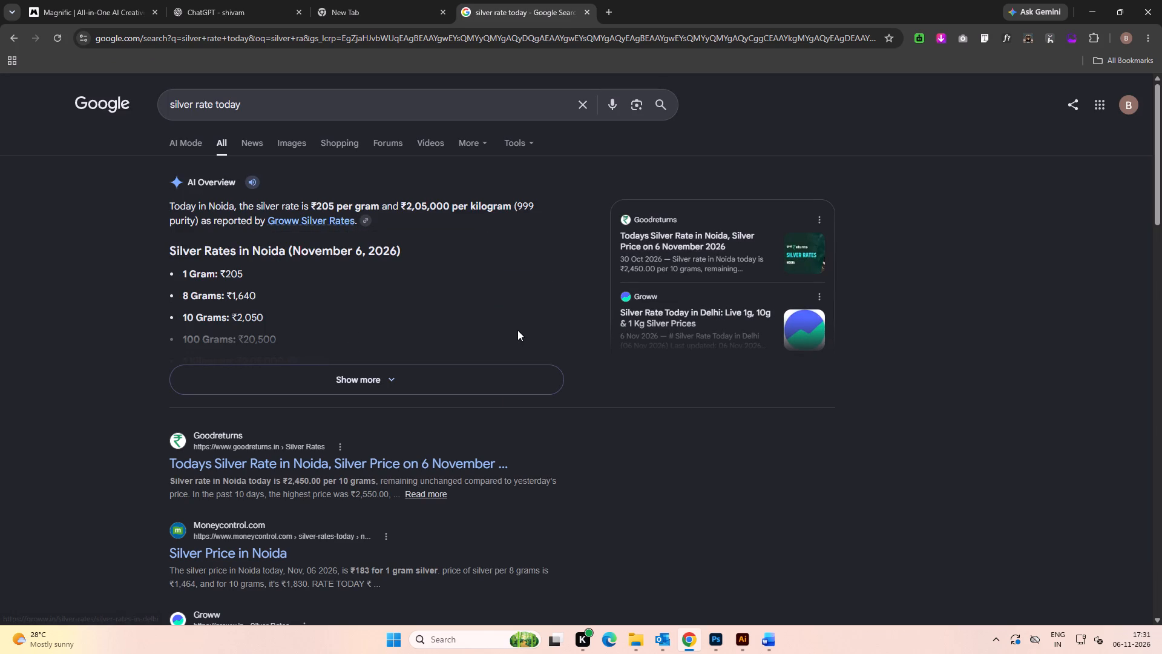
click(418, 368)
scroll(456, 339, down, 1)
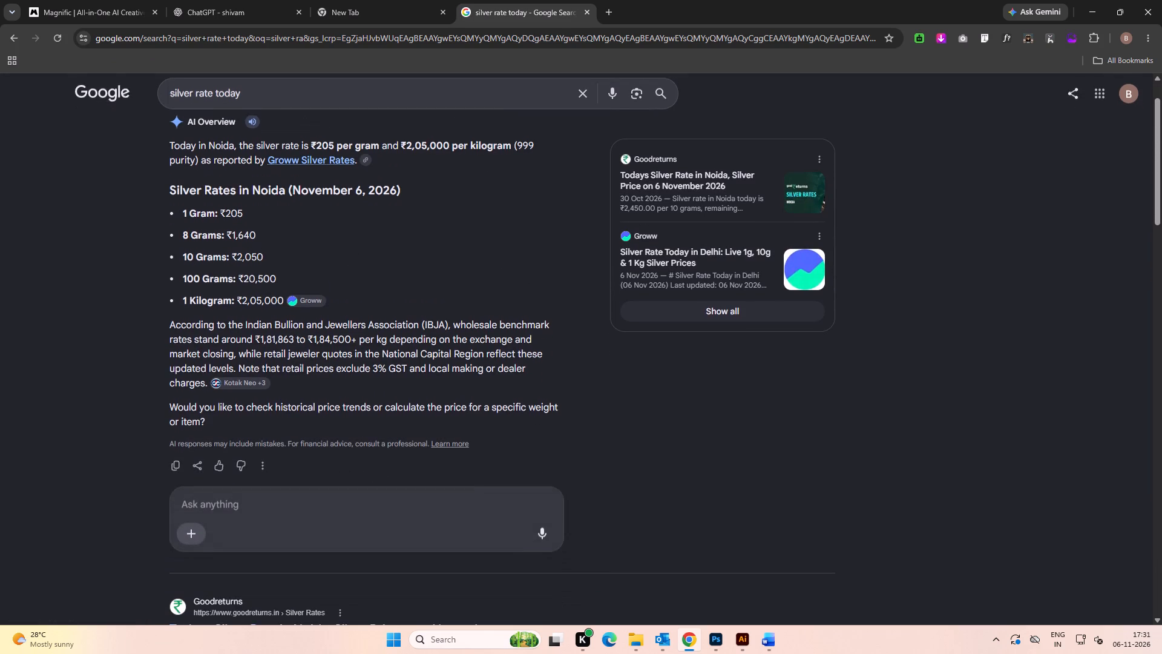
scroll(453, 342, up, 1)
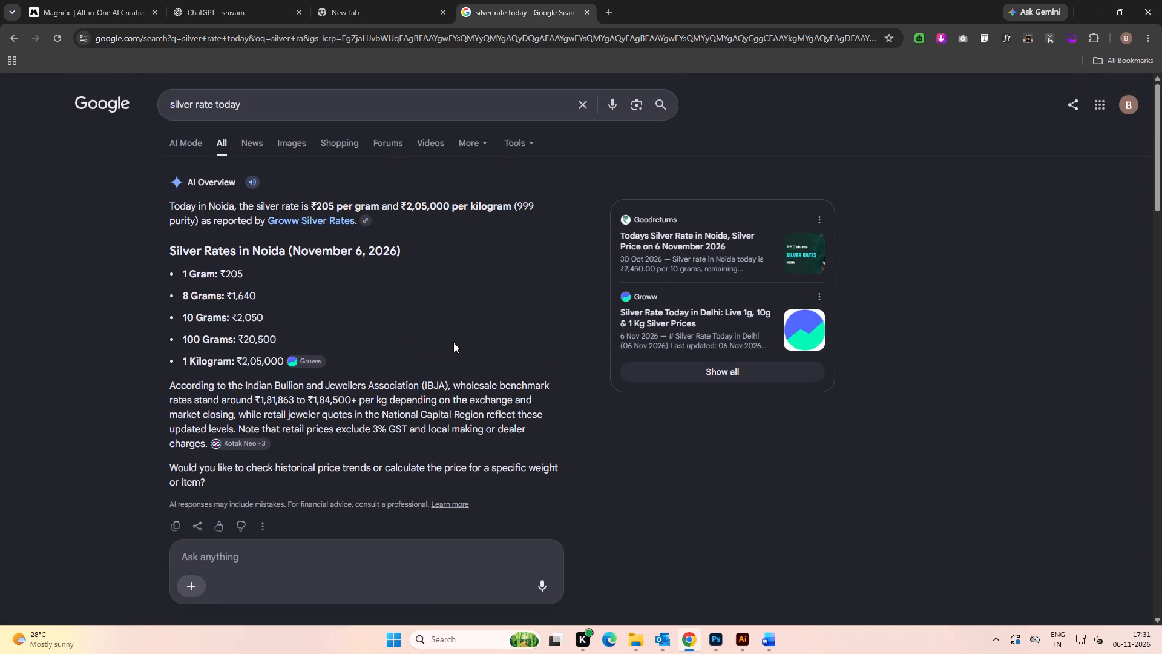
scroll(453, 342, down, 5)
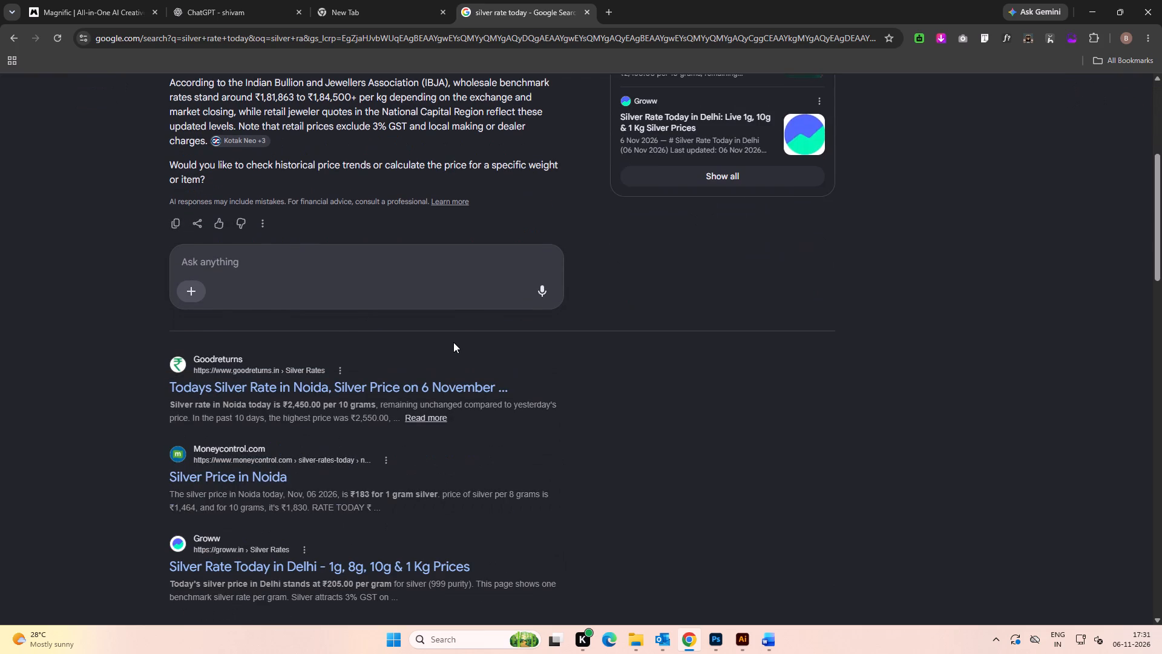
scroll(453, 342, down, 1)
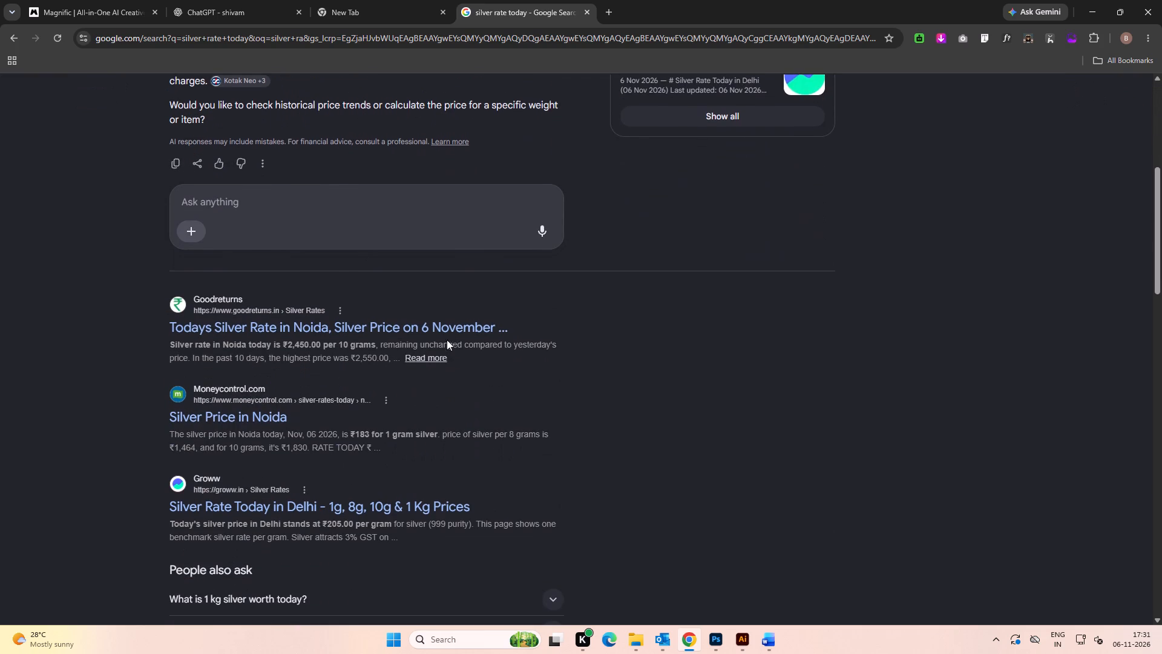
Look through the Goodreturns silver rate page for Noida, including its price graph, and close the page.
click(423, 326)
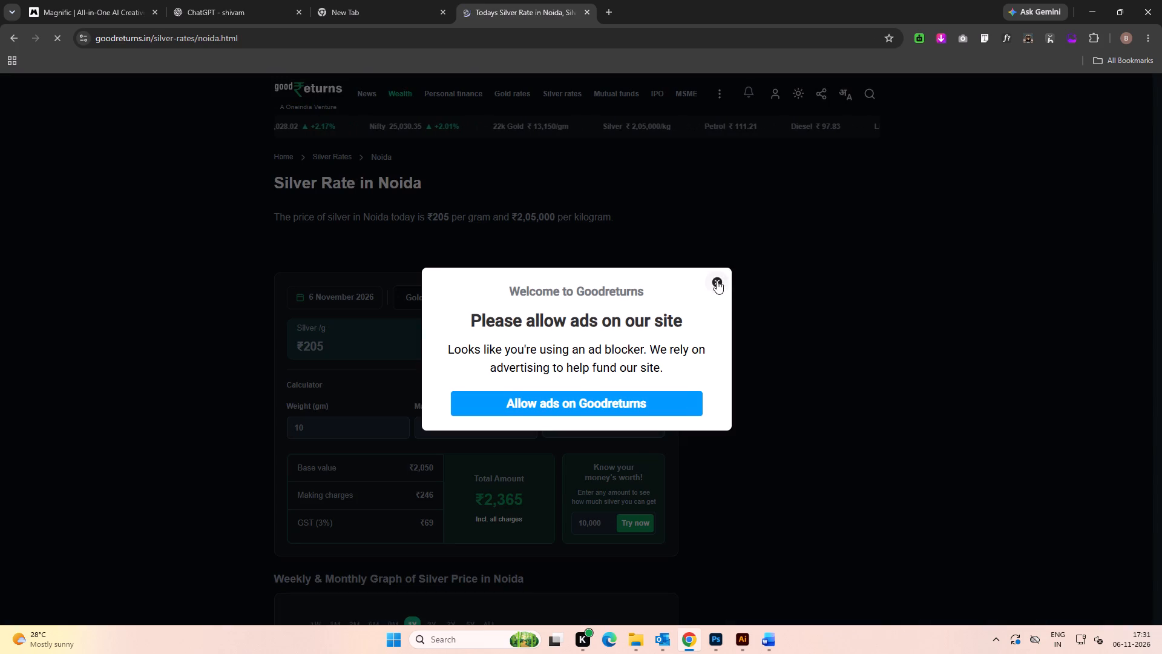
click(717, 279)
scroll(692, 386, down, 6)
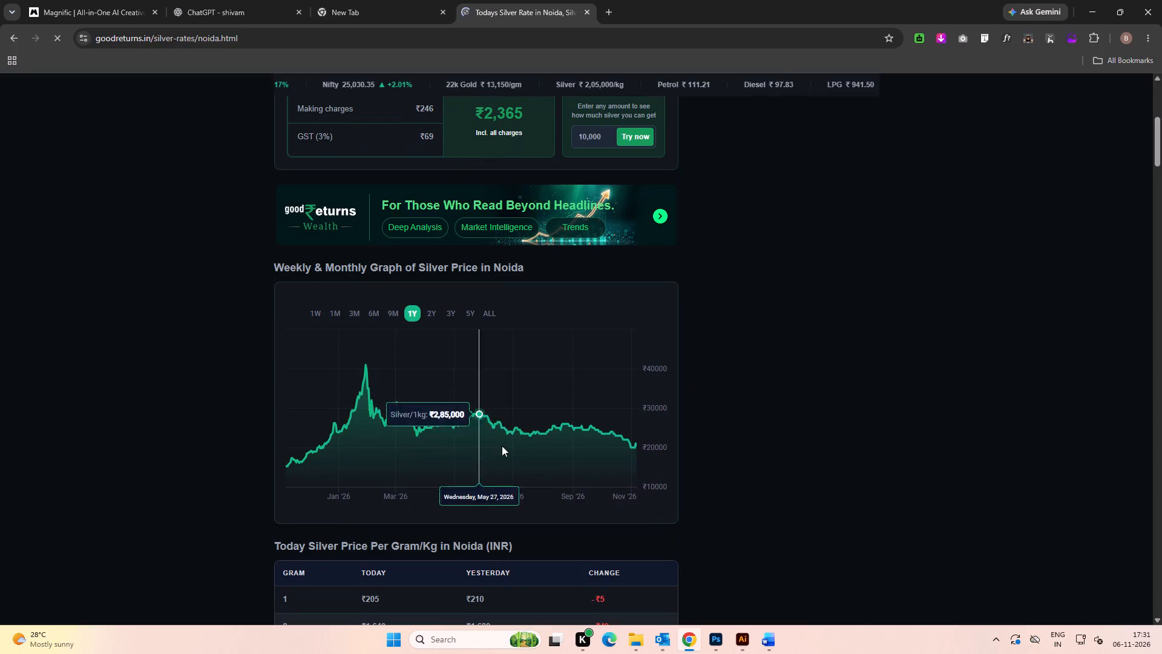
click(586, 9)
Switch back to the Charcoal folder and open the All Packs Photoshop file from its 1200x1600 folder.
key(alt+Tab)
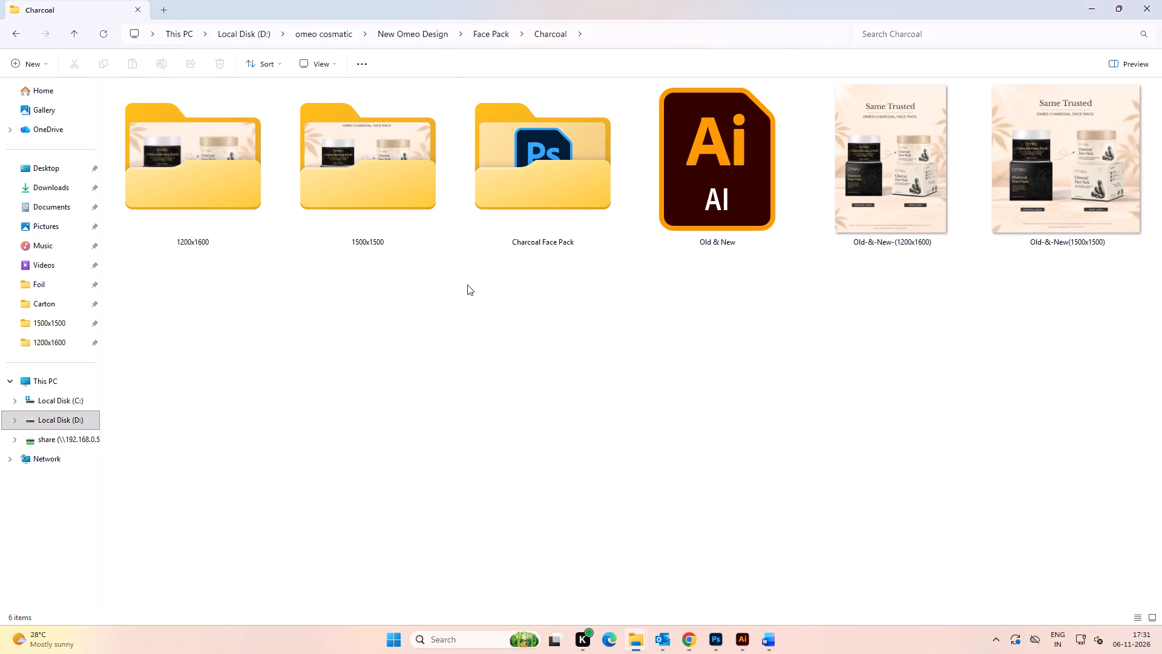
double_click(203, 187)
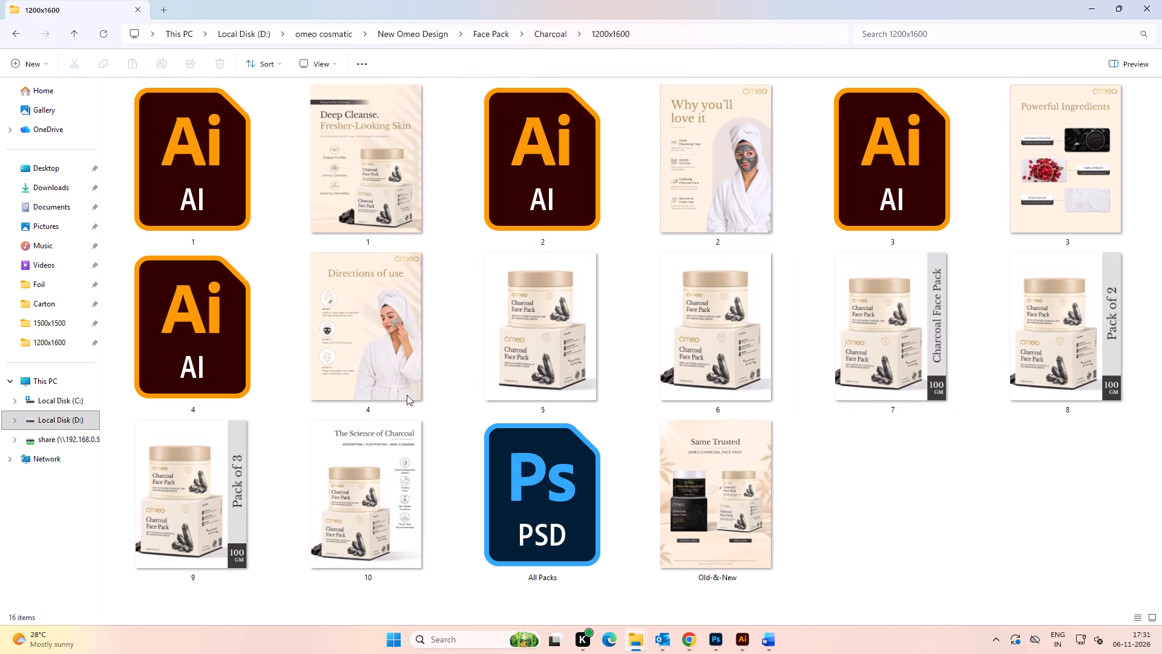
double_click(542, 488)
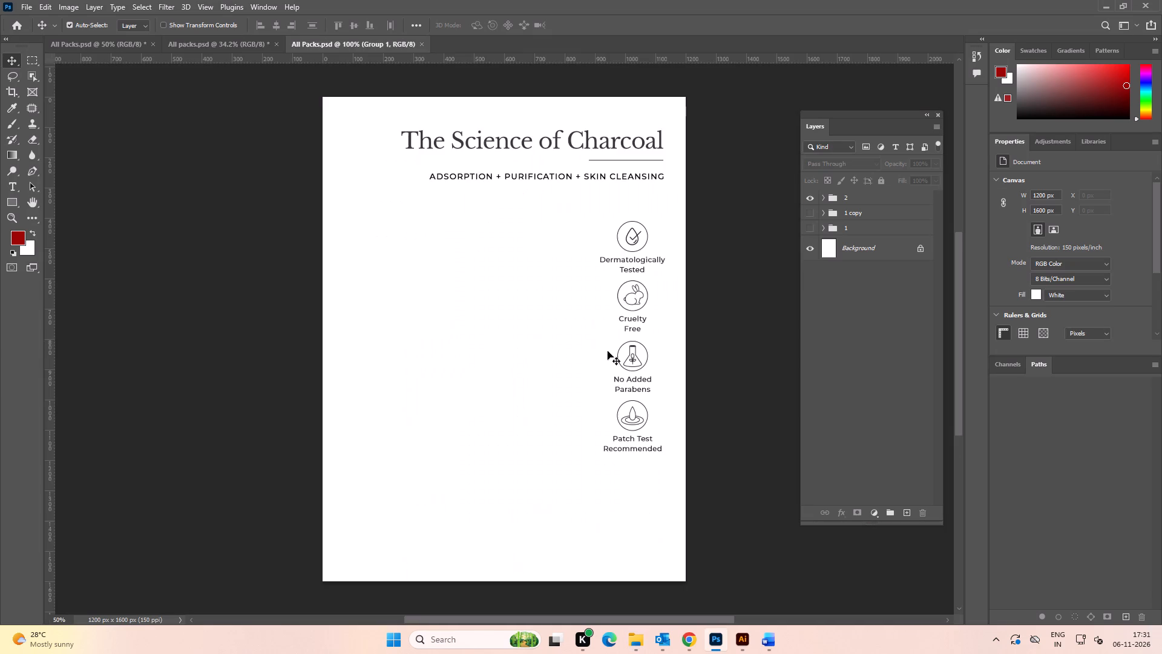
alt+scroll(523, 305, down, 3)
Compare the open Anti Aging Cream, Charcoal and coffee hand cream documents, toggling group 2 in the Anti Aging Cream file.
click(220, 44)
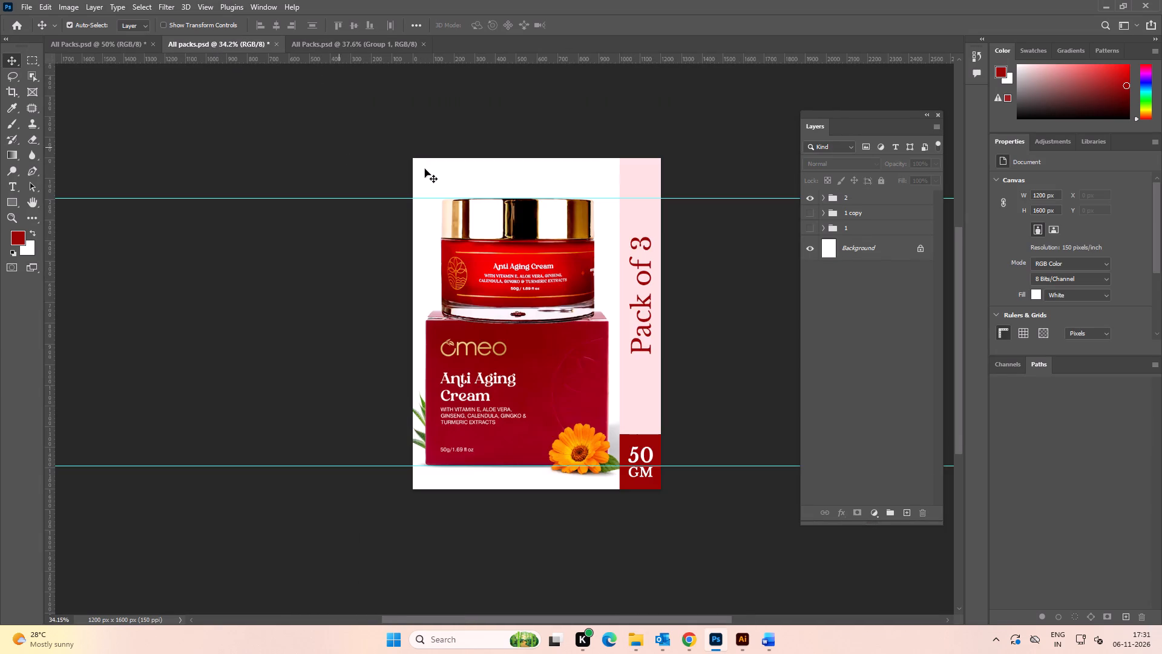
alt+scroll(594, 160, down, 2)
click(512, 113)
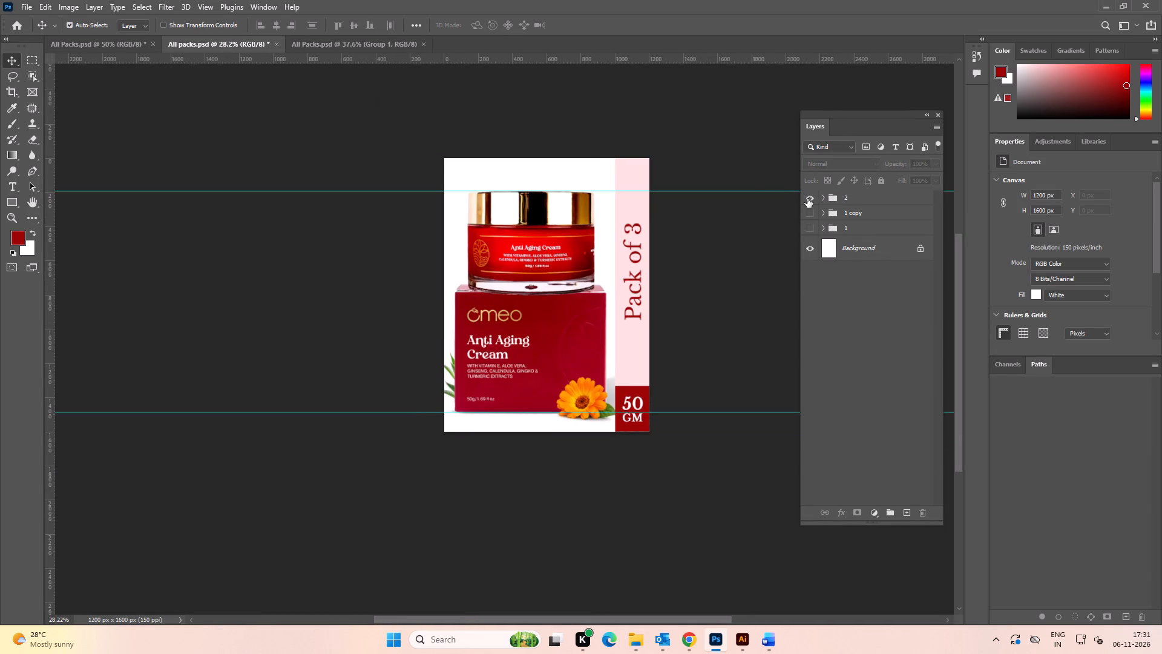
click(808, 199)
click(808, 197)
click(347, 42)
key(space)
drag(562, 130, 538, 136)
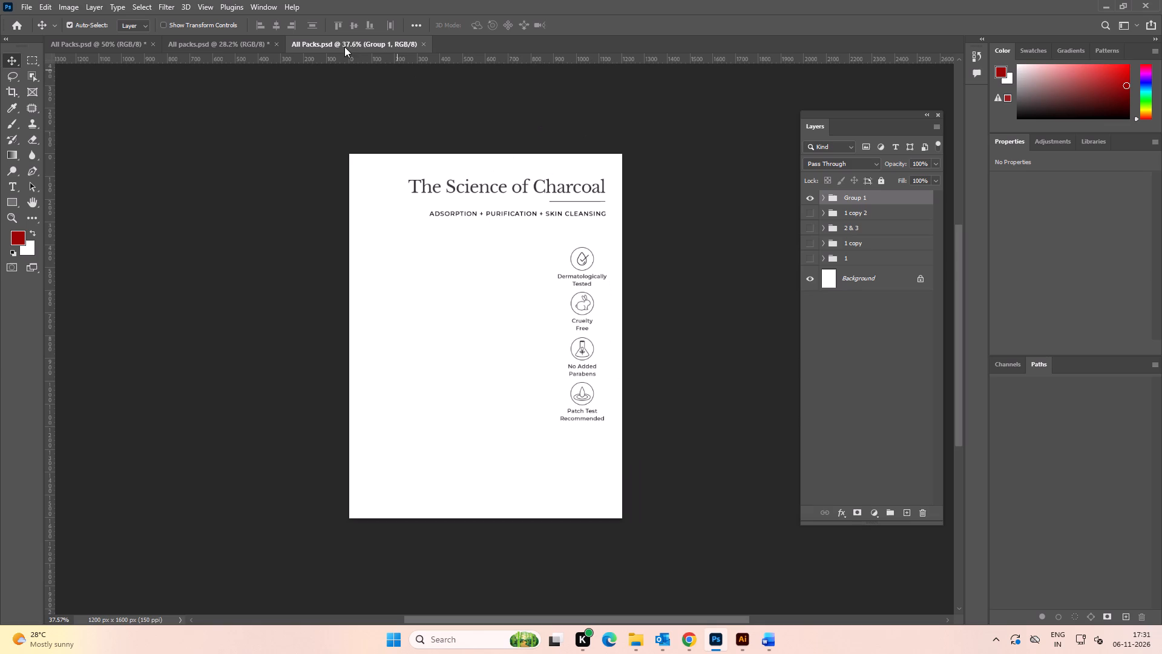
click(99, 43)
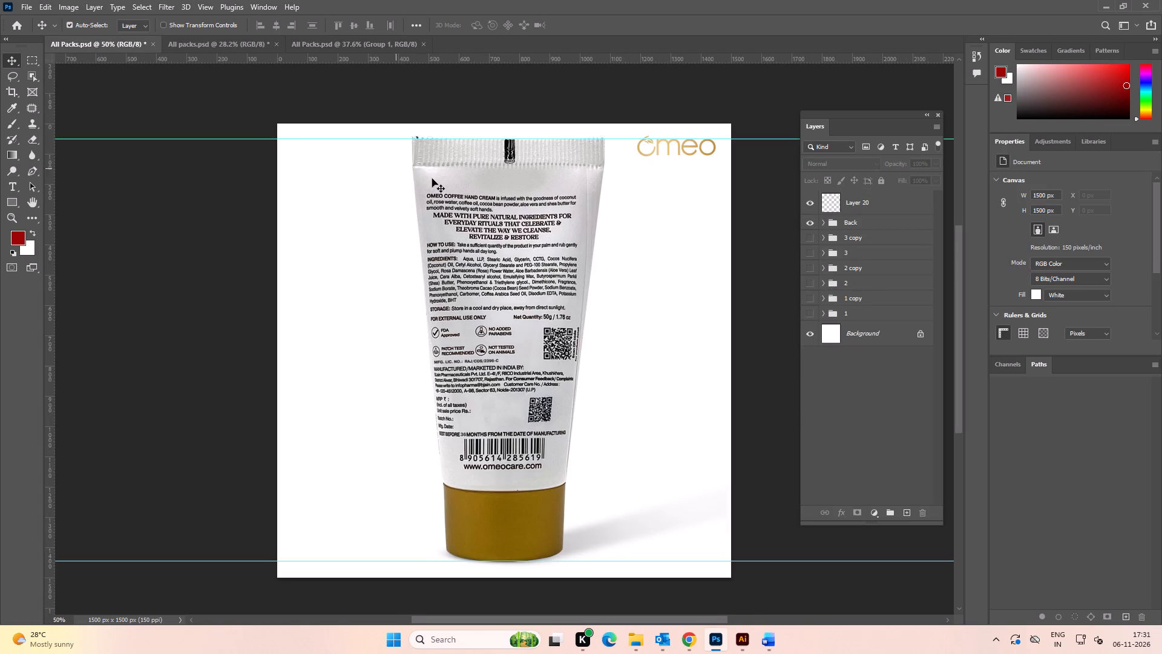
alt+scroll(436, 177, down, 3)
click(248, 45)
key(space)
key(space)
key(space)
drag(500, 155, 401, 156)
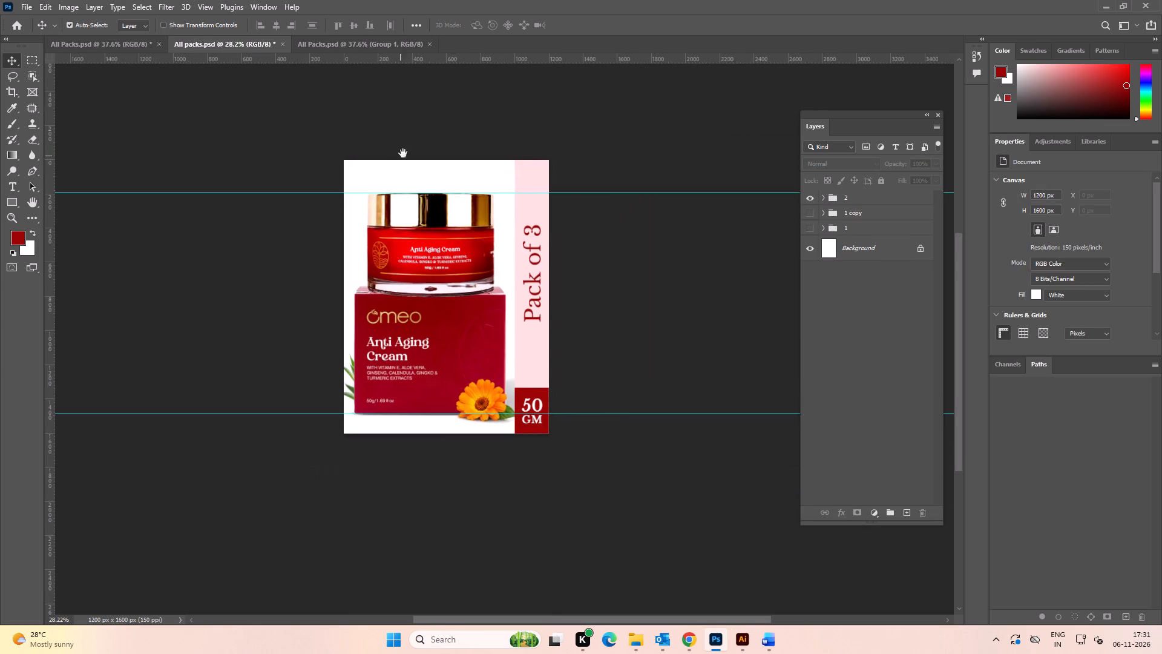
Compare the Anti Aging Cream pack document with the Charcoal document showing The Science of Charcoal layout.
click(430, 134)
click(350, 48)
click(239, 45)
key(space)
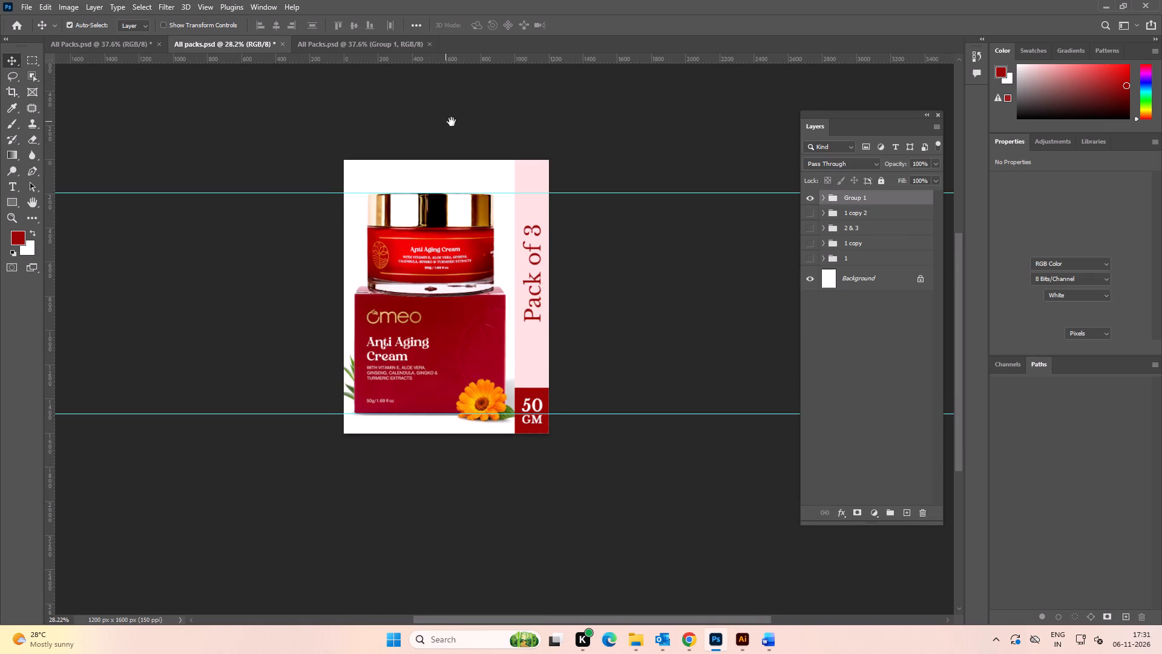
drag(452, 122, 447, 122)
click(350, 37)
key(space)
drag(606, 125, 529, 127)
click(529, 127)
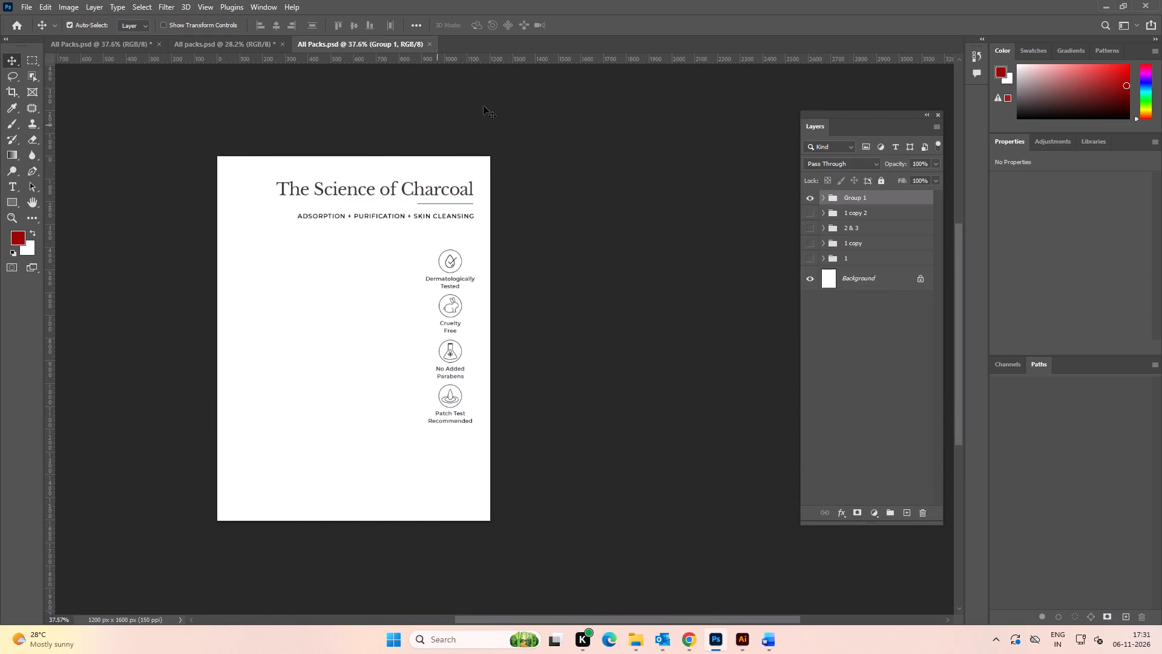
click(239, 44)
click(324, 45)
click(249, 45)
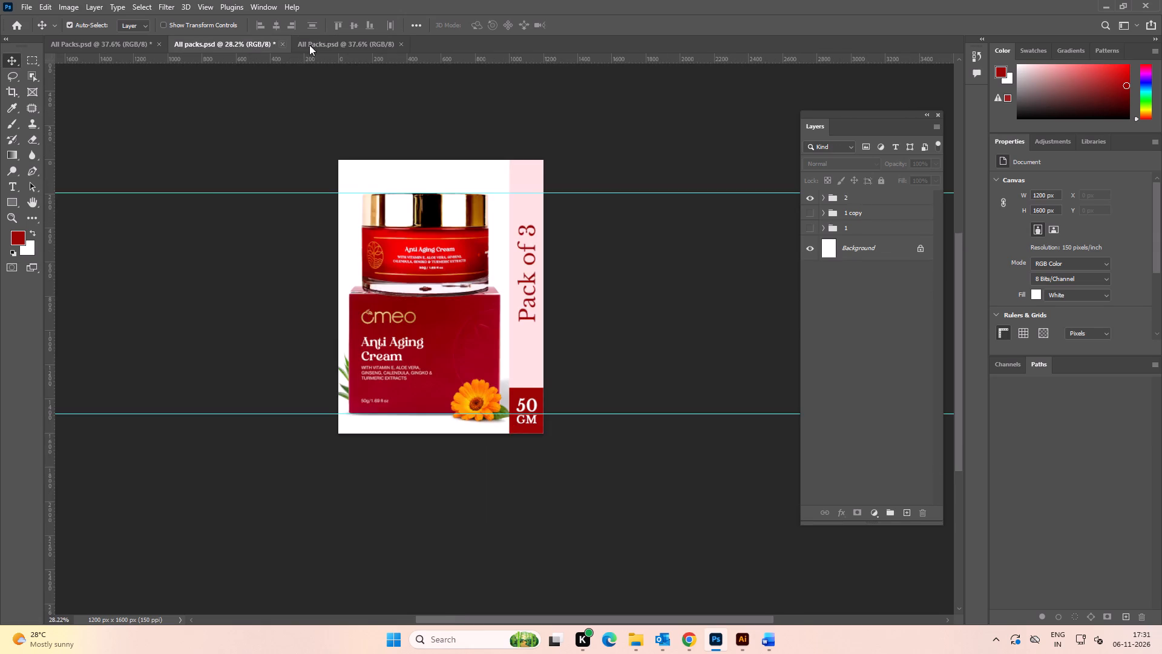
click(310, 45)
click(245, 41)
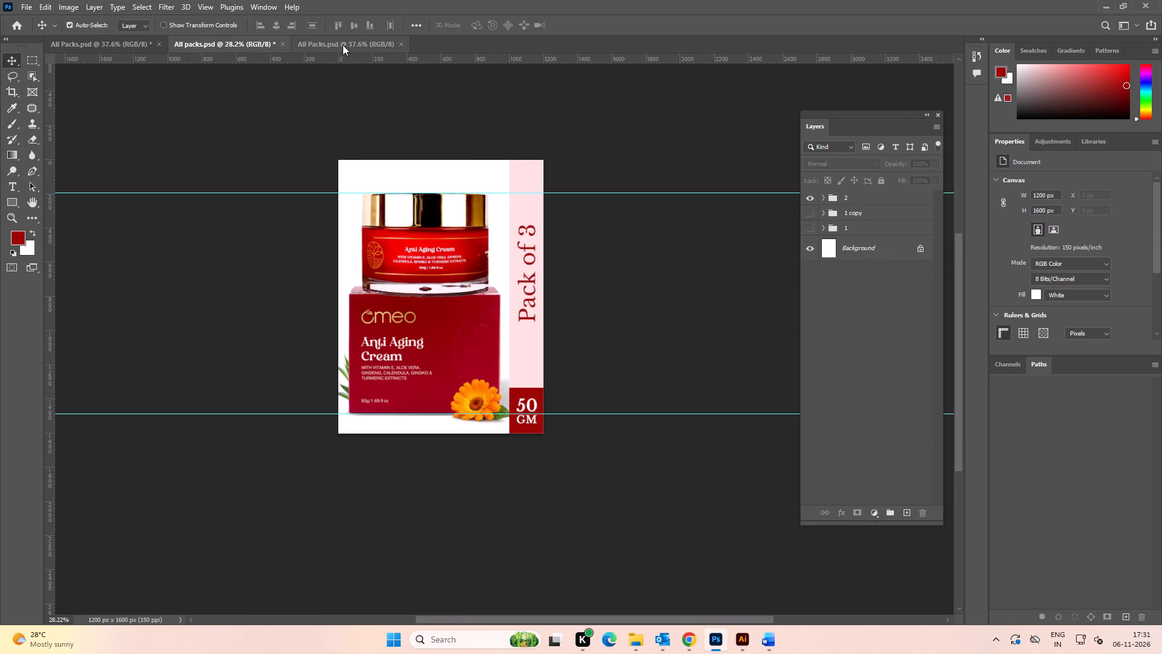
click(348, 42)
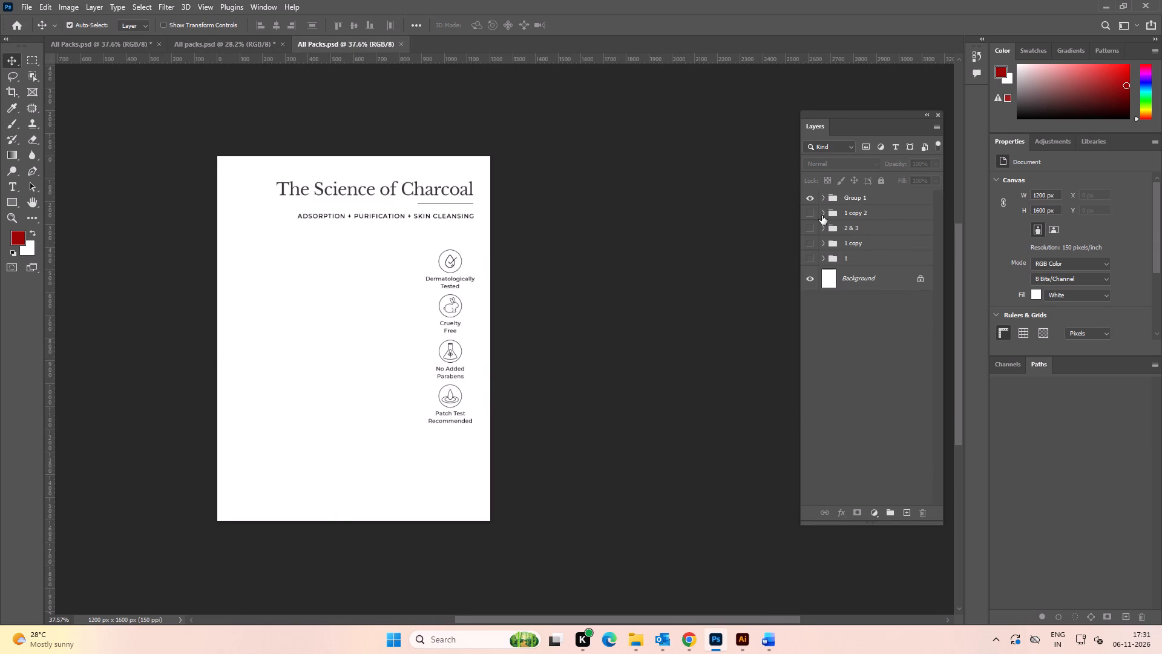
Toggle the 1 copy and 1 copy 2 groups in the Charcoal document to check the pack image against the heading and icons.
click(810, 244)
click(810, 244)
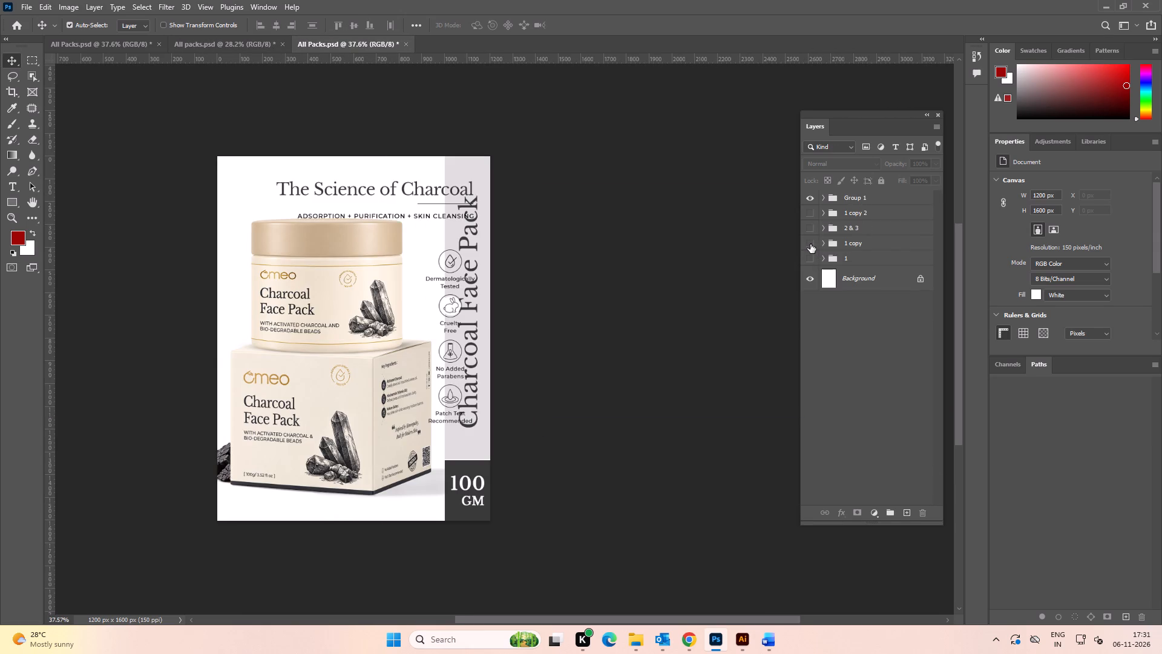
click(810, 213)
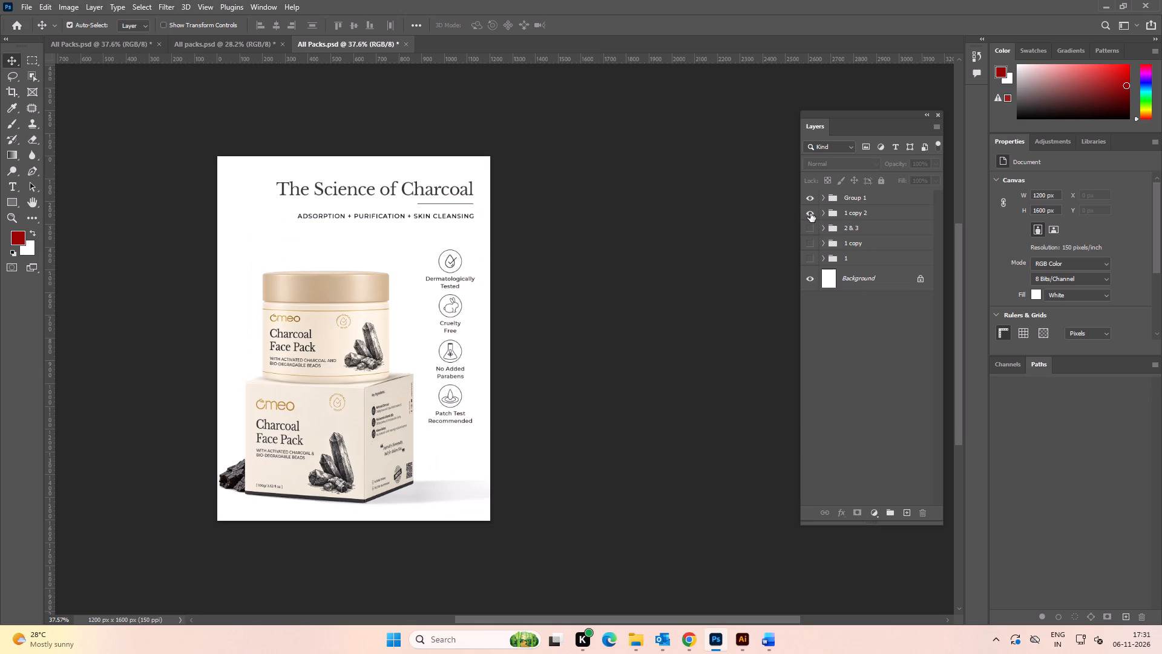
click(810, 213)
click(810, 213)
double_click(810, 213)
click(810, 213)
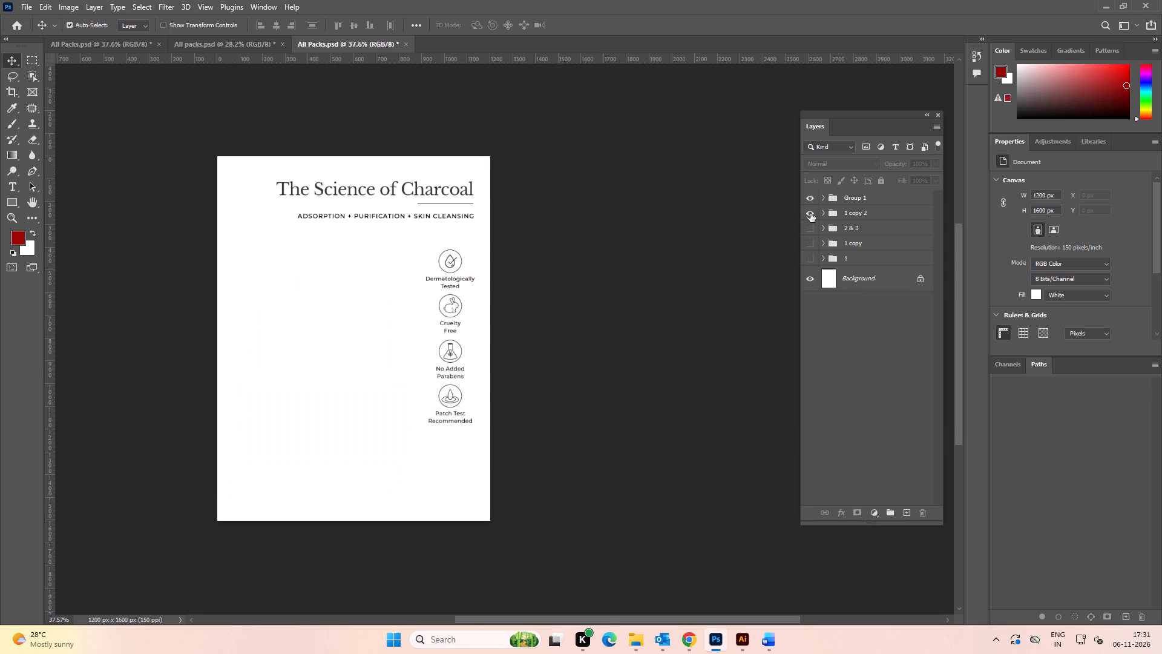
Copy Group 1 with the heading and icons from the Charcoal document, and close that document without saving.
click(849, 197)
key(ctrl+c)
key(ctrl+c)
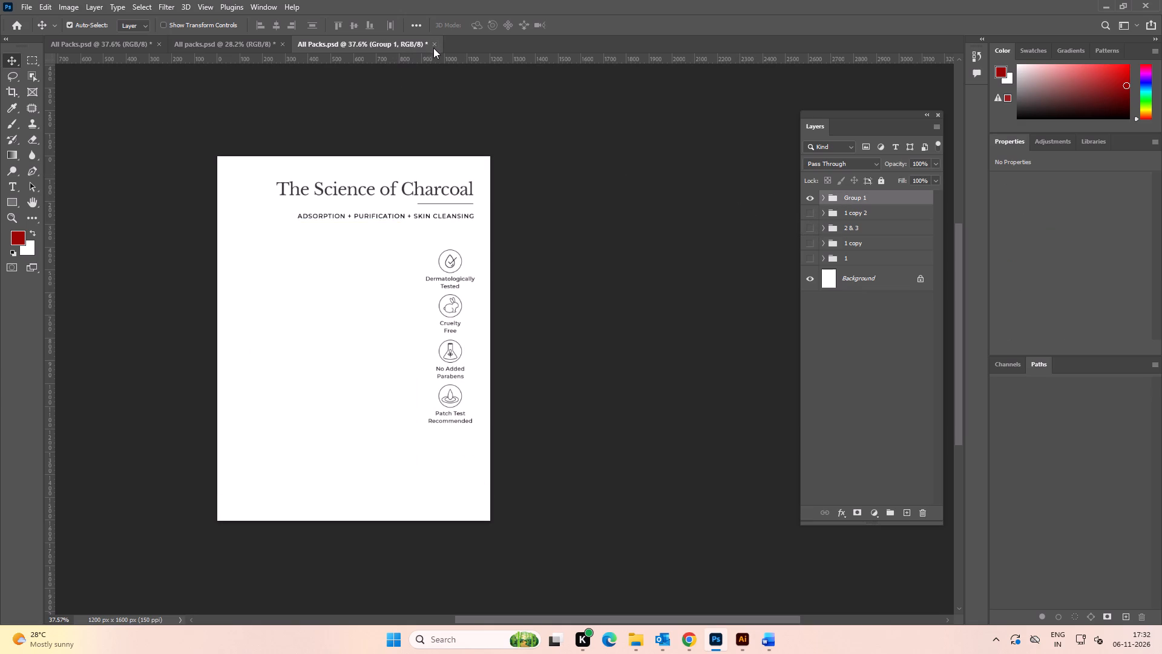
click(430, 46)
click(579, 236)
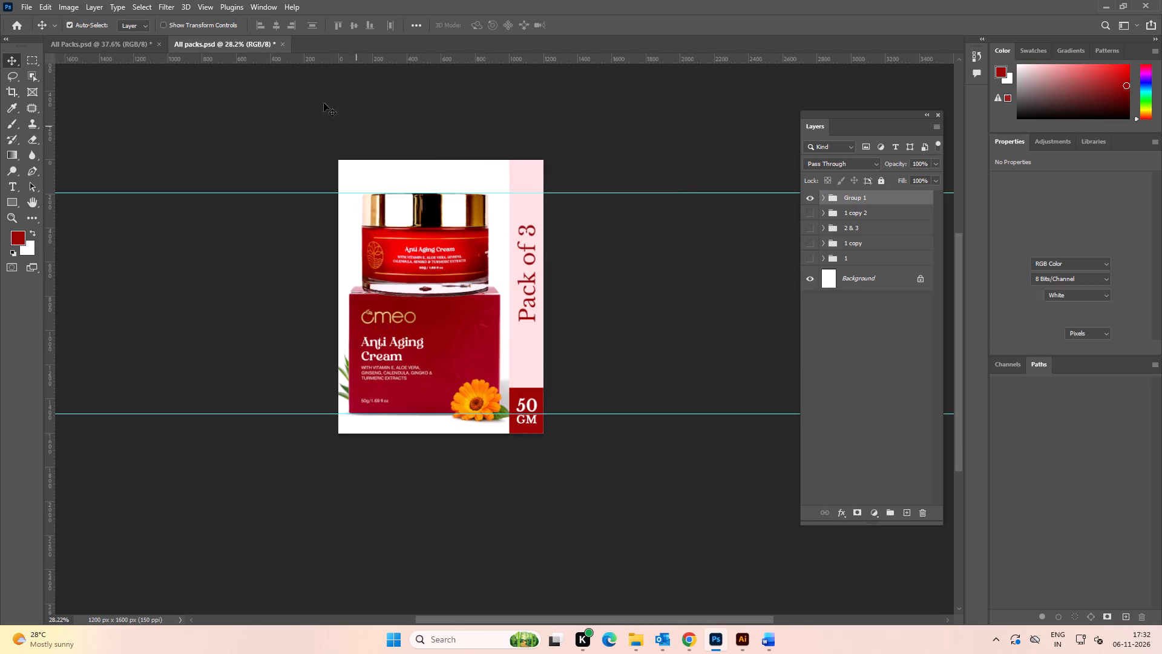
Hide group 2 in the Anti Aging Cream document and paste the copied Group 1 above it.
click(810, 200)
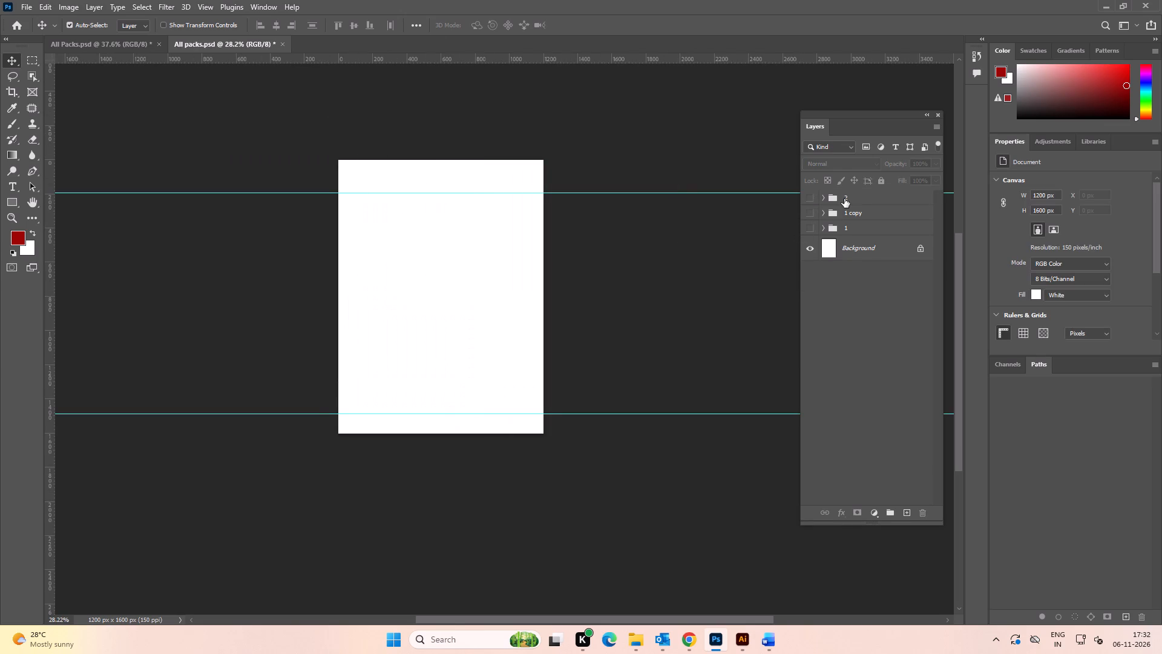
click(844, 199)
key(ctrl+v)
key(space)
drag(650, 239, 669, 257)
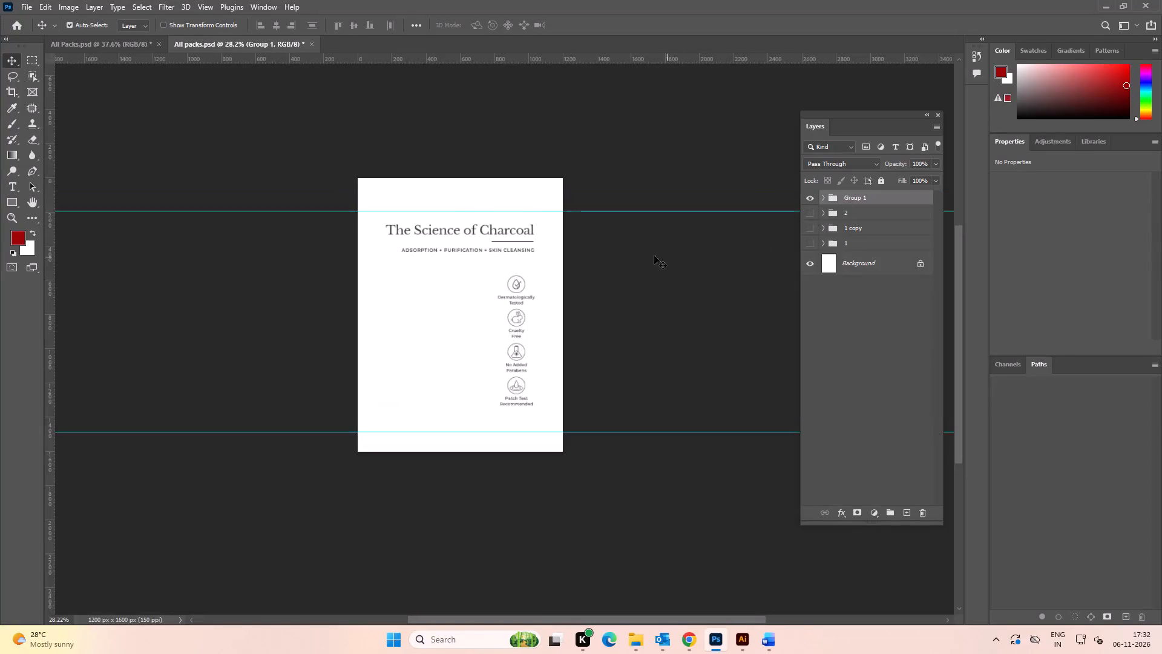
alt+scroll(474, 237, up, 8)
scroll(675, 281, down, 5)
key(space)
drag(701, 314, 679, 299)
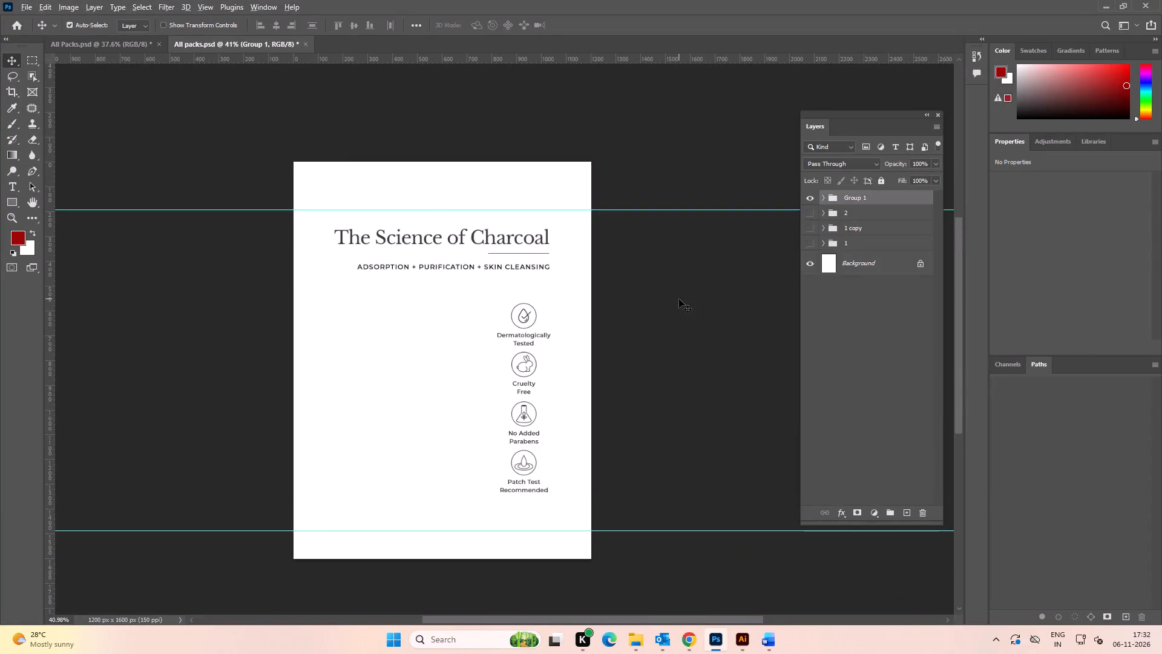
Delete the four feature icons and their captions from the pasted Group 1.
key(alt+Tab)
alt+click(235, 262)
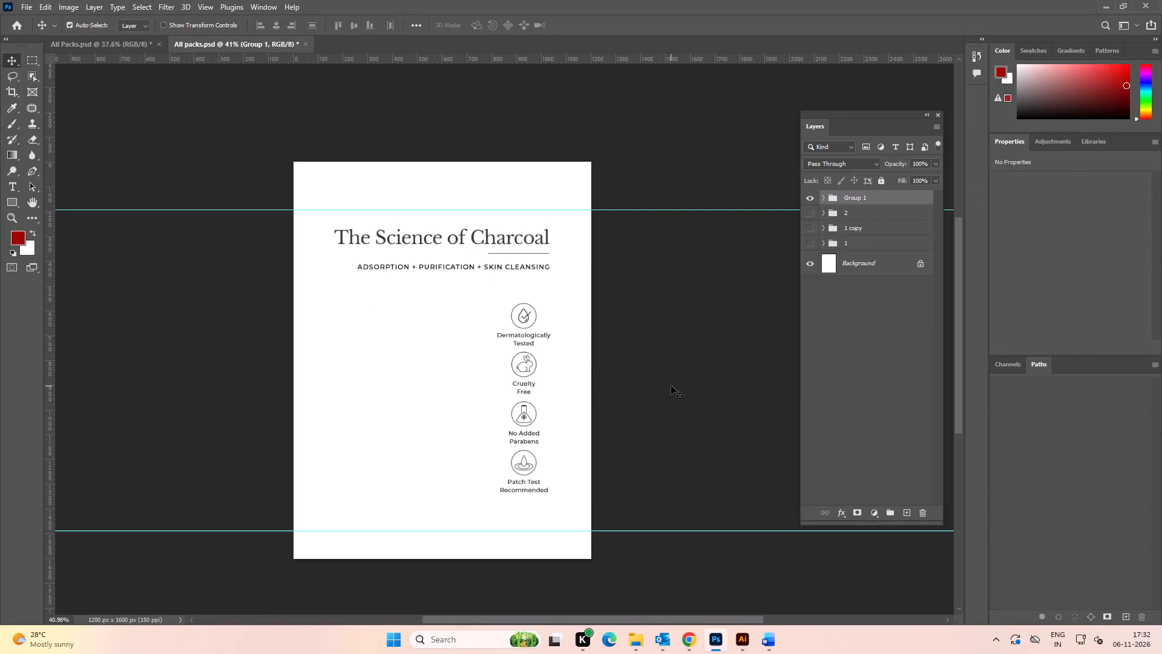
drag(650, 518, 455, 287)
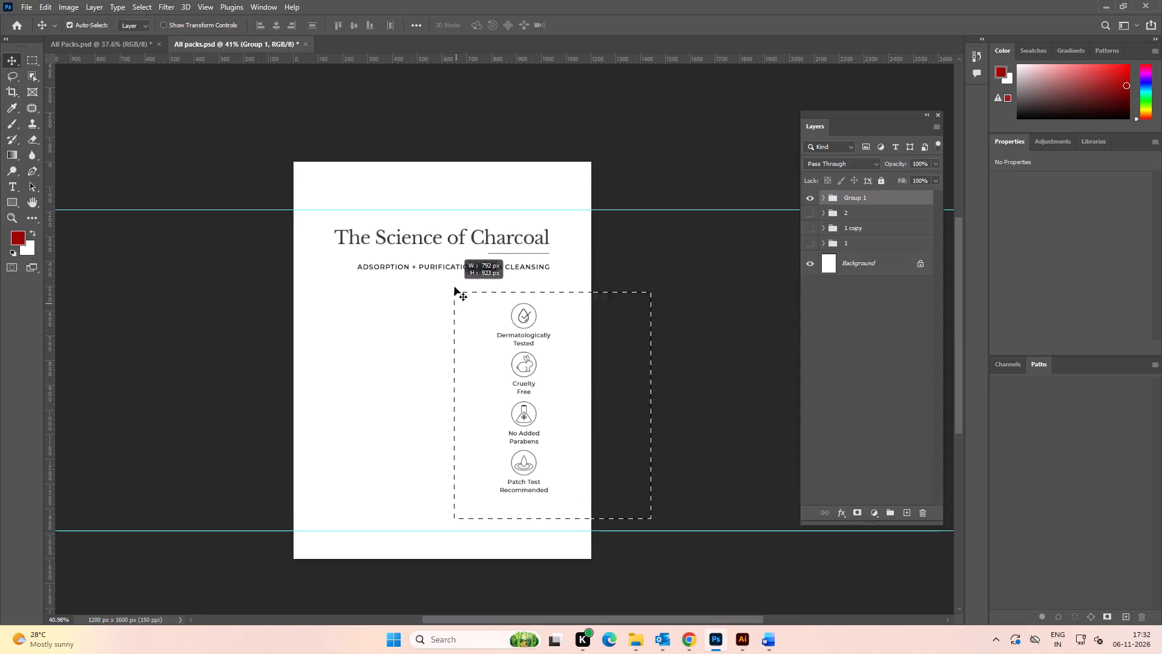
drag(455, 287, 455, 286)
key(Delete)
click(657, 299)
Place image 10 from the Charcoal 1200x1600 folder as a full-canvas reference, with its layer beneath Group 1.
key(alt+Tab)
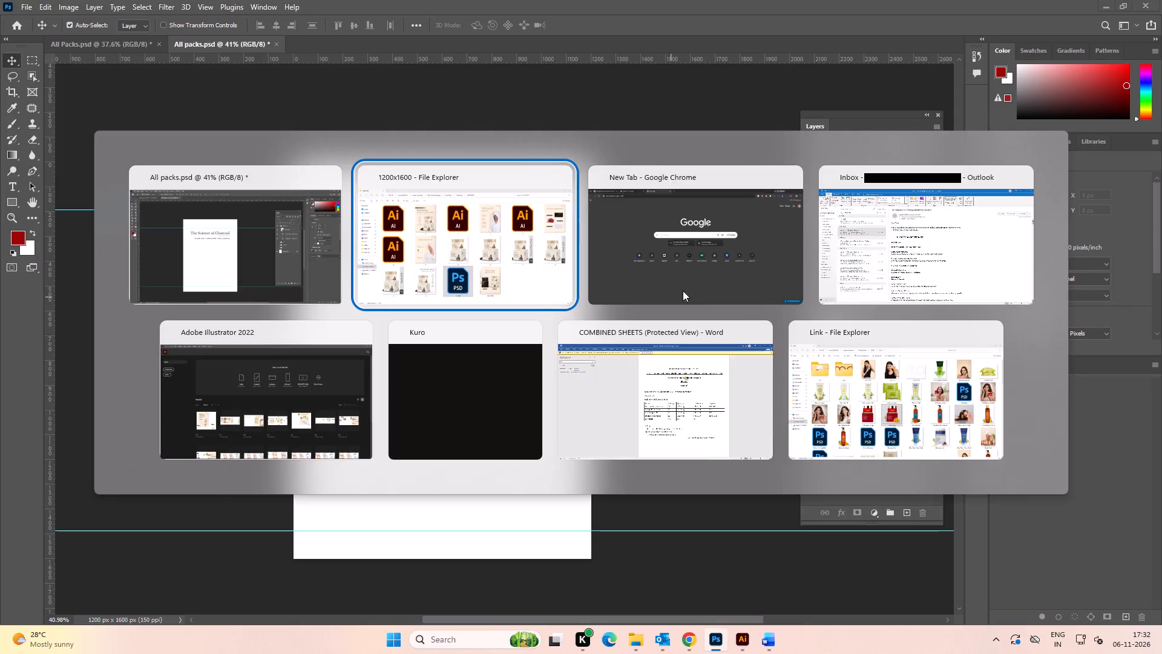
drag(382, 483, 718, 594)
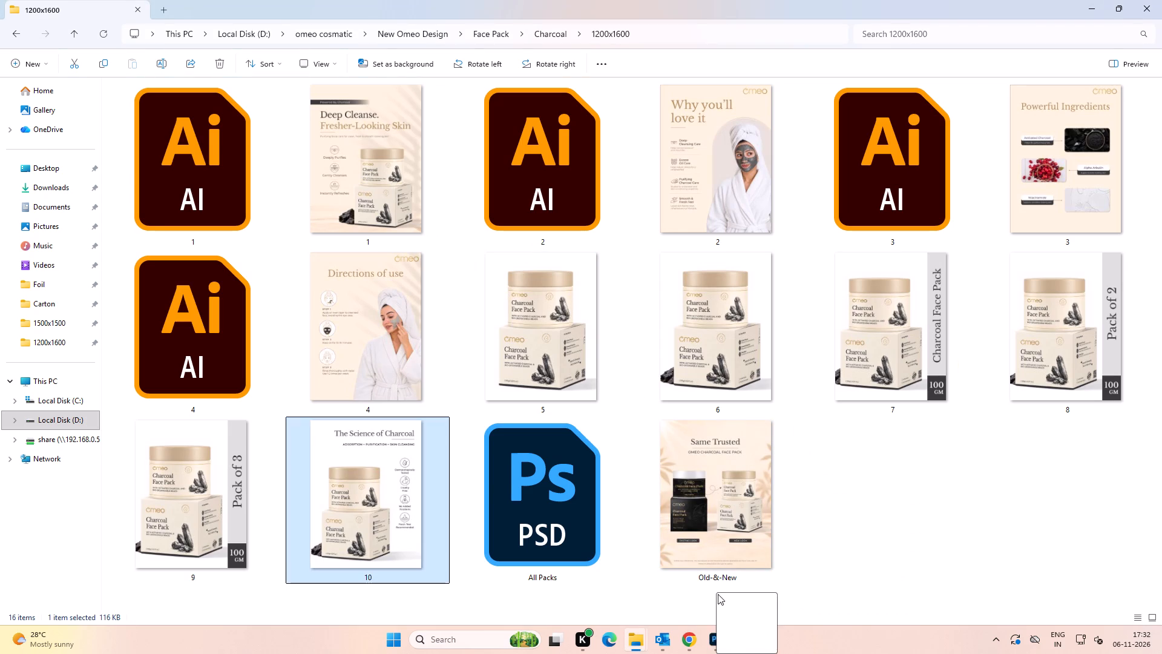
drag(718, 594, 456, 354)
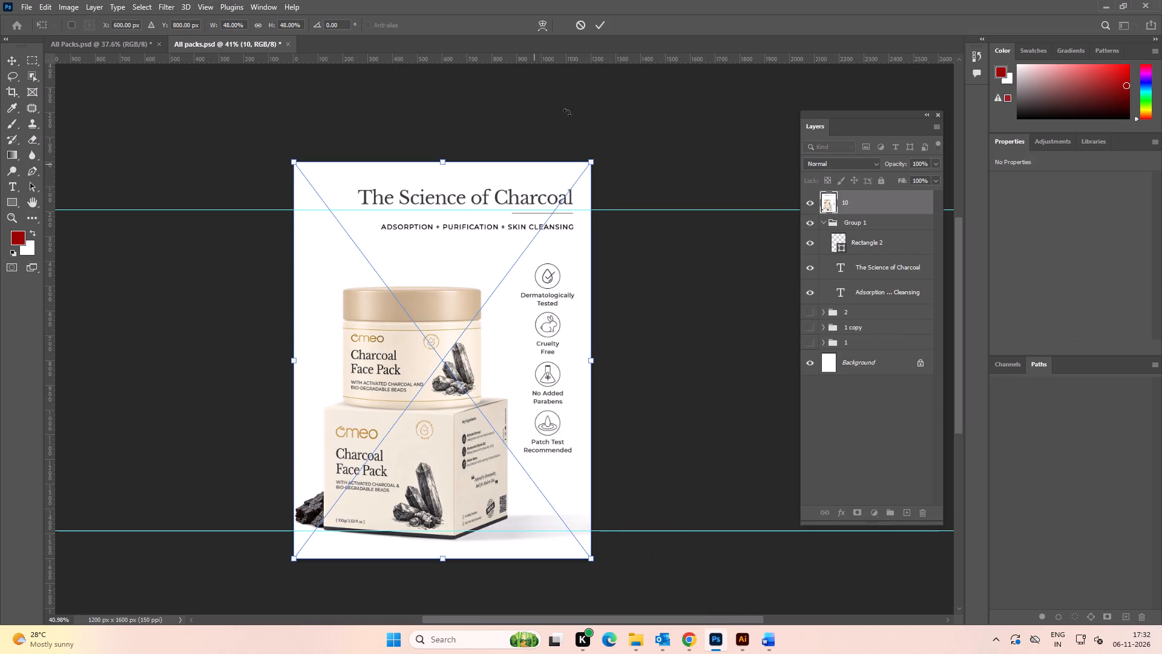
click(599, 31)
click(824, 223)
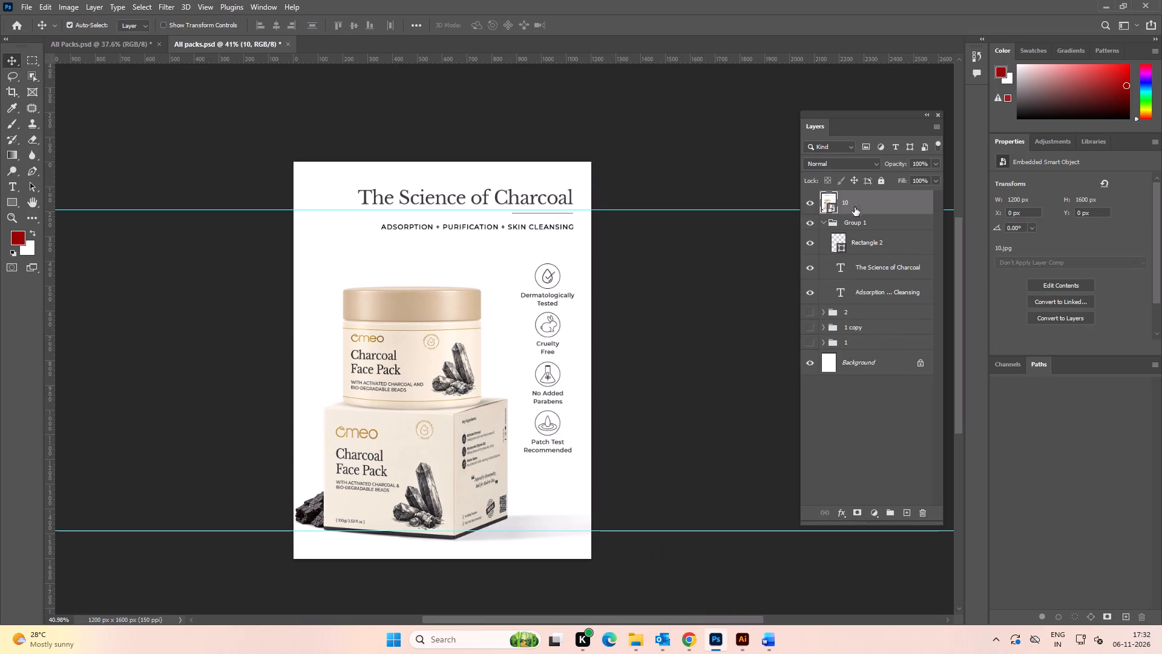
drag(856, 204, 862, 229)
Move Group 1 up and to the right until its heading, line and subheading align with those in the reference image.
click(850, 197)
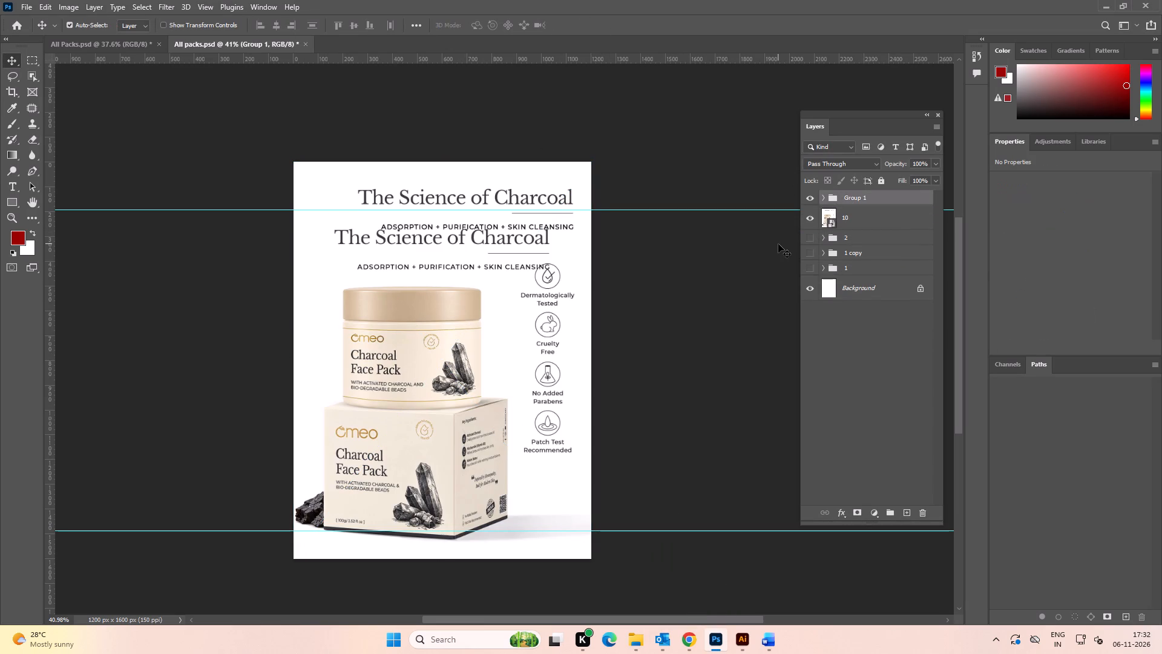
alt+scroll(540, 197, up, 13)
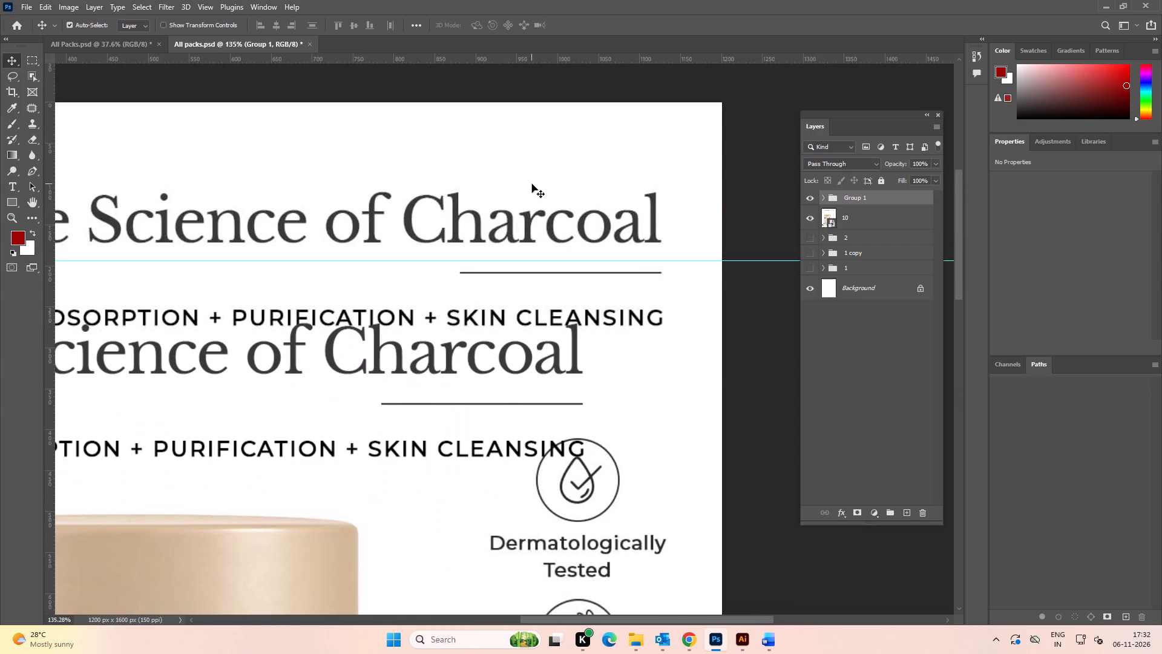
key(shift+Up)
key(shift+Up)
key(shift+Up)
key(shift+Up)
key(shift+Up)
key(shift+Up)
key(shift+Up)
key(shift+Up)
key(shift+Up)
key(shift+Up)
key(shift+Up)
key(shift+Up)
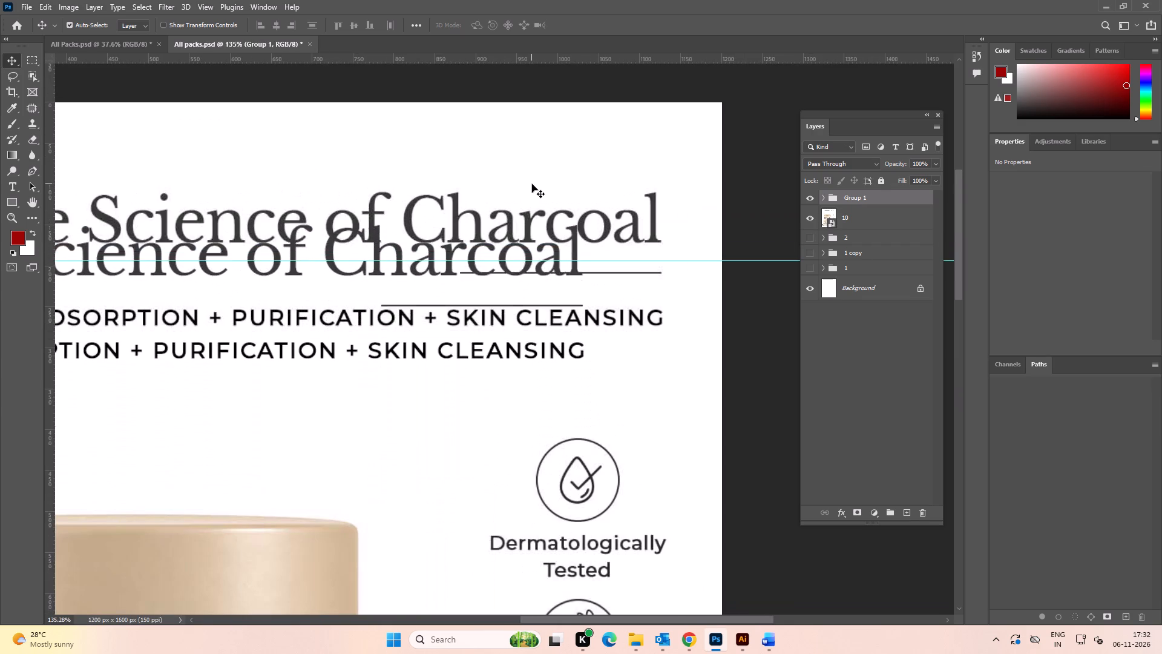
key(shift+Up)
key(shift+Up)
key(shift+Up)
key(shift+Up)
key(shift+Up)
key(shift+Down)
key(Right)
key(Right)
key(shift+Right)
key(shift+Right)
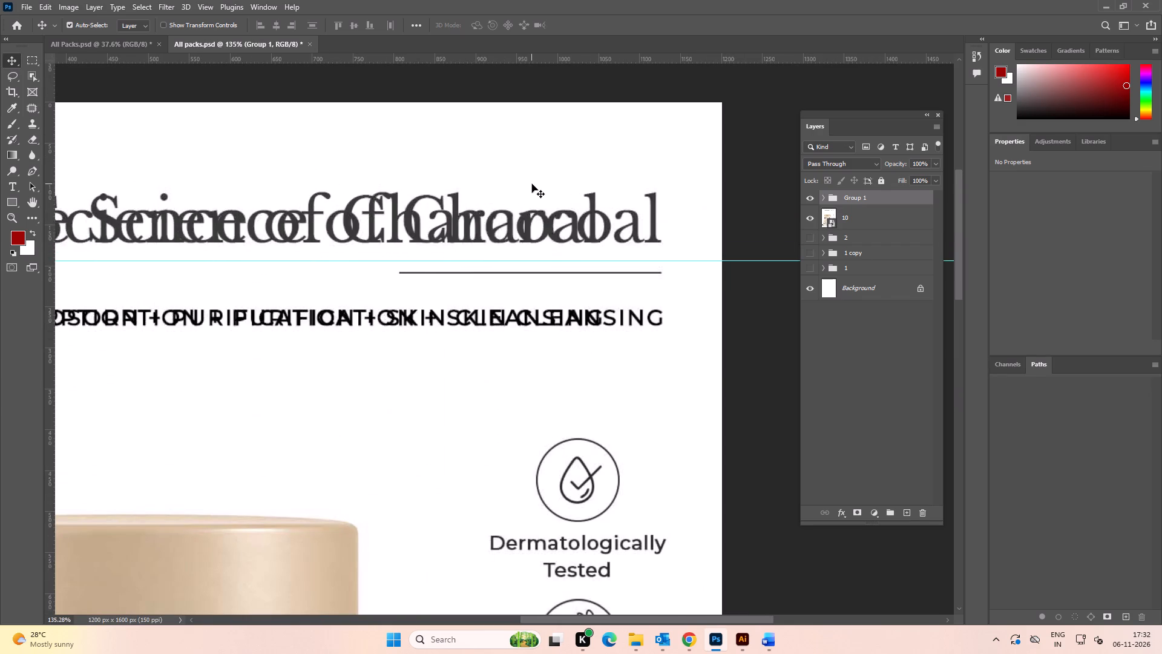
key(shift+Right)
key(shift+Right)
key(shift+Right)
key(shift+Right)
key(shift+Right)
key(shift+Right)
key(shift+Right)
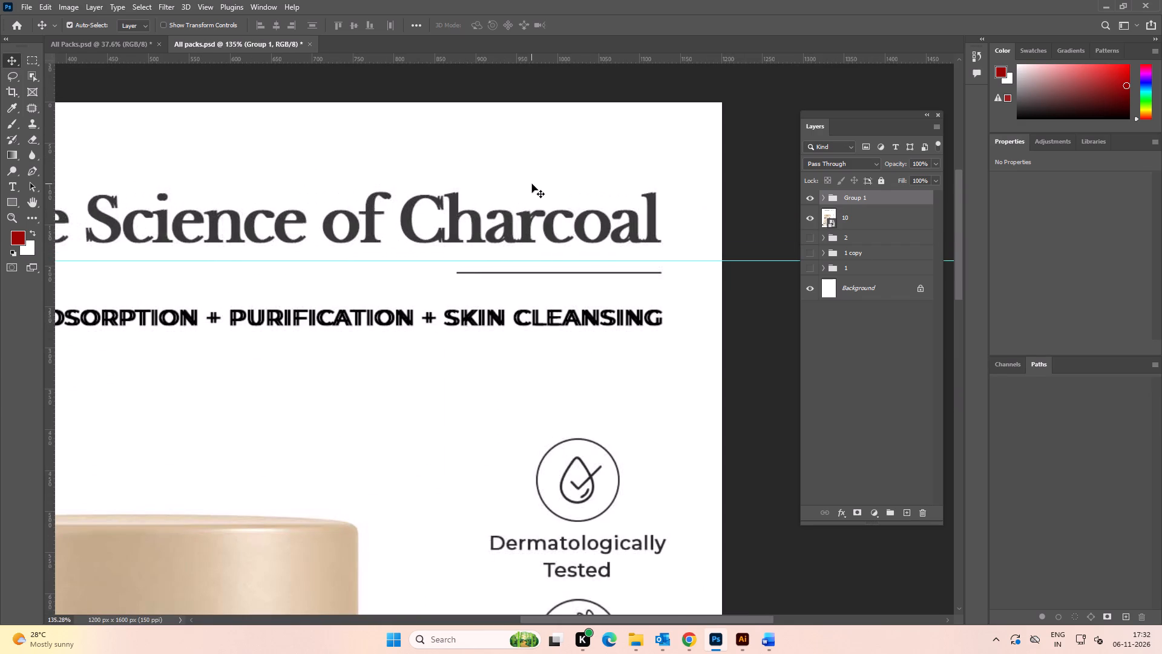
key(Right)
key(Right)
key(Right)
key(Right)
key(Right)
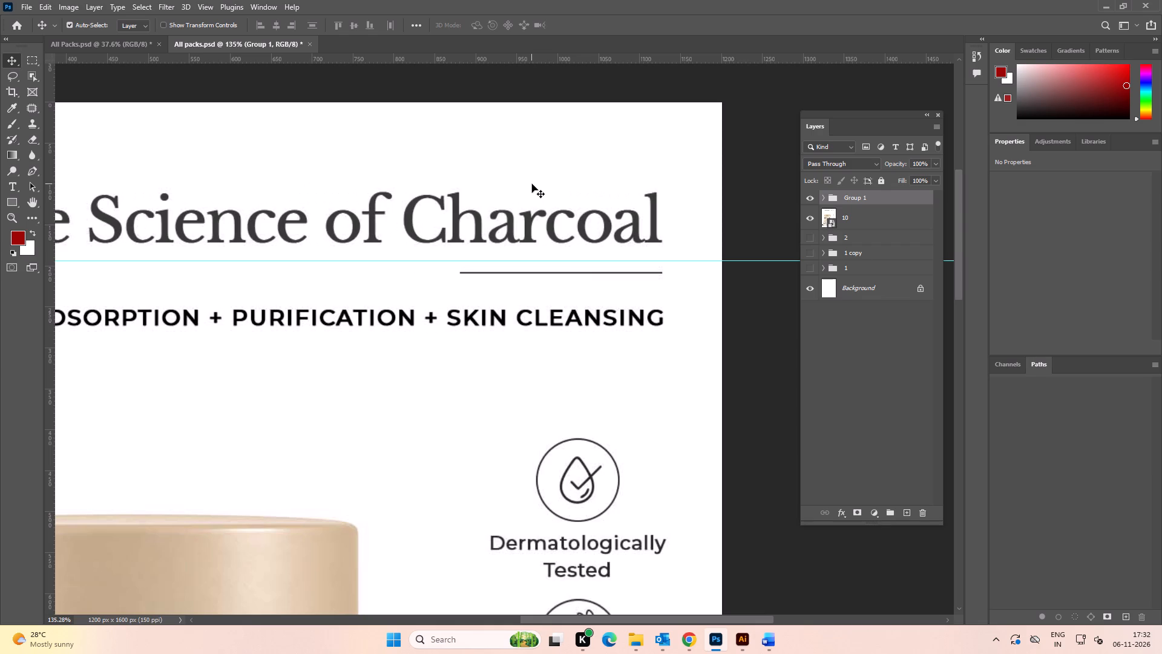
key(Left)
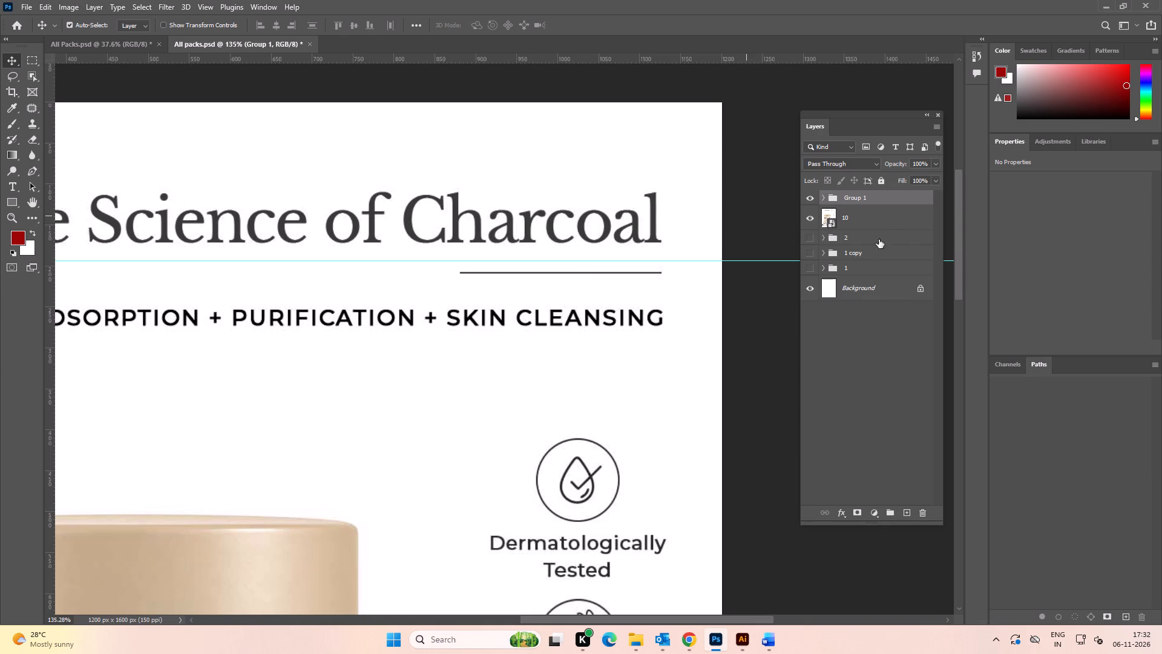
Add a horizontal guide at about 500 px, level with the top of the jar's lid in the reference image.
click(875, 221)
alt+scroll(454, 315, down, 4)
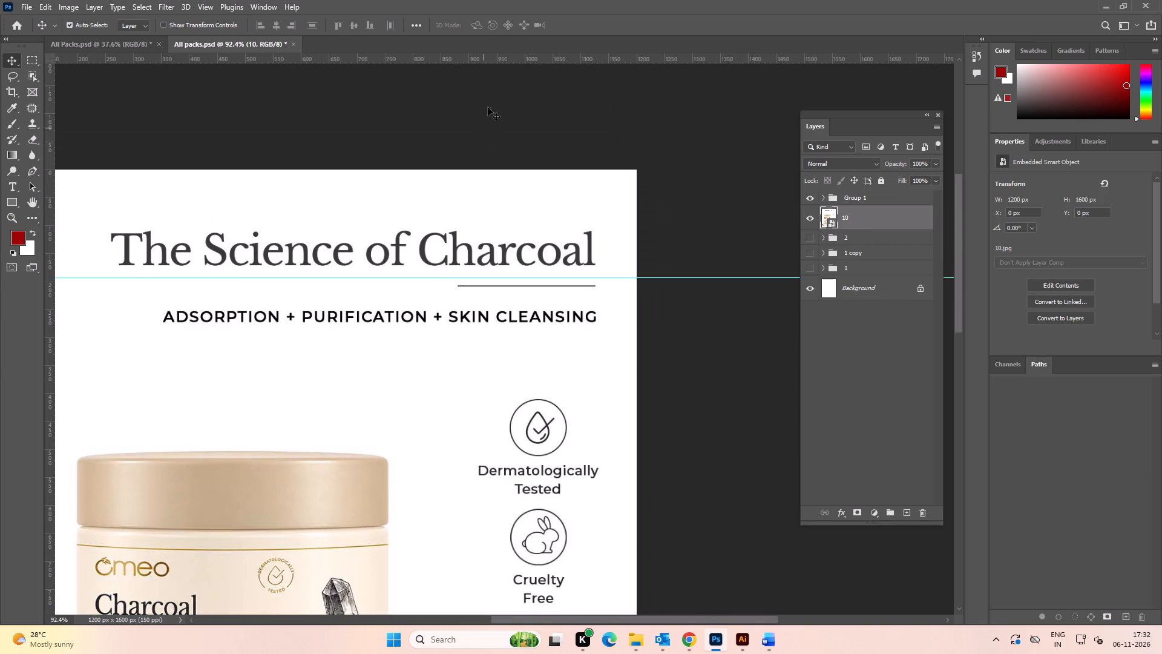
drag(498, 59, 528, 449)
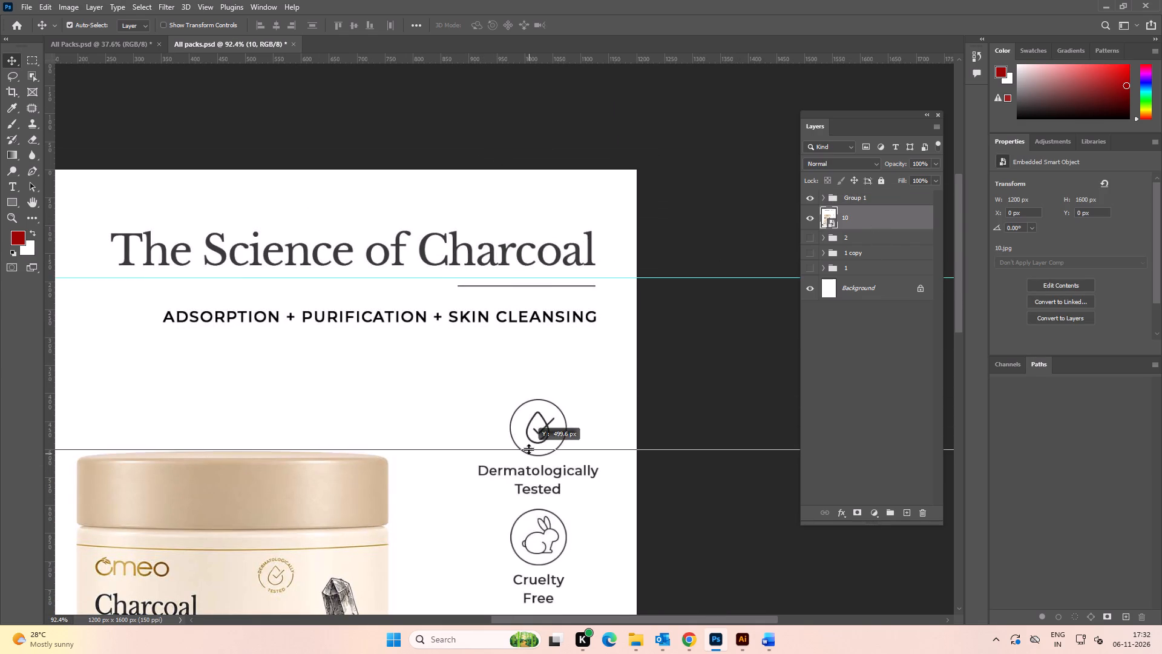
drag(528, 449, 529, 452)
click(693, 372)
Delete the reference image layer 10 from the Anti Aging Cream document.
click(882, 219)
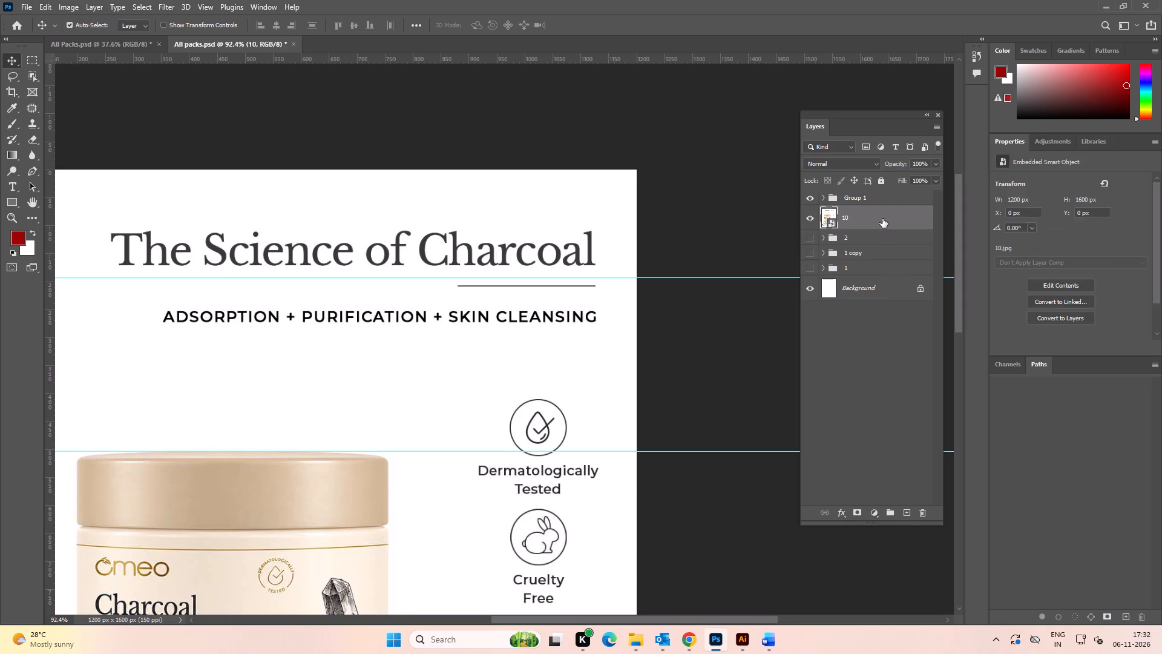
key(Delete)
key(ctrl+0)
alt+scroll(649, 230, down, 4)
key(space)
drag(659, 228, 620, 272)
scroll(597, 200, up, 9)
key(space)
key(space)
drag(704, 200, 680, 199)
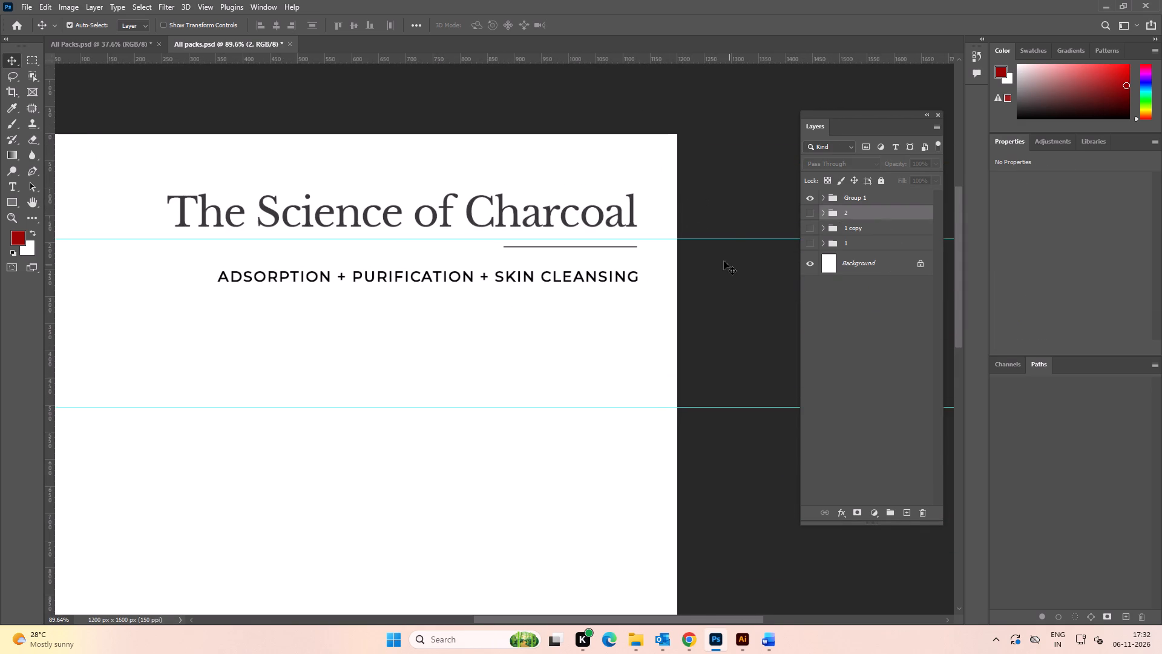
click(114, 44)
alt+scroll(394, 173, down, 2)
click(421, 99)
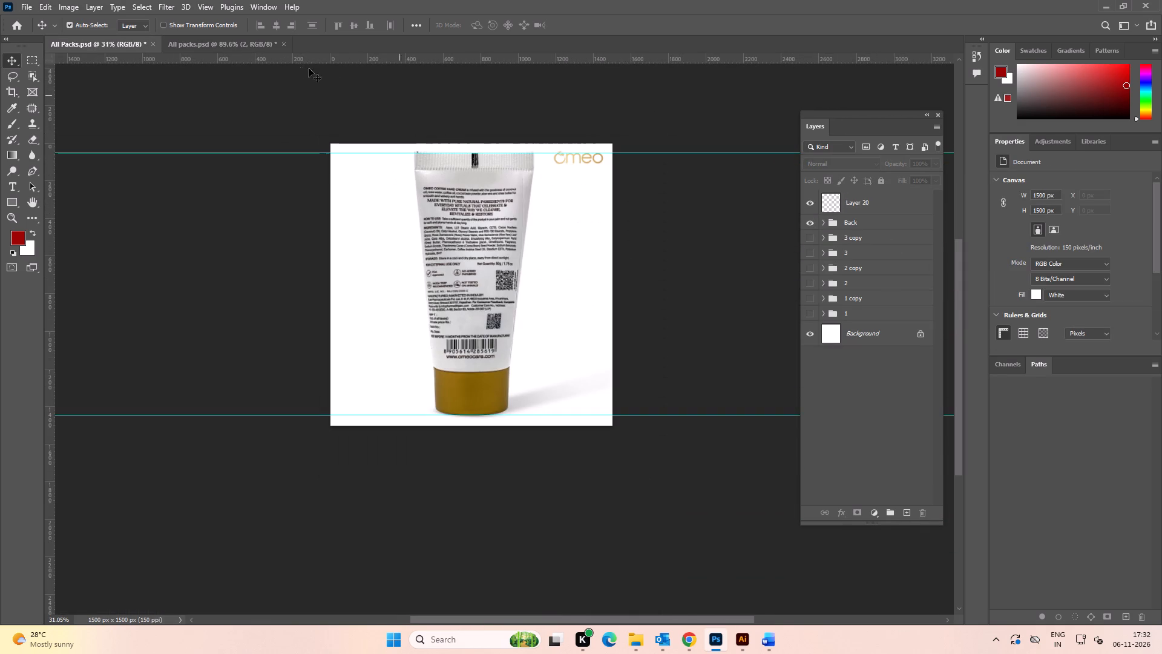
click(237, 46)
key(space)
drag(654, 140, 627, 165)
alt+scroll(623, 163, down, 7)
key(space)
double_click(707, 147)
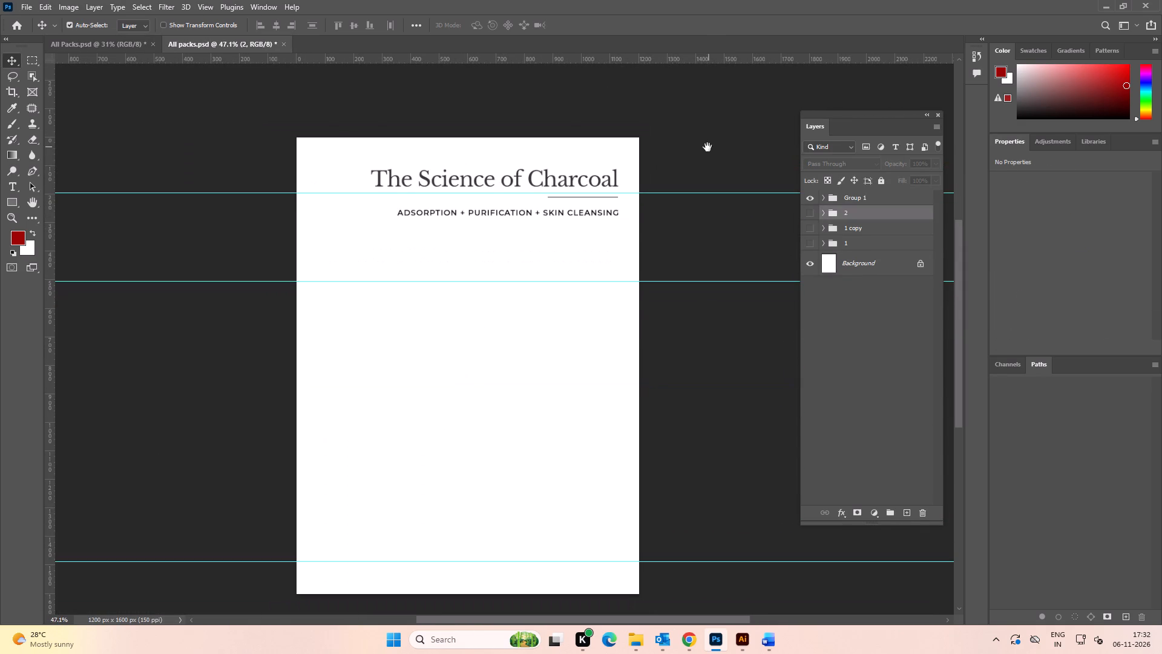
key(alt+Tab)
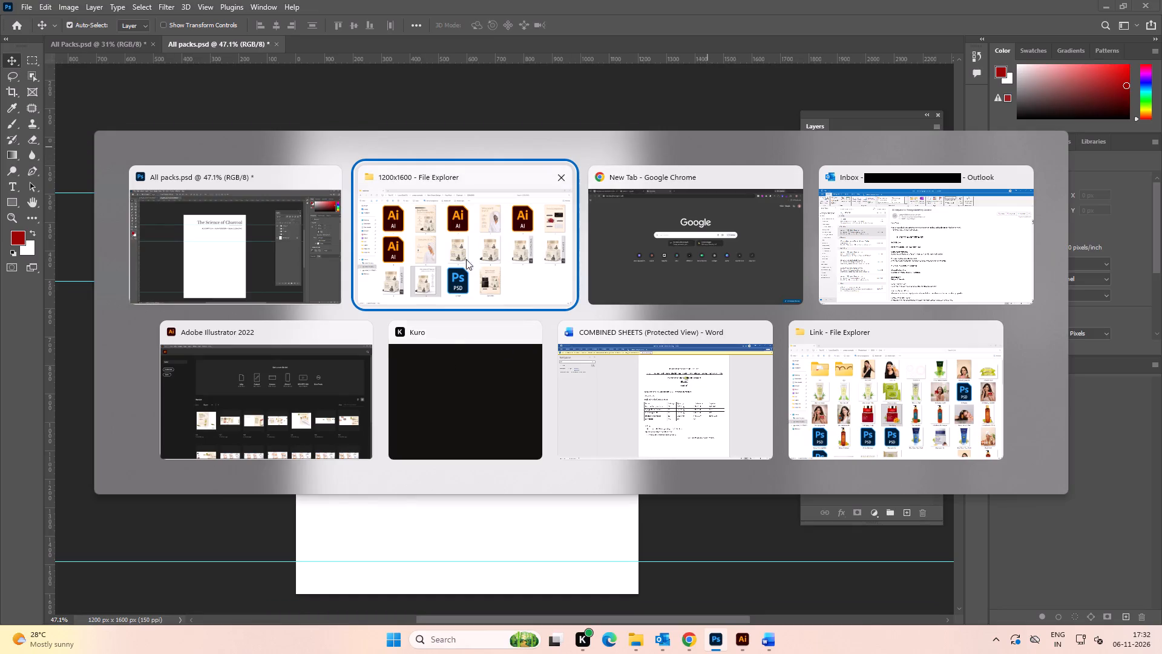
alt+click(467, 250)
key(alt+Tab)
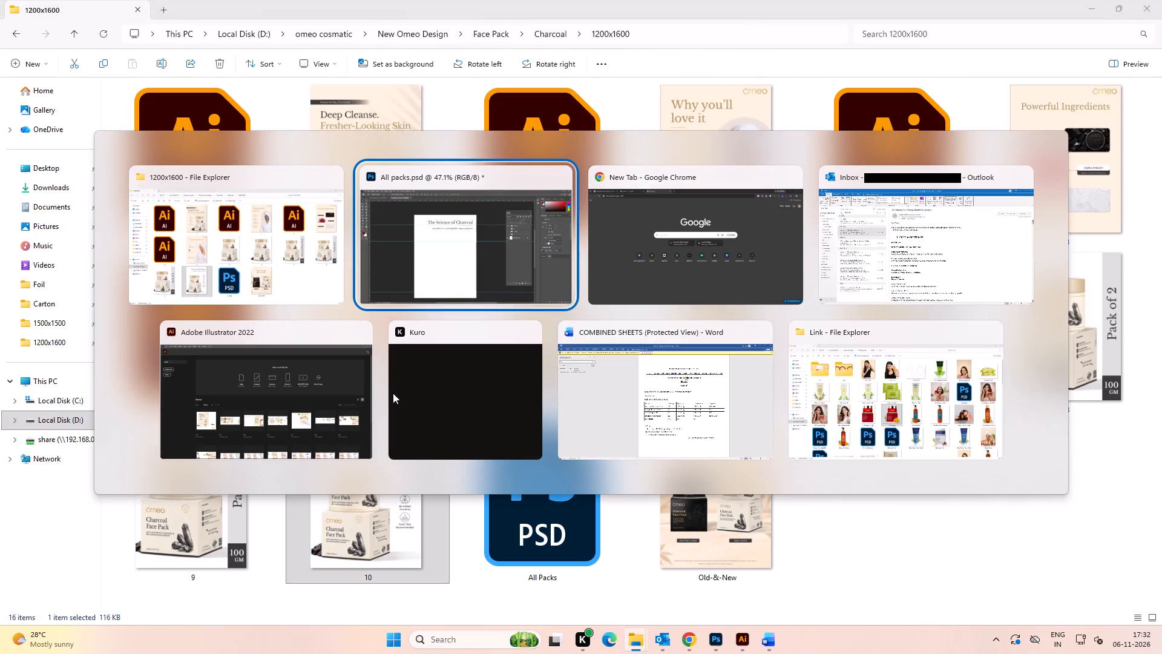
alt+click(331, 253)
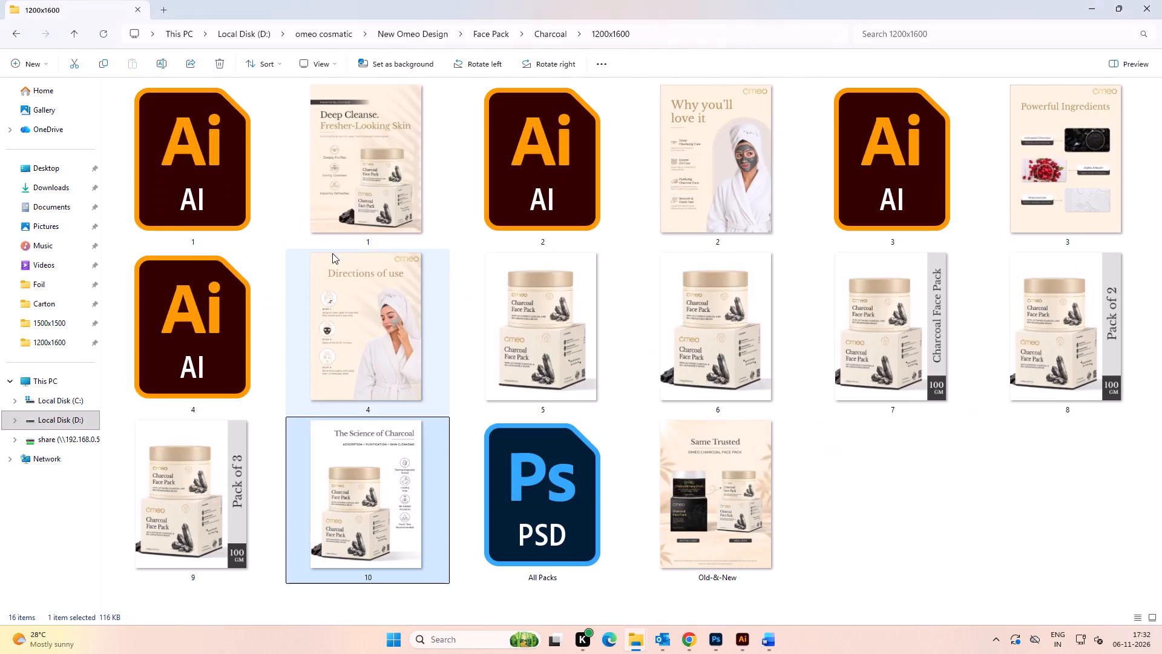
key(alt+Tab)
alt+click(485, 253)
Open Illustrator file 1 from the 1200x1600 folder of Anti Aging Cream, inside Face Cream on drive D.
key(super+e)
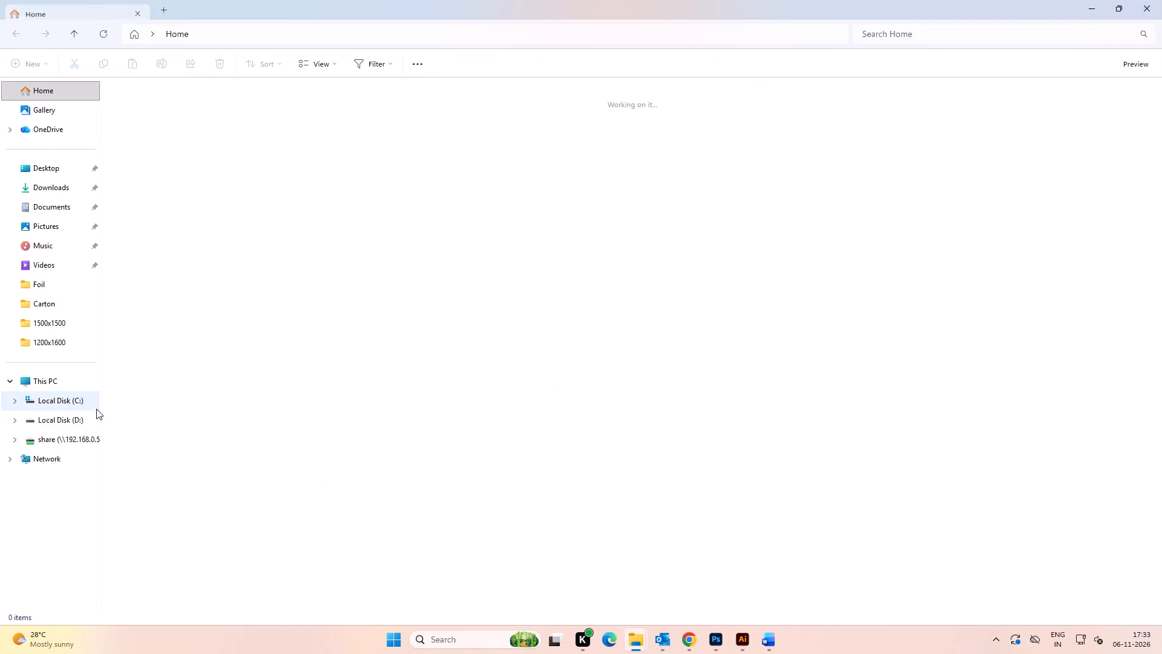
click(65, 418)
click(57, 322)
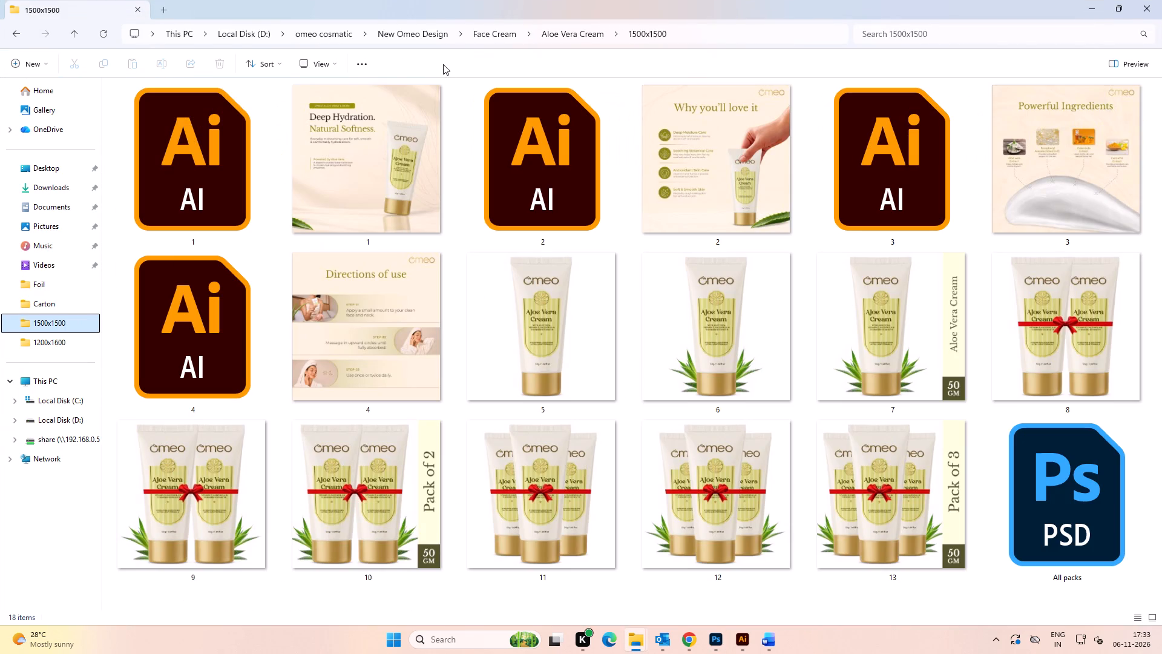
click(557, 30)
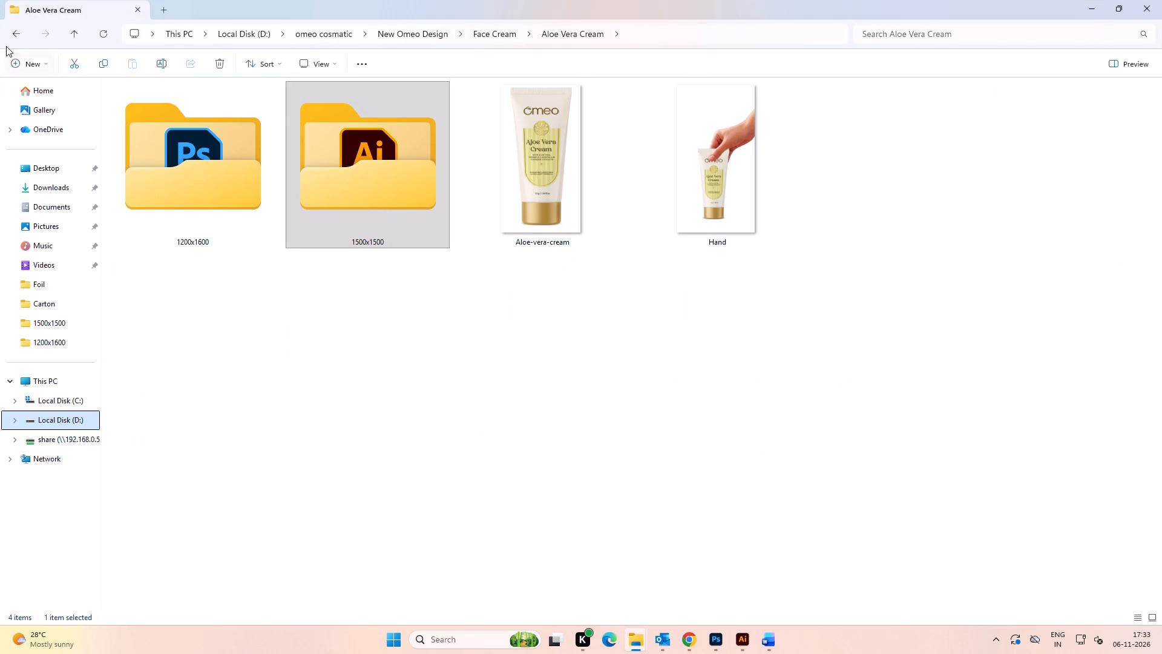
click(16, 32)
click(484, 38)
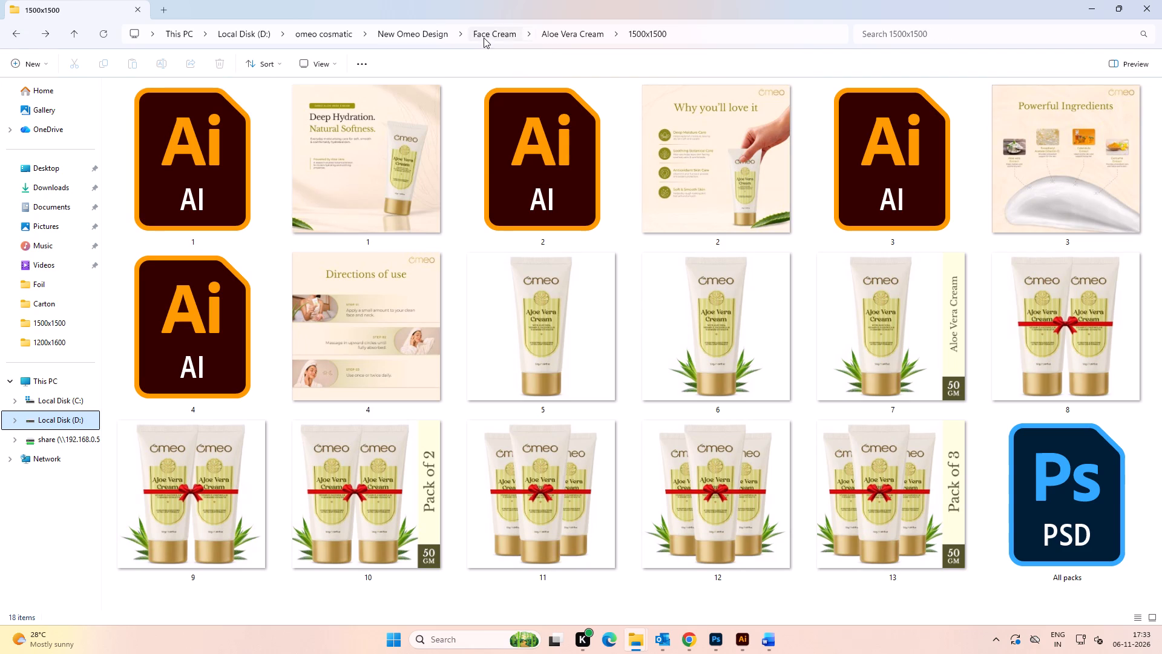
double_click(384, 151)
click(240, 117)
double_click(229, 133)
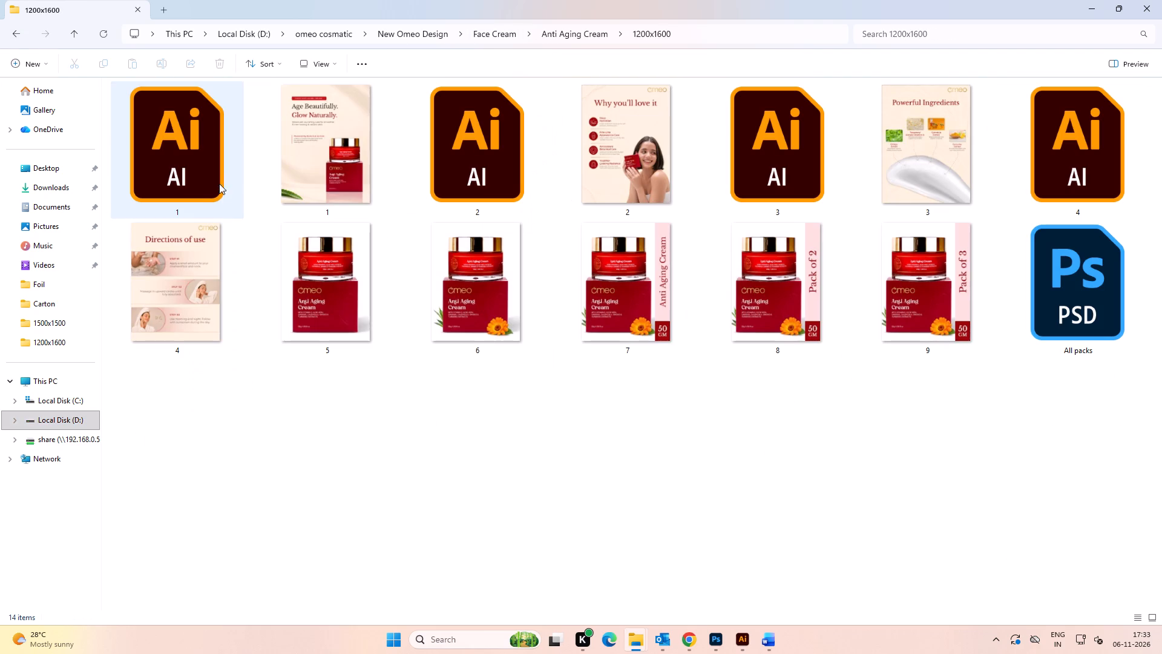
double_click(214, 161)
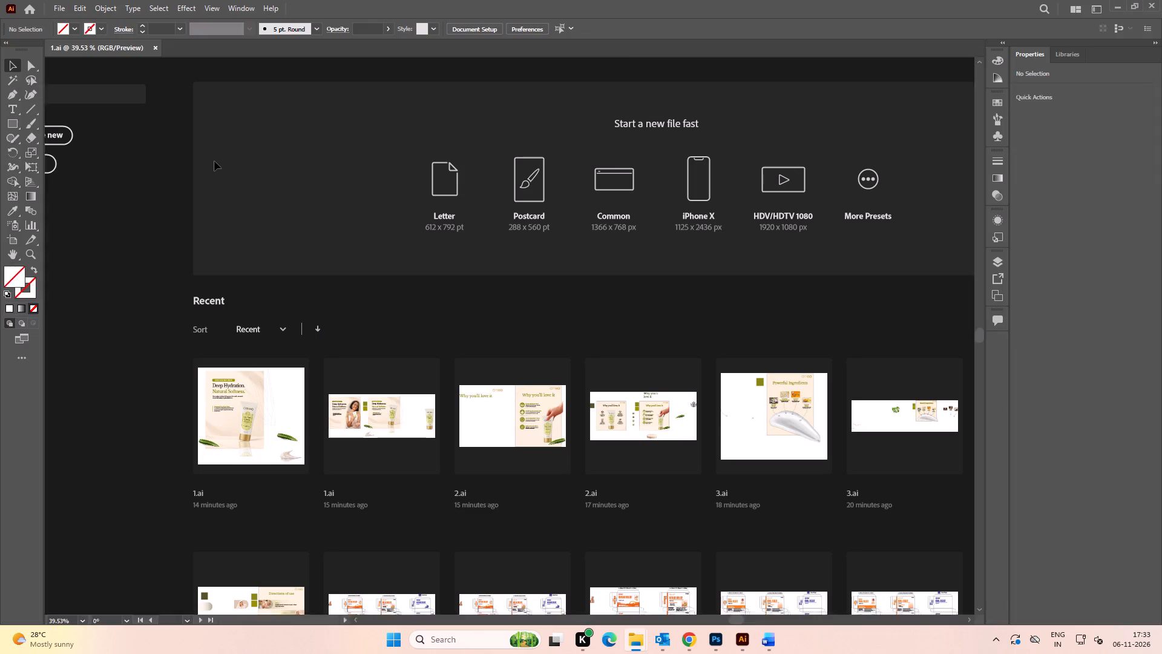
In Illustrator's 1.ai, copy the fill colour code 9B0404 from the dark red rectangle beside the artboard.
click(262, 154)
double_click(8, 274)
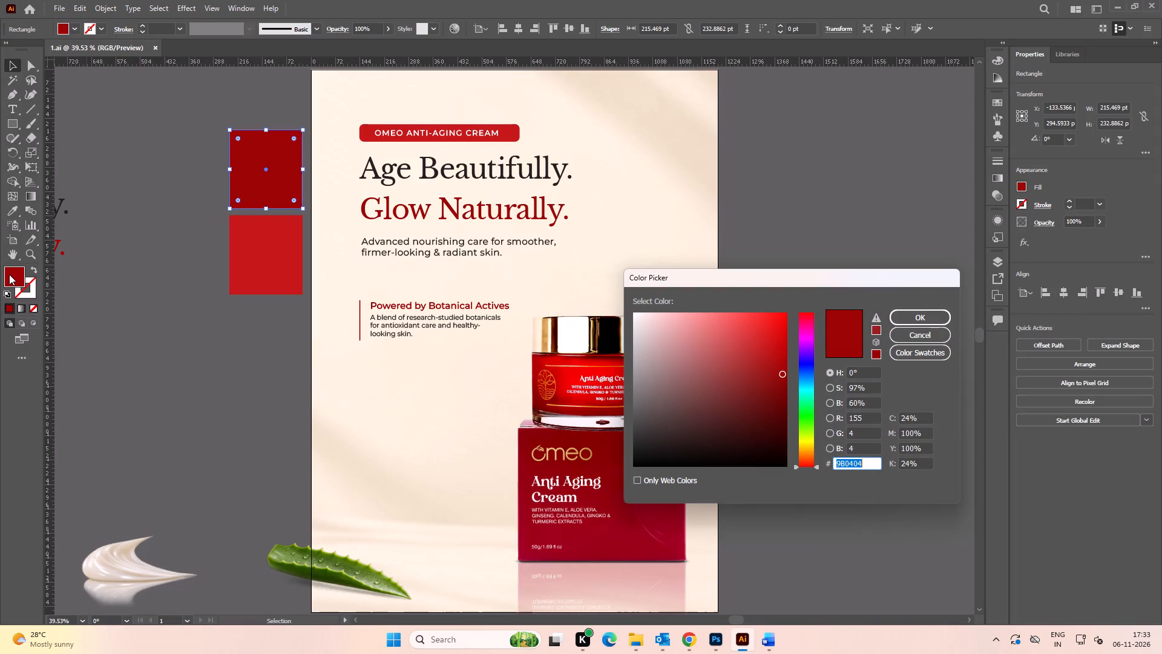
key(ctrl+c)
key(ctrl+c)
click(712, 638)
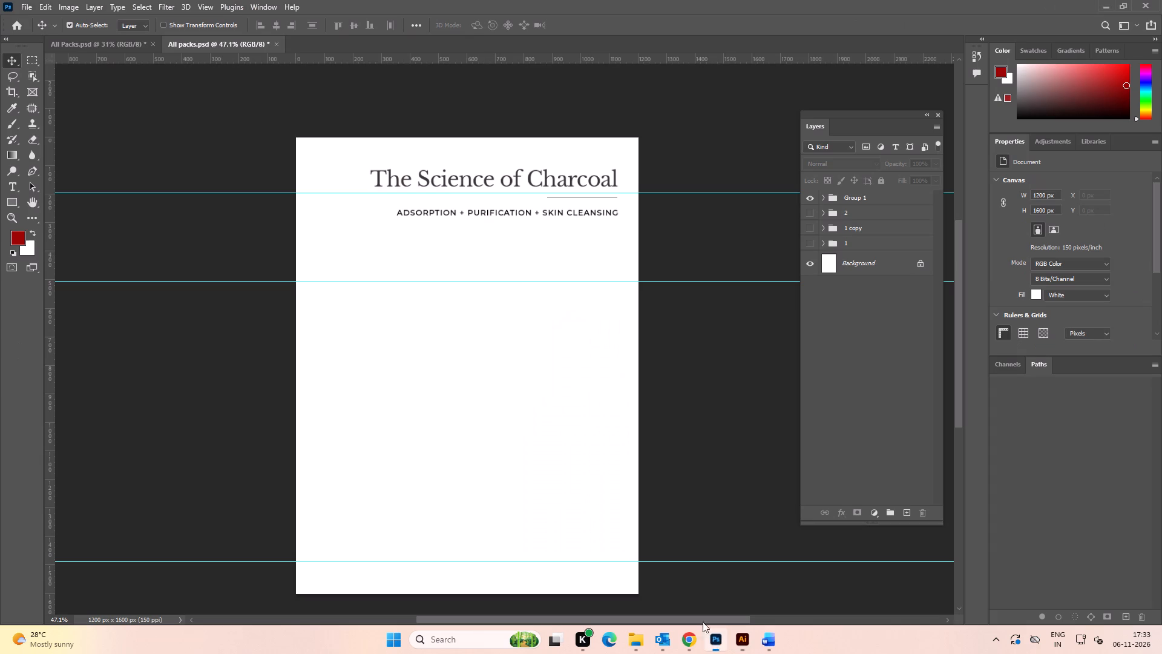
In Photoshop, set The Science of Charcoal heading's text colour to 9B0404, undoing and redoing the change to compare.
click(546, 181)
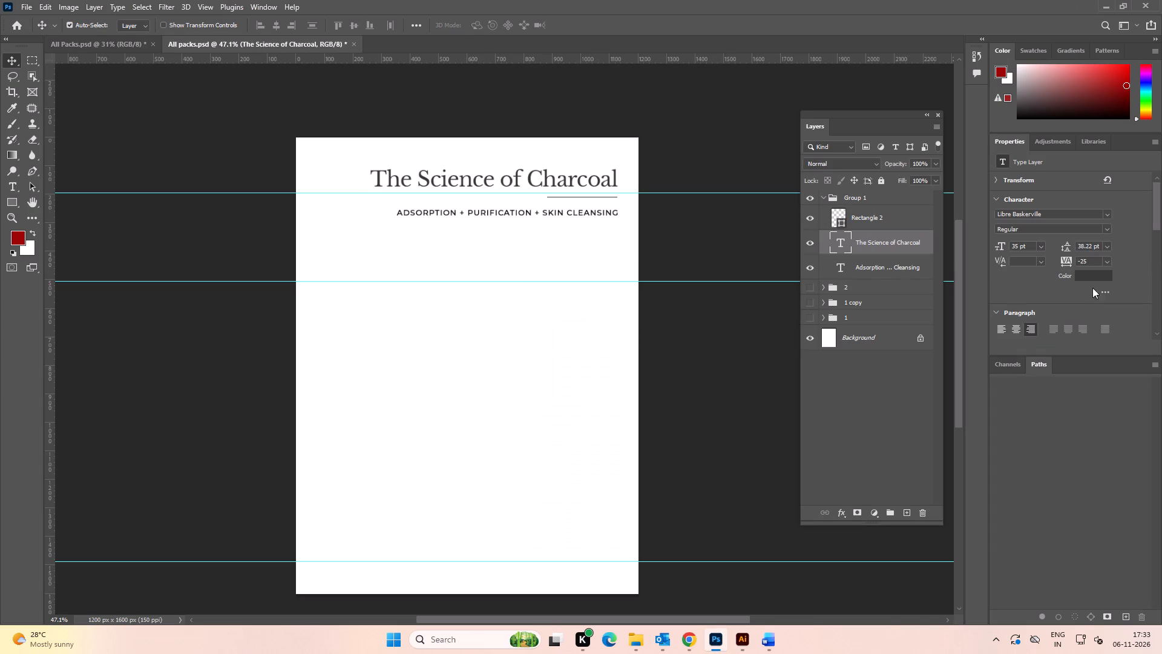
click(1085, 277)
key(ctrl+v)
key(Return)
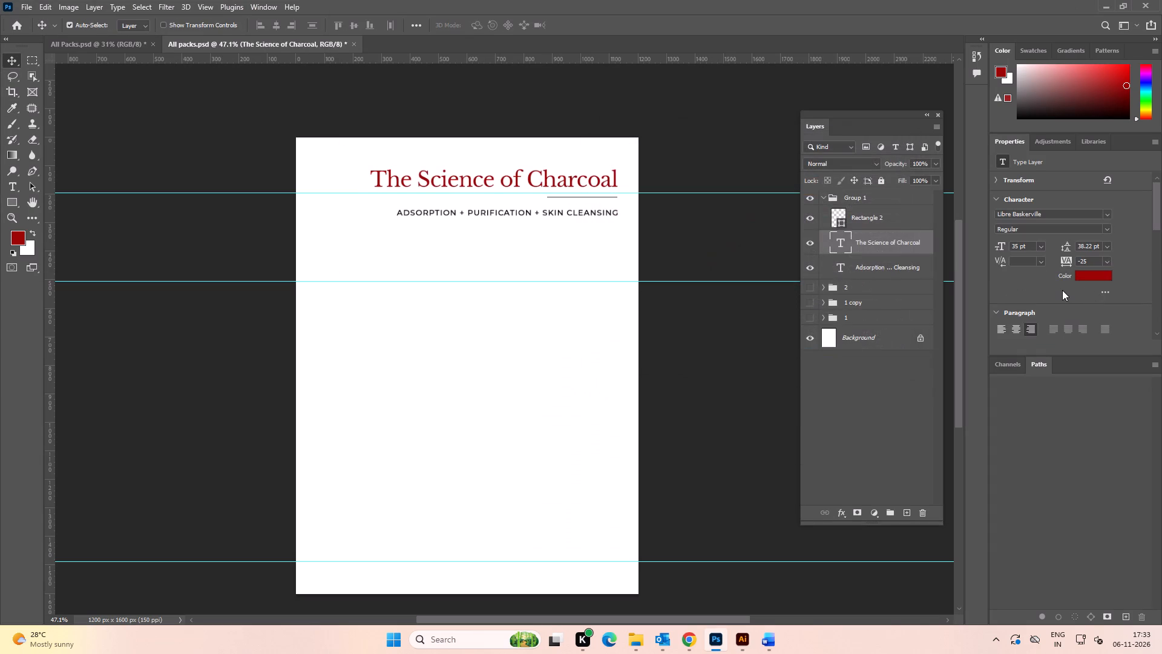
click(697, 225)
alt+scroll(626, 179, up, 4)
key(ctrl+z)
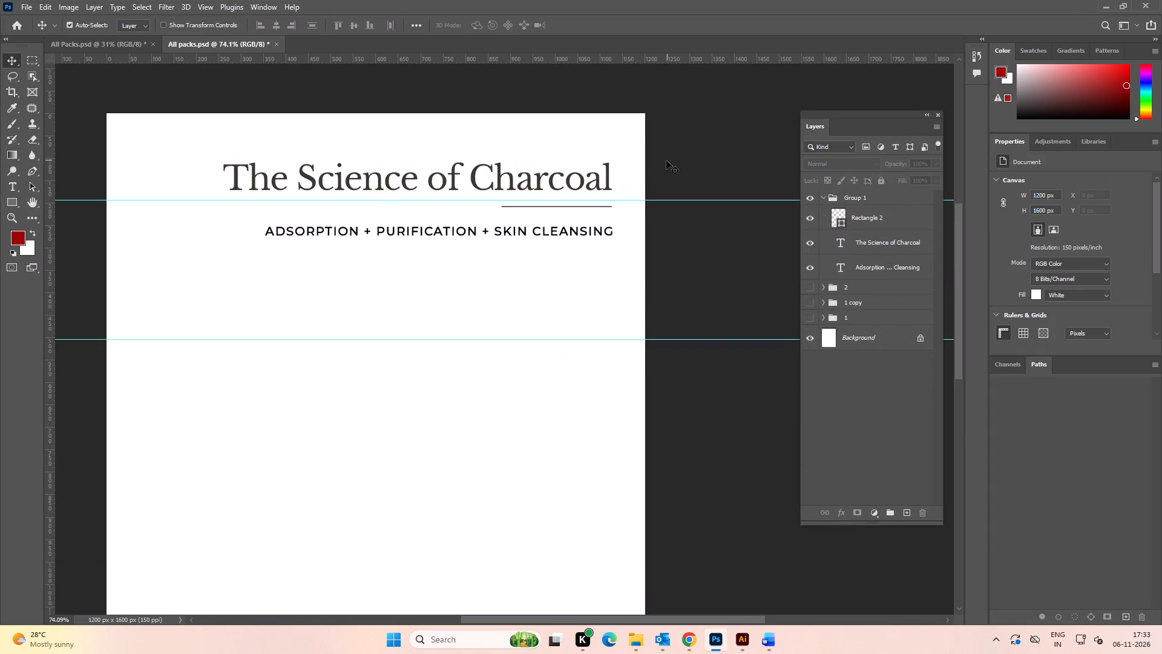
key(ctrl+shift+z)
Select the thin divider line beneath The Science of Charcoal heading.
alt+scroll(584, 205, up, 3)
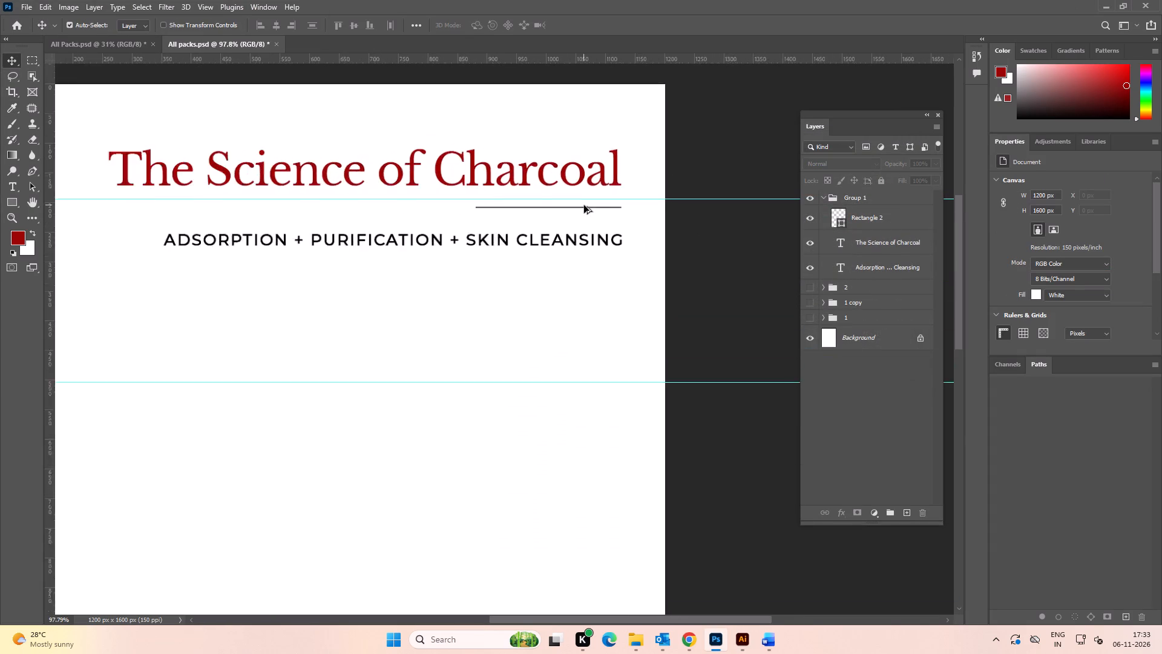
alt+scroll(584, 205, up, 3)
drag(640, 216, 580, 202)
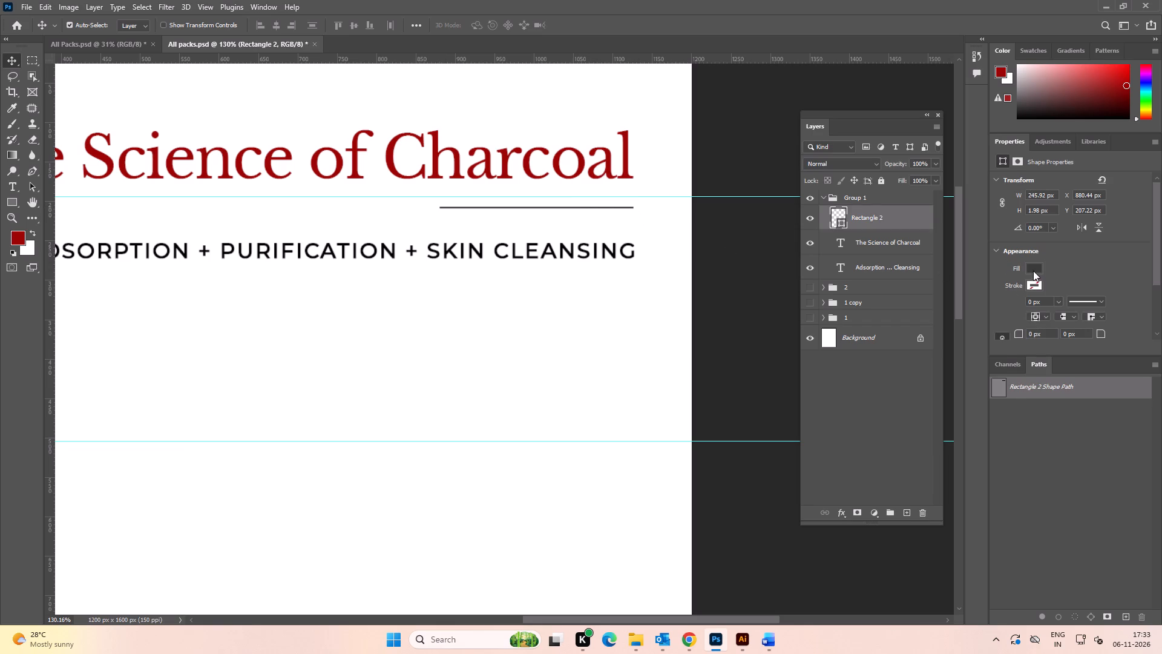
Set the thin divider line's fill colour to 9B0404 to match the heading, then deselect it.
click(1033, 271)
click(1147, 291)
key(ctrl+v)
key(Return)
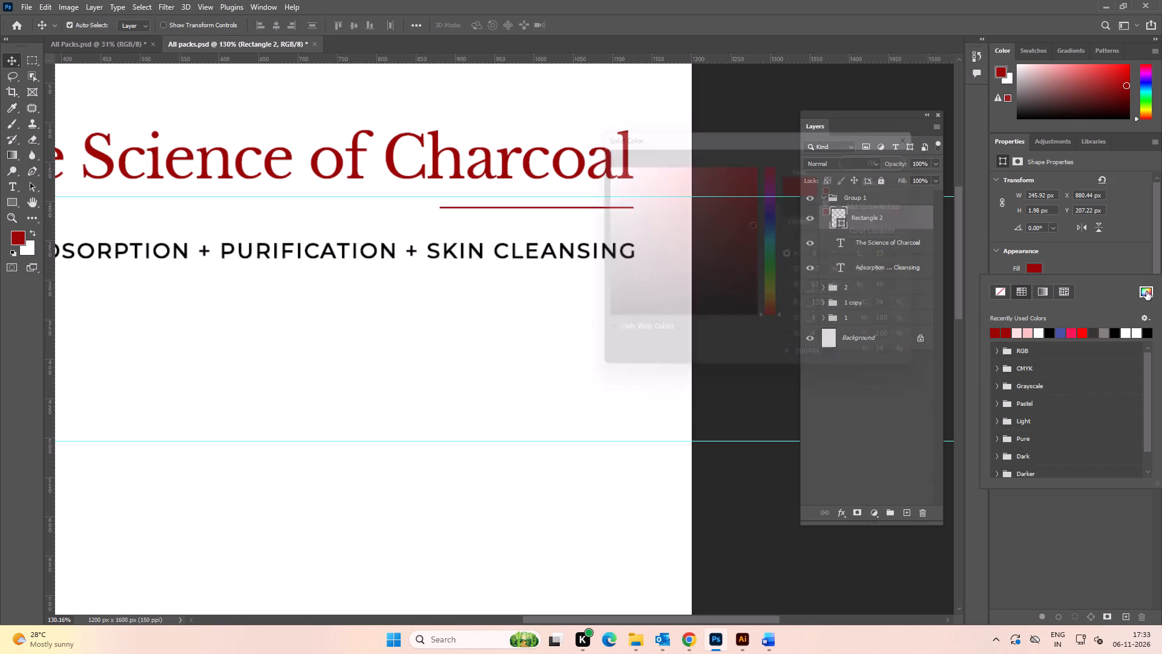
click(746, 266)
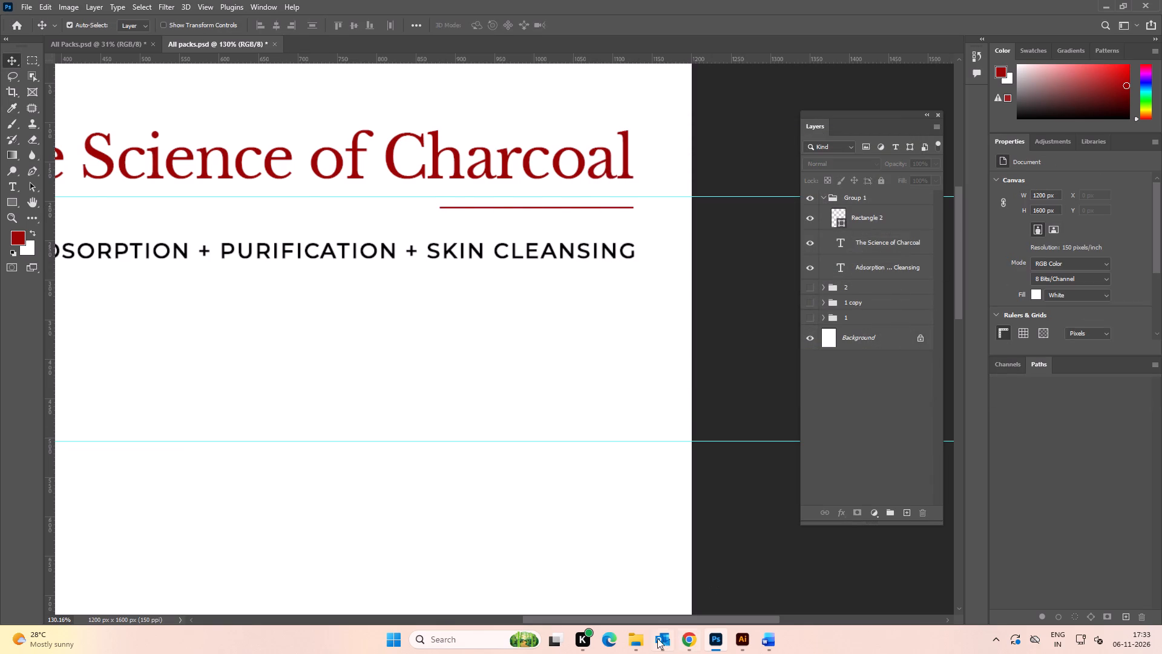
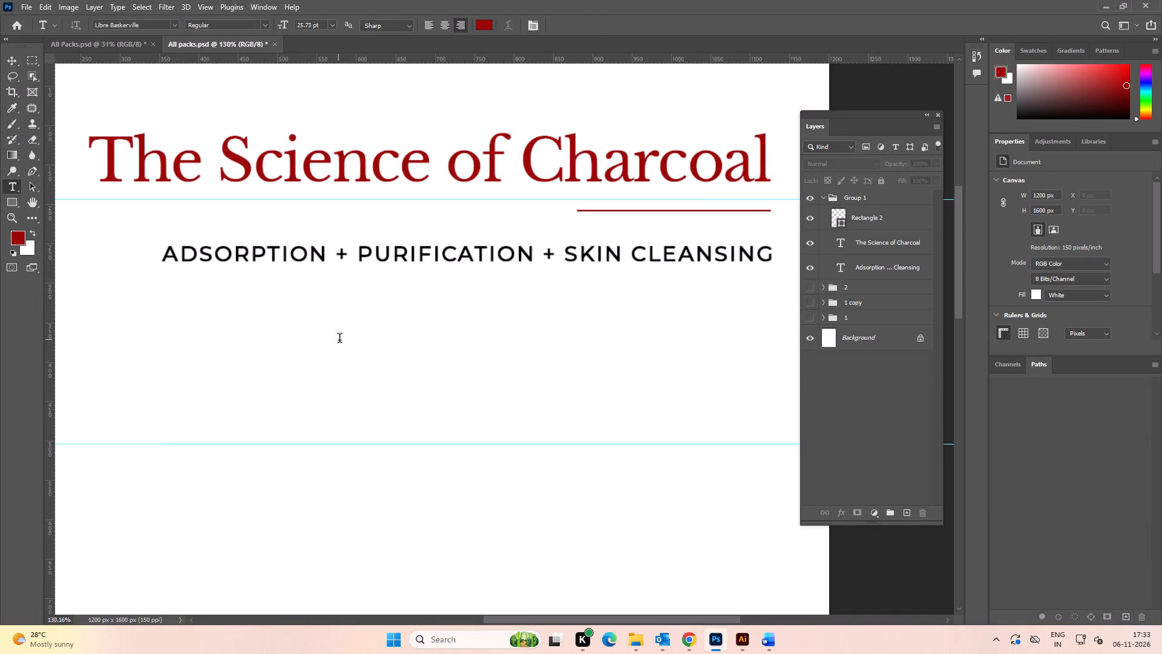
Paste the copied BOTANICAL SKINCARE wording as a new text layer and place it below the ADSORPTION + PURIFICATION + SKIN CLEANSING subheading.
key(ctrl+v)
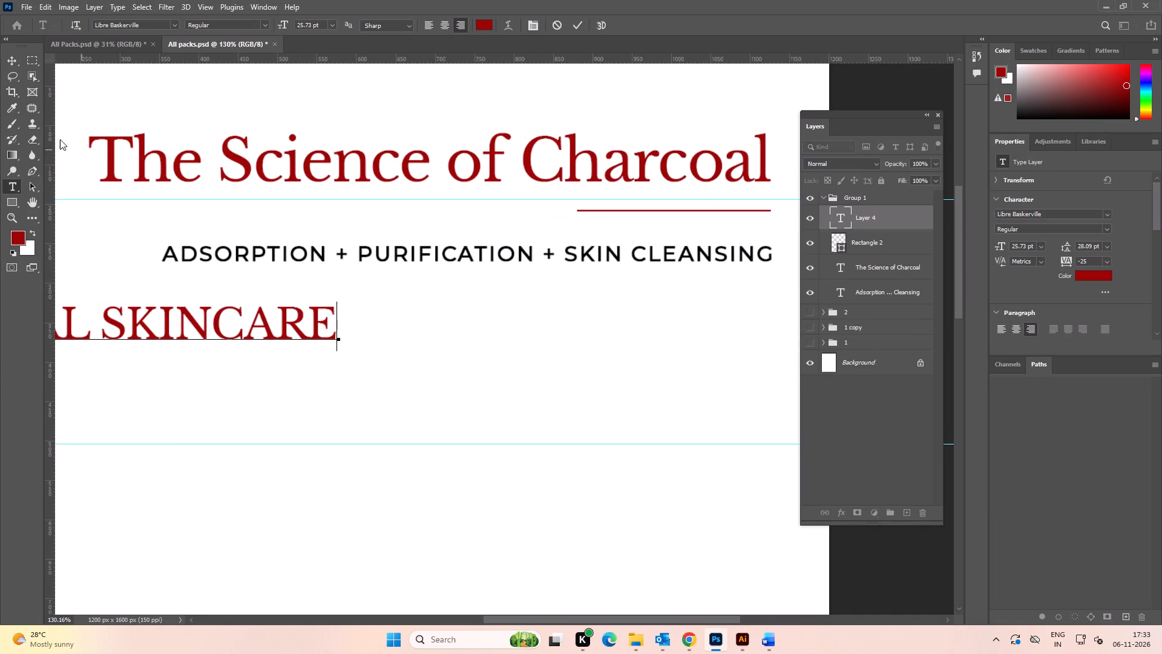
click(11, 60)
drag(214, 326, 532, 345)
Replace the word Charcoal in the main heading with new wording starting with "Bota".
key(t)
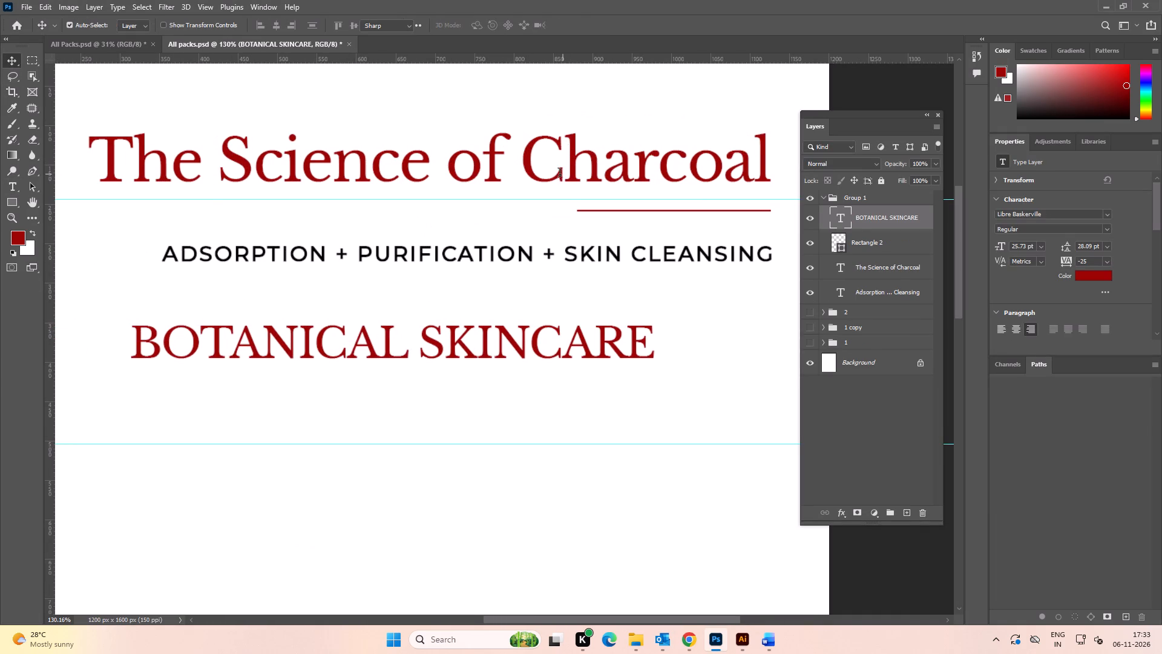
drag(522, 161, 799, 168)
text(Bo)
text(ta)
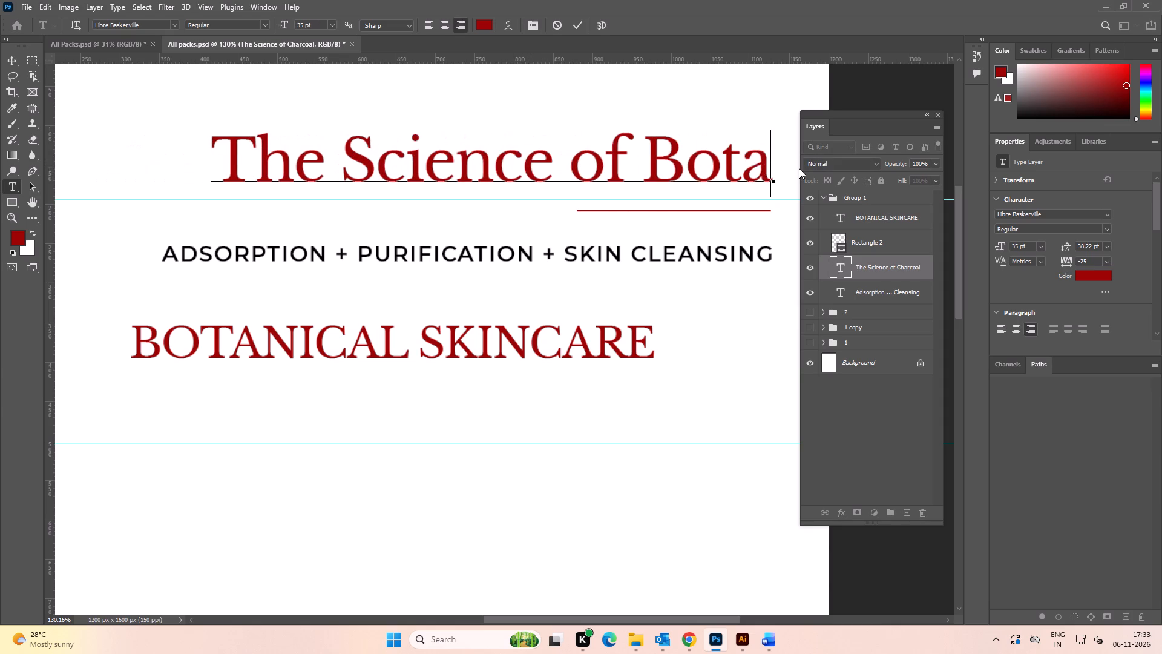
Complete the top heading's text so it reads The Science of Botanical Skincare.
text(nical)
key(space)
text(ski)
key(BackSpace)
key(BackSpace)
key(BackSpace)
text(Skin)
key(space)
key(BackSpace)
text(care)
click(11, 62)
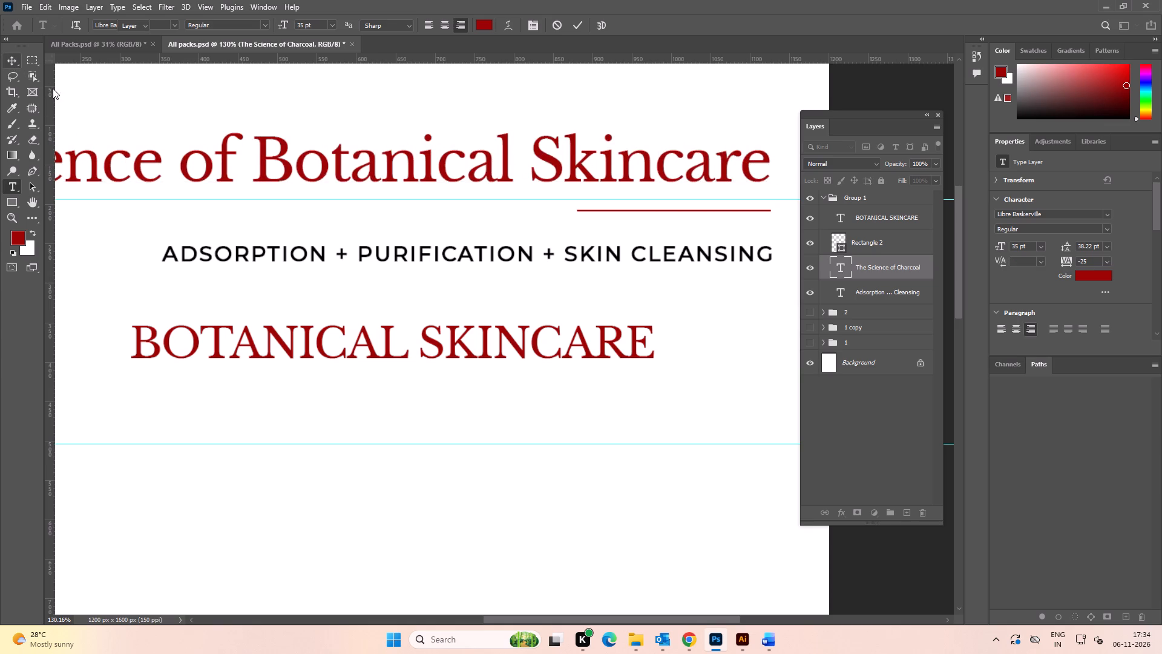
Scale The Science of Botanical Skincare heading down proportionally to fit inside the page's left margin, keeping its right edge aligned with the divider line.
alt+scroll(327, 168, down, 4)
key(space)
drag(270, 174, 352, 183)
alt+scroll(343, 181, down, 7)
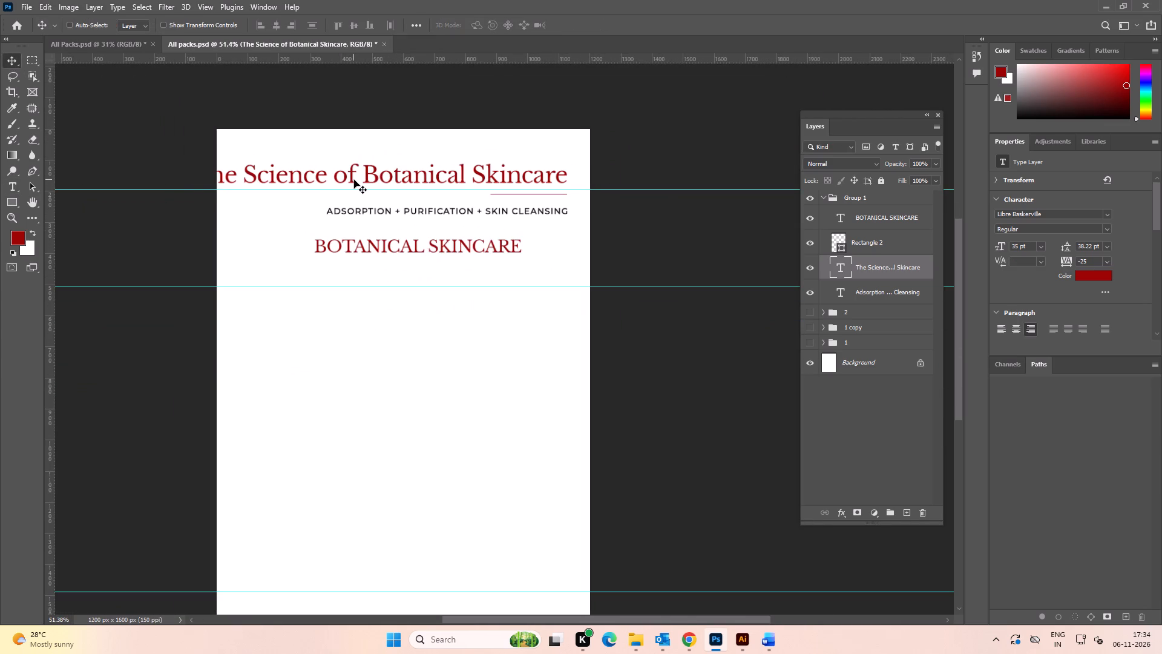
key(ctrl+t)
shift+drag(191, 177, 238, 179)
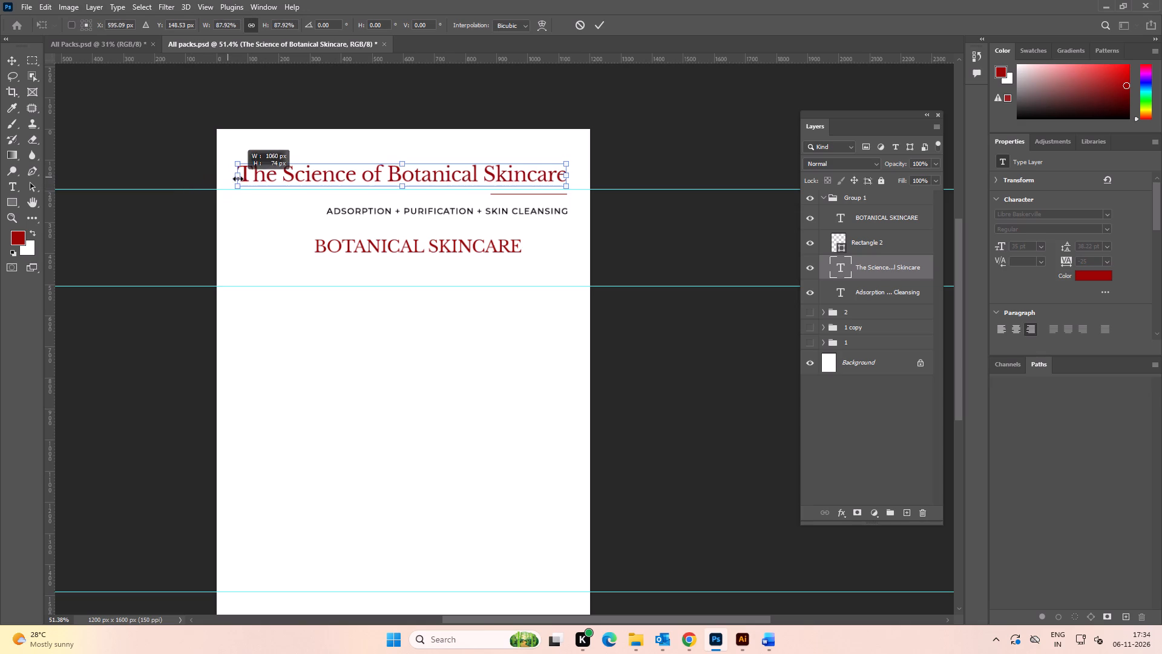
shift+drag(238, 179, 249, 179)
click(602, 27)
click(628, 95)
alt+scroll(573, 174, up, 3)
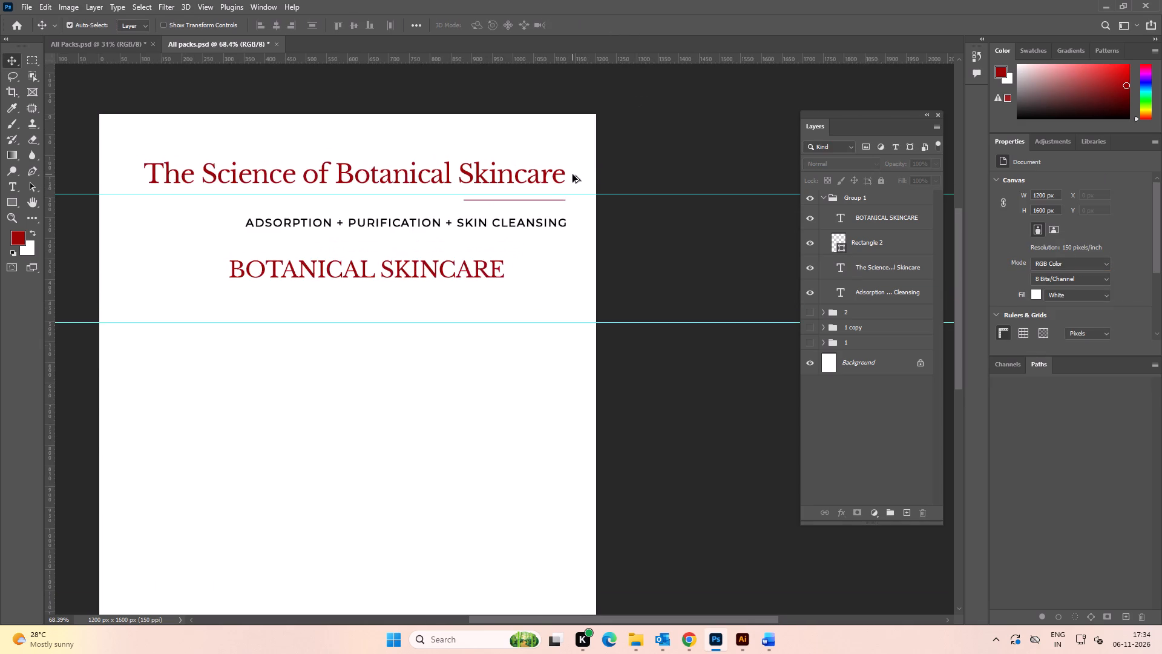
Align the right edges of The Science of Botanical Skincare heading, its divider line and the Adsorption + Purification + Skin Cleansing subheading.
alt+scroll(573, 176, down, 1)
drag(615, 220, 531, 150)
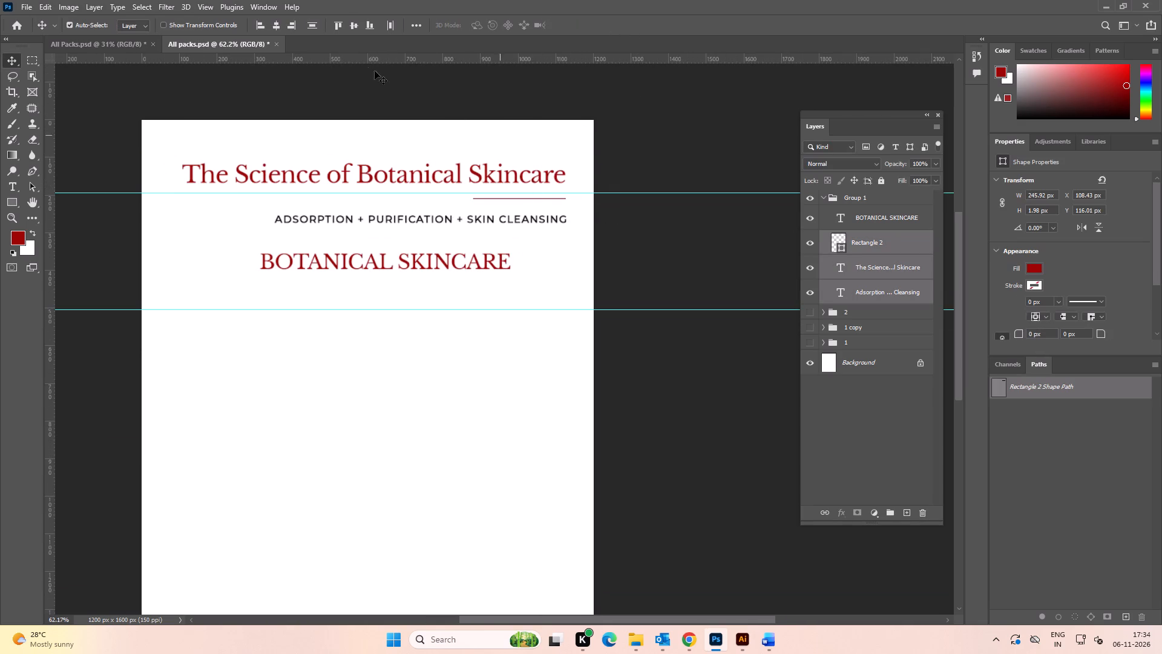
click(294, 25)
click(643, 130)
alt+scroll(489, 279, up, 2)
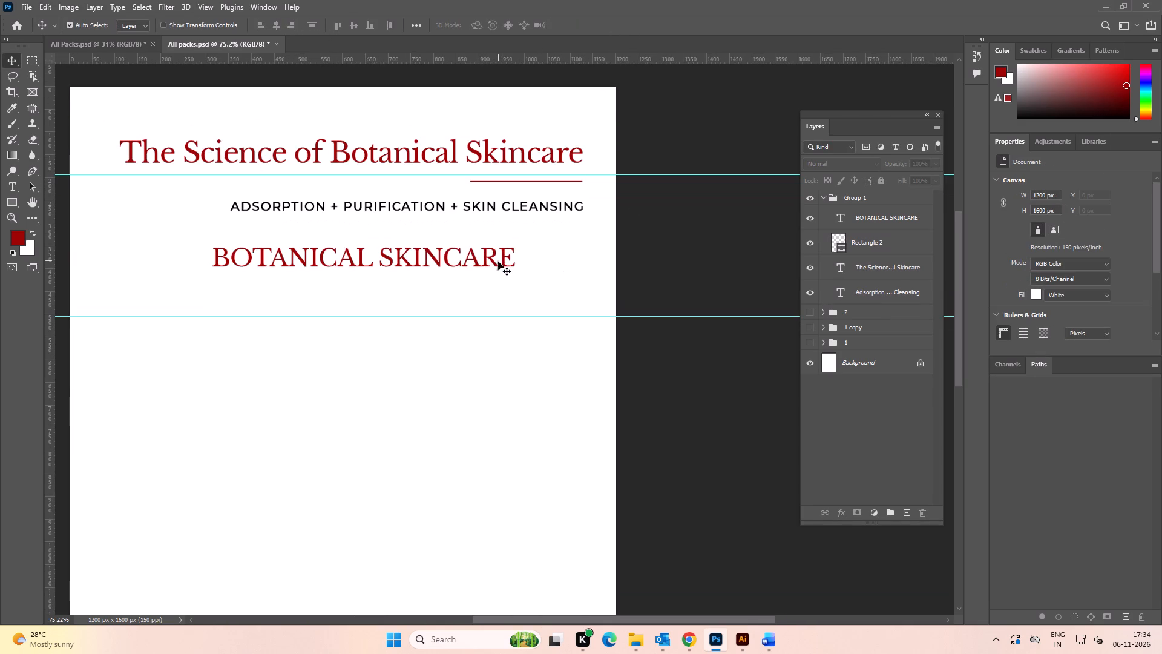
alt+scroll(468, 173, up, 3)
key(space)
drag(450, 168, 465, 170)
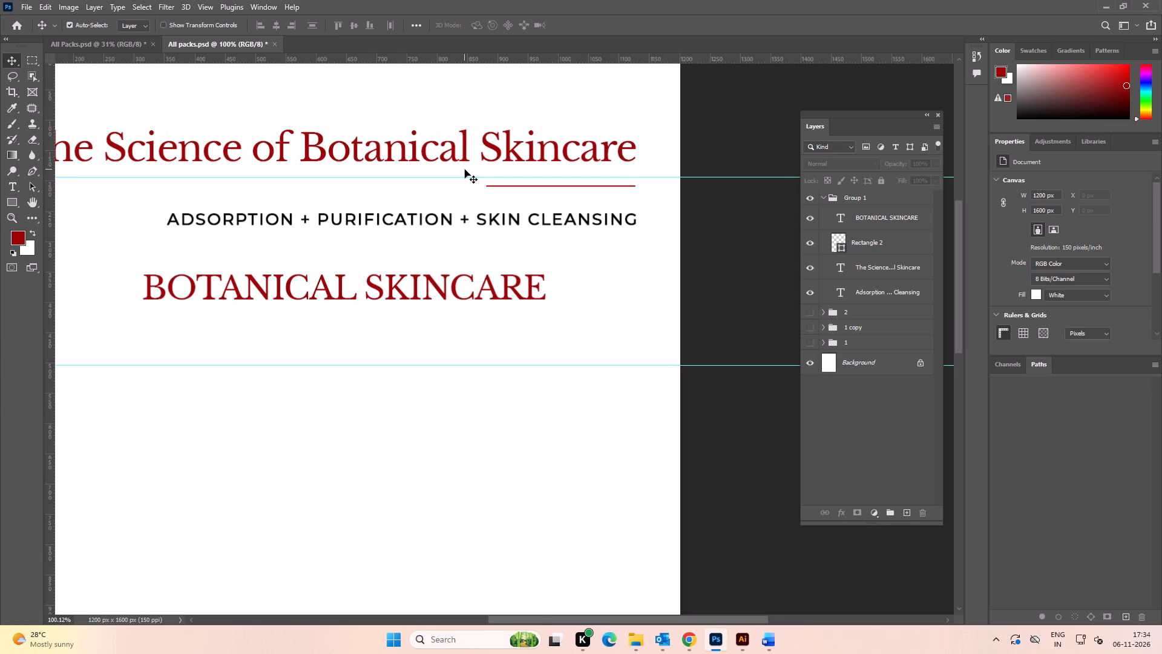
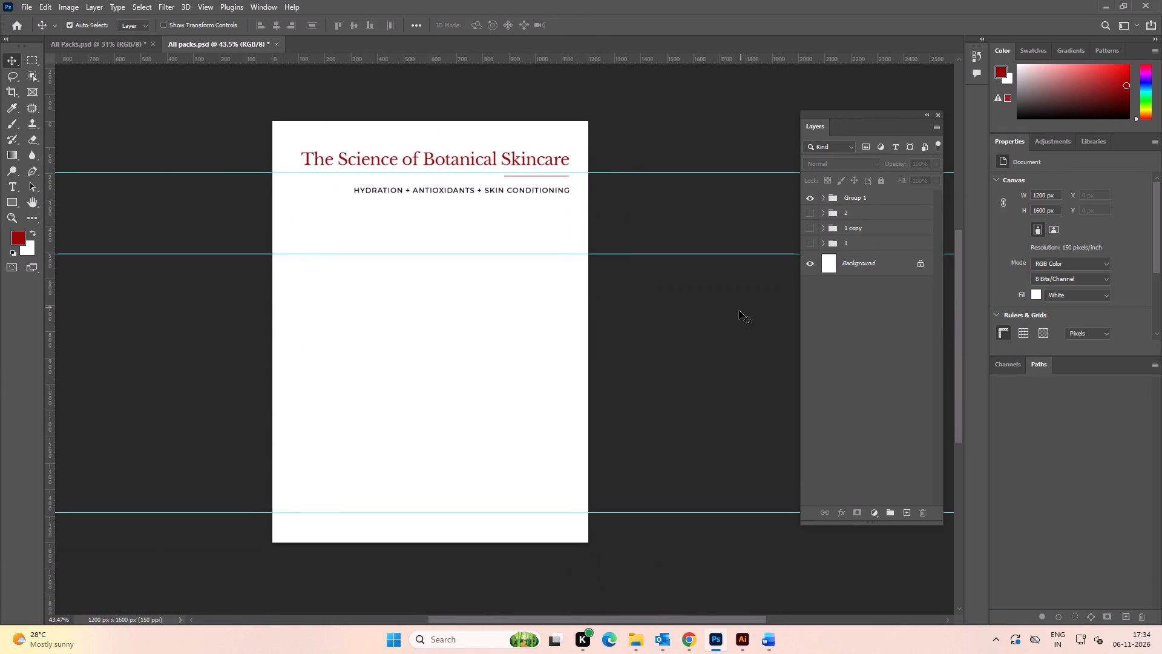
click(739, 311)
Preview group 1 copy, hide it again, and duplicate product group 1 with the duplicate made visible beneath the heading.
click(811, 227)
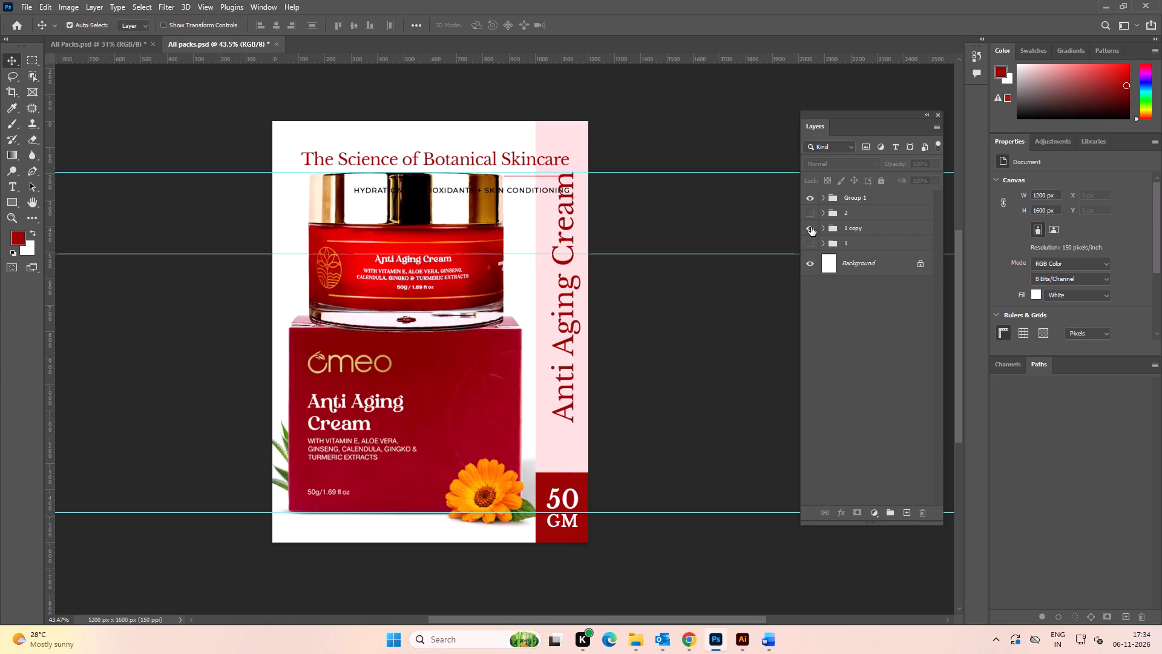
click(811, 227)
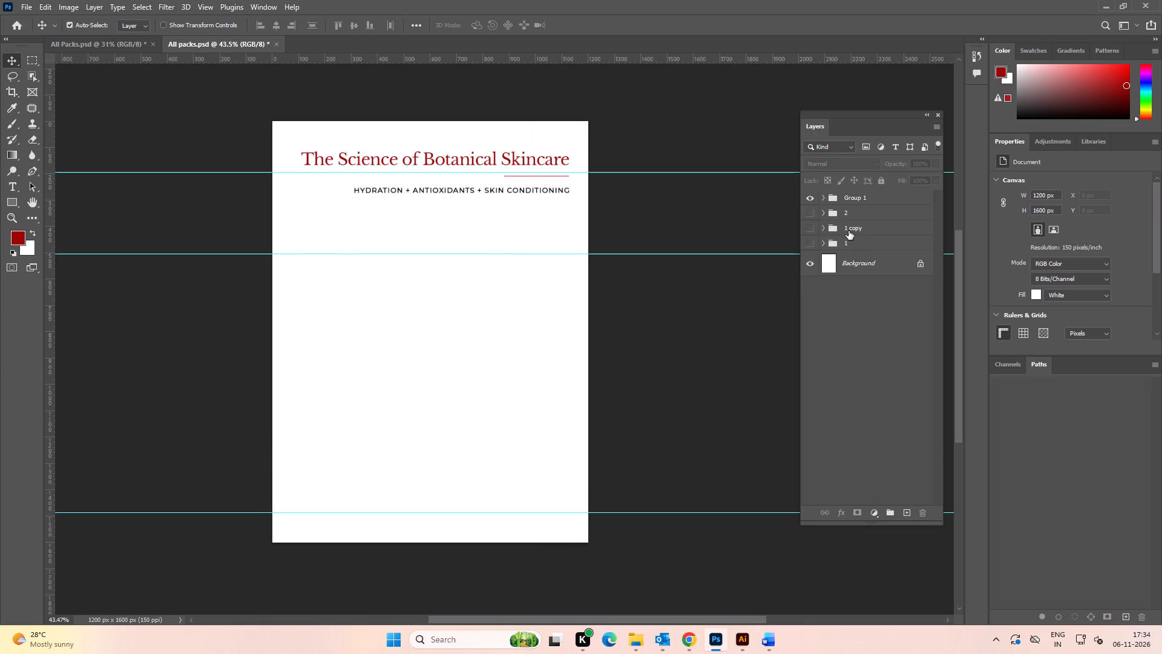
click(849, 240)
key(ctrl+j)
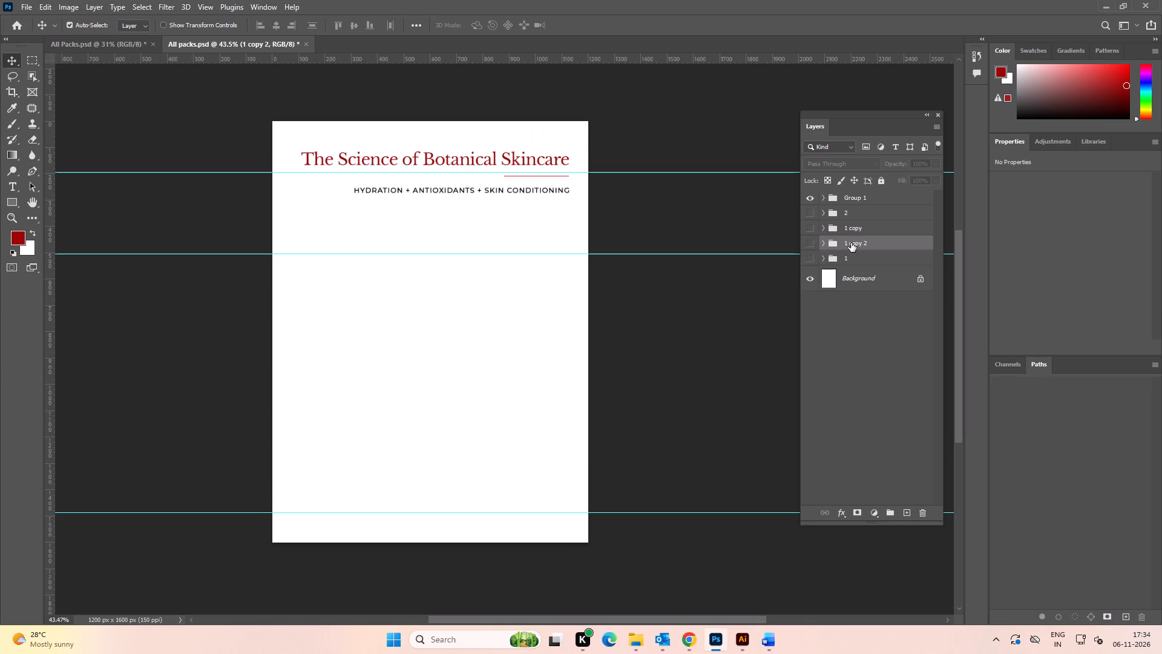
click(809, 243)
Open the duplicated Anti Aging Cream jar and box group for free transform.
key(ctrl+t)
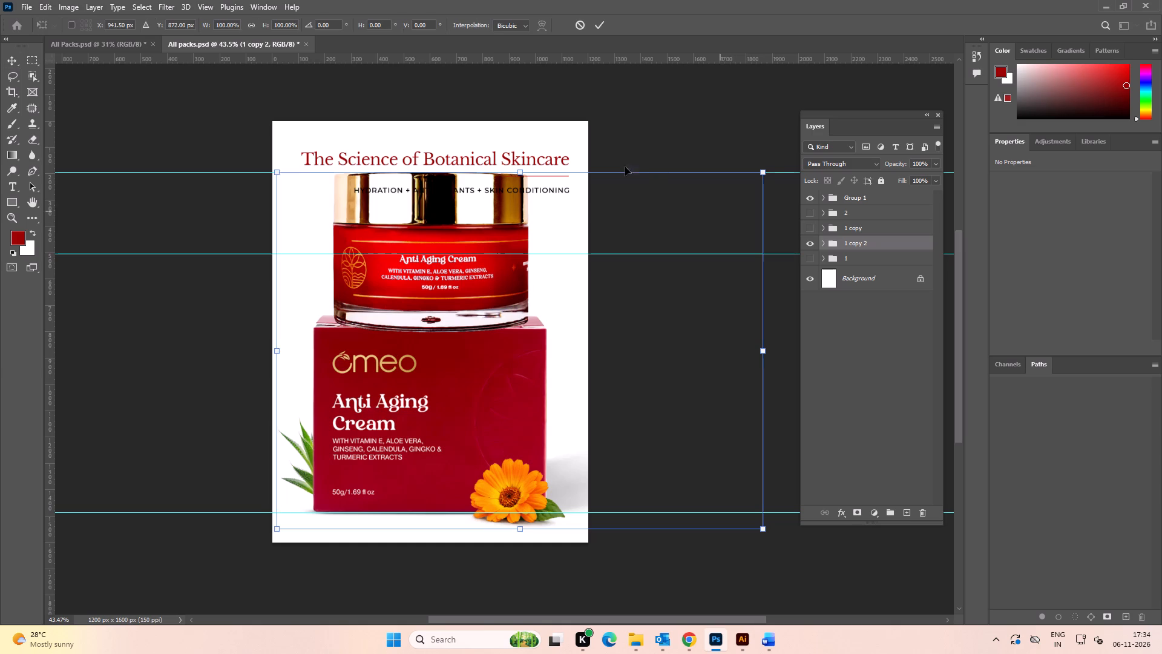
Scale the Anti Aging Cream jar-and-box group down proportionally to about 77% and nudge it up so the box rests on the bottom guide.
shift+drag(760, 173, 646, 249)
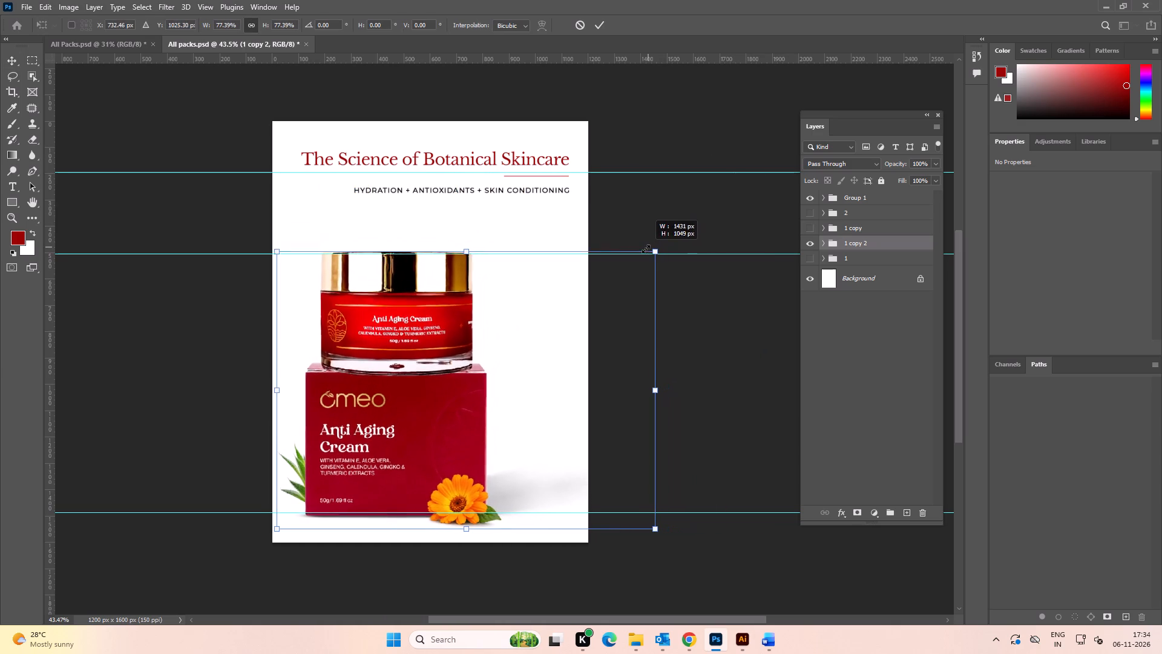
shift+drag(646, 249, 645, 250)
click(603, 28)
alt+scroll(487, 350, up, 2)
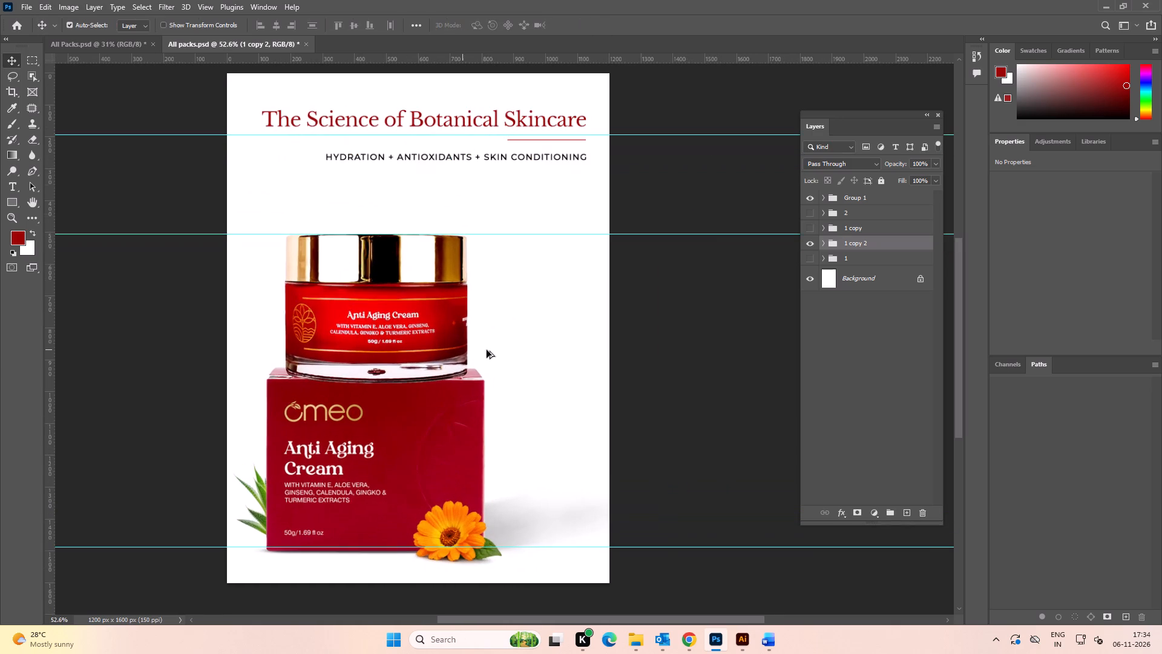
key(shift+Up)
key(shift+Up)
key(Down)
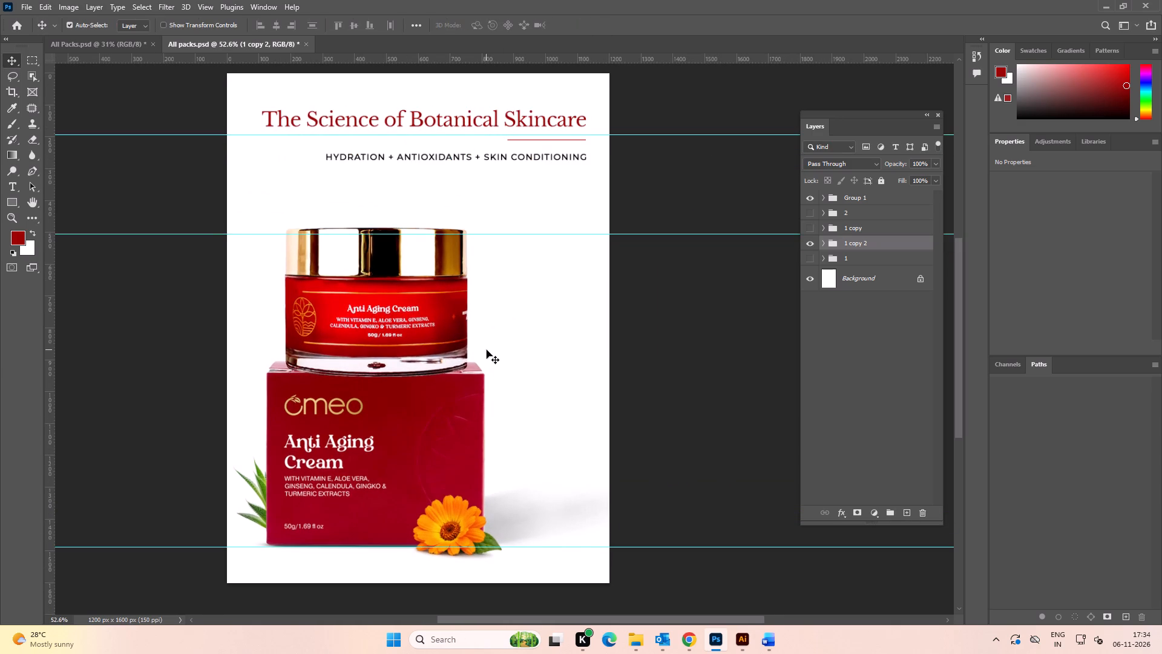
Deselect the product group and save the Anti Aging Cream All packs document.
double_click(623, 203)
alt+scroll(623, 203, down, 2)
key(space)
drag(655, 253, 627, 243)
click(629, 241)
click(608, 200)
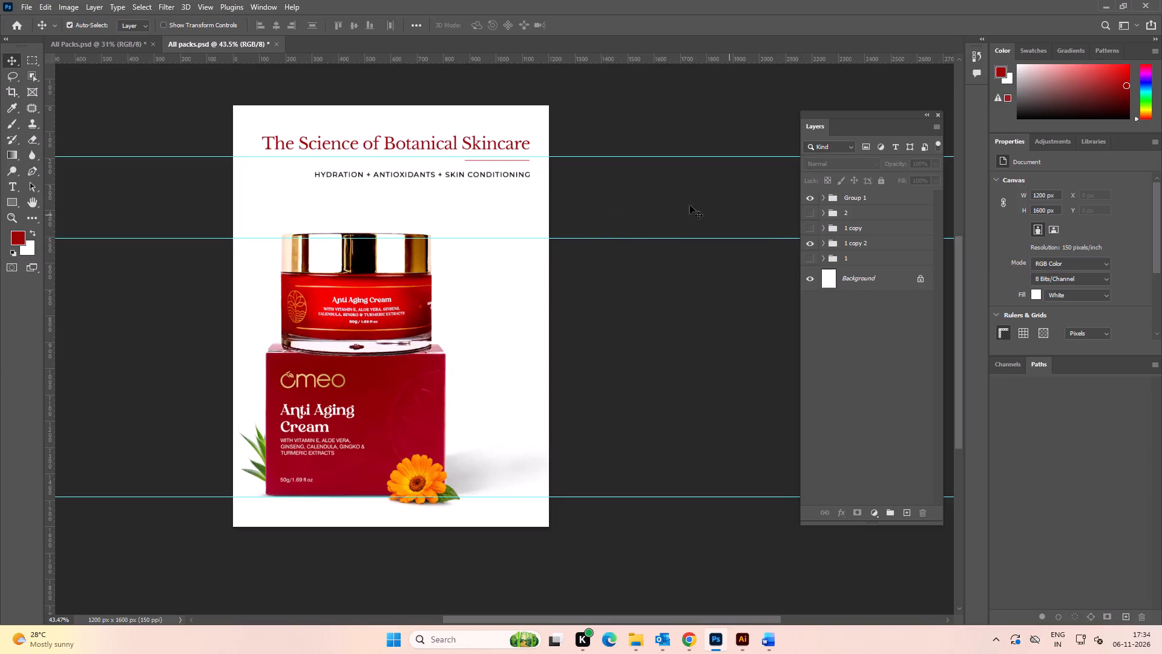
key(ctrl+s)
Switch to File Explorer and examine the pack designs in Face Pack > Charcoal > 1200x1600.
key(alt+Tab)
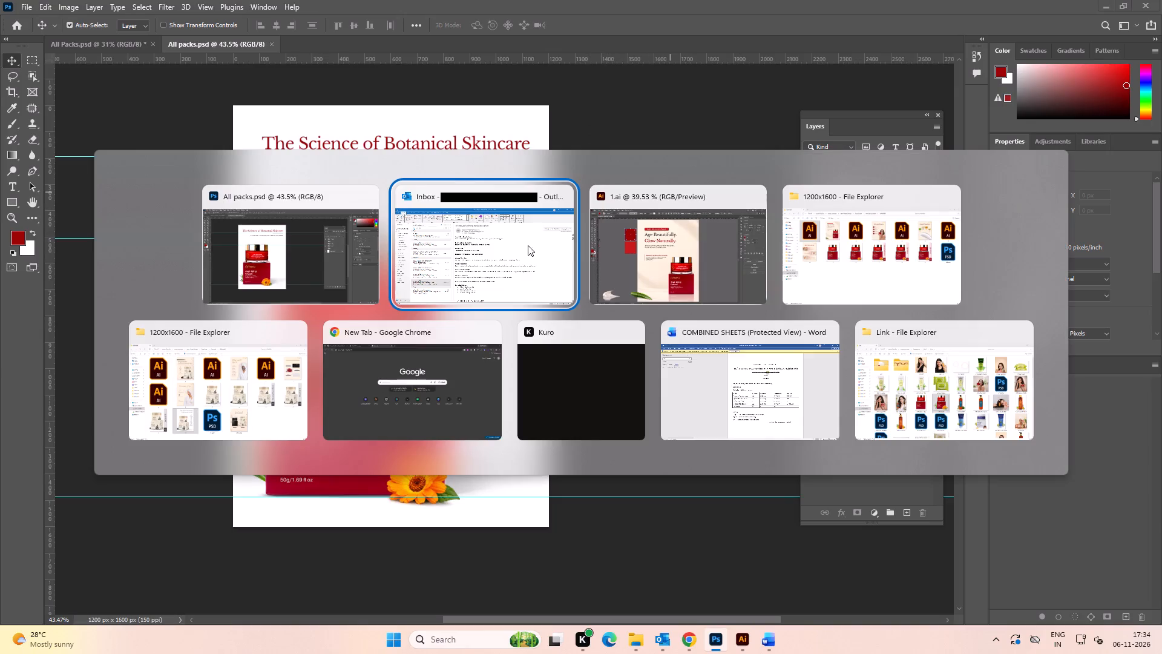
alt+click(841, 275)
key(BackSpace)
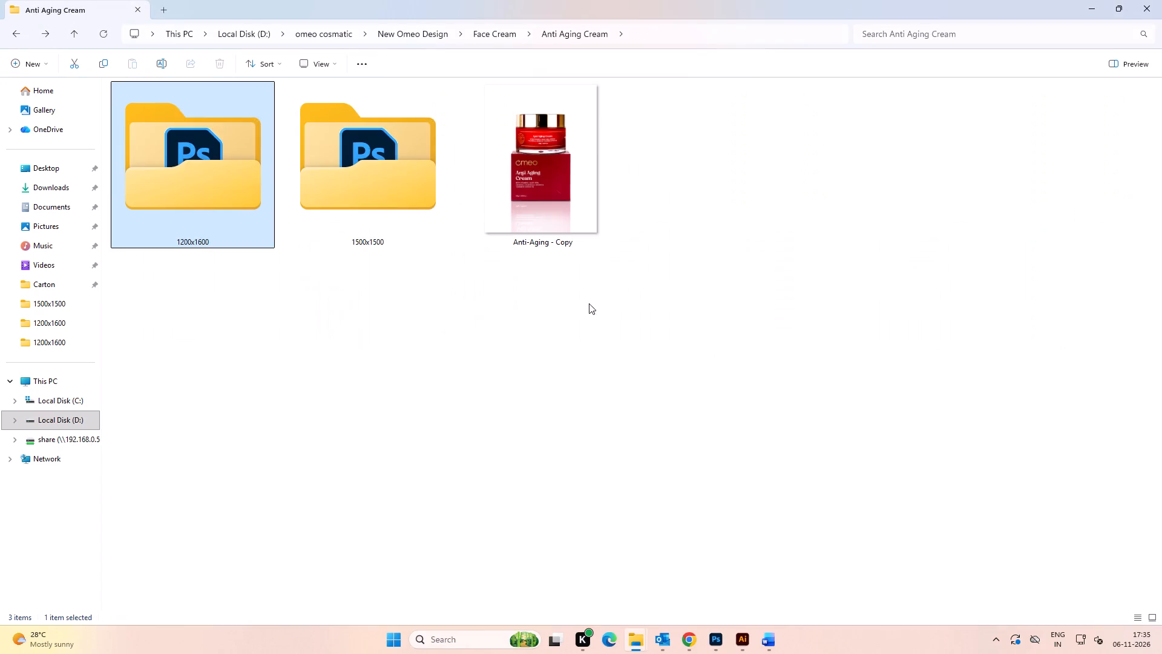
key(BackSpace)
key(BackSpace)
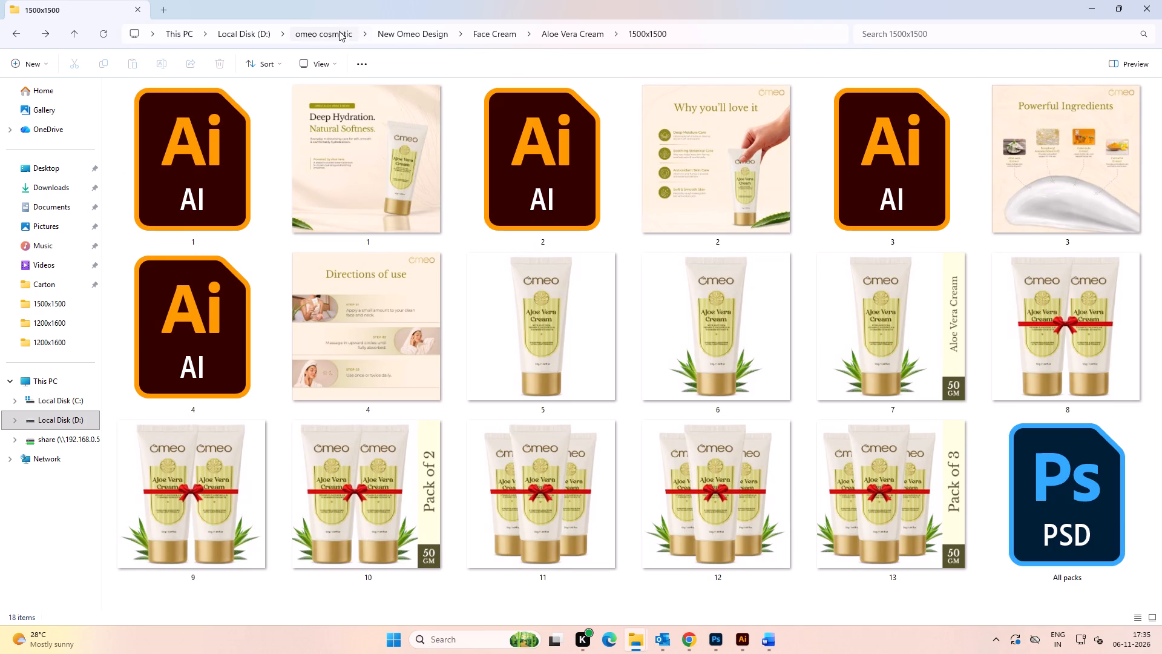
click(415, 30)
double_click(1031, 167)
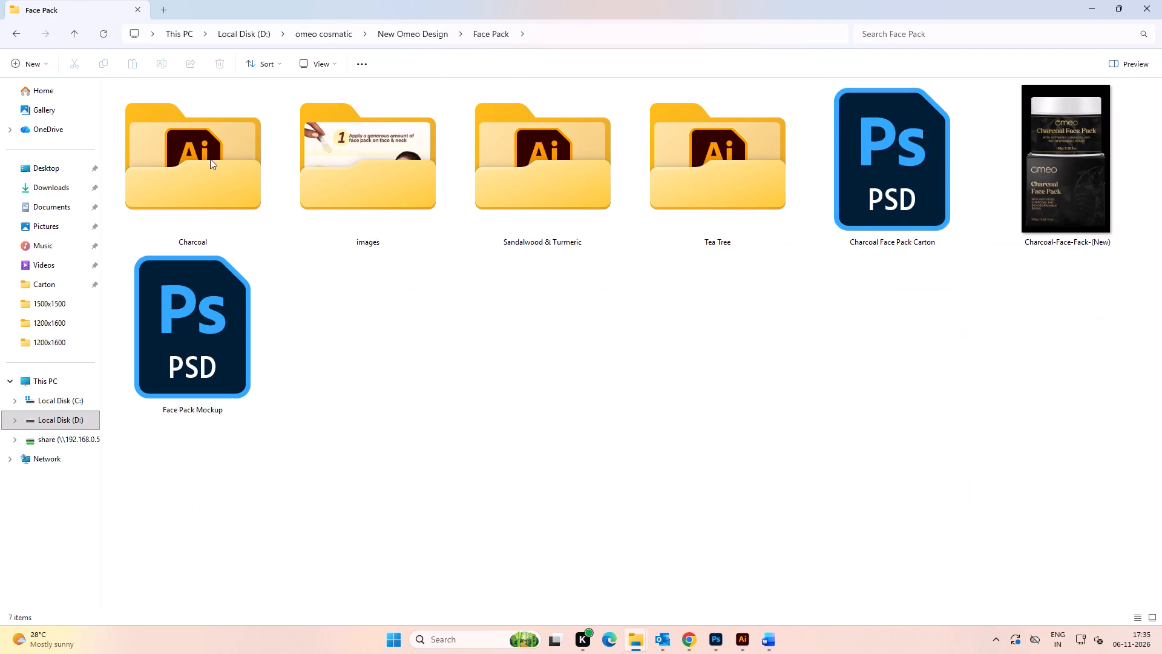
double_click(210, 158)
double_click(212, 159)
click(214, 159)
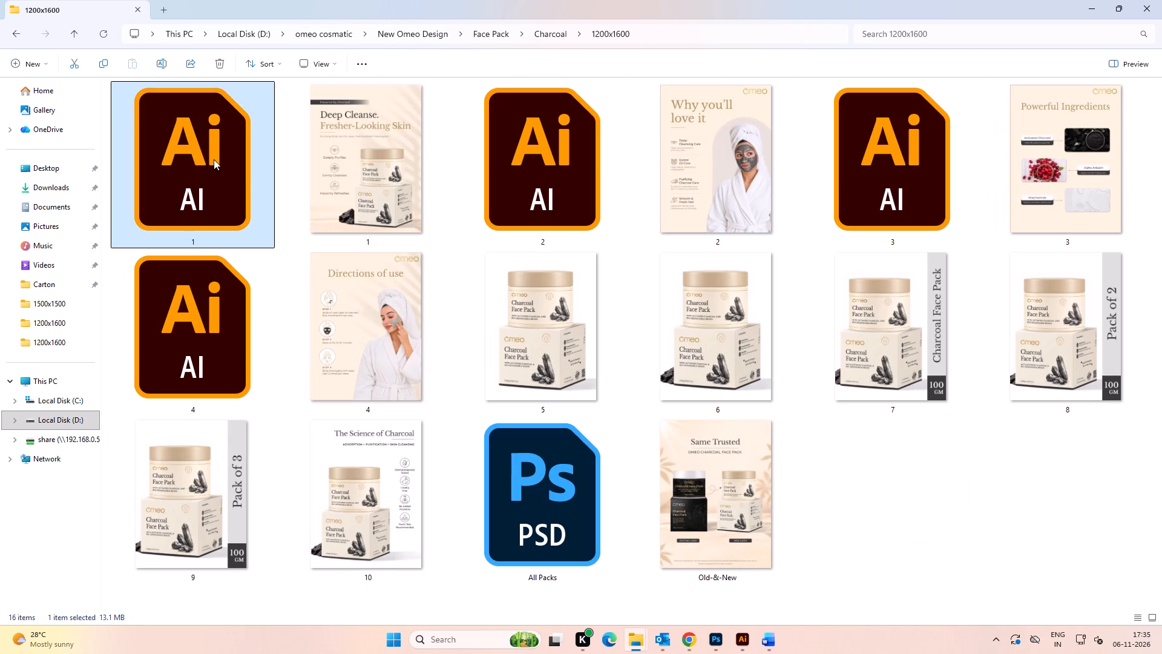
Open the All packs PSD from New Omeo Design > Intimate Hygiene Wash > 1200x1600.
key(BackSpace)
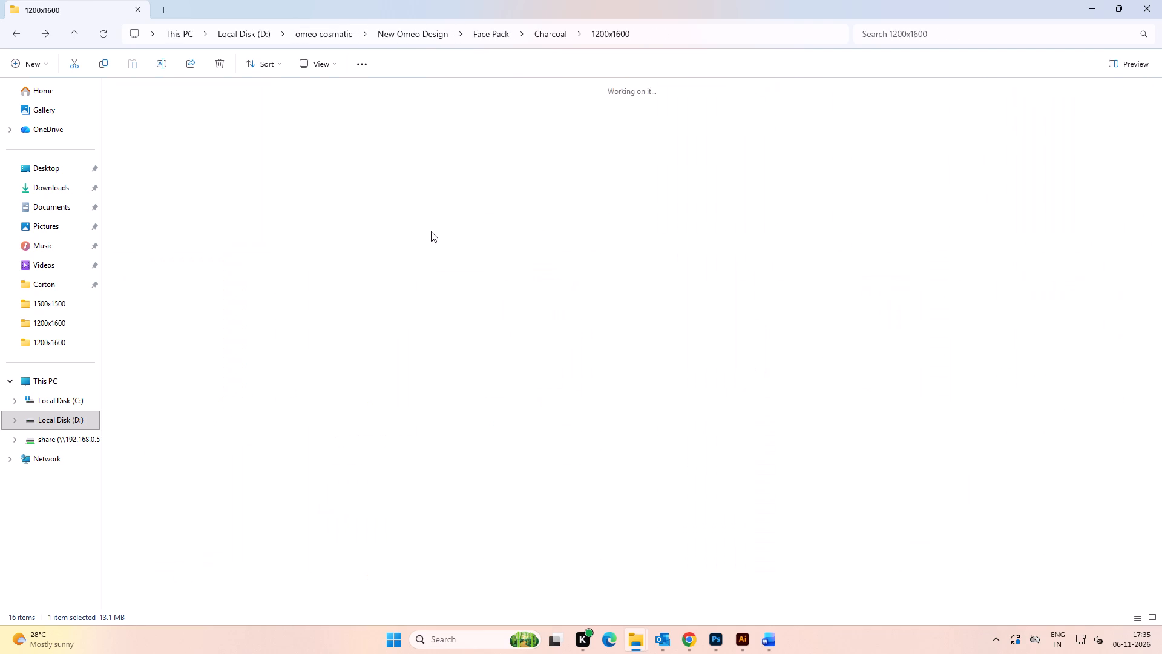
key(BackSpace)
key(BackSpace)
click(691, 474)
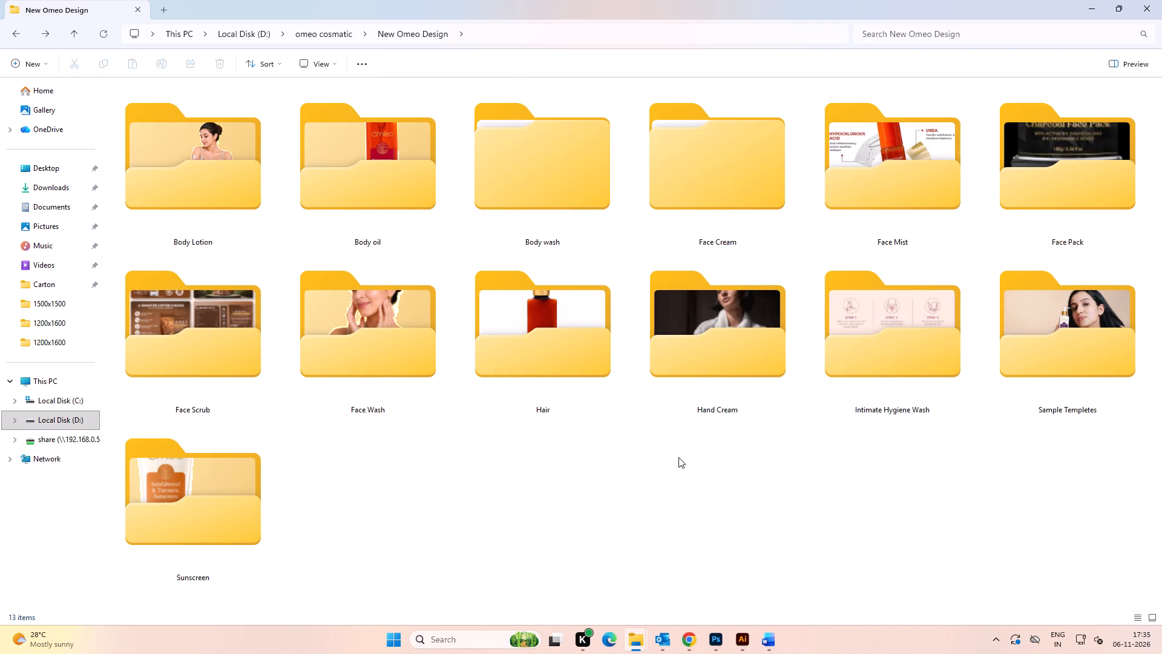
double_click(878, 339)
double_click(204, 206)
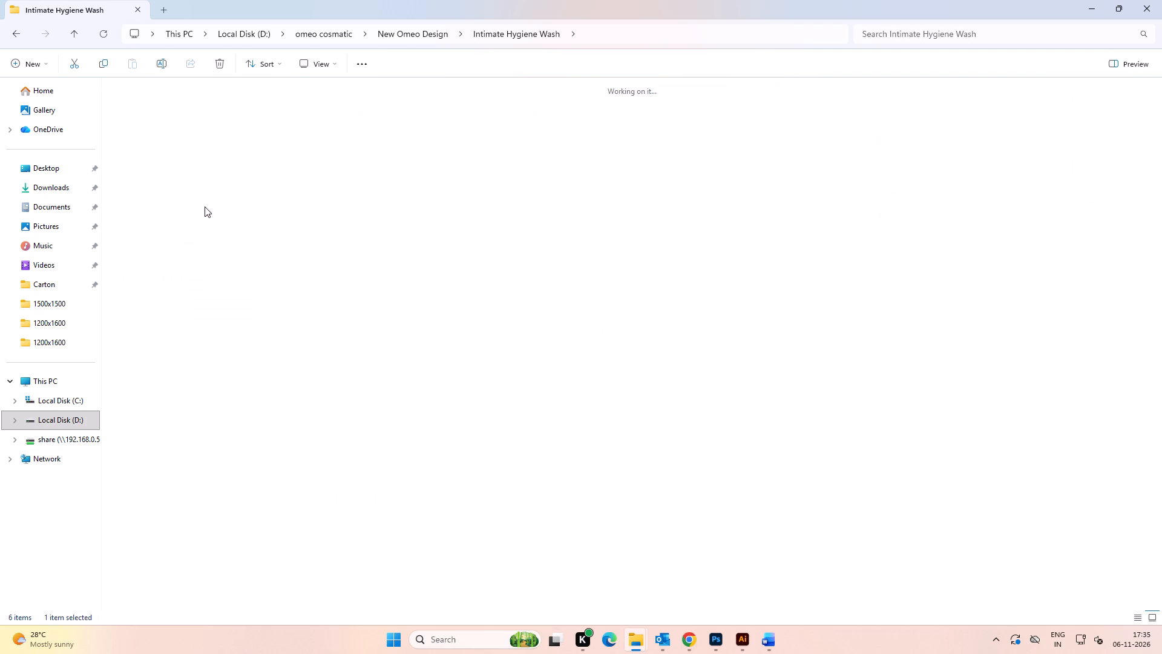
double_click(183, 378)
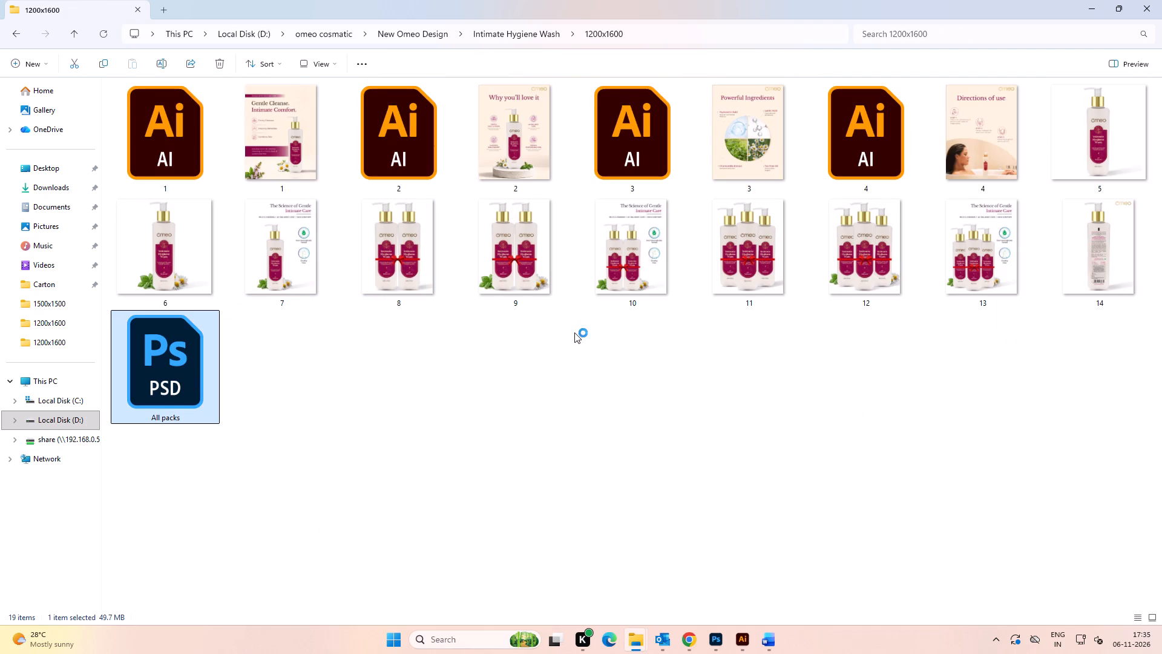
Check which layers hold the two round certification badges by toggling the Vector Smart Object layers' visibility.
key(space)
key(space)
drag(721, 344, 660, 356)
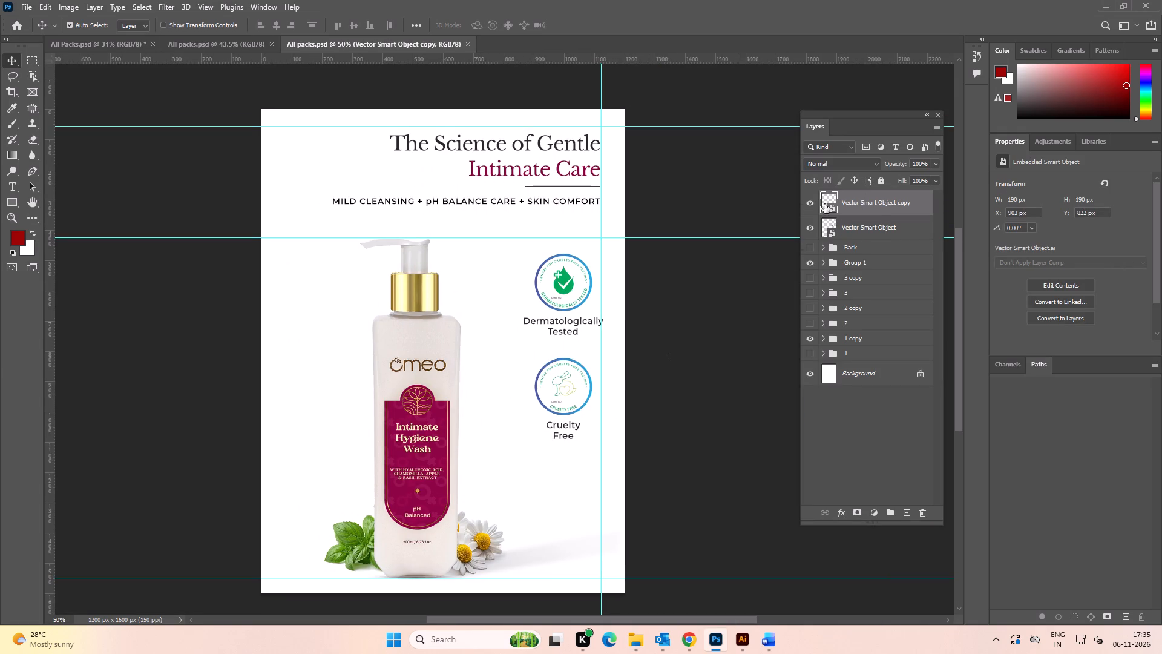
click(856, 226)
double_click(809, 201)
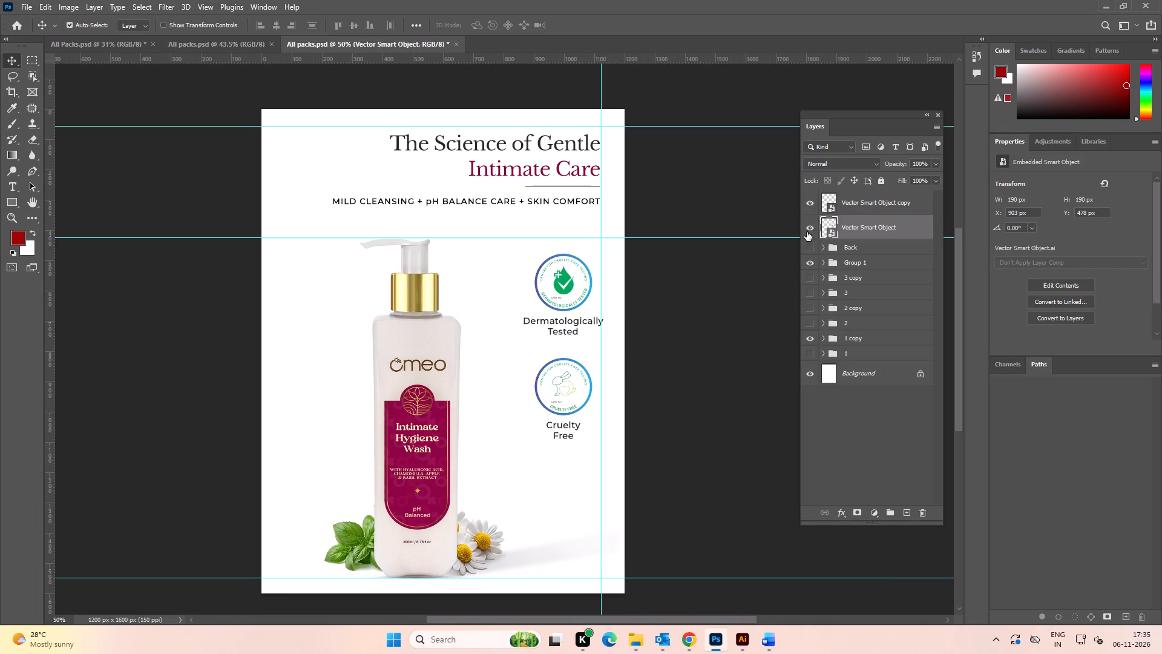
double_click(809, 229)
click(676, 380)
Copy the Dermatologically Tested and Cruelty Free badges with their captions into the Anti Aging Cream All packs document, beside the jar.
drag(663, 474, 504, 259)
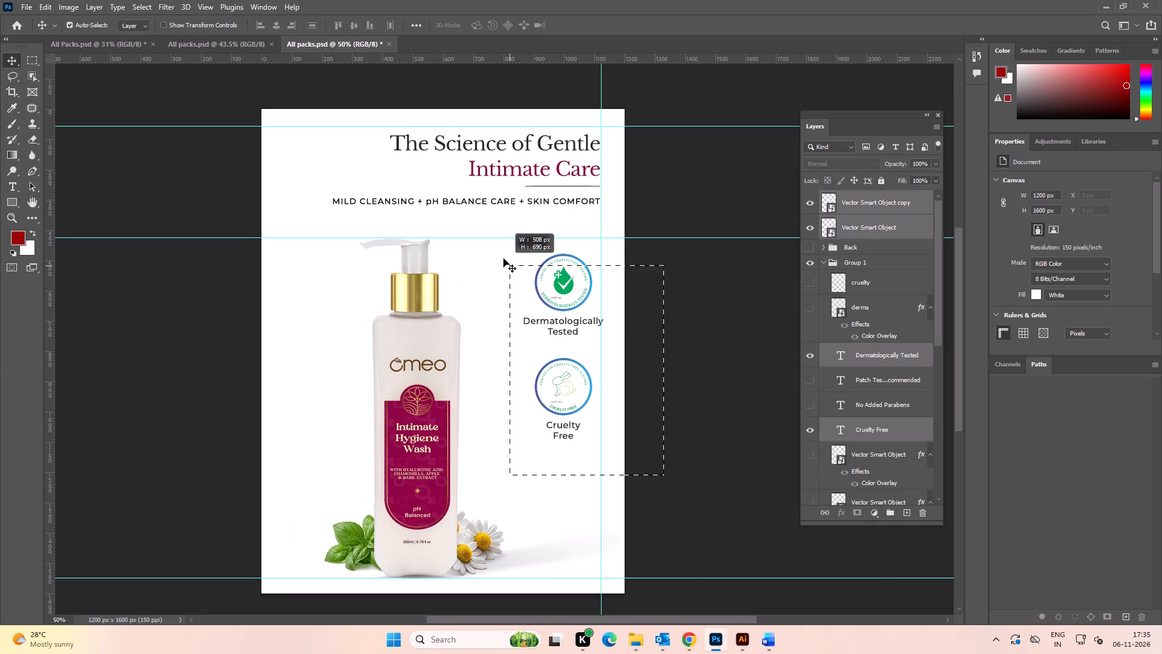
drag(504, 259, 502, 242)
drag(579, 323, 240, 111)
key(ctrl+z)
shift+click(414, 364)
drag(572, 423, 558, 390)
key(ctrl+z)
shift+click(479, 546)
drag(568, 423, 371, 257)
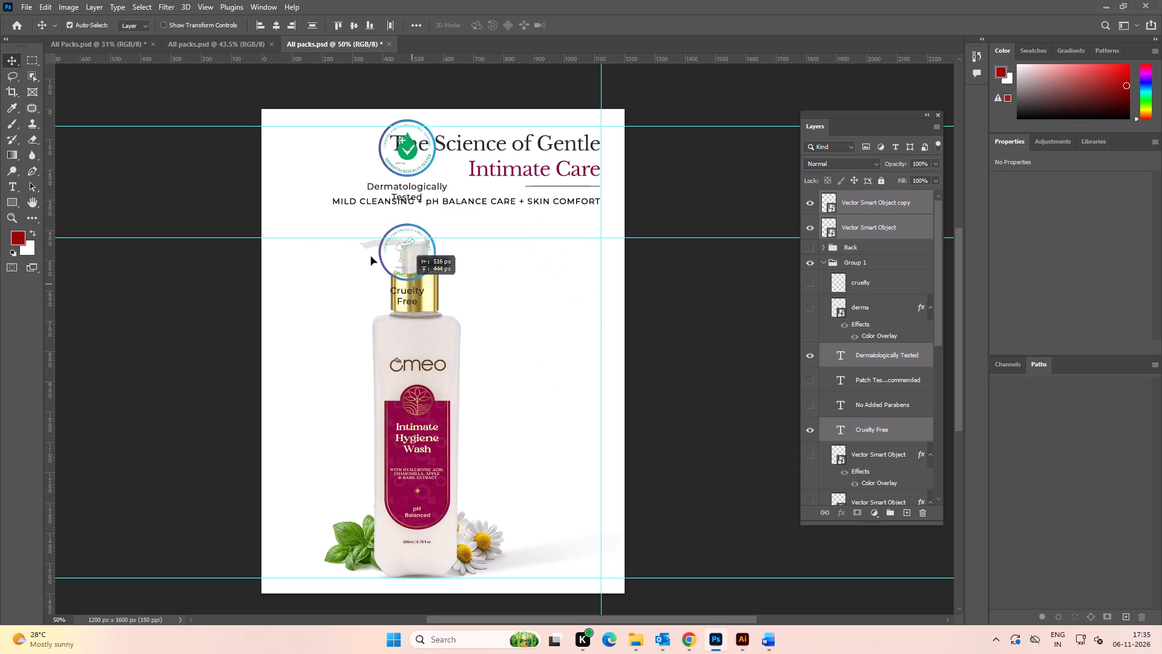
drag(371, 257, 120, 47)
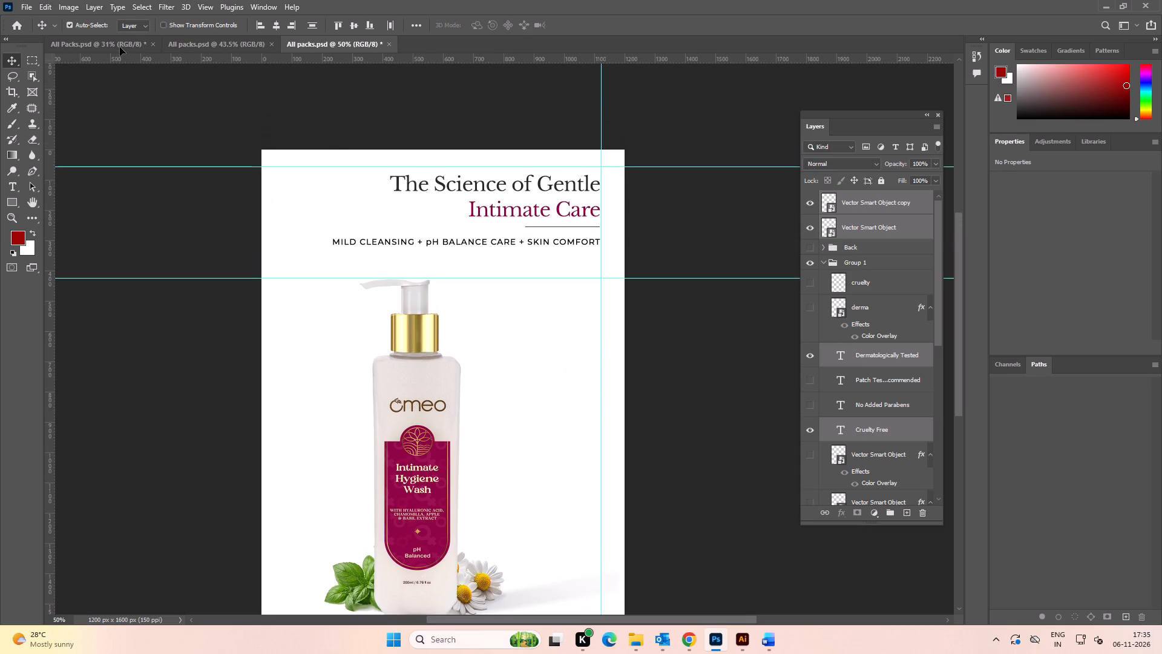
drag(120, 47, 243, 47)
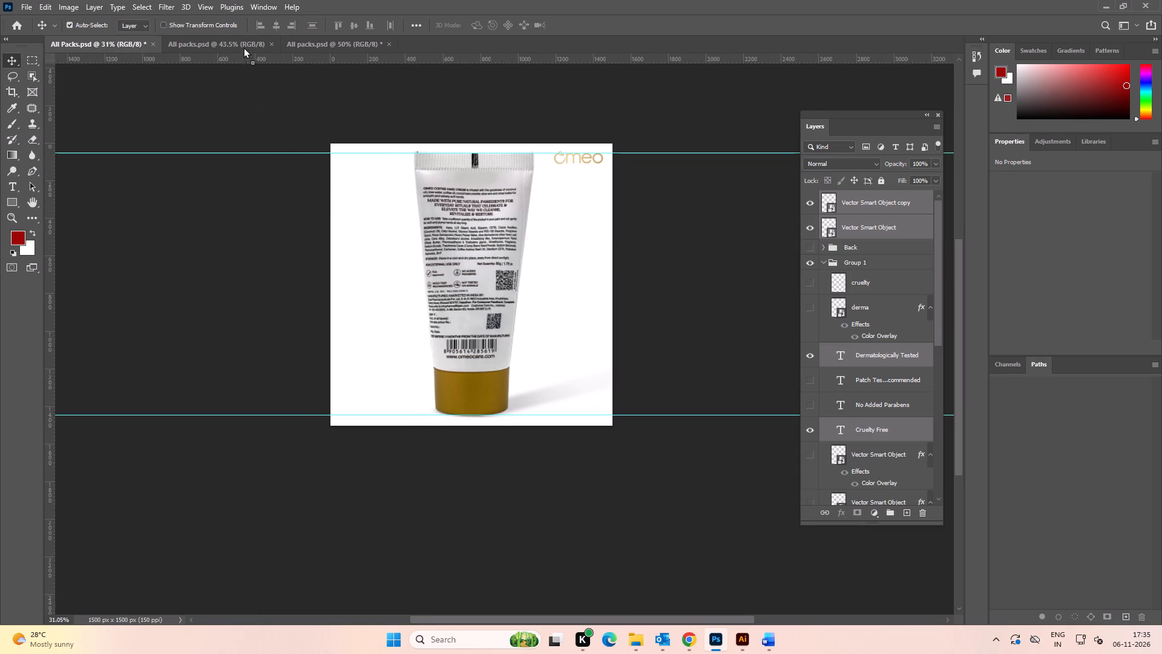
drag(243, 47, 498, 318)
Shift the copied badges and captions slightly right, keeping the upper badge's top level with the guide at the jar lid.
alt+scroll(507, 295, up, 2)
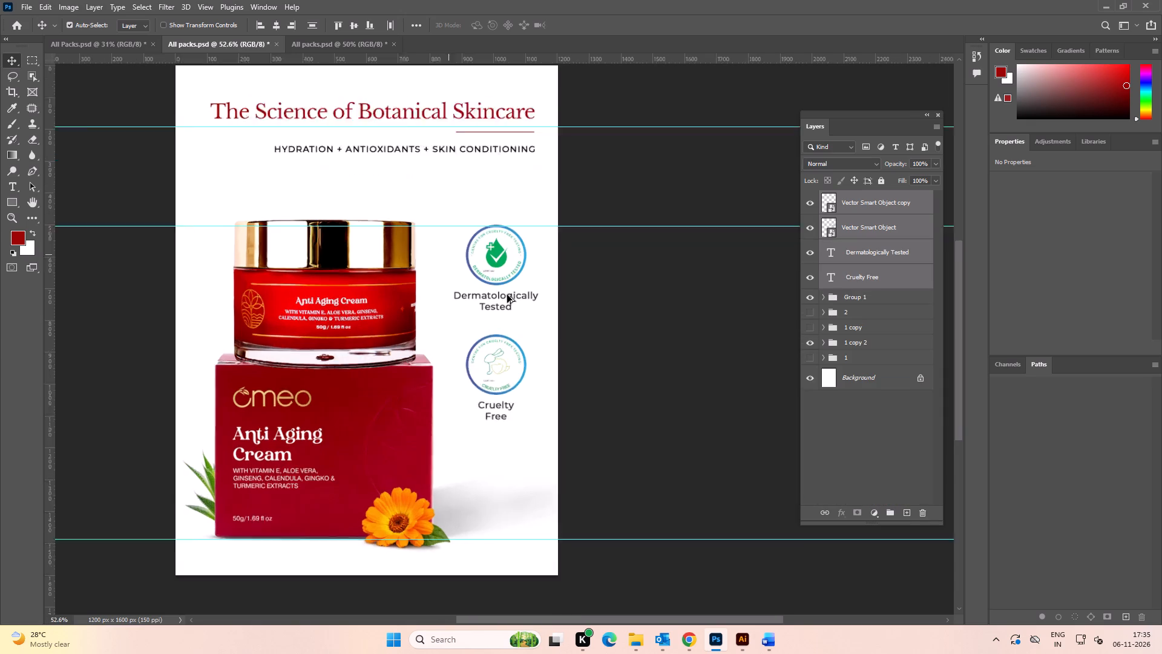
alt+scroll(507, 295, up, 4)
click(507, 297)
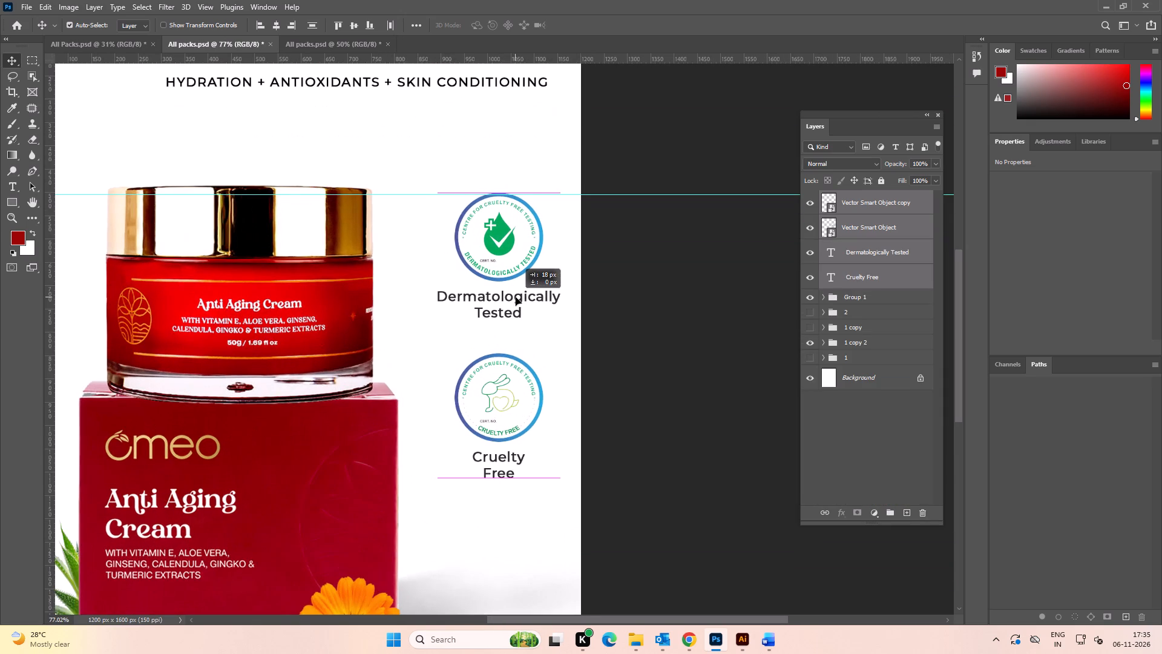
alt+scroll(625, 313, down, 4)
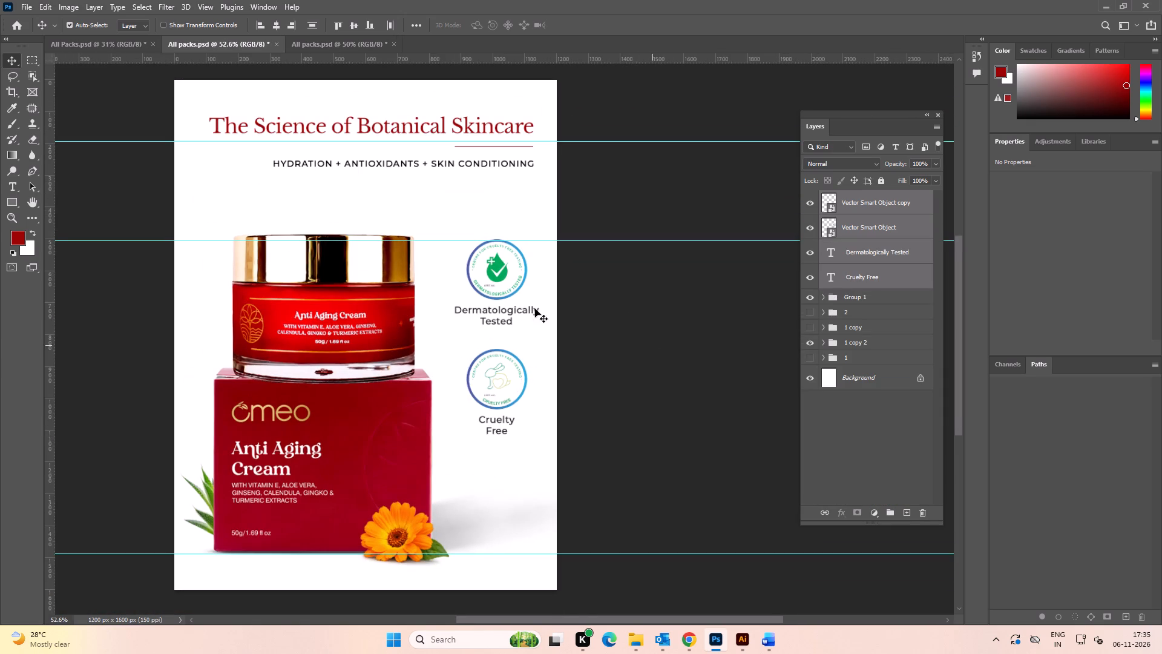
Add a vertical guide at the right edge of the heading text, at about 1128 px.
drag(48, 280, 529, 291)
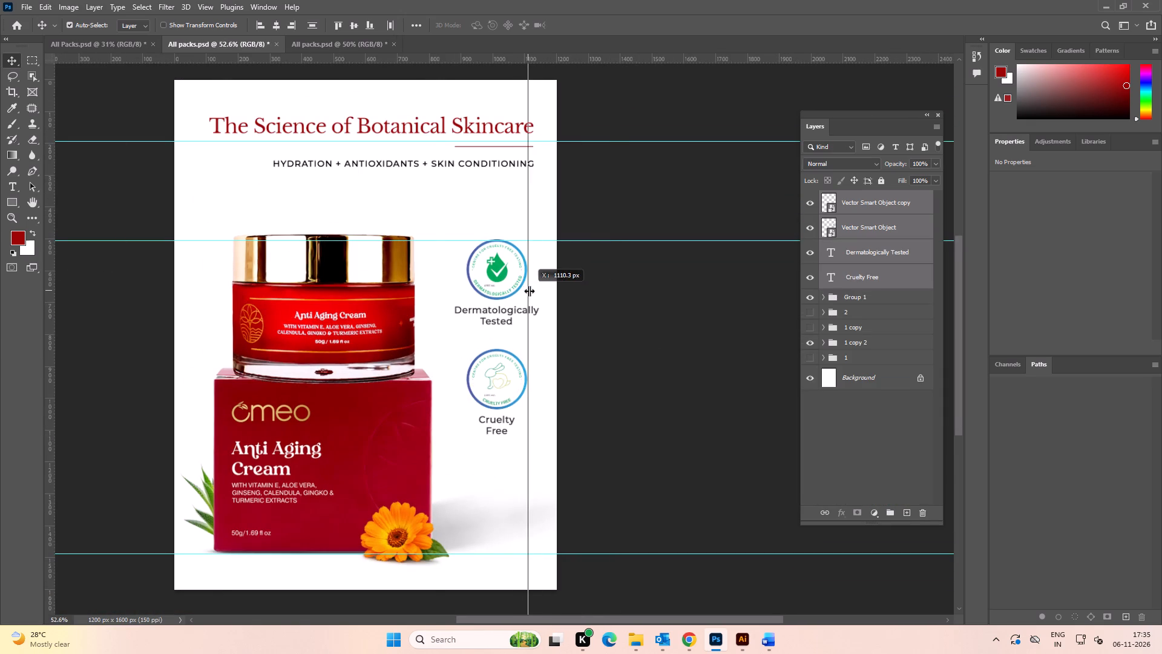
drag(529, 291, 533, 291)
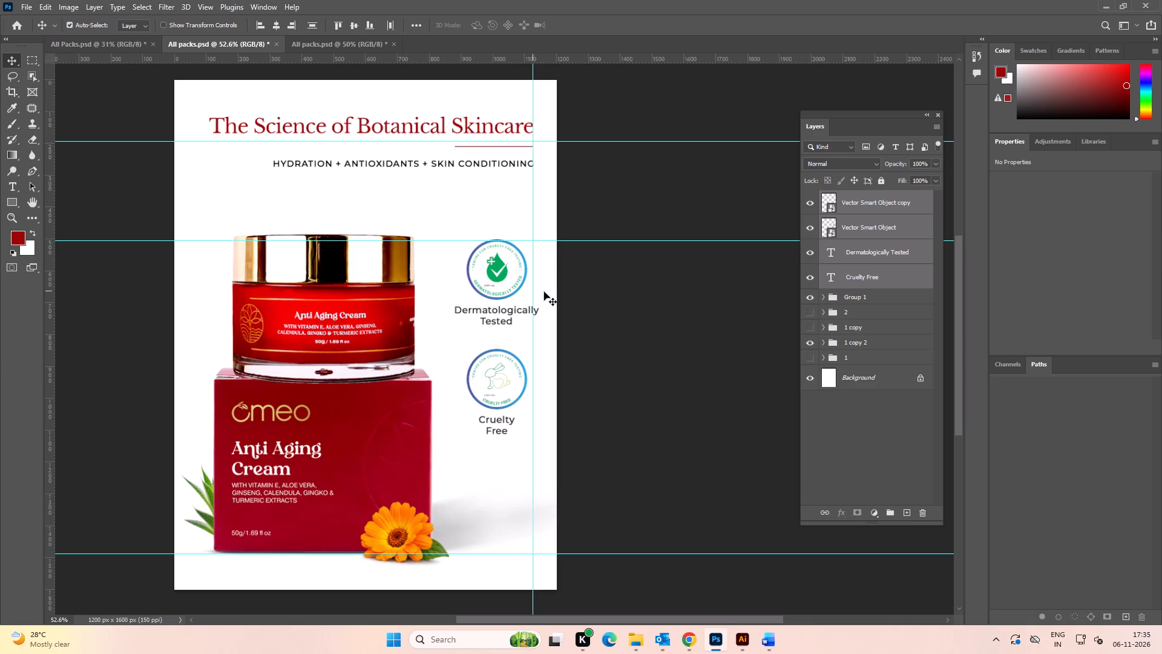
alt+scroll(542, 209, up, 9)
key(space)
drag(540, 144, 531, 233)
alt+scroll(513, 167, up, 8)
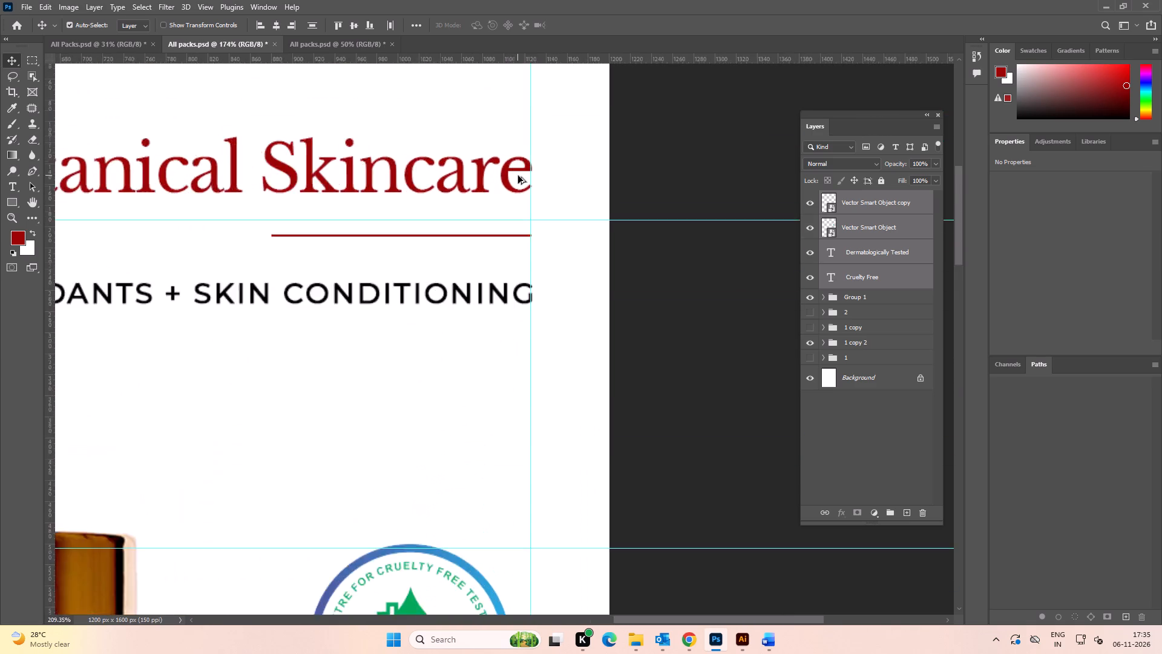
click(537, 306)
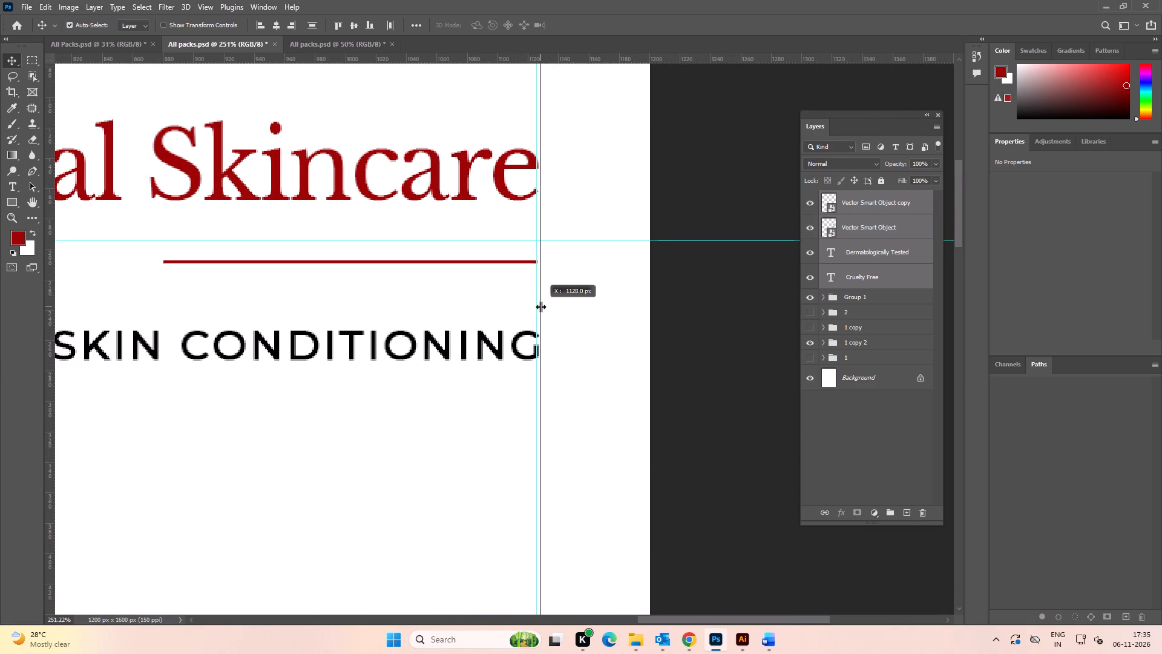
key(v)
Group the two badge smart objects with the Dermatologically Tested and Cruelty Free text layers.
alt+scroll(649, 423, down, 12)
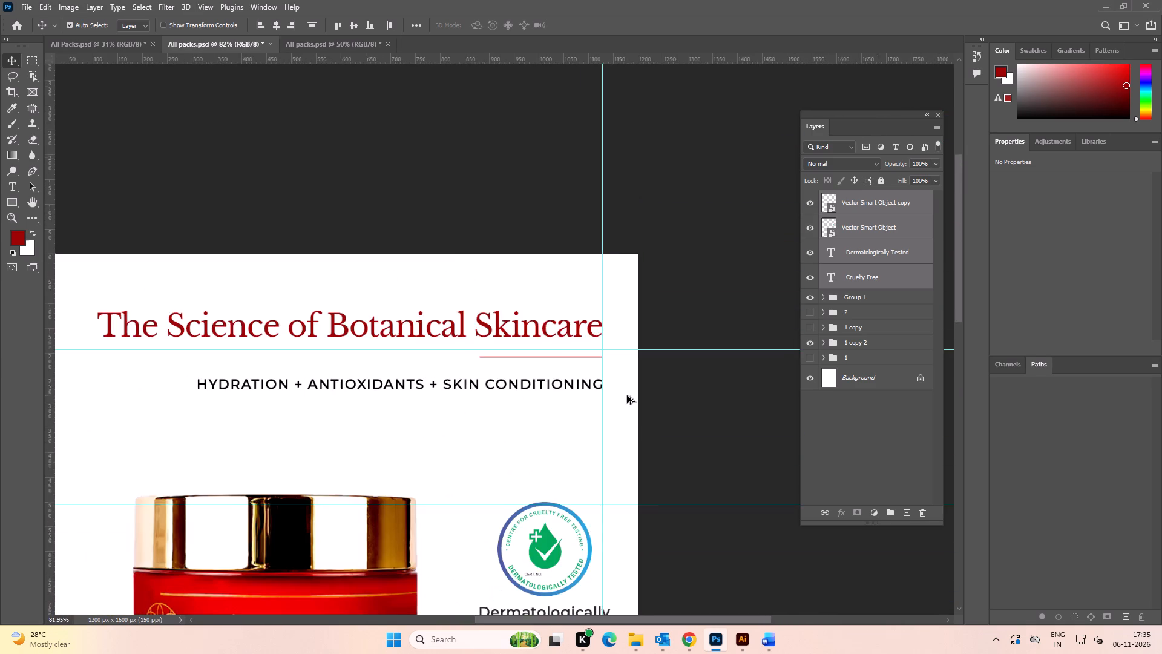
key(space)
drag(654, 525, 618, 250)
alt+scroll(640, 376, down, 4)
click(657, 407)
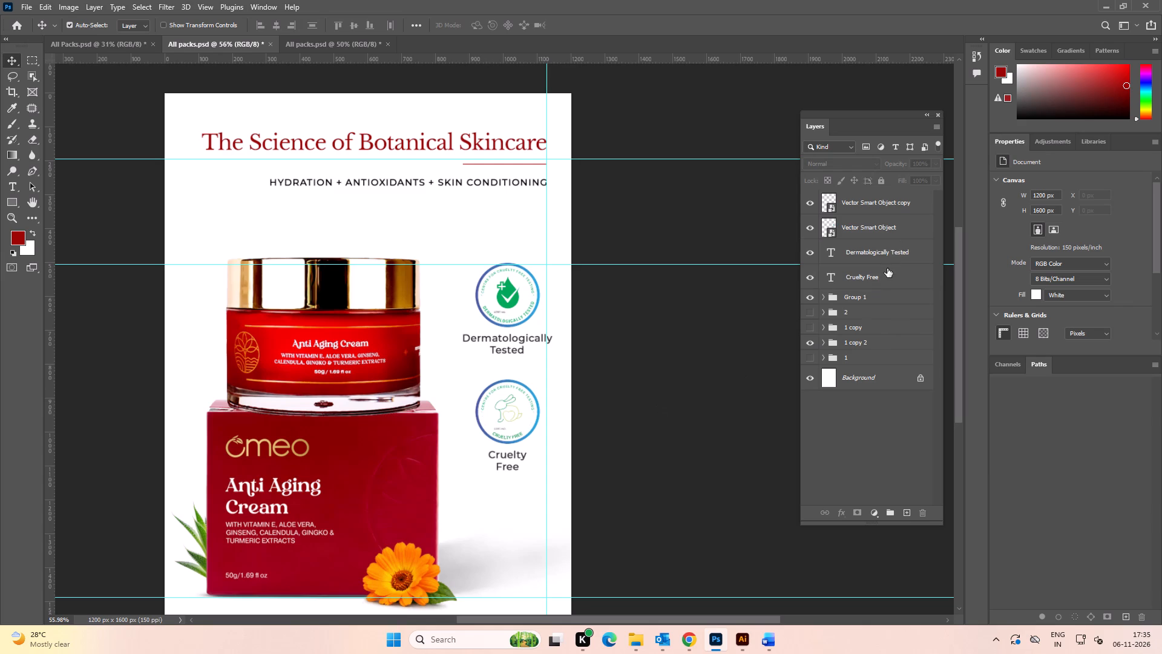
click(884, 272)
shift+click(894, 206)
key(ctrl+g)
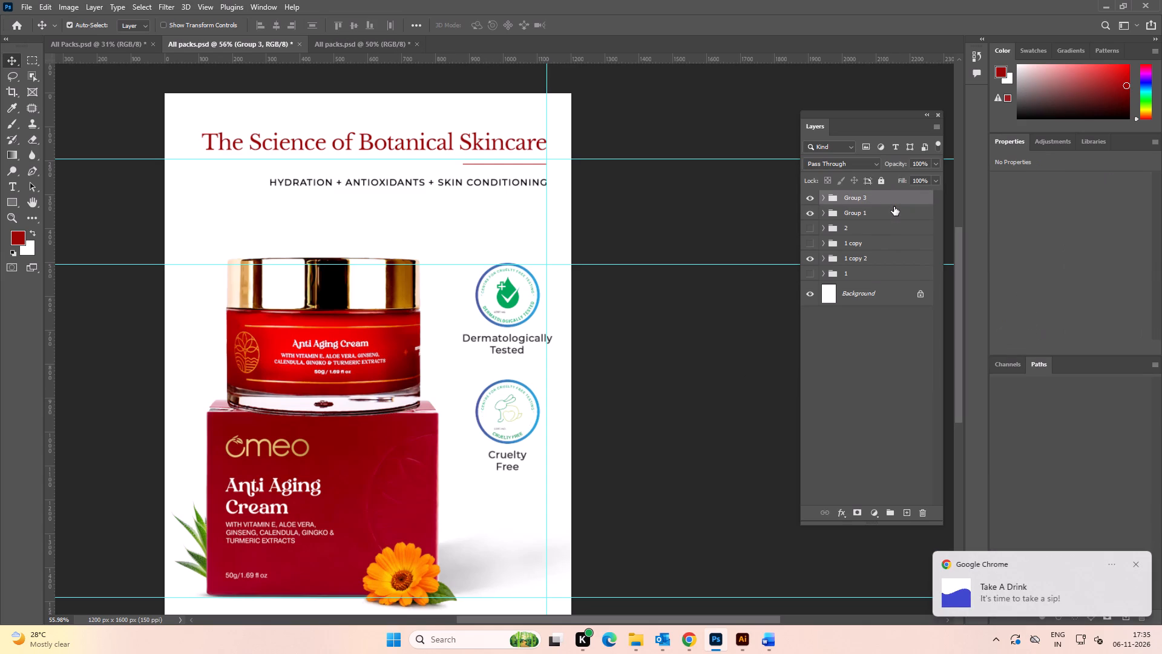
Nudge the badge group left so the Dermatologically Tested caption's right edge meets the vertical guide.
click(884, 197)
key(shift+Left)
key(Left)
key(Left)
Nudge the jar-and-box group 1 copy 2 slightly left, away from the badges.
alt+scroll(398, 331, down, 2)
drag(376, 426, 370, 391)
key(space)
key(space)
key(space)
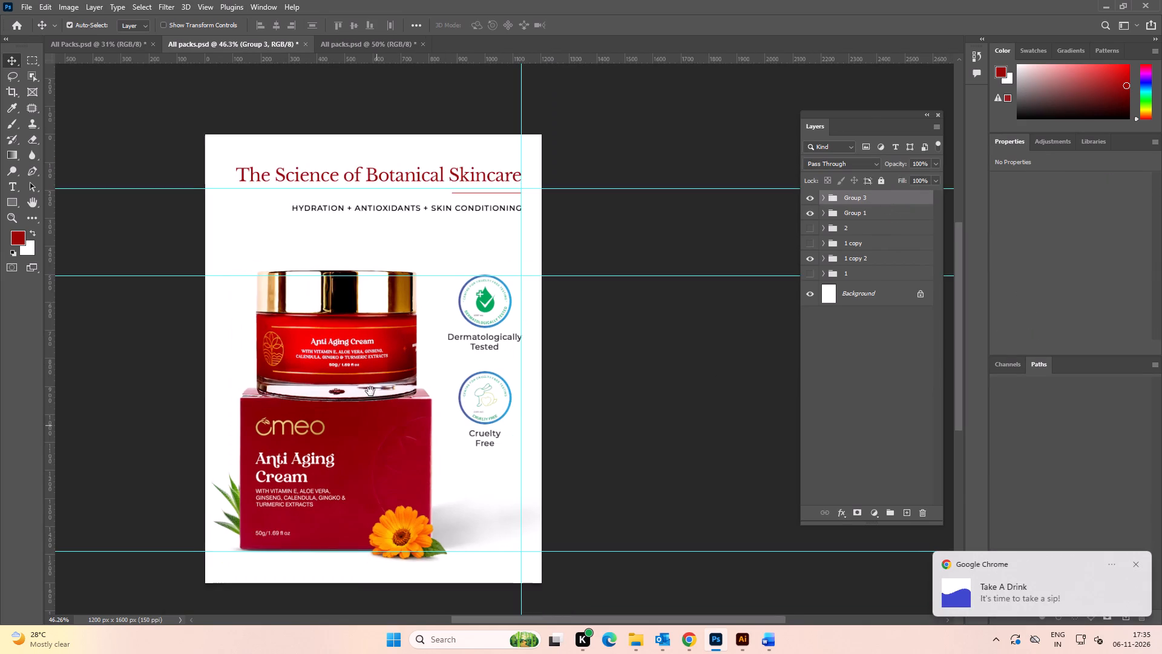
drag(370, 391, 350, 258)
click(617, 254)
click(853, 257)
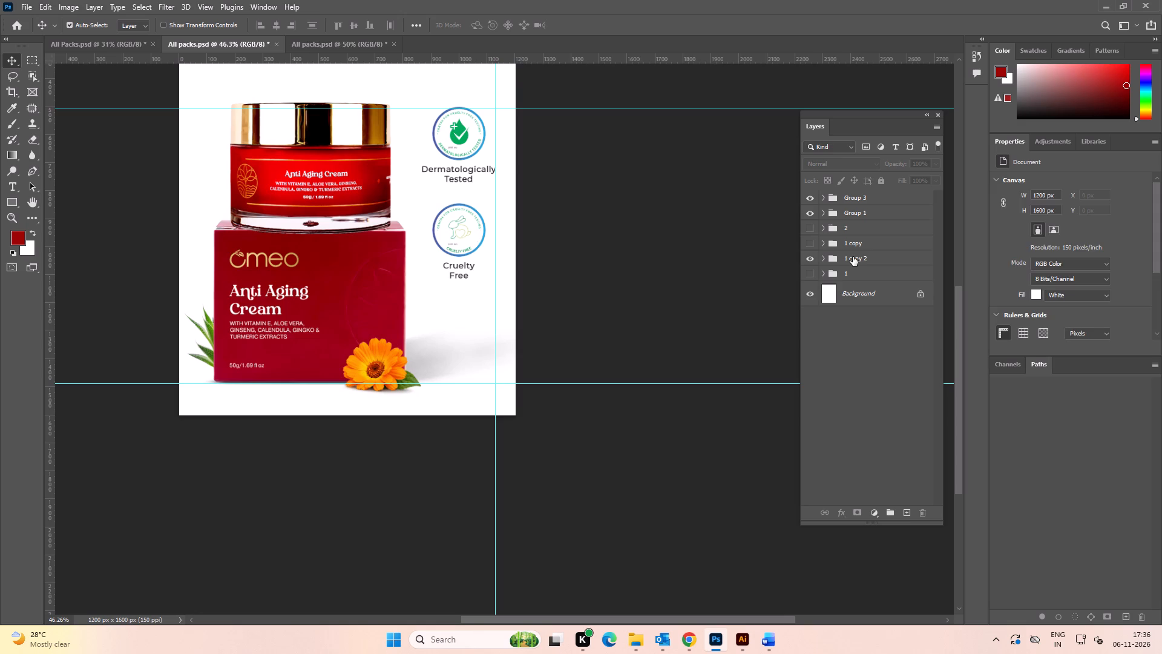
key(Left)
key(Left)
key(Left)
key(Left)
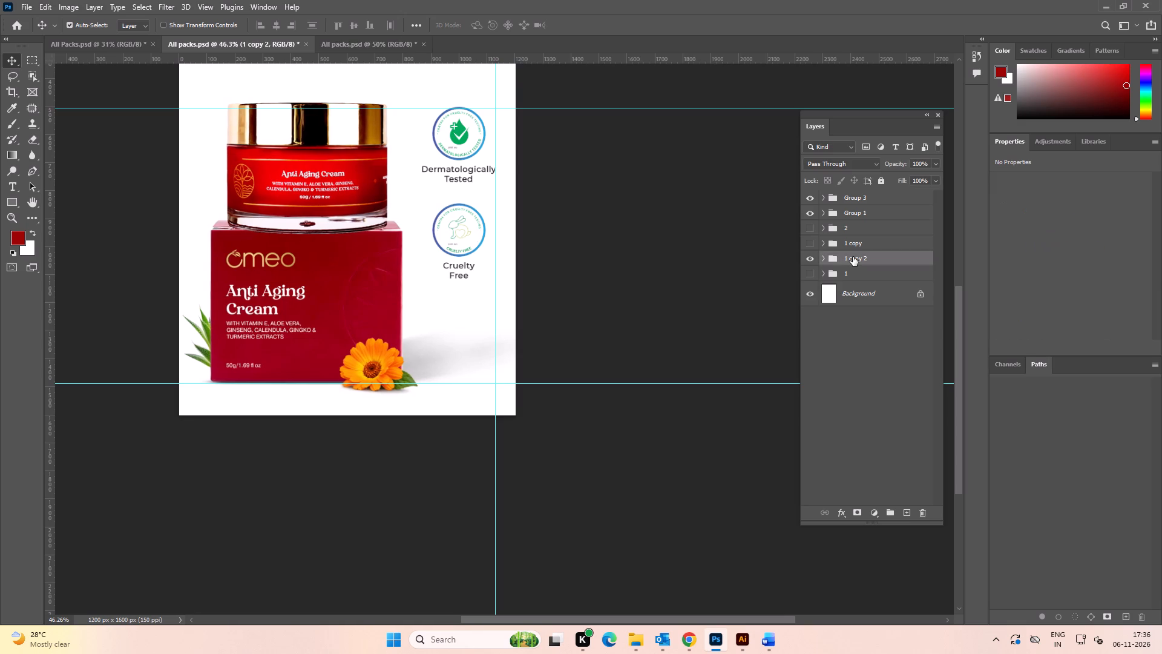
Nudge the badge group Group 3 upward, toward the horizontal guide at the jar lid.
alt+scroll(577, 256, down, 3)
key(space)
drag(596, 238, 611, 305)
click(625, 202)
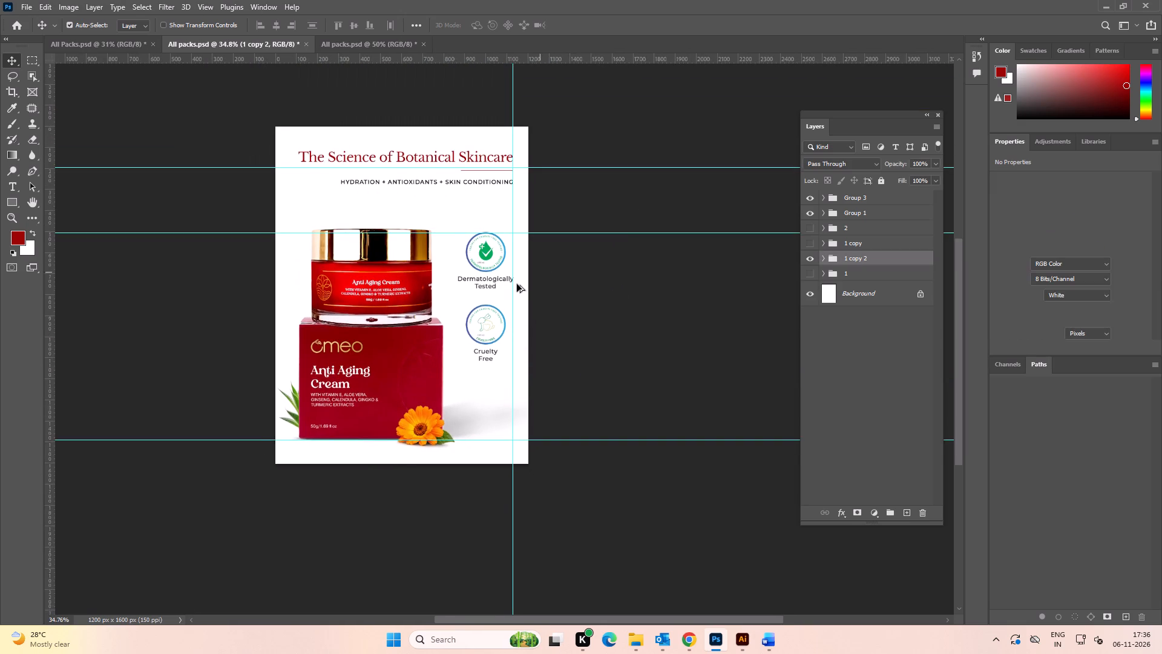
alt+scroll(516, 284, up, 2)
click(853, 198)
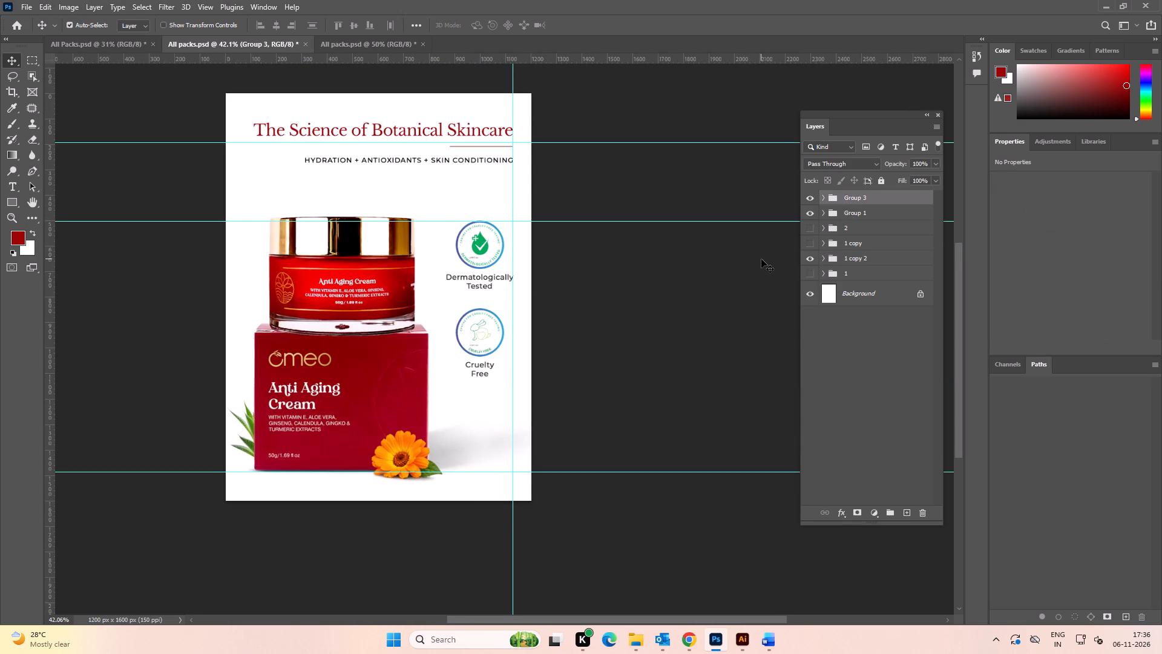
key(shift+Up)
key(shift+Up)
Rename the badge group Group 3 as Icons.
double_click(852, 198)
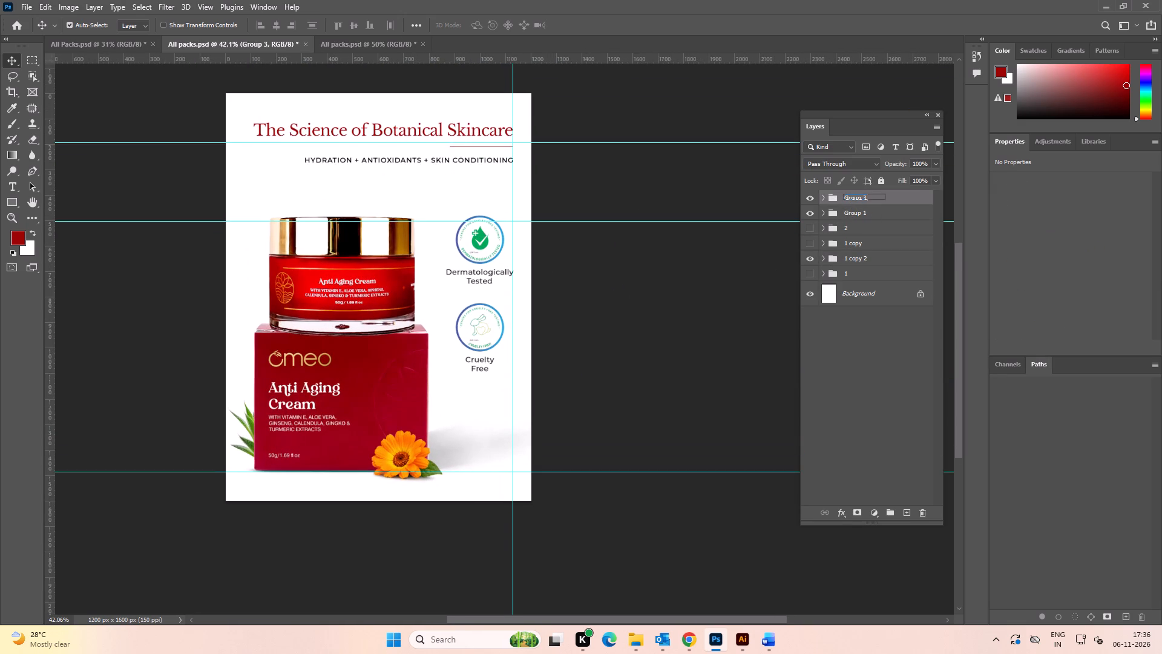
text(Ic)
key(o)
text(ns)
key(Return)
Nudge the Icons group further up in small steps and slightly left to fine-tune it against the vertical guide.
click(621, 277)
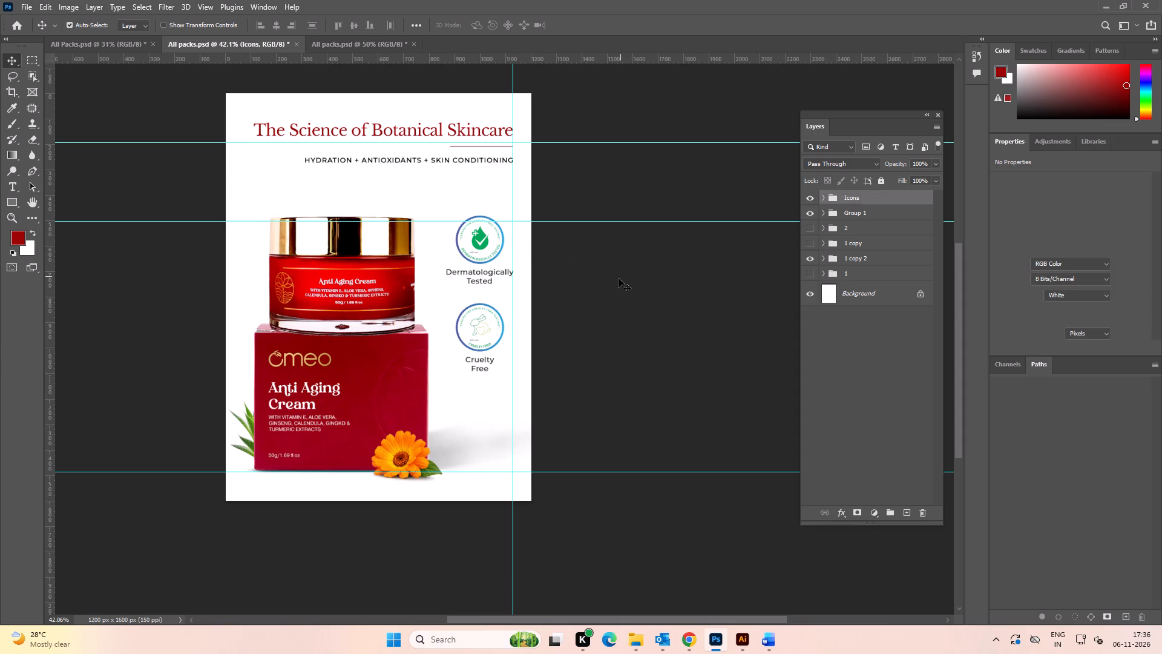
key(space)
drag(630, 266, 631, 286)
click(859, 197)
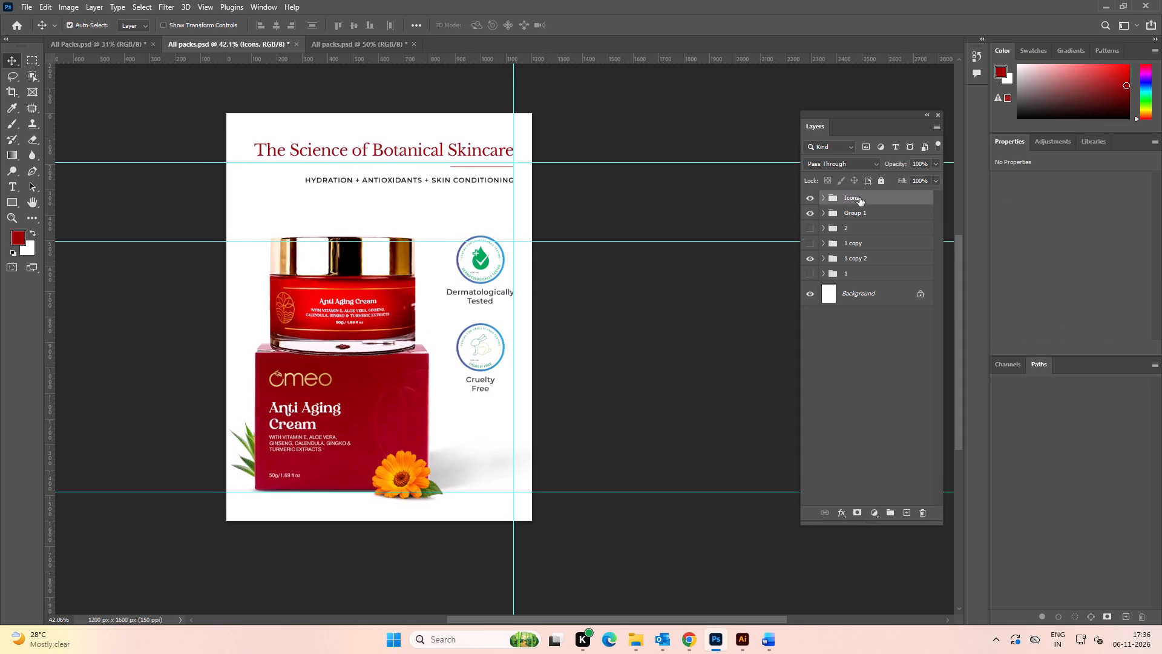
key(Up)
key(Up)
key(Up)
key(Up)
key(Up)
key(Up)
key(Up)
key(Up)
key(Left)
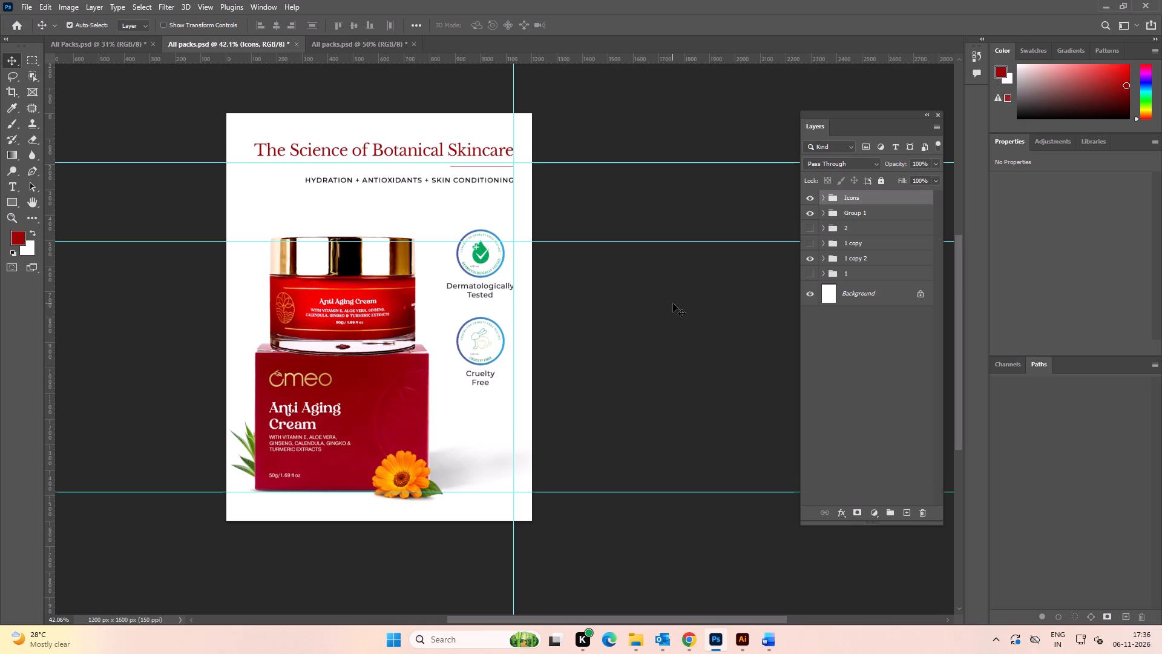
key(Up)
double_click(642, 304)
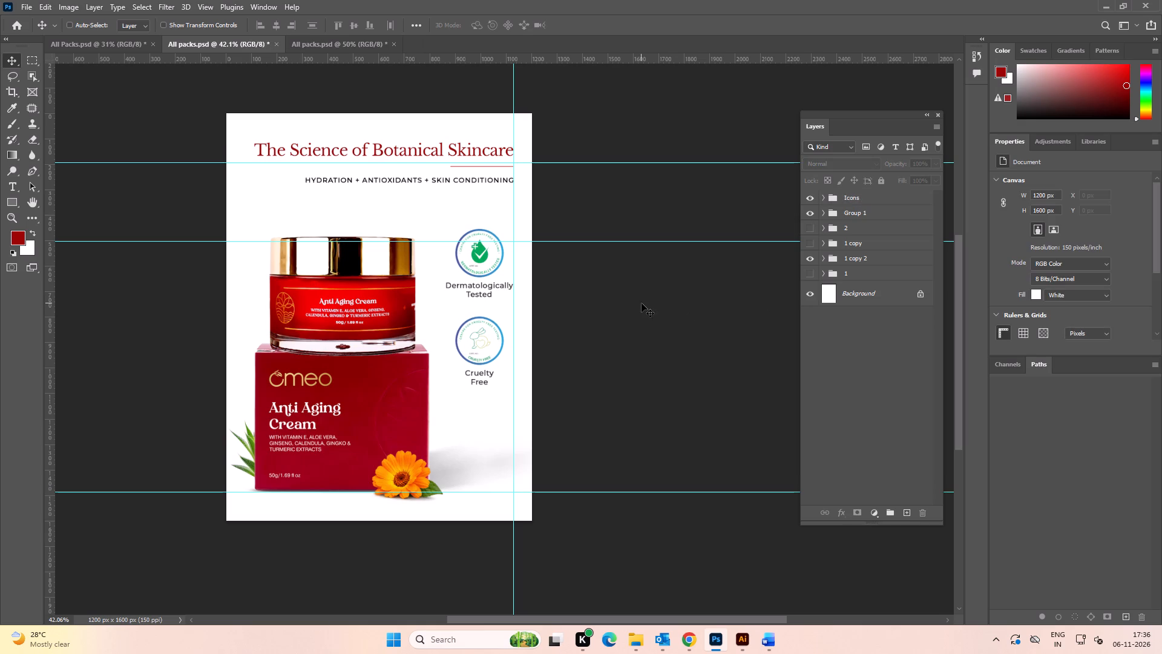
Export the design as JPG 10 into the Anti Aging Cream 1200x1600 folder, checking the Charcoal face pack folder for the matching file number.
key(ctrl+alt+shift+w)
click(763, 514)
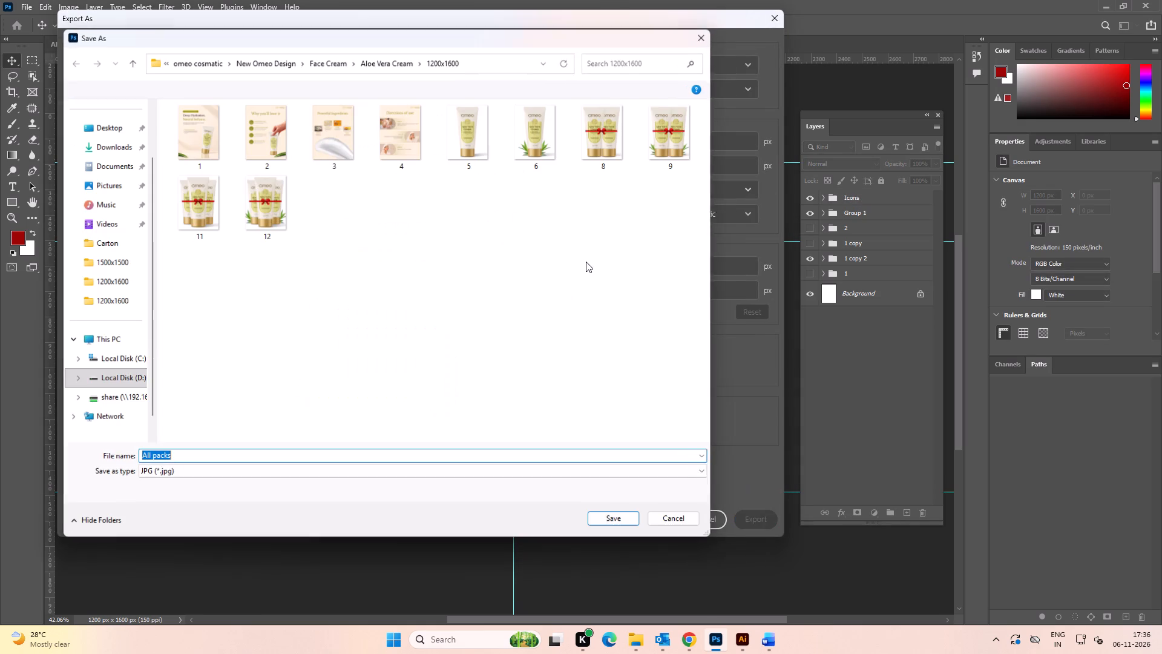
click(343, 68)
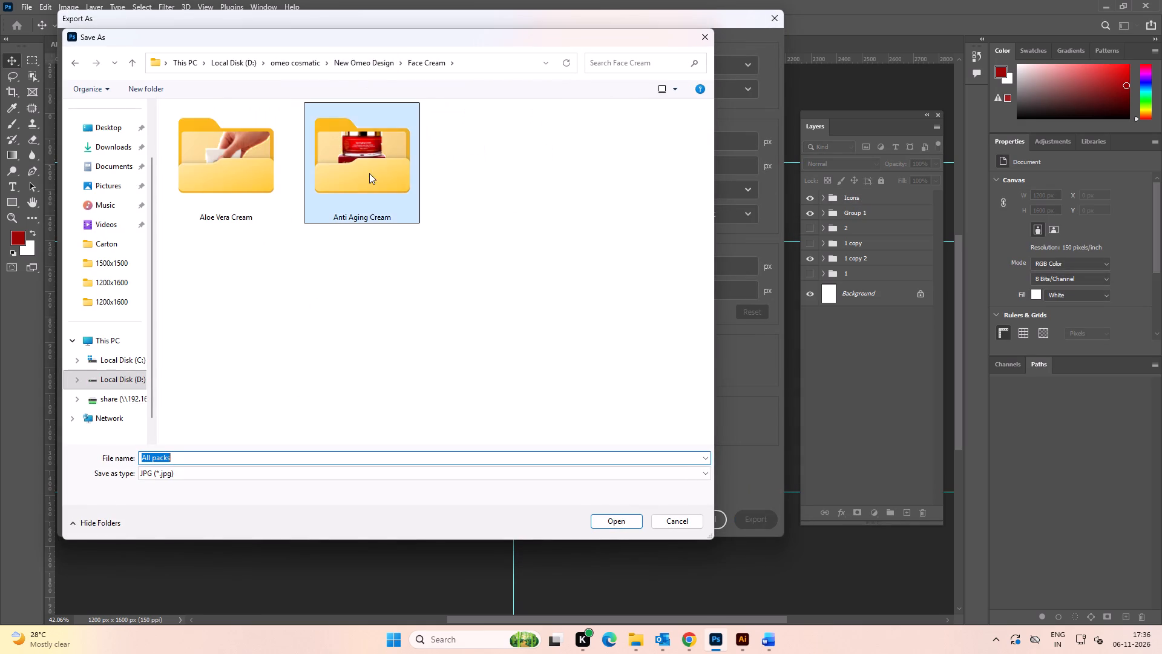
double_click(369, 173)
double_click(206, 124)
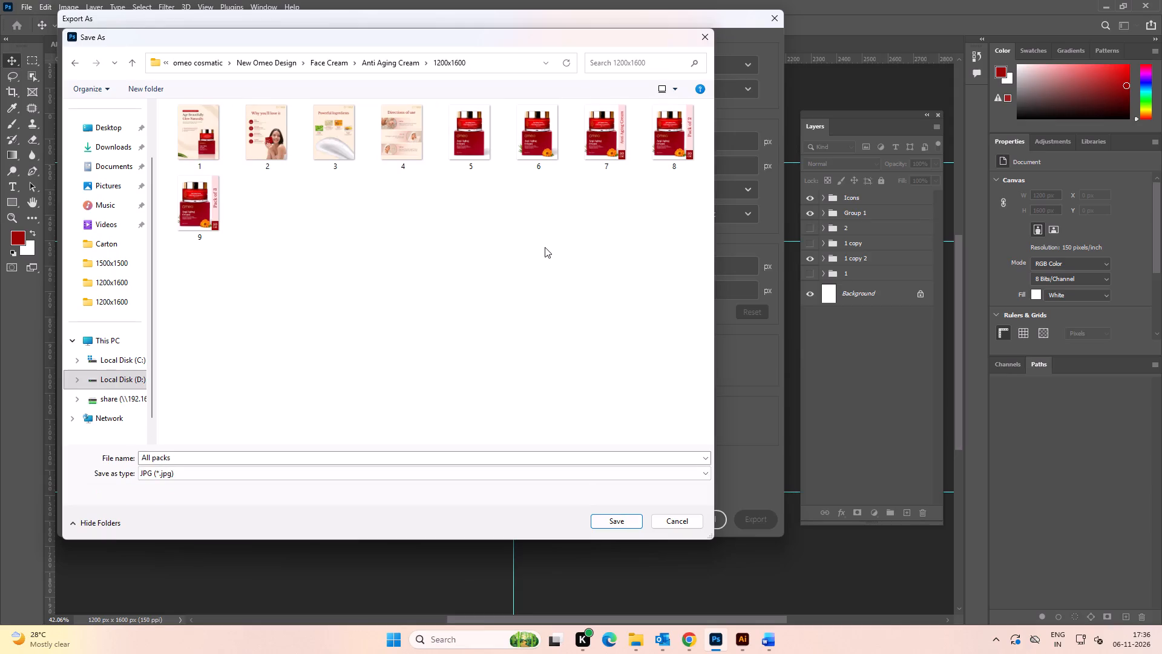
key(alt+Tab)
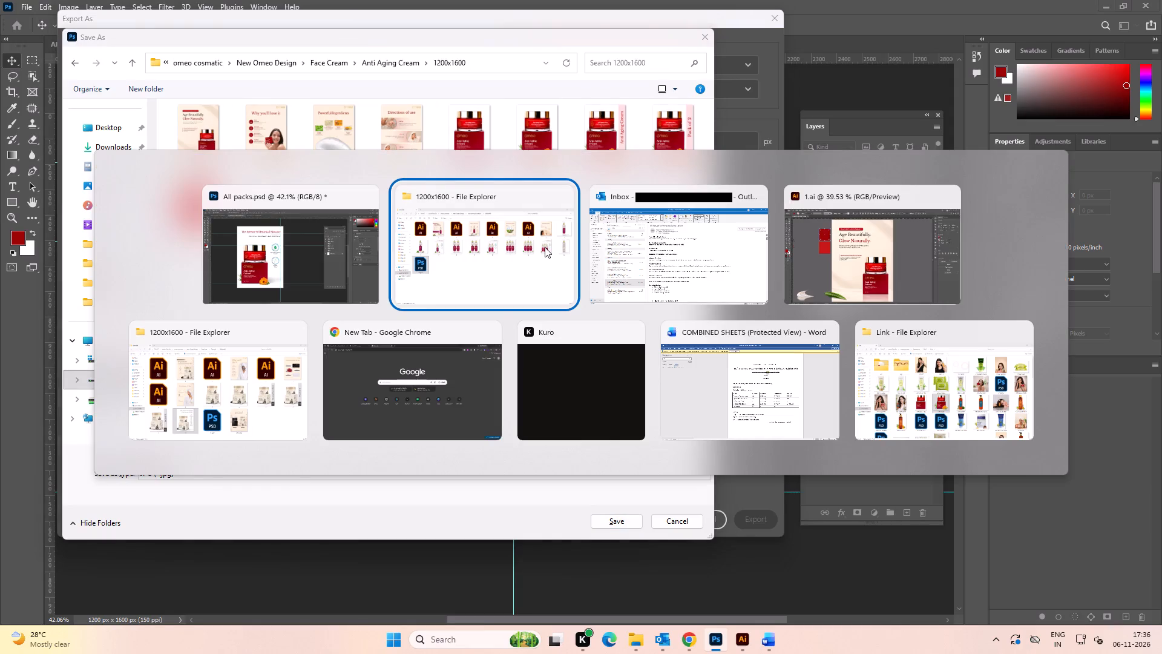
alt+click(224, 390)
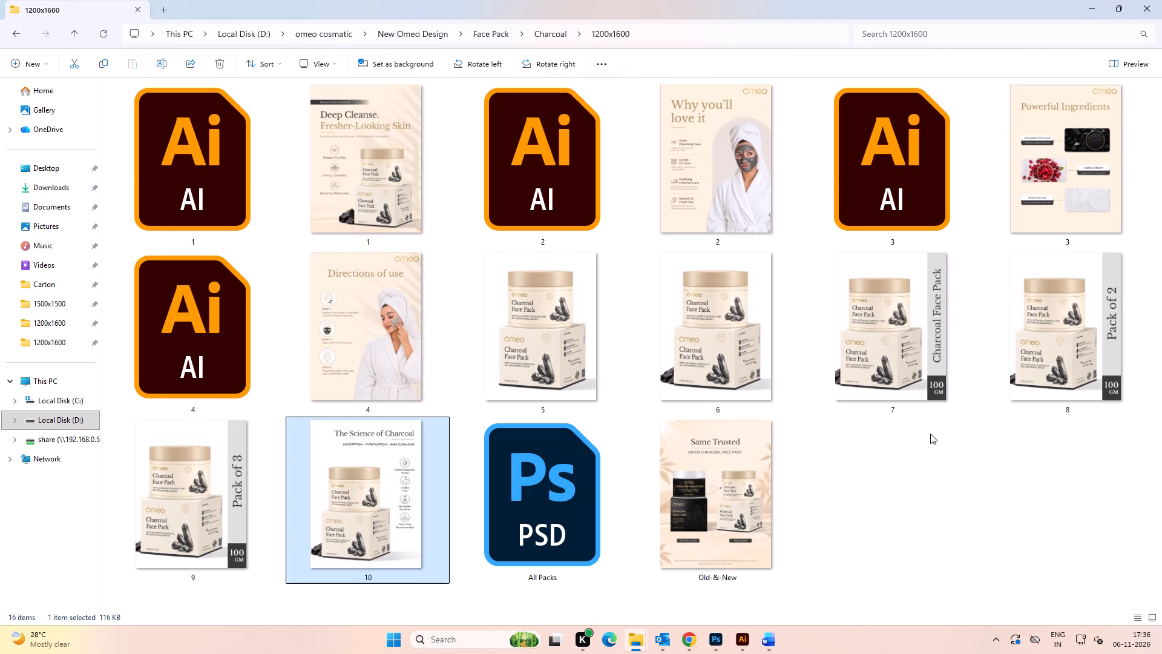
key(alt+Tab)
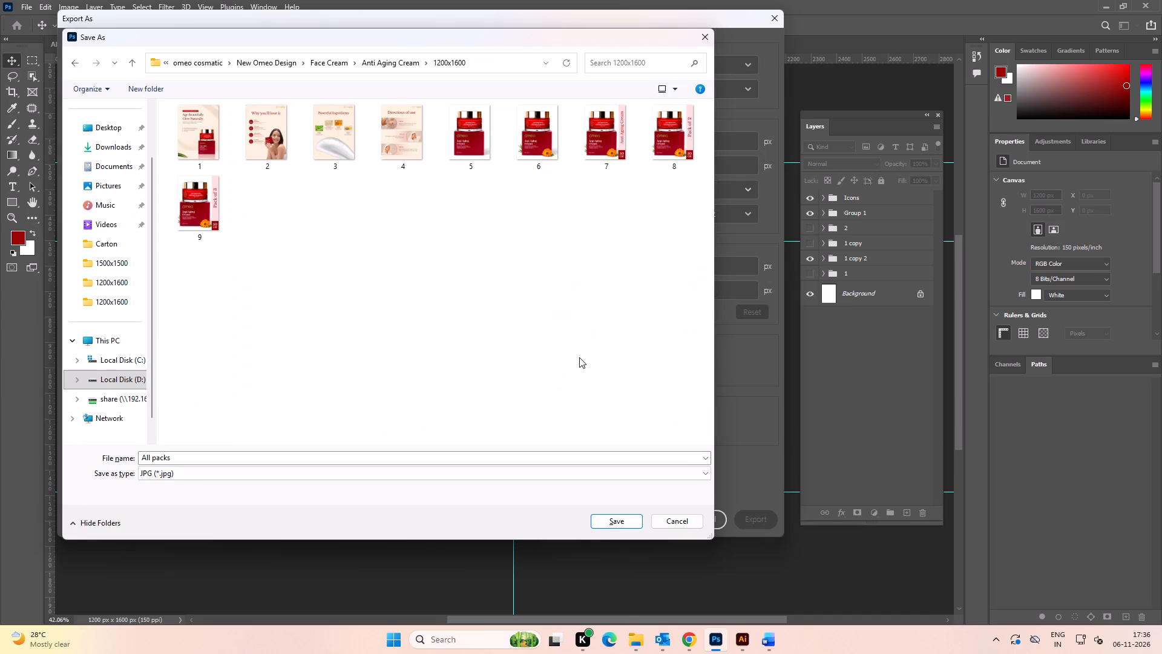
click(396, 449)
click(392, 458)
text(10)
key(Return)
Save the Anti Aging Cream All packs document.
key(ctrl+s)
key(ctrl+s)
key(ctrl+s)
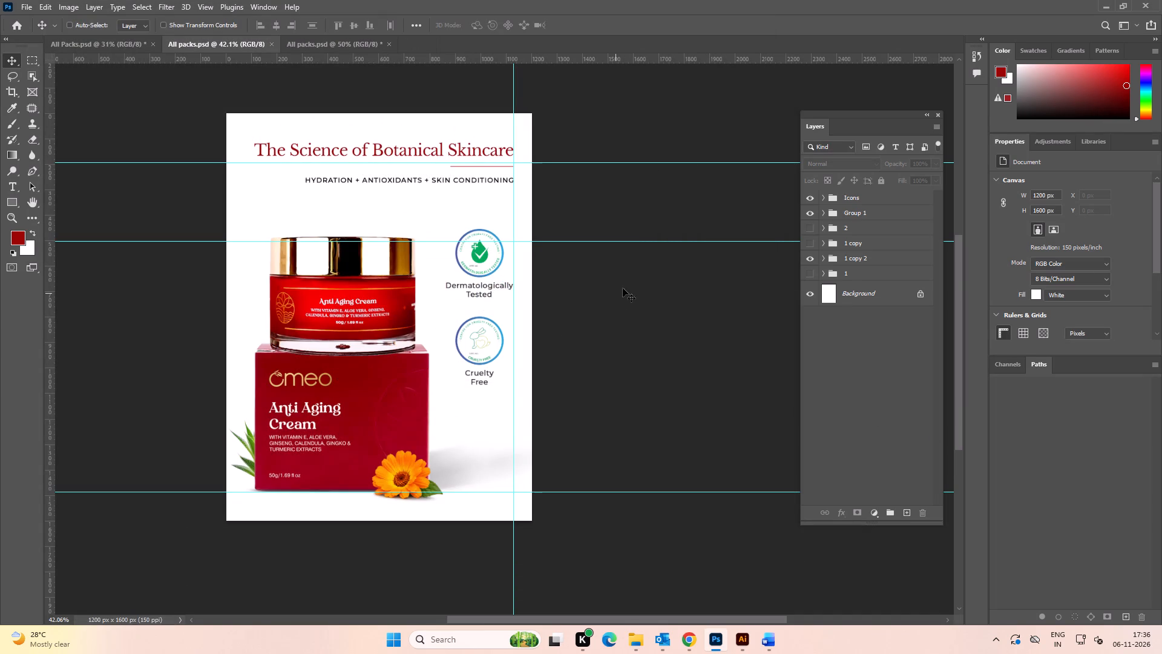
Close the finished Anti Aging Cream All packs document.
click(274, 44)
click(331, 91)
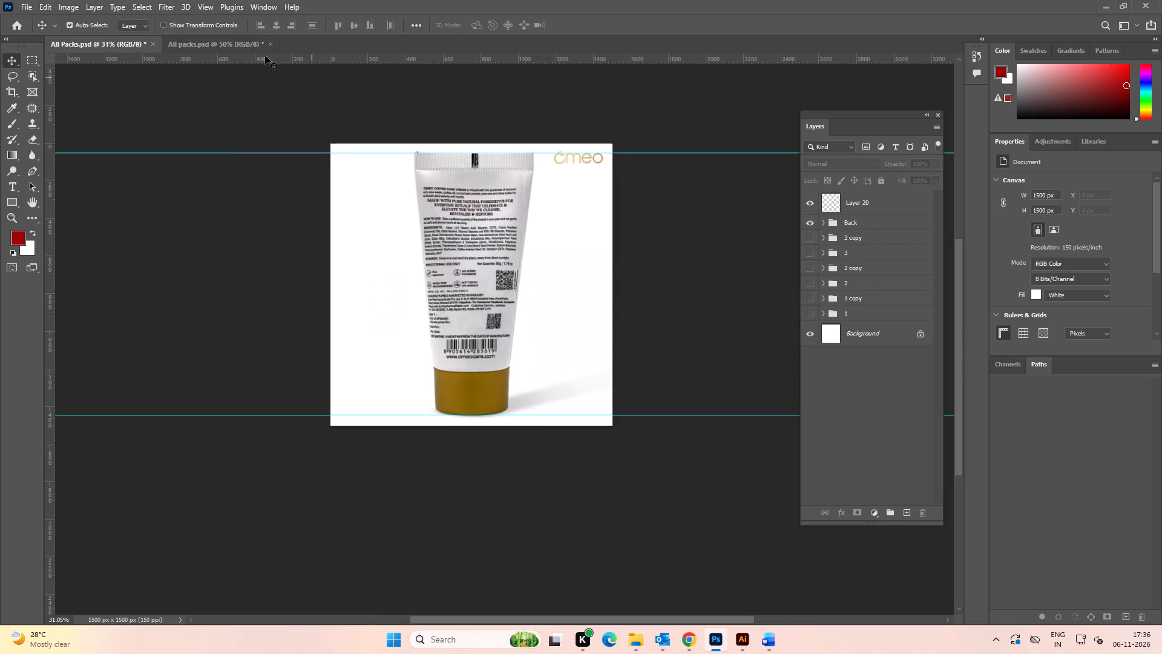
click(270, 105)
Open the All packs PSD from the Face Cream > Aloe Vera Cream > 1200x1600 folder in Photoshop.
key(alt+Tab)
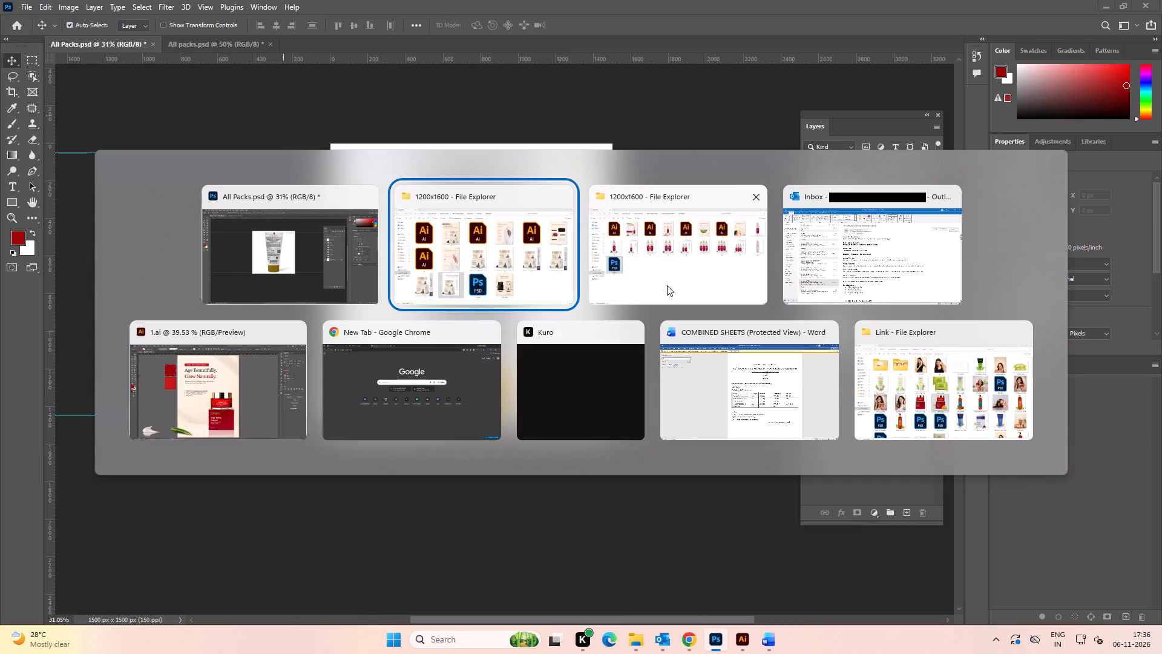
alt+click(508, 256)
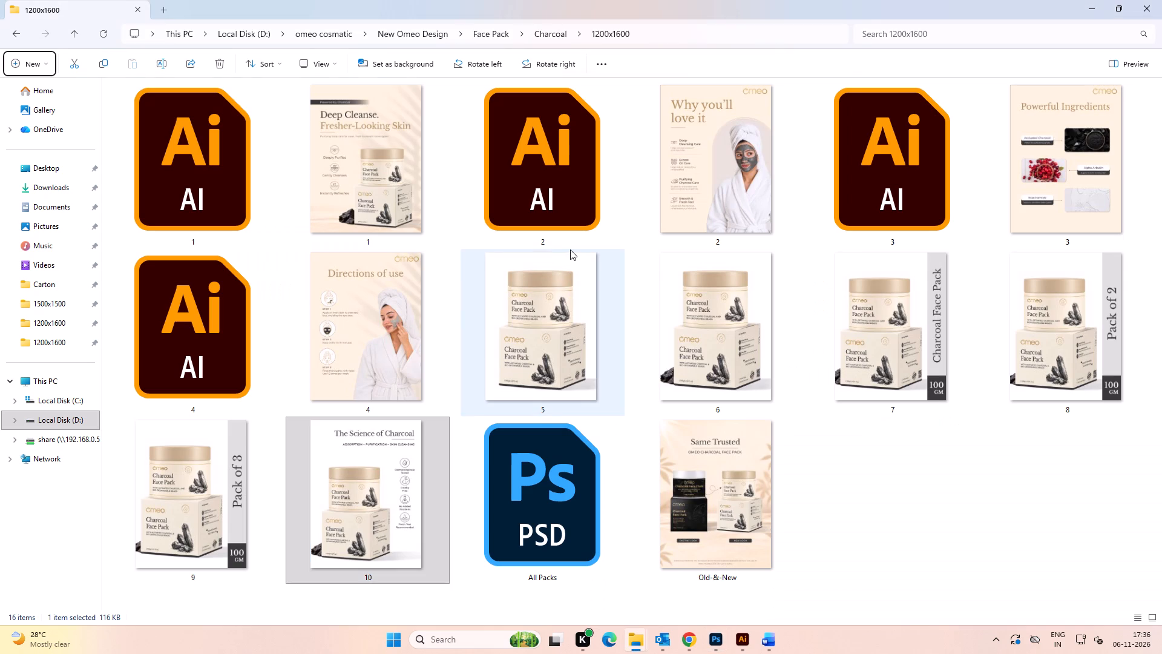
click(435, 40)
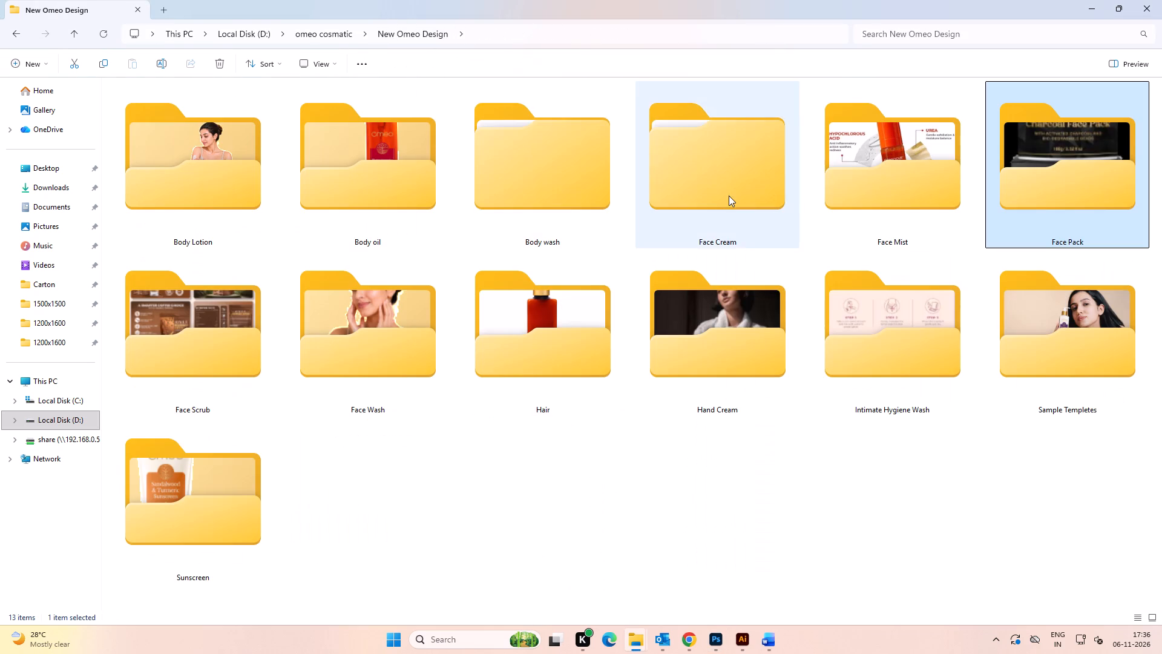
double_click(729, 196)
double_click(189, 156)
double_click(194, 140)
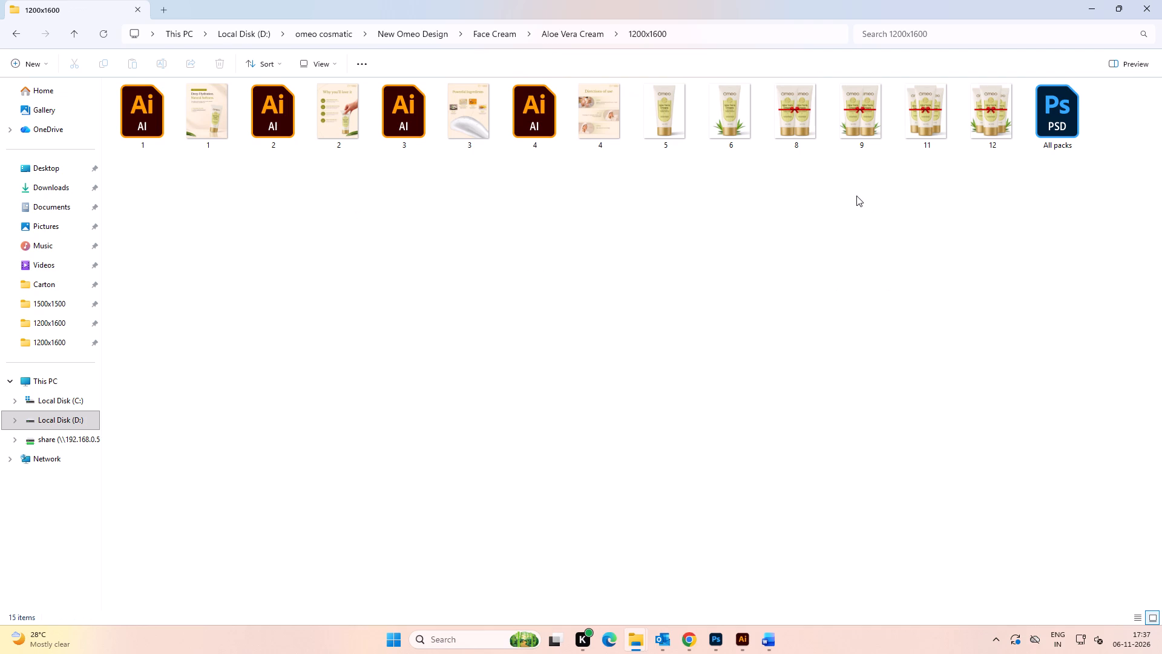
double_click(1059, 131)
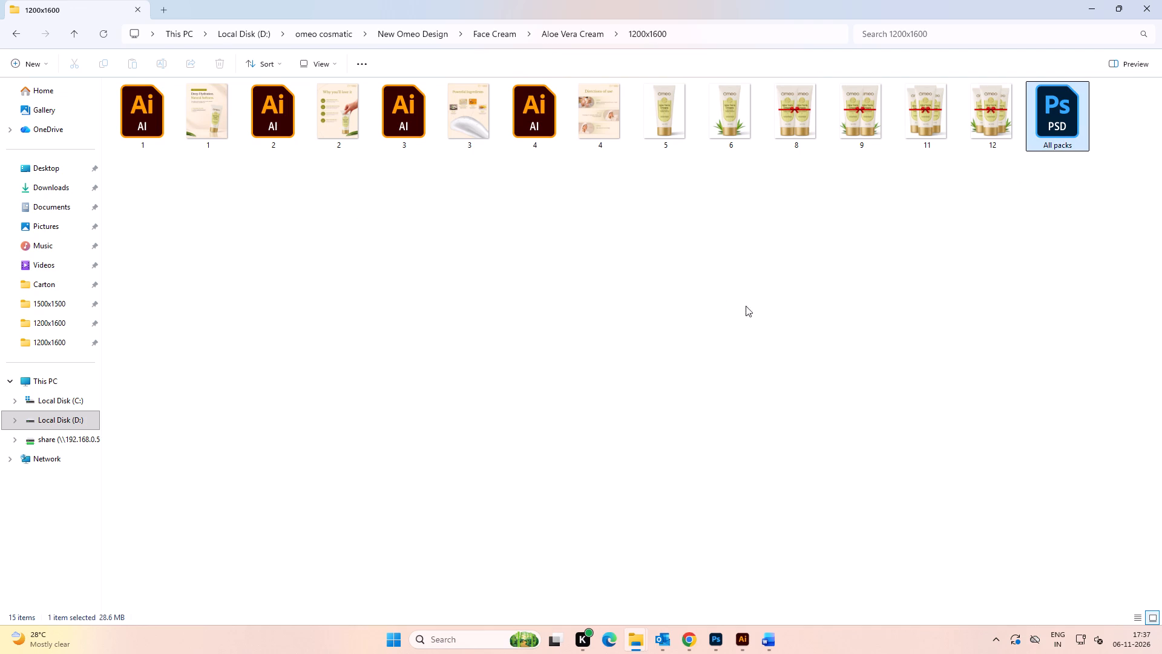
alt+scroll(538, 251, down, 4)
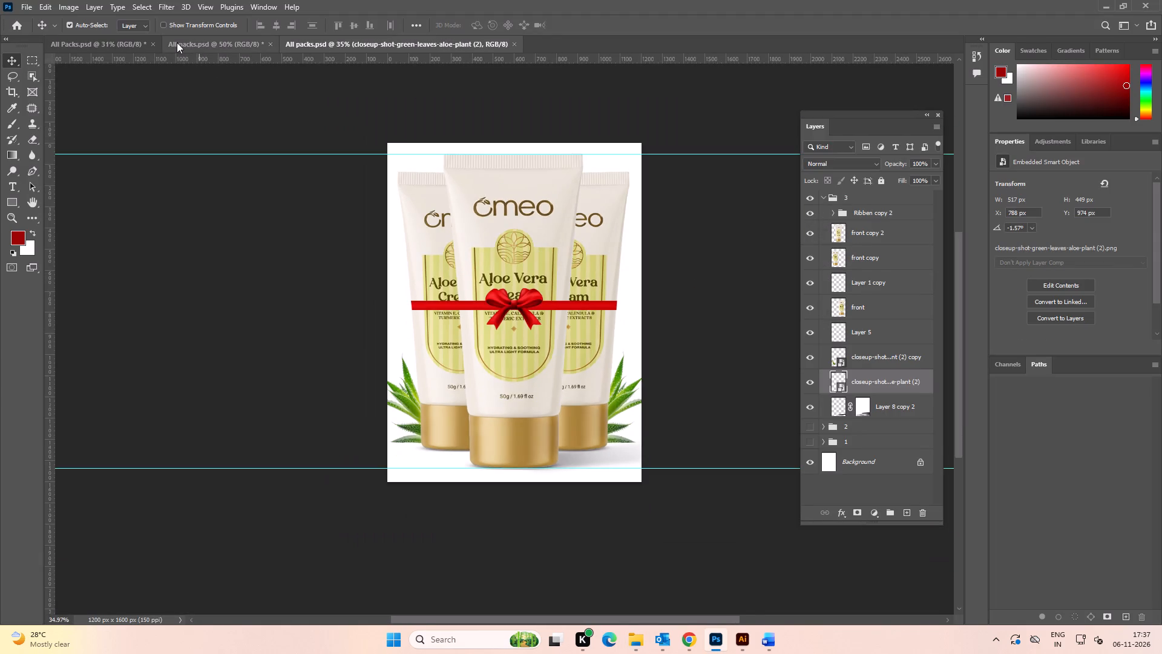
Close the 1500x1500 All Packs document and the Intimate Hygiene Wash document without saving their changes.
click(177, 42)
click(110, 46)
click(154, 45)
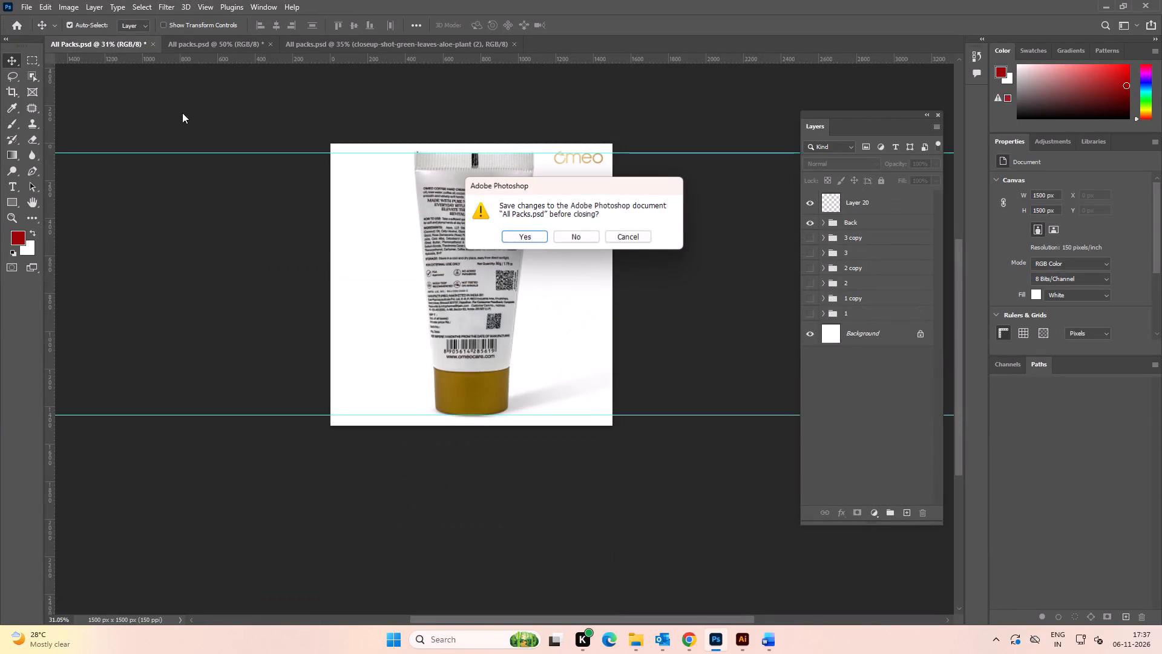
click(584, 237)
click(154, 44)
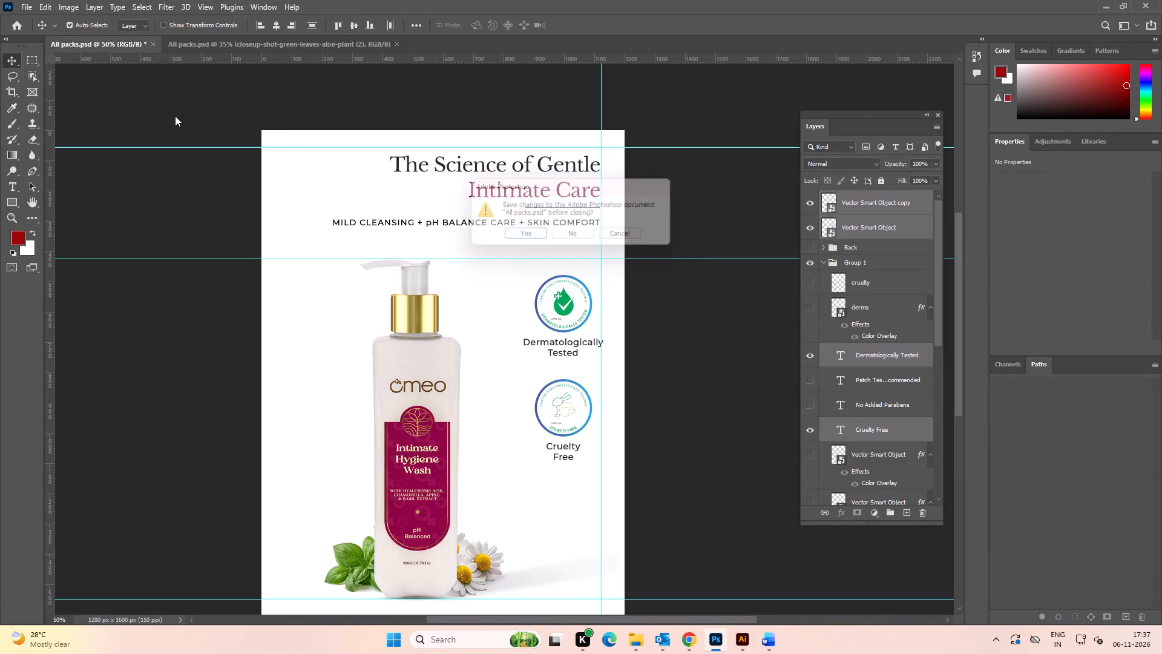
click(574, 236)
Collapse layer group 3 in the Aloe Vera Cream All packs document.
alt+scroll(686, 266, down, 3)
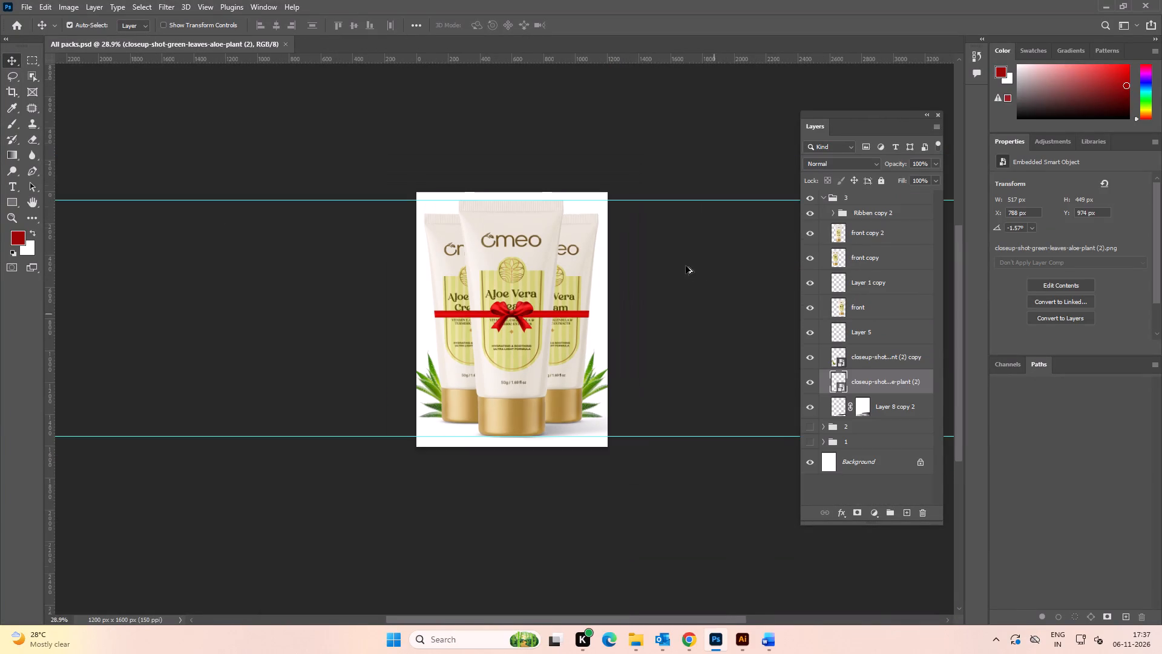
key(space)
drag(727, 268, 721, 271)
double_click(818, 198)
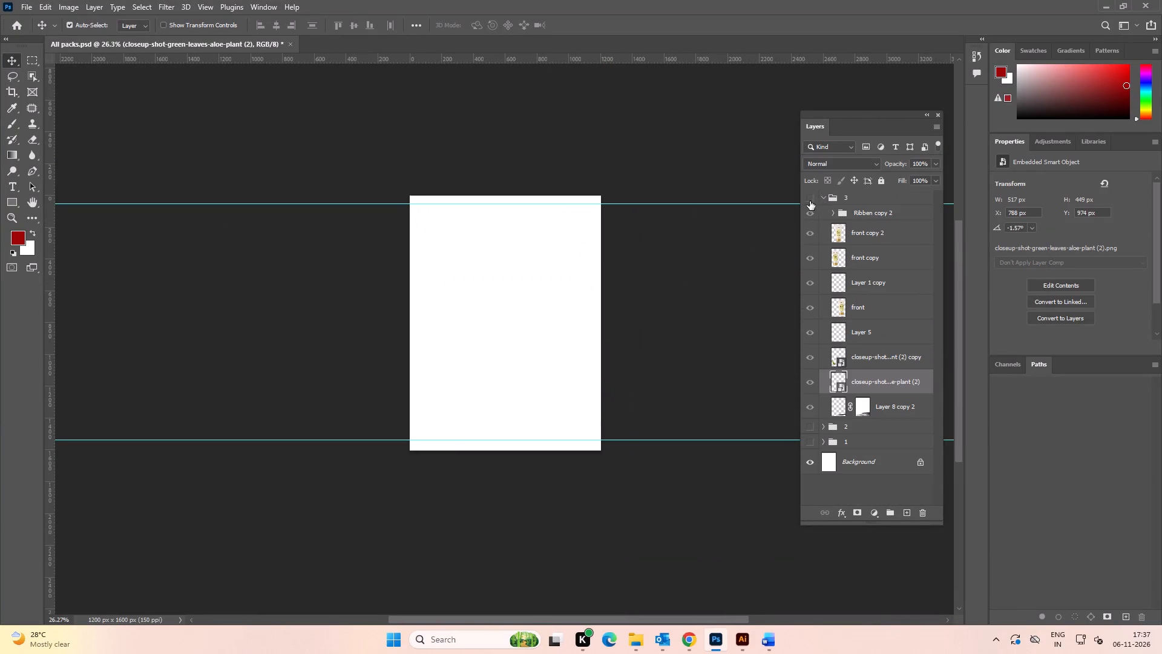
click(810, 201)
click(1036, 171)
click(808, 194)
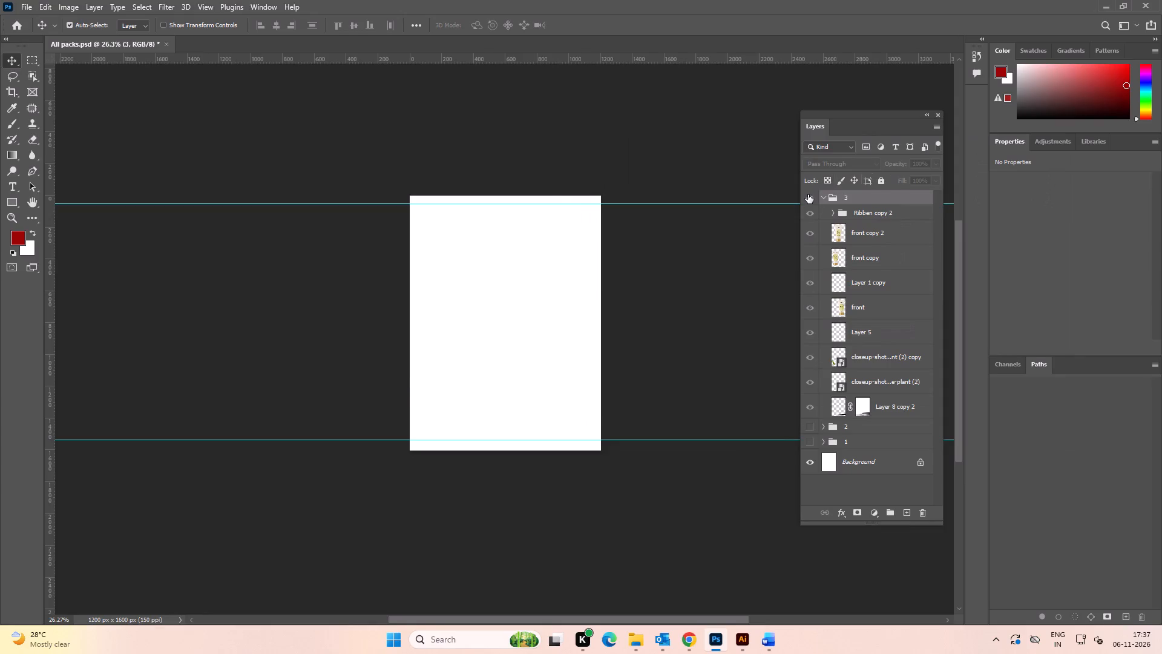
click(822, 197)
click(739, 254)
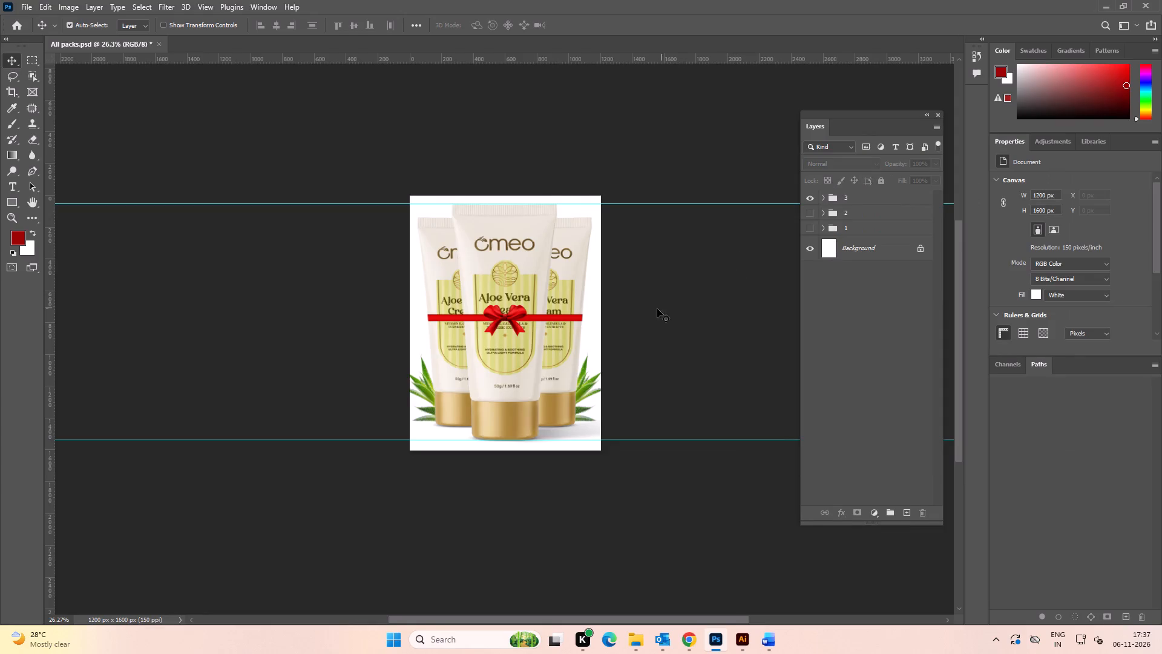
Toggle group 3's visibility off and on, and review the exported images in the Aloe Vera Cream 1200x1600 folder.
alt+scroll(654, 306, down, 2)
click(810, 197)
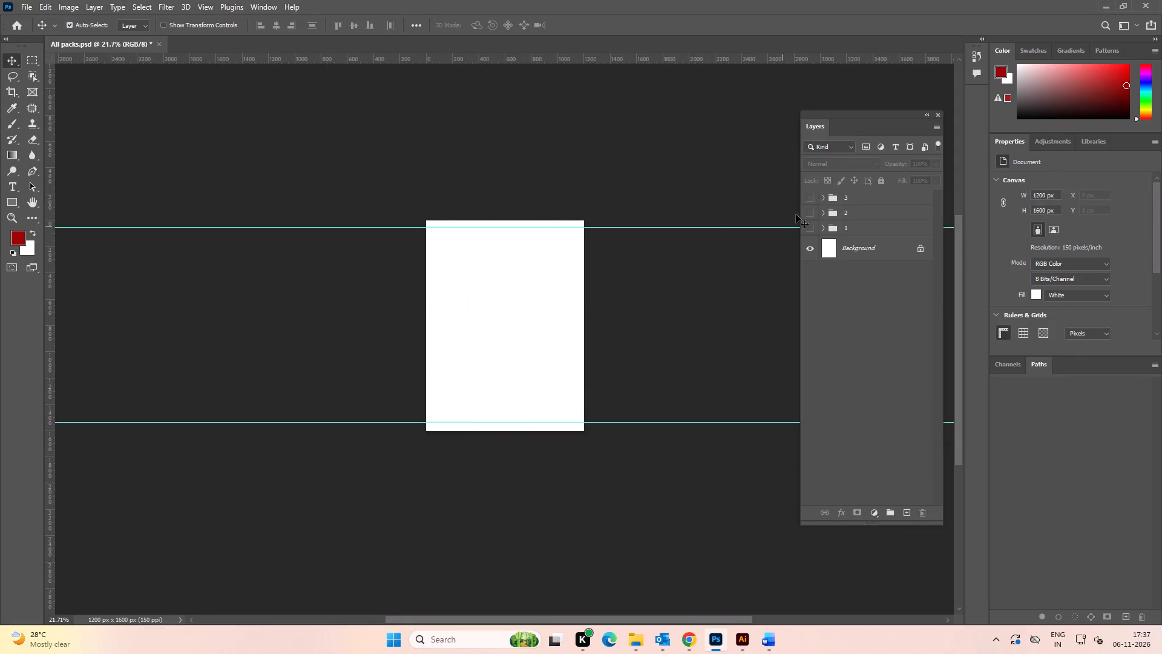
click(808, 199)
key(alt+Tab)
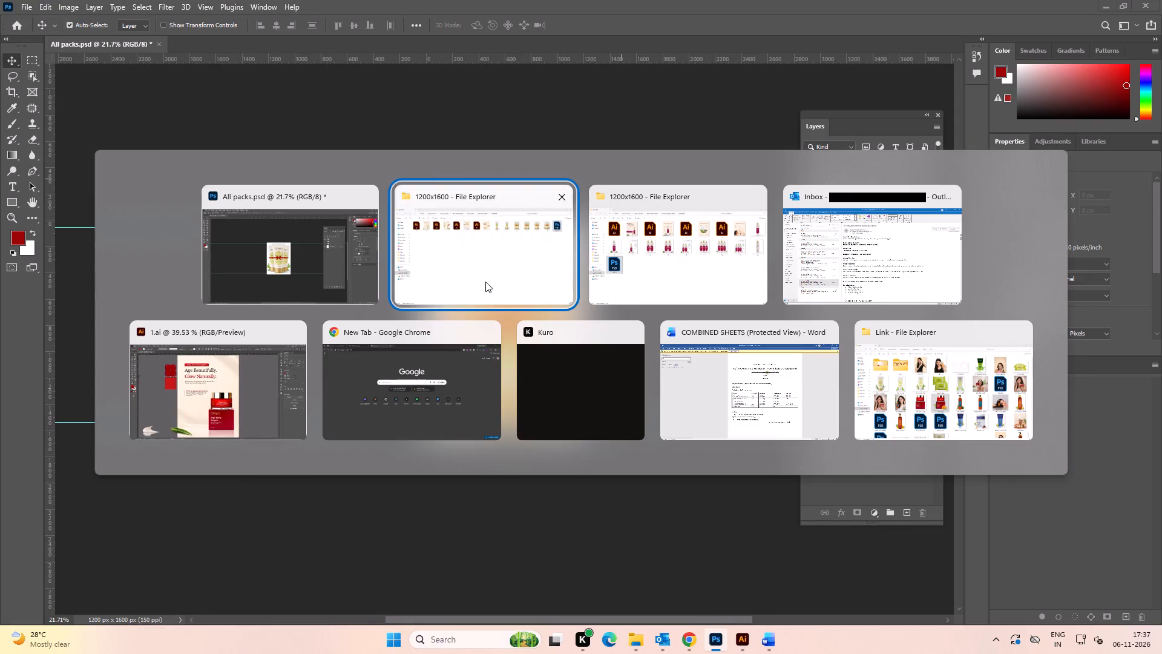
alt+click(465, 277)
click(570, 279)
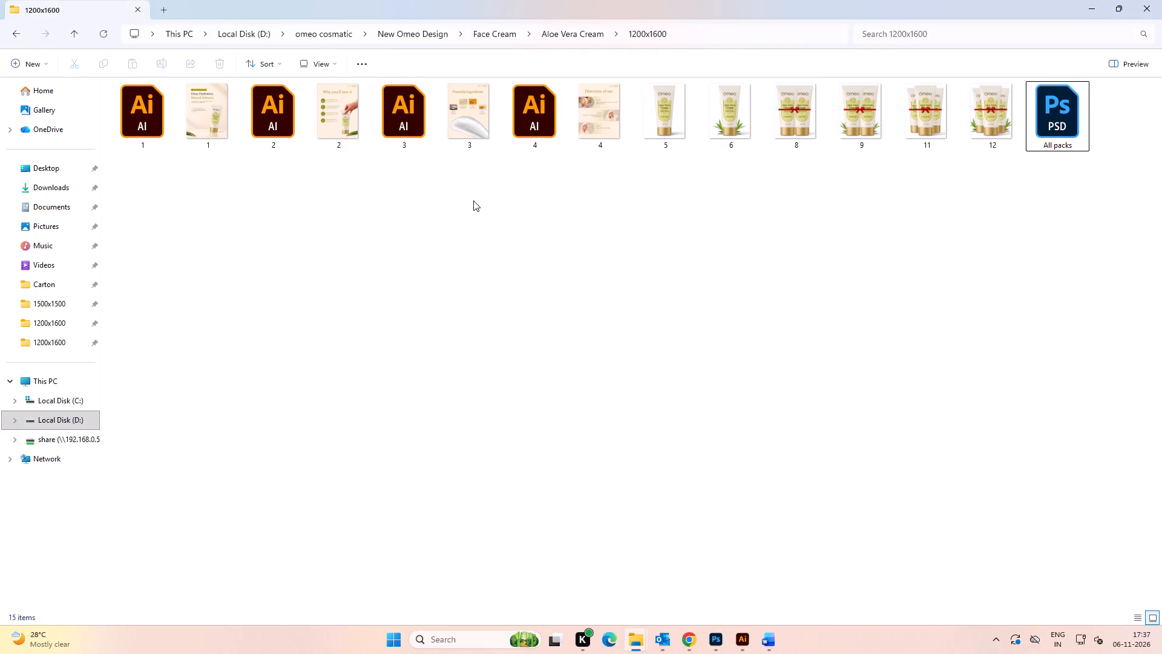
key(alt+Tab)
Hide layer group 3 in the Aloe Vera Cream document.
key(space)
drag(645, 280, 588, 237)
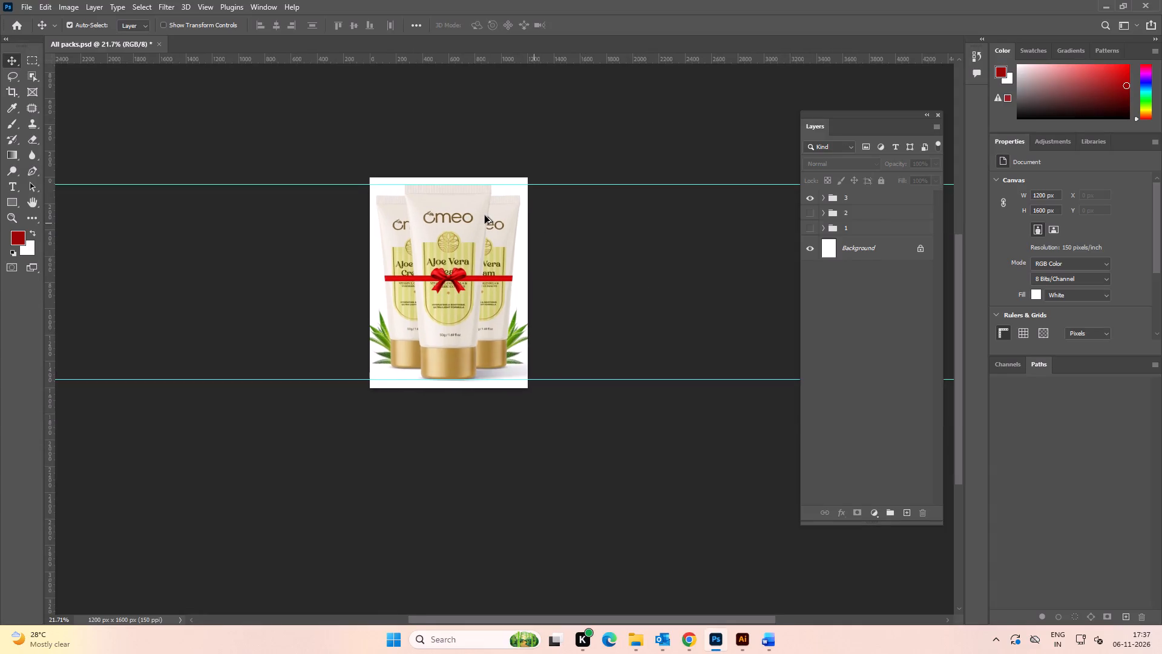
alt+scroll(485, 216, up, 3)
key(space)
drag(604, 245, 595, 248)
click(595, 248)
click(809, 196)
click(692, 247)
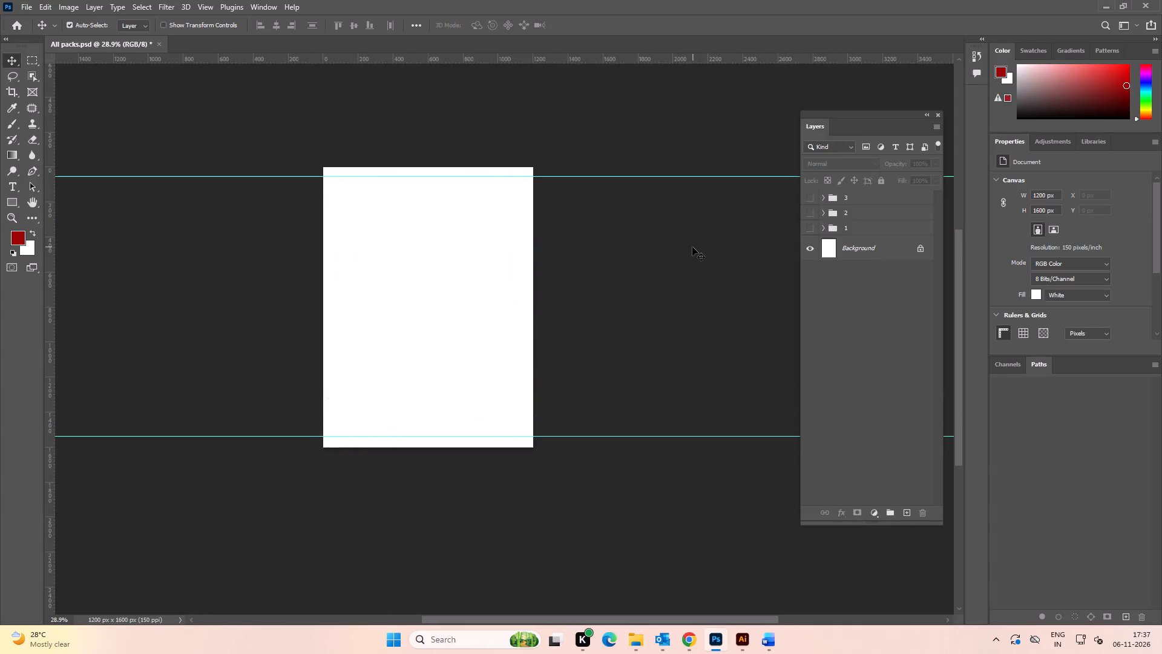
Open the All packs PSD from the Anti Aging Cream 1200x1600 folder.
key(alt+Tab)
alt+click(488, 285)
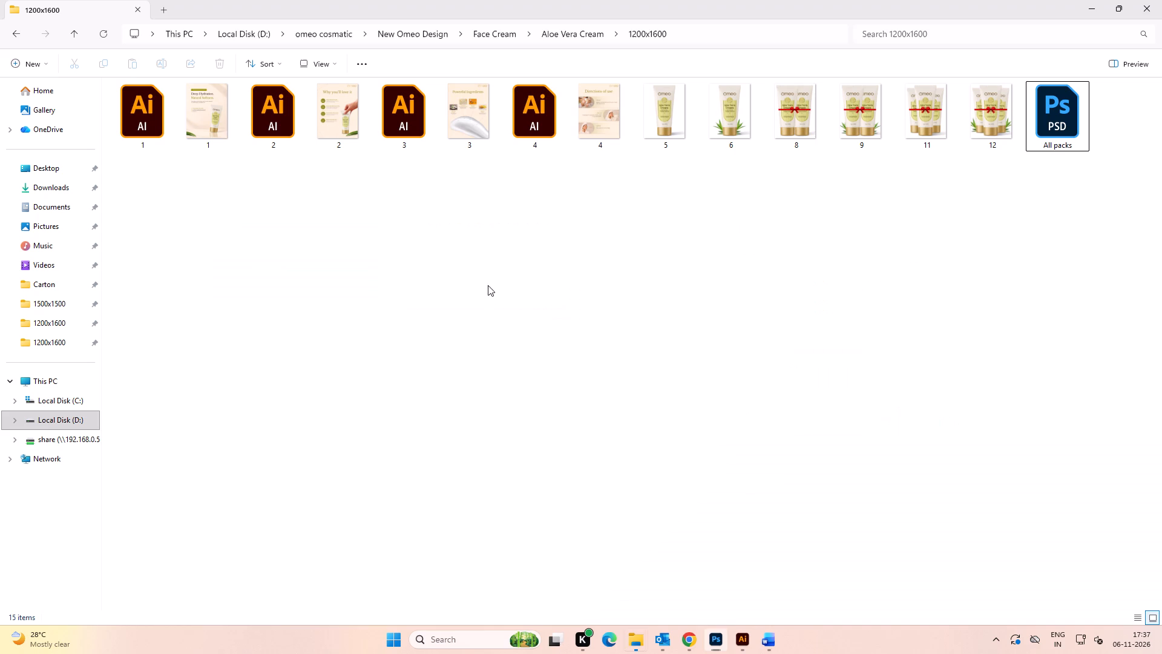
key(BackSpace)
key(BackSpace)
click(363, 157)
click(358, 170)
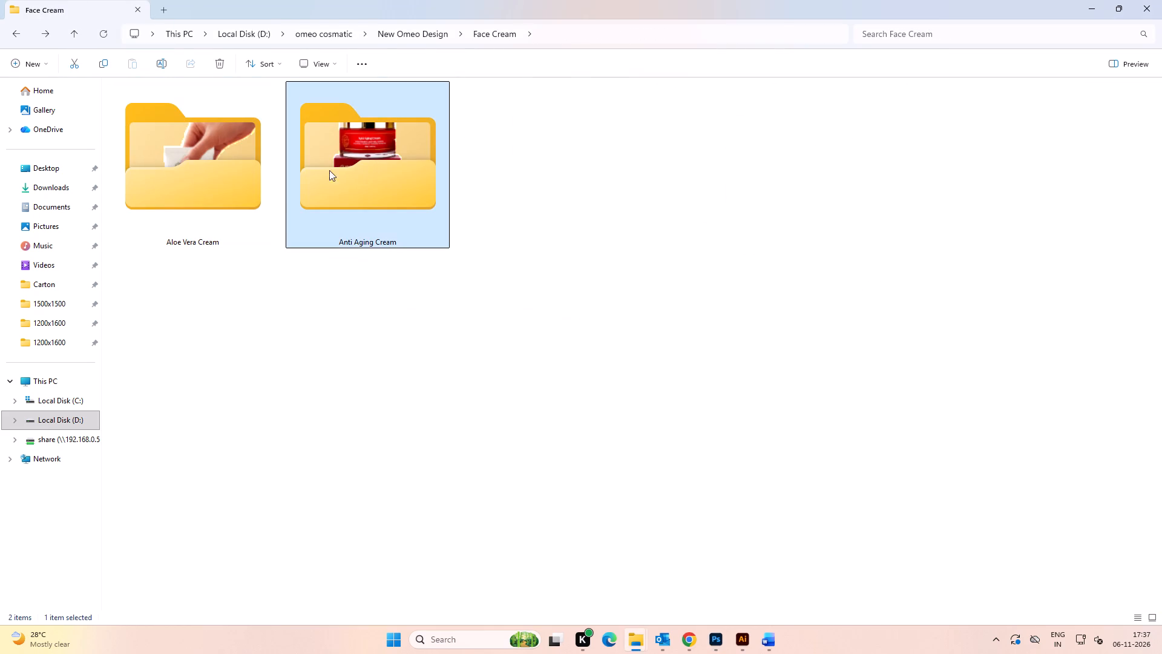
double_click(370, 154)
double_click(203, 148)
double_click(203, 421)
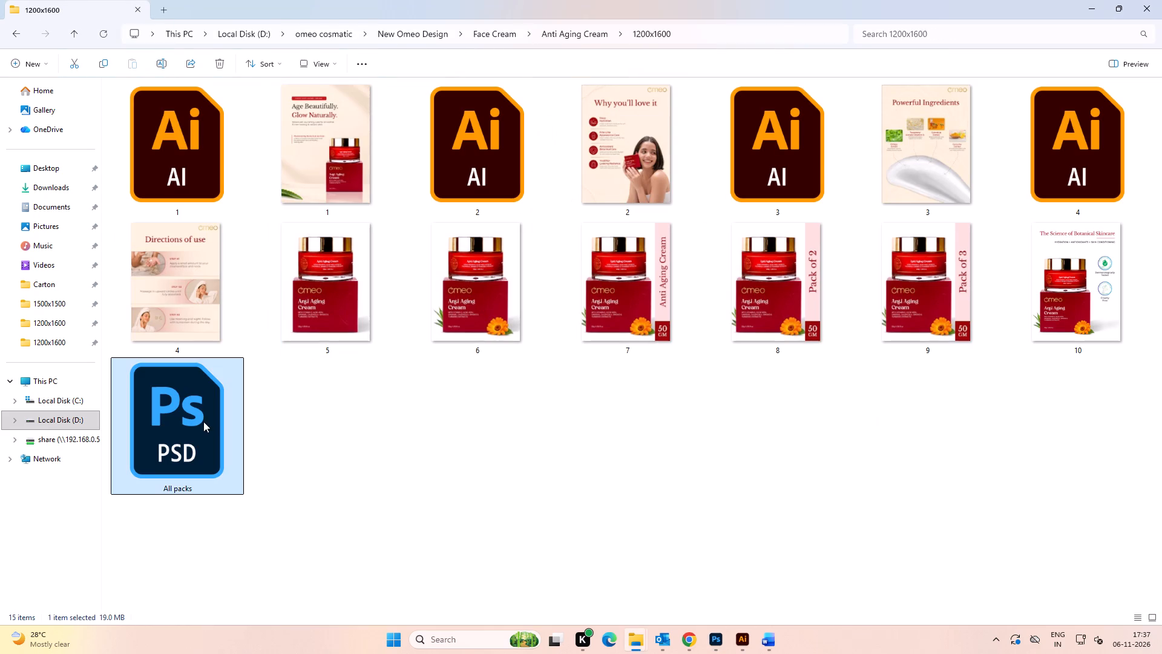
Copy the Icons and Group 1 layer groups from the Anti Aging Cream document into the Aloe Vera Cream document.
click(842, 213)
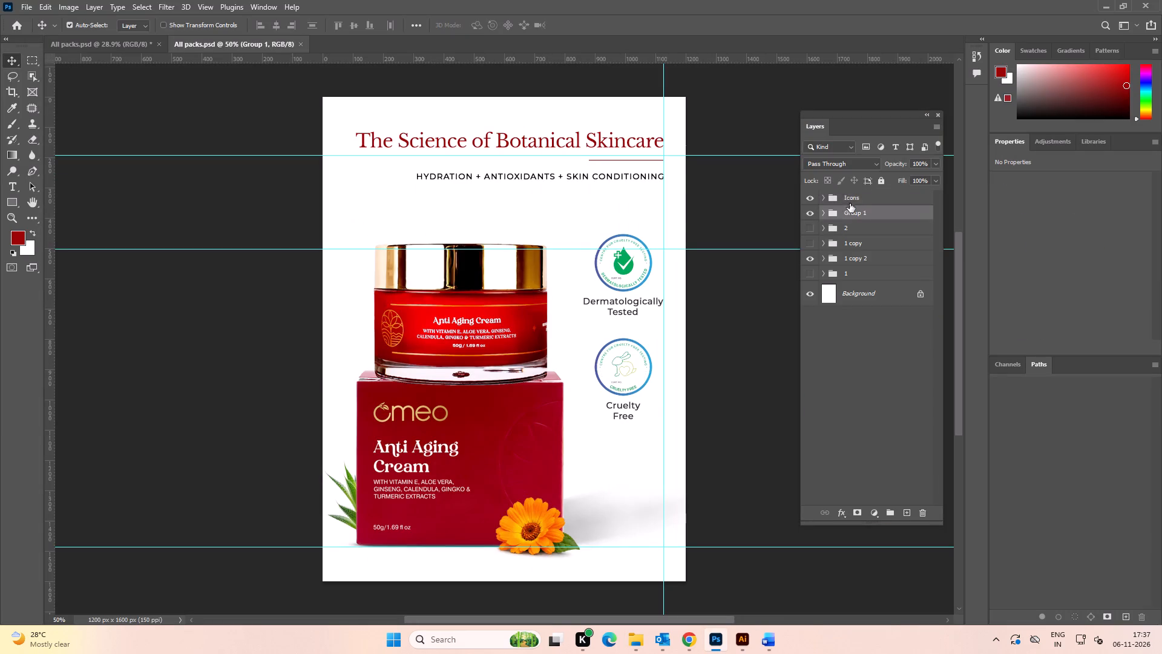
shift+click(850, 197)
key(ctrl+c)
click(113, 47)
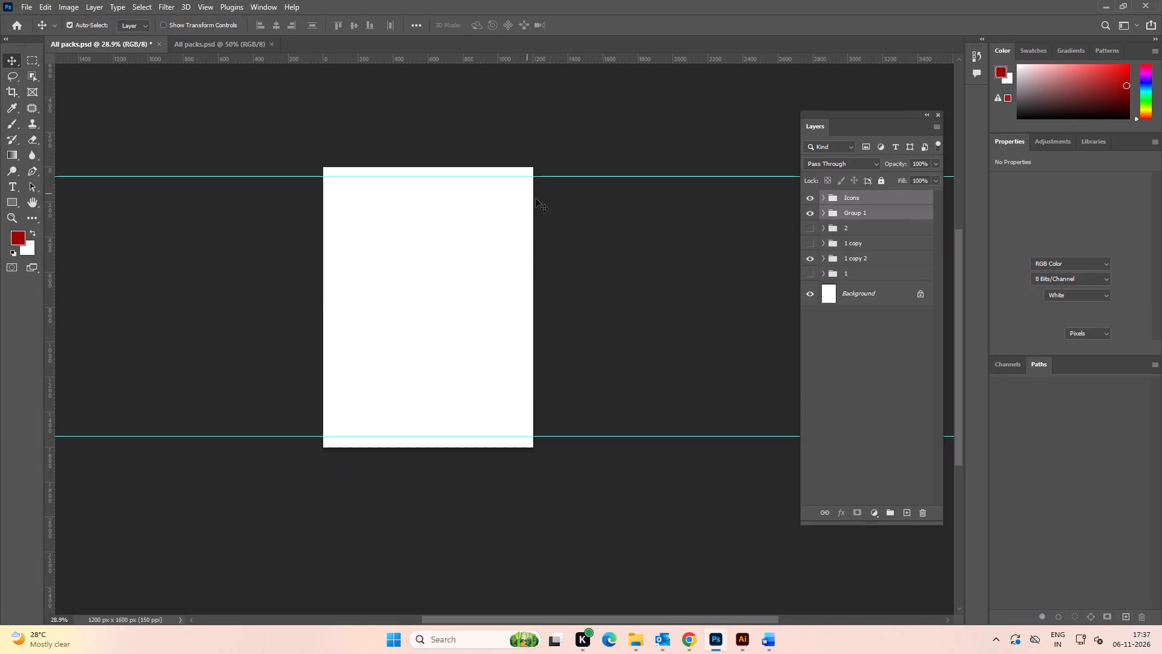
key(ctrl+v)
click(646, 234)
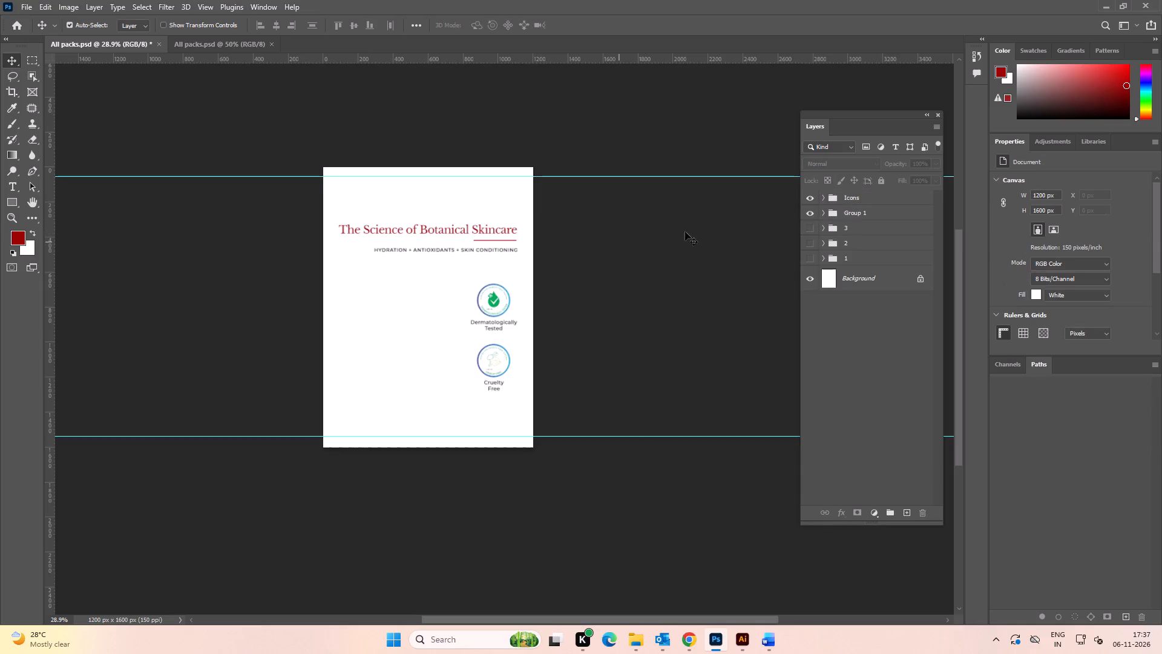
Hide the pasted Group 1 and Icons groups in the Aloe Vera Cream document.
click(809, 216)
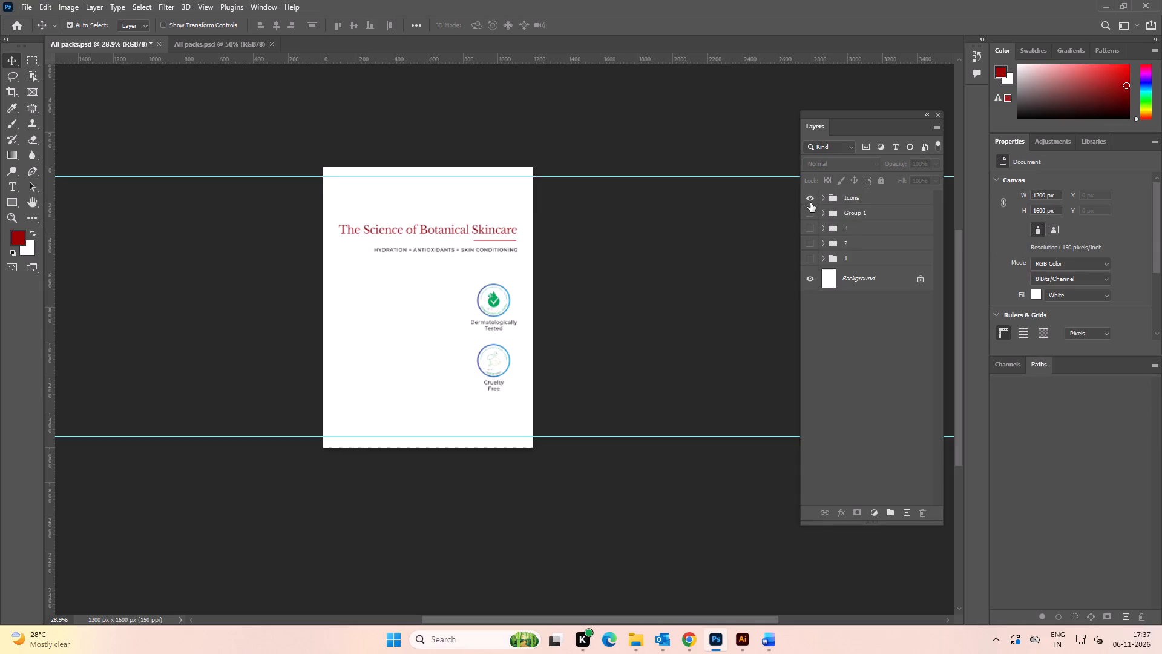
click(810, 199)
Place image 10 from the Anti Aging Cream 1200x1600 folder in the Aloe Vera Cream document and move its layer below Group 1.
key(alt+Tab)
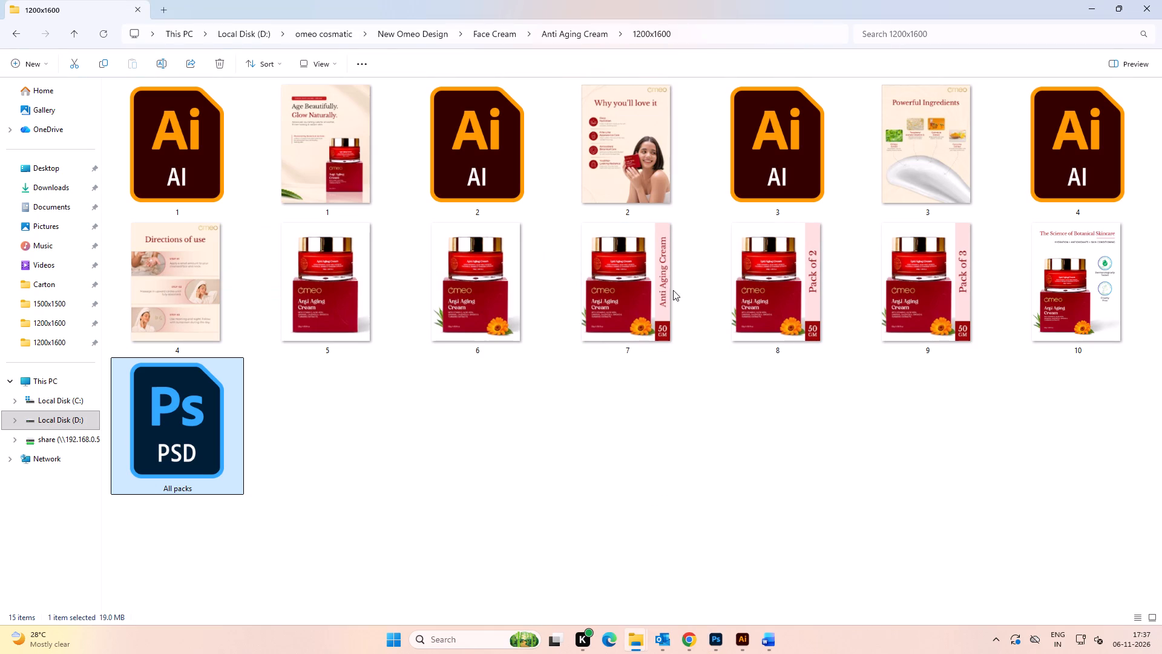
drag(1069, 300, 712, 638)
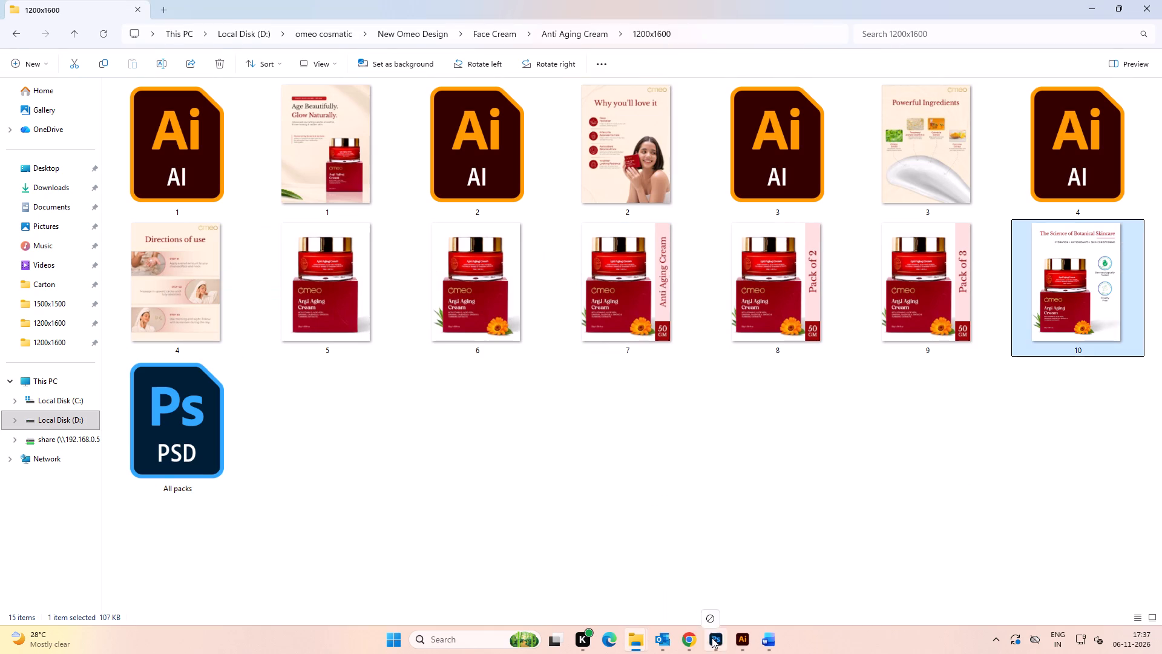
drag(712, 638, 367, 289)
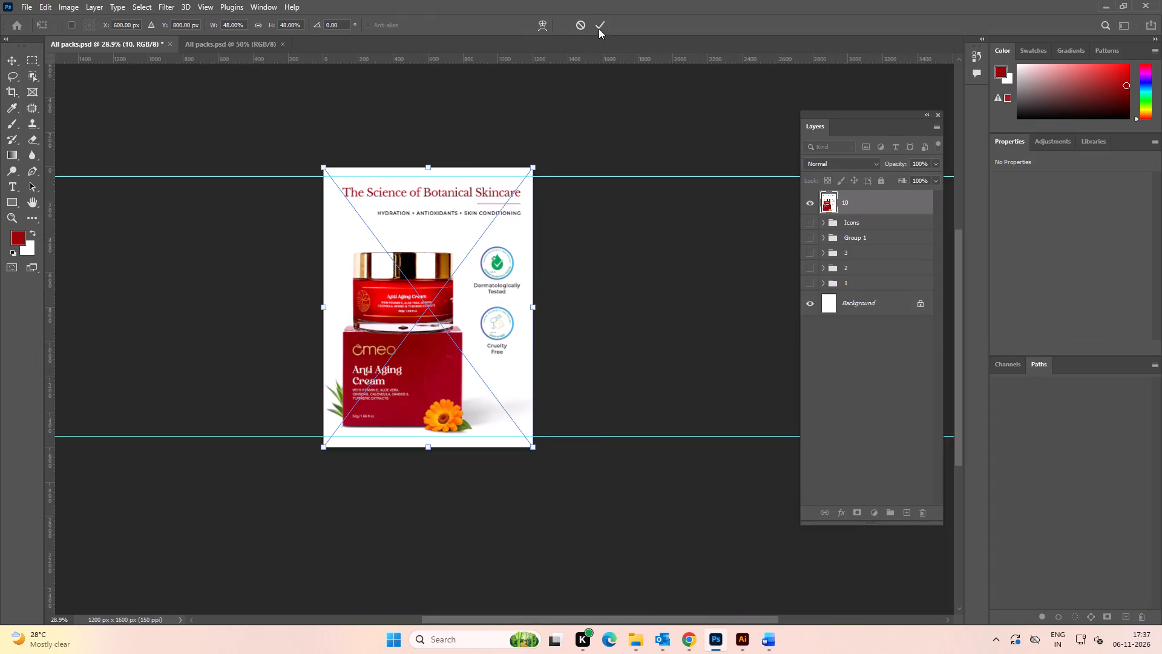
click(599, 28)
click(632, 125)
drag(858, 203, 869, 246)
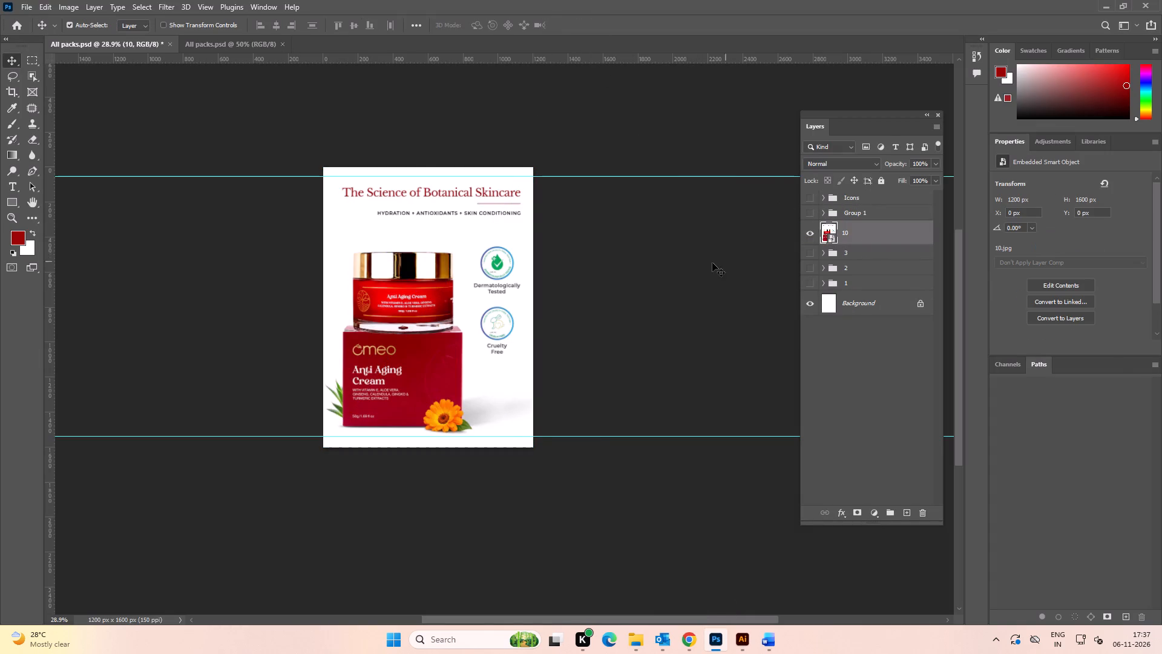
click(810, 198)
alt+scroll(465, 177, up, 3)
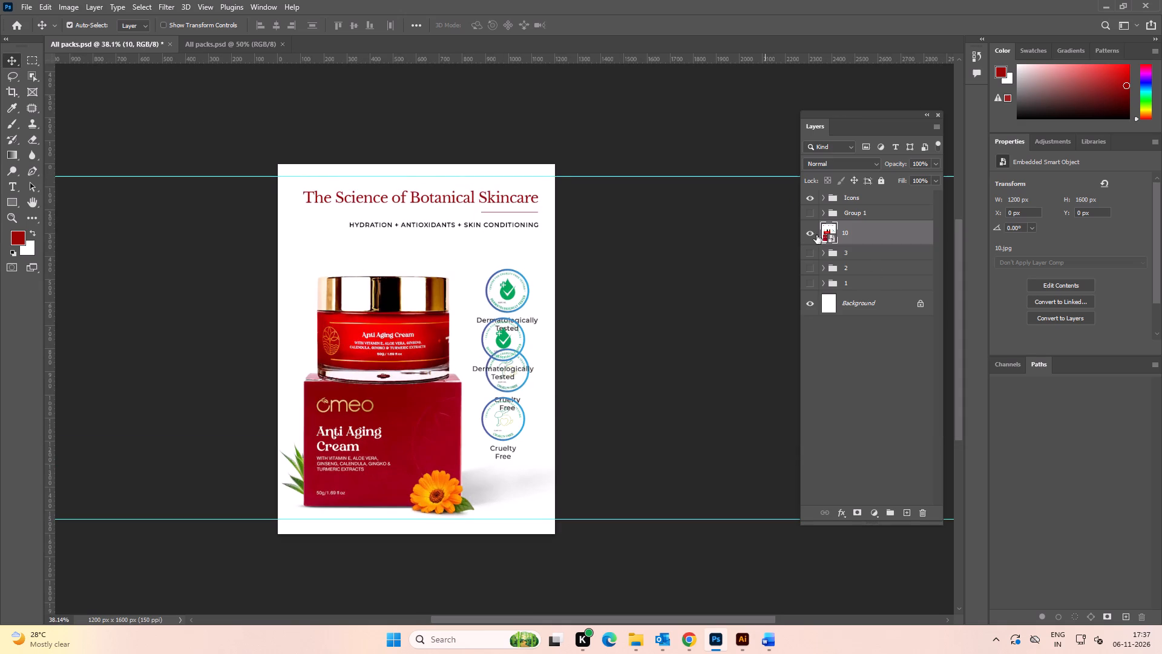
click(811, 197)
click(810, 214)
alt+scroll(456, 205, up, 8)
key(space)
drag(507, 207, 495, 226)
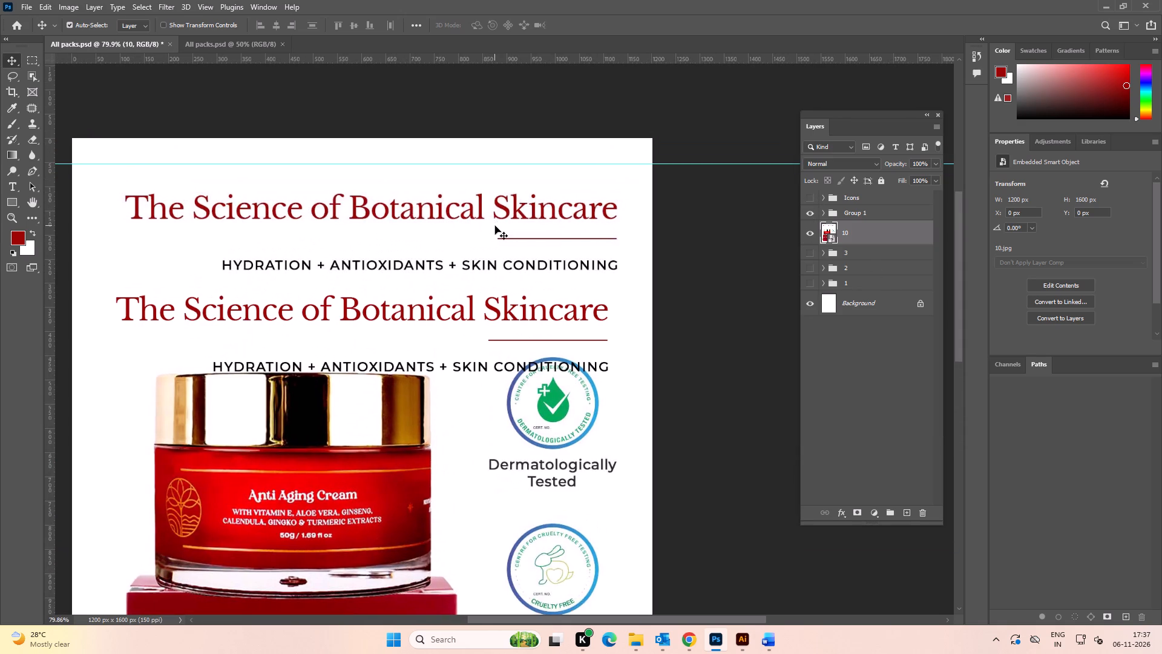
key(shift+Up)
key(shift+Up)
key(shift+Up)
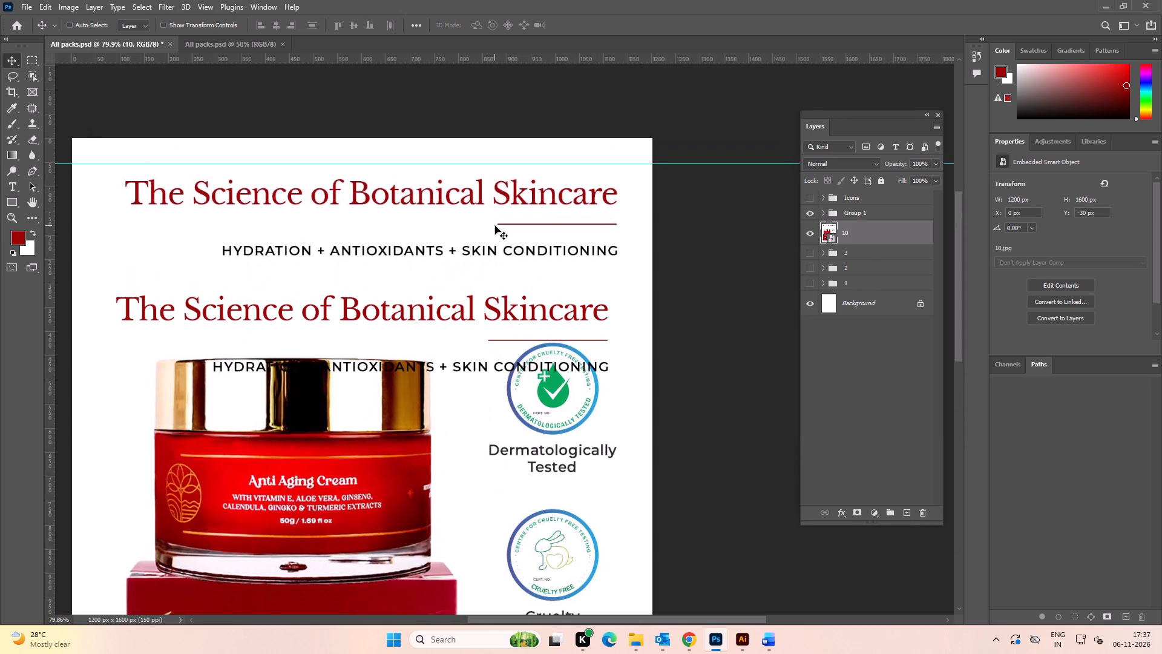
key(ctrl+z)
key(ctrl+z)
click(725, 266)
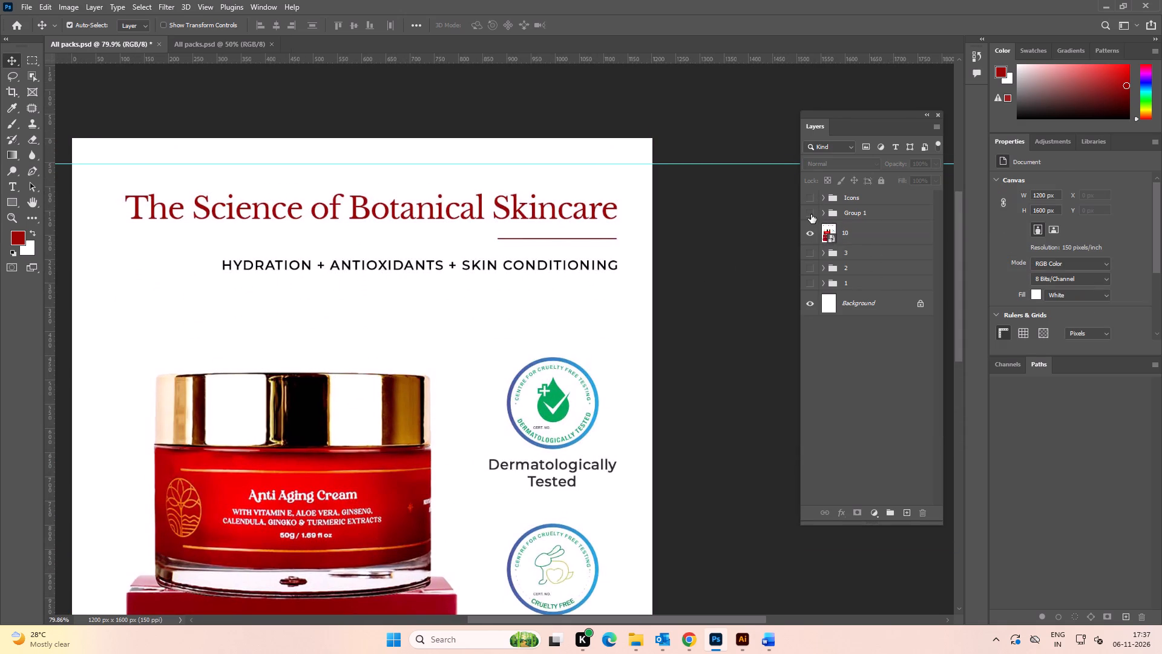
Show Group 1 and move it up and across until its heading, line and subheading exactly overlap those in placed image 10.
click(813, 216)
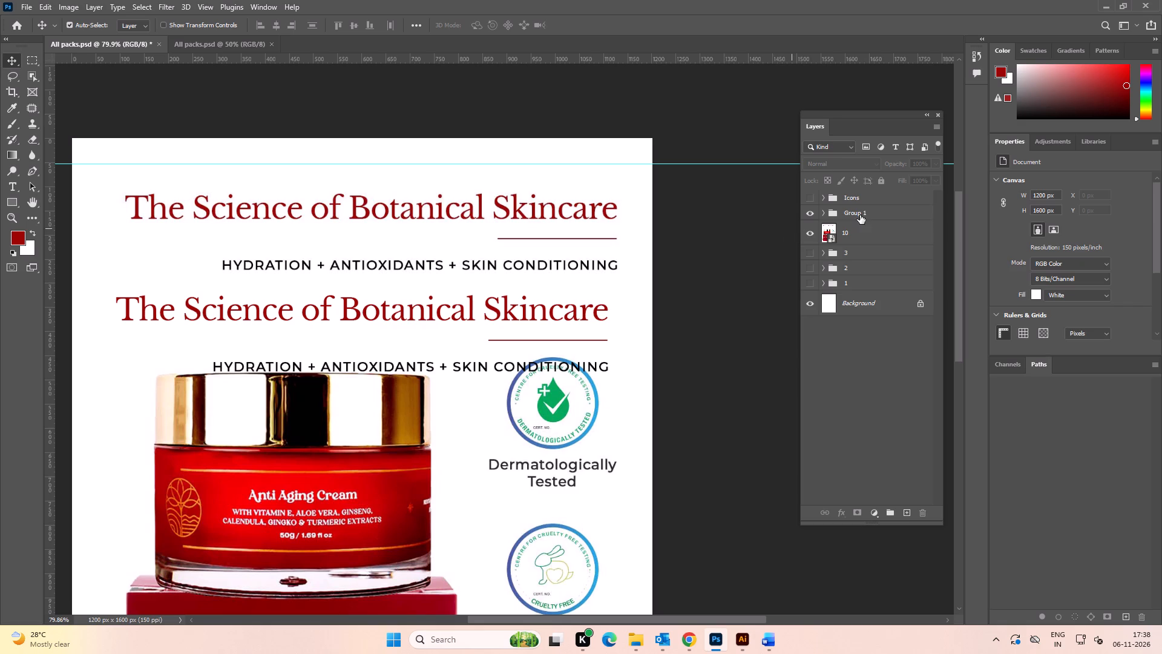
click(860, 214)
key(shift+Up)
key(shift+Up)
key(shift+Up)
key(shift+Up)
key(shift+Up)
key(shift+Up)
key(shift+Up)
key(shift+Up)
key(shift+Up)
key(shift+Up)
key(shift+Up)
key(shift+Up)
key(shift+Up)
key(shift+Up)
key(shift+Up)
key(shift+Up)
key(shift+Up)
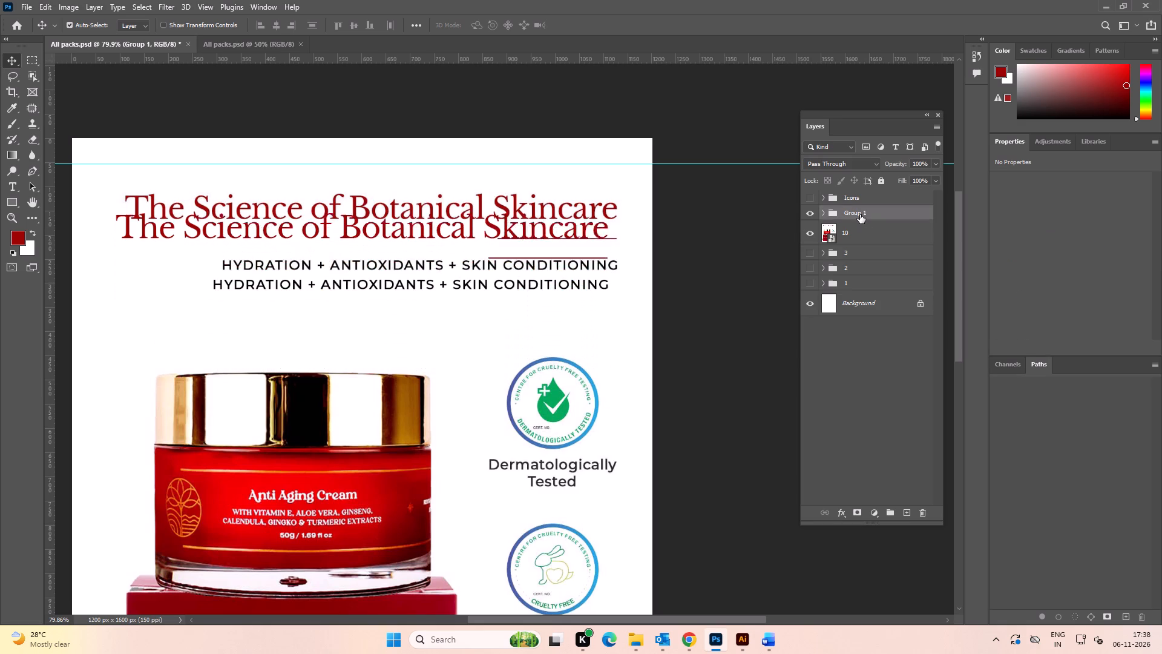
key(shift+Up)
key(shift+Up)
key(shift+Up)
alt+scroll(657, 210, up, 15)
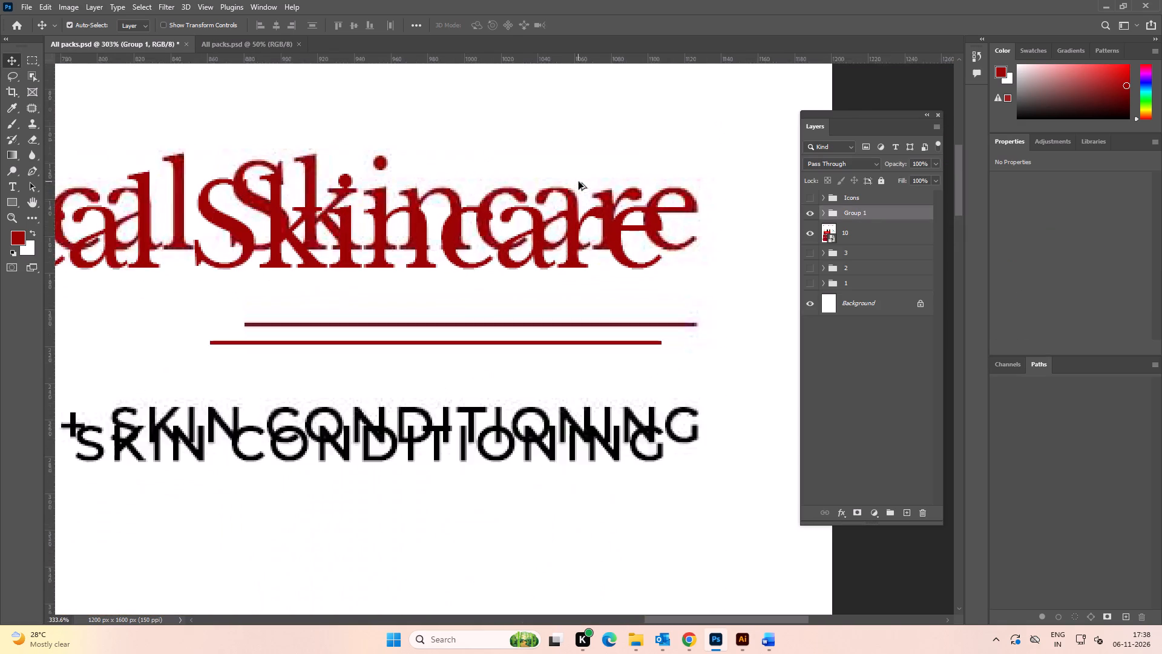
alt+scroll(643, 206, up, 3)
key(shift+Up)
key(shift+Up)
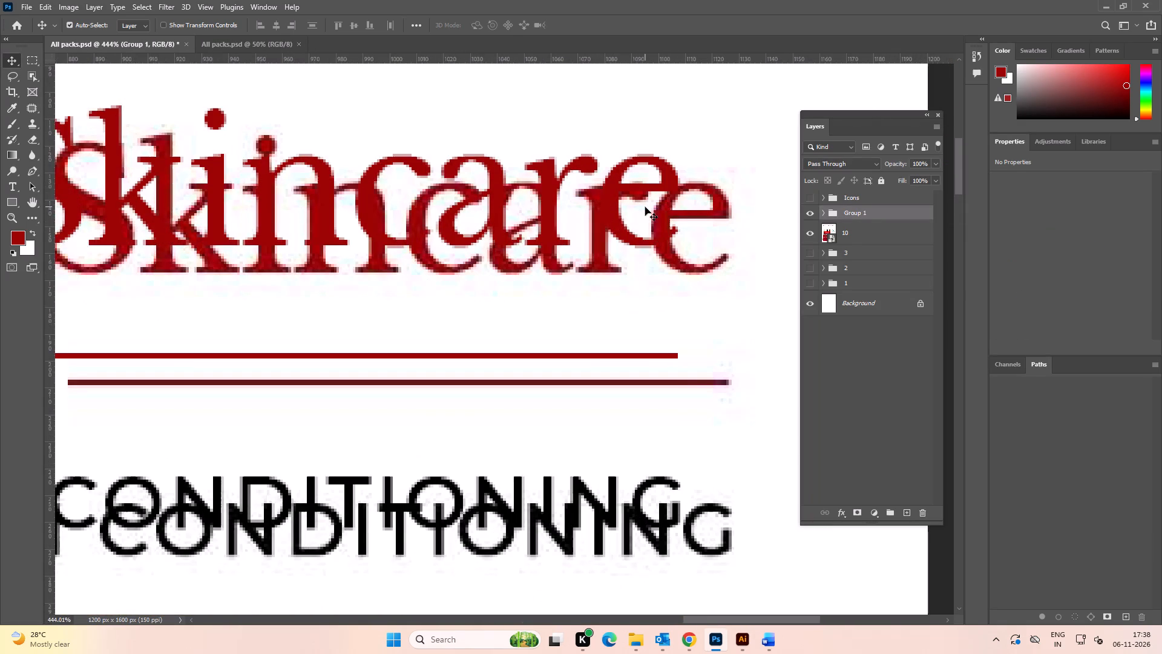
key(shift+Down)
key(shift+Right)
key(shift+Right)
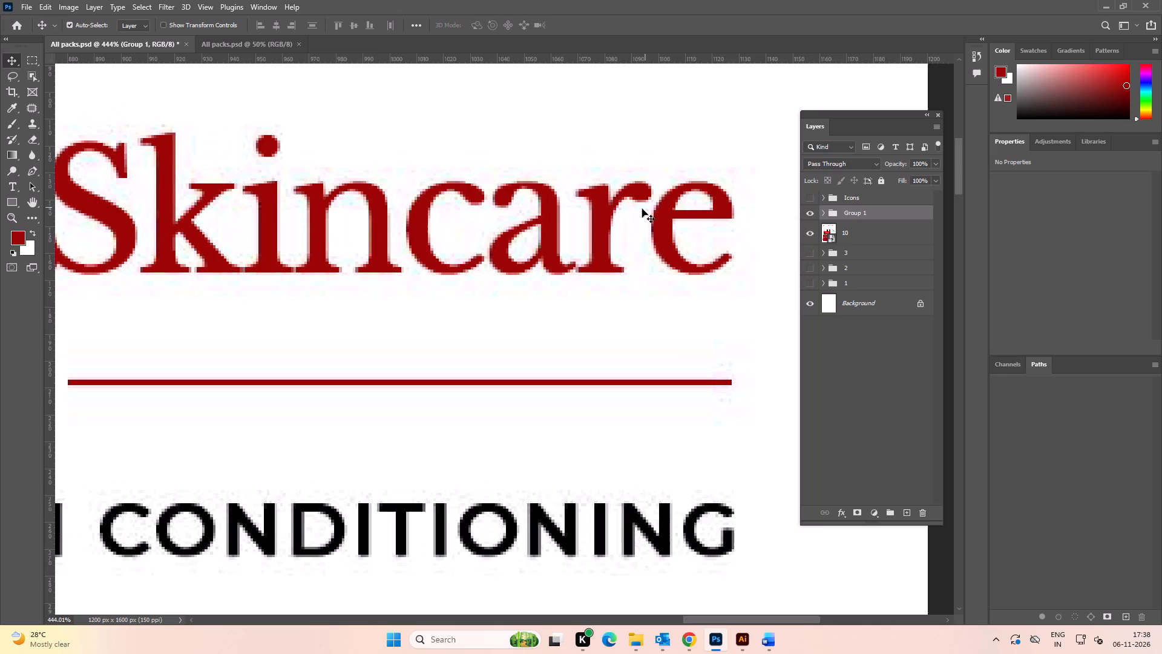
Hide Group 1, show the Icons group, and move its badges to match the badges in placed image 10.
alt+scroll(642, 209, down, 5)
click(809, 215)
click(809, 197)
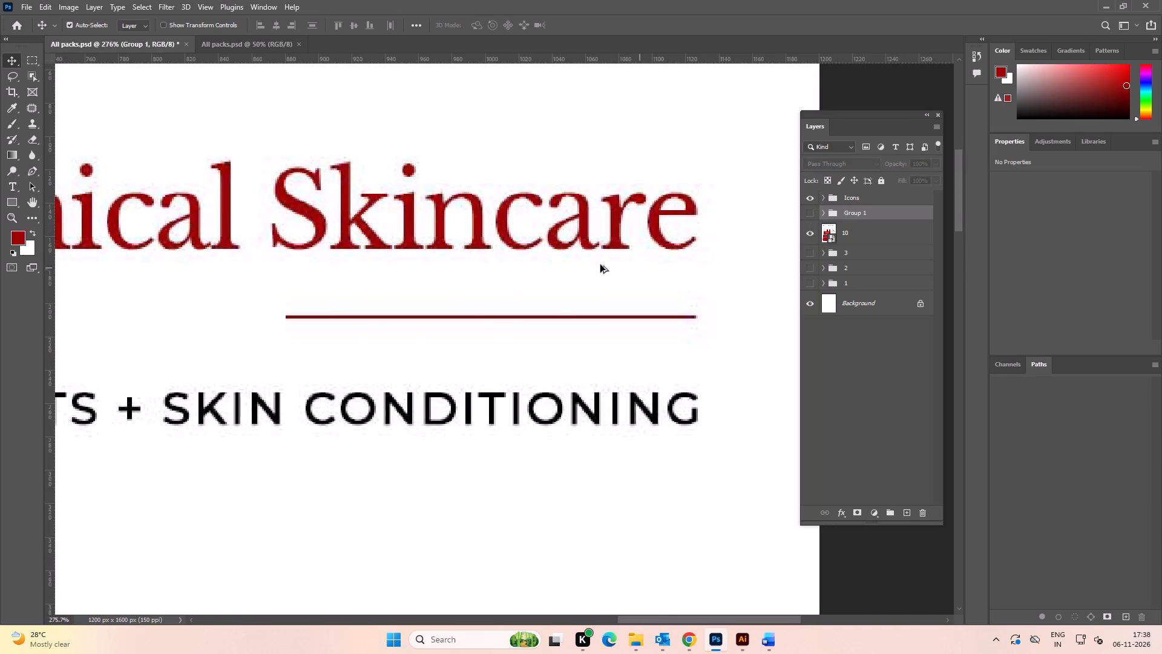
alt+scroll(600, 264, down, 5)
key(space)
drag(601, 415, 579, 108)
alt+scroll(582, 214, down, 9)
key(space)
key(space)
drag(578, 186, 575, 413)
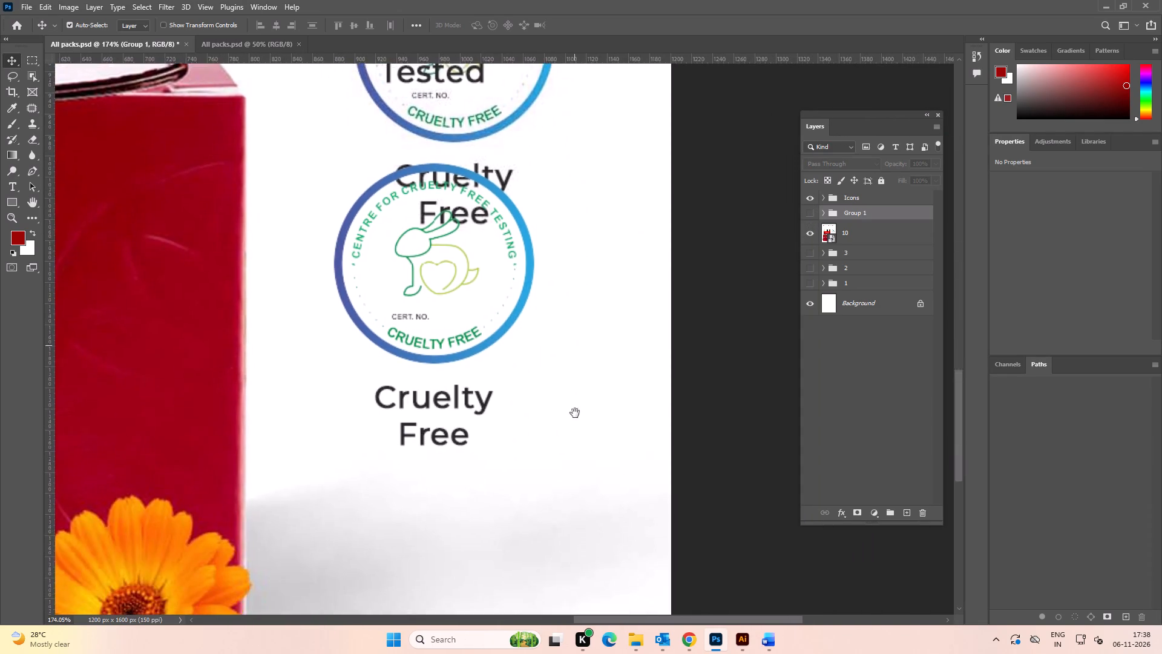
drag(575, 413, 577, 423)
alt+scroll(559, 306, down, 5)
key(space)
key(space)
key(space)
key(space)
key(space)
key(space)
drag(567, 249, 567, 418)
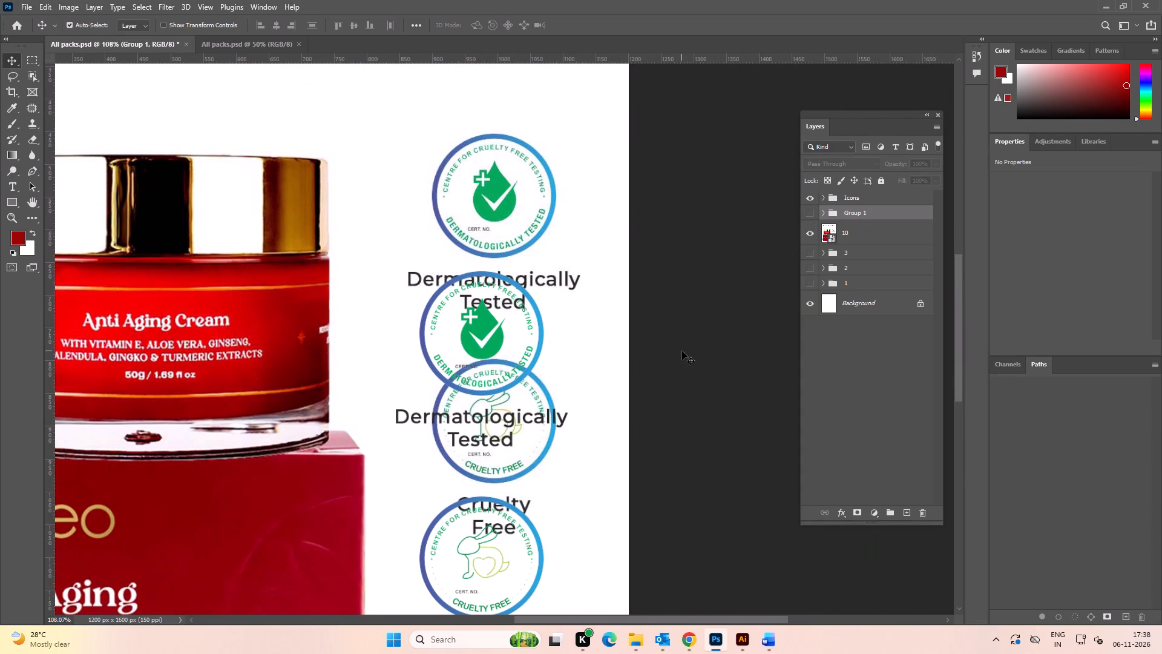
click(868, 202)
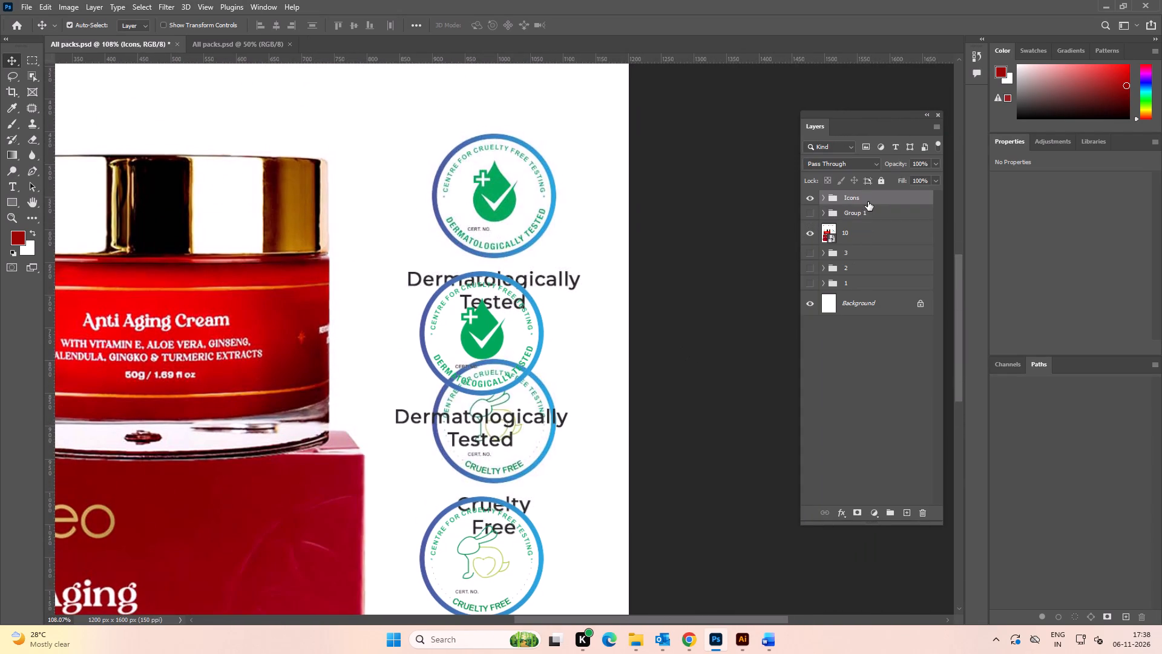
key(shift+Up)
key(shift+Up)
key(shift+Up)
key(shift+Up)
key(shift+Up)
key(shift+Up)
key(shift+Up)
key(shift+Up)
key(shift+Up)
key(shift+Up)
key(shift+Up)
key(shift+Up)
key(shift+Up)
key(shift+Up)
key(shift+Up)
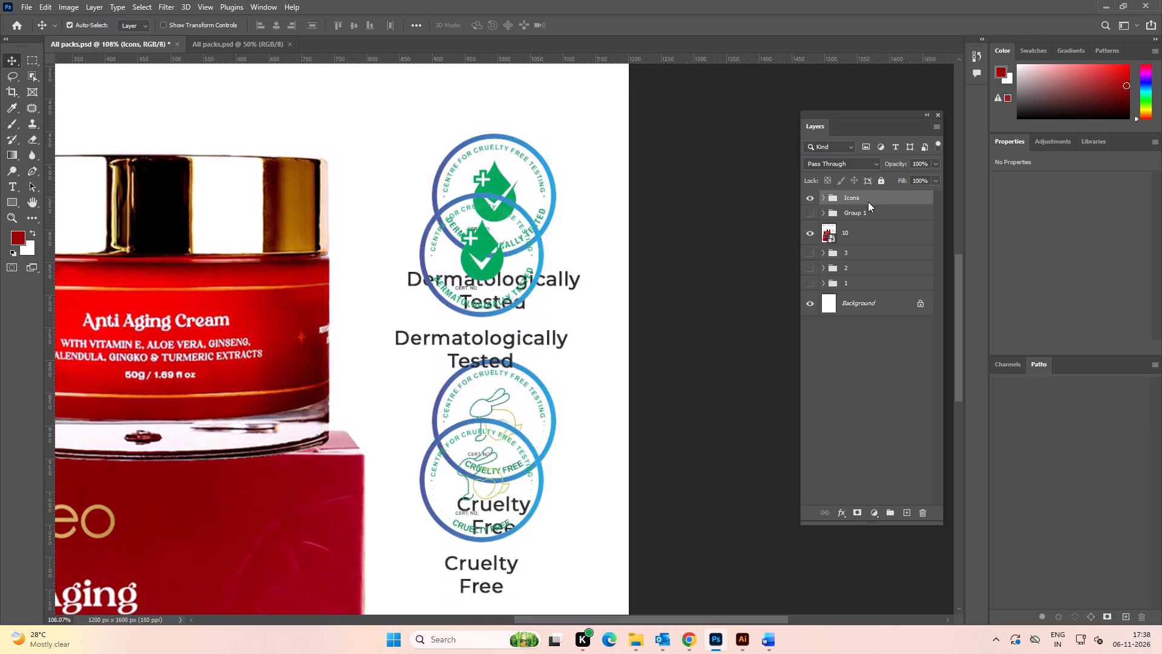
key(shift+Up)
key(shift+Up)
key(shift+Up)
key(shift+Up)
key(shift+Up)
key(shift+Up)
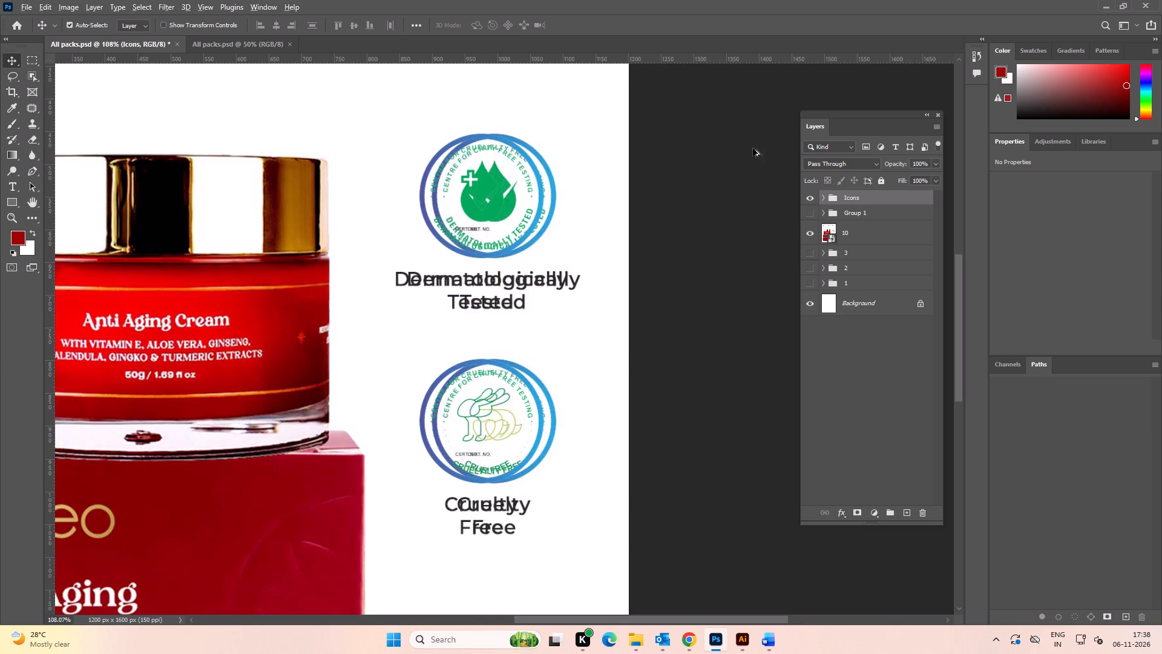
Nudge the Icons group down and across until both badges and their captions exactly overlap those in placed image 10.
alt+scroll(577, 306, up, 13)
key(shift+Up)
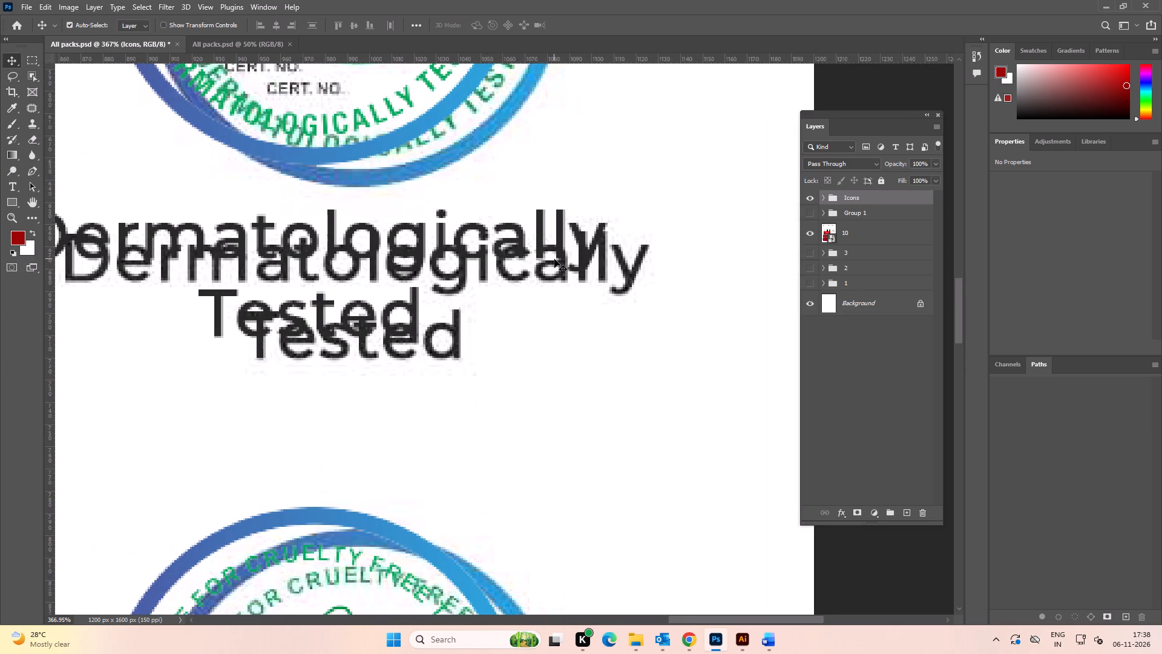
key(Right)
key(Right)
key(Down)
key(Down)
key(Down)
key(Down)
key(Down)
key(Down)
key(Down)
key(Down)
key(Down)
key(Right)
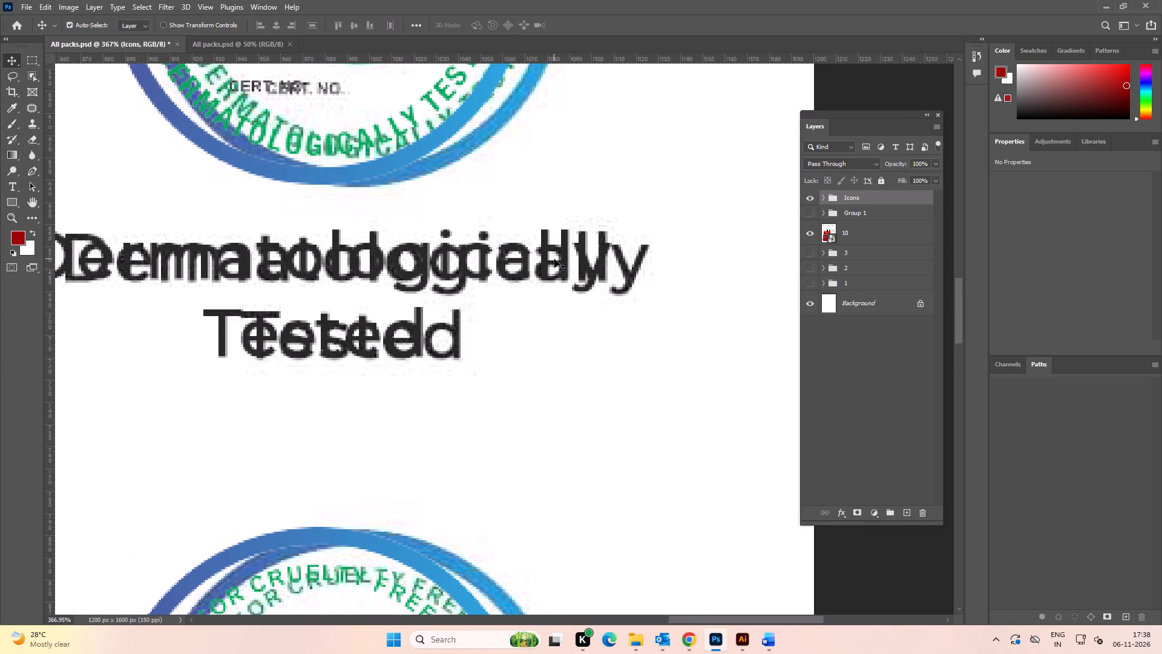
key(Right)
key(Down)
key(Right)
key(Right)
key(Right)
key(Right)
key(Right)
key(Right)
key(Right)
key(Right)
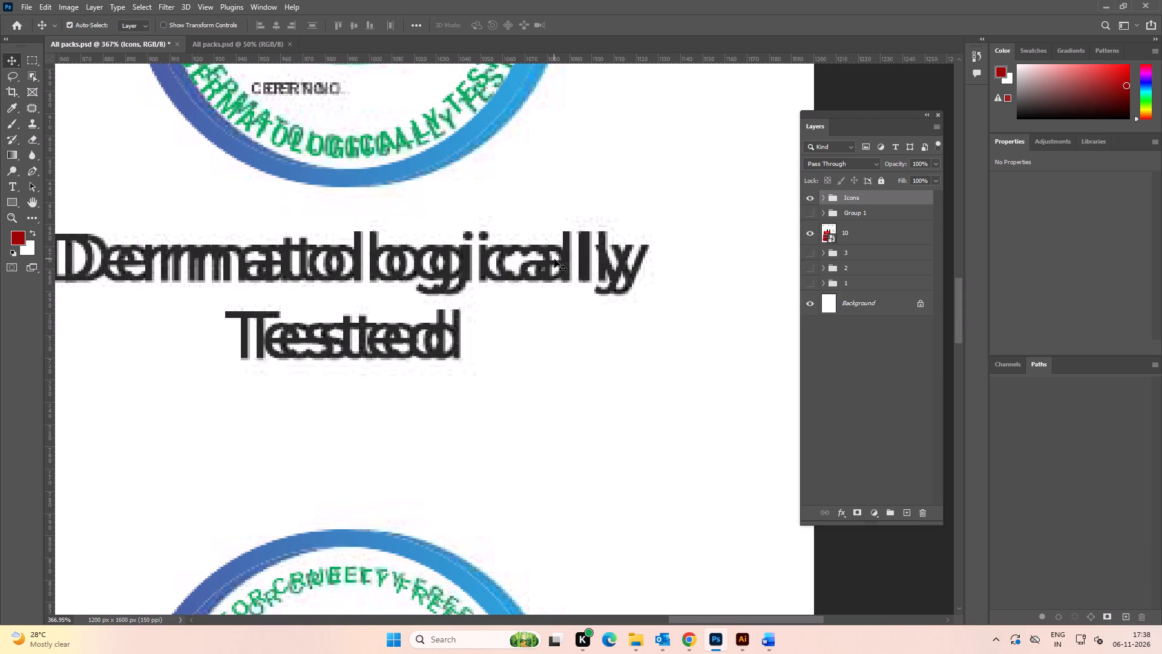
key(Right)
key(Right)
key(Right)
key(Right)
key(Right)
key(Right)
key(Right)
key(Right)
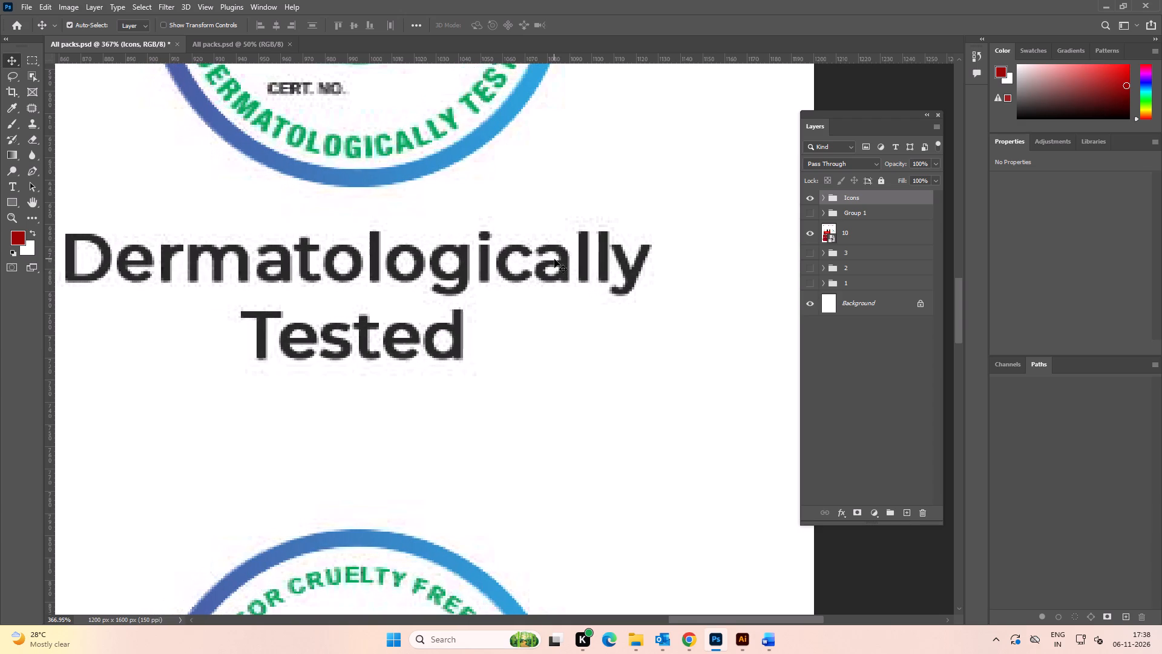
key(Left)
Delete the placed reference image layer 10.
click(862, 231)
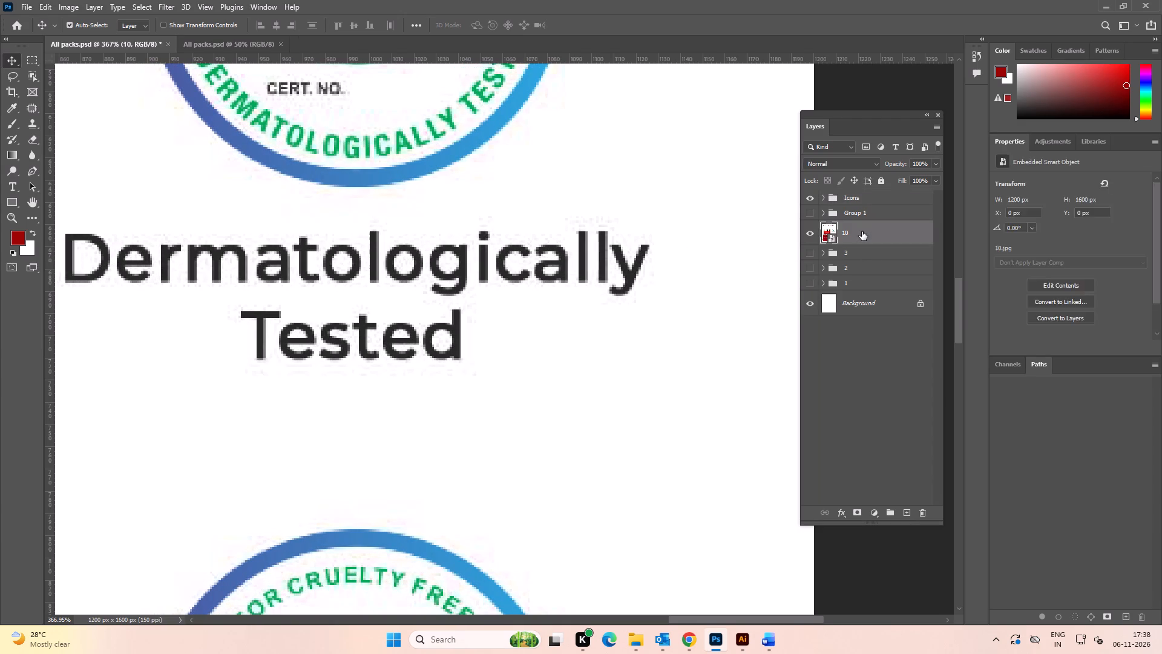
key(Delete)
Show Group 1 again and briefly preview pack groups 3 and 1 with the heading and badges, leaving both pack groups hidden.
key(ctrl+0)
alt+scroll(625, 282, down, 4)
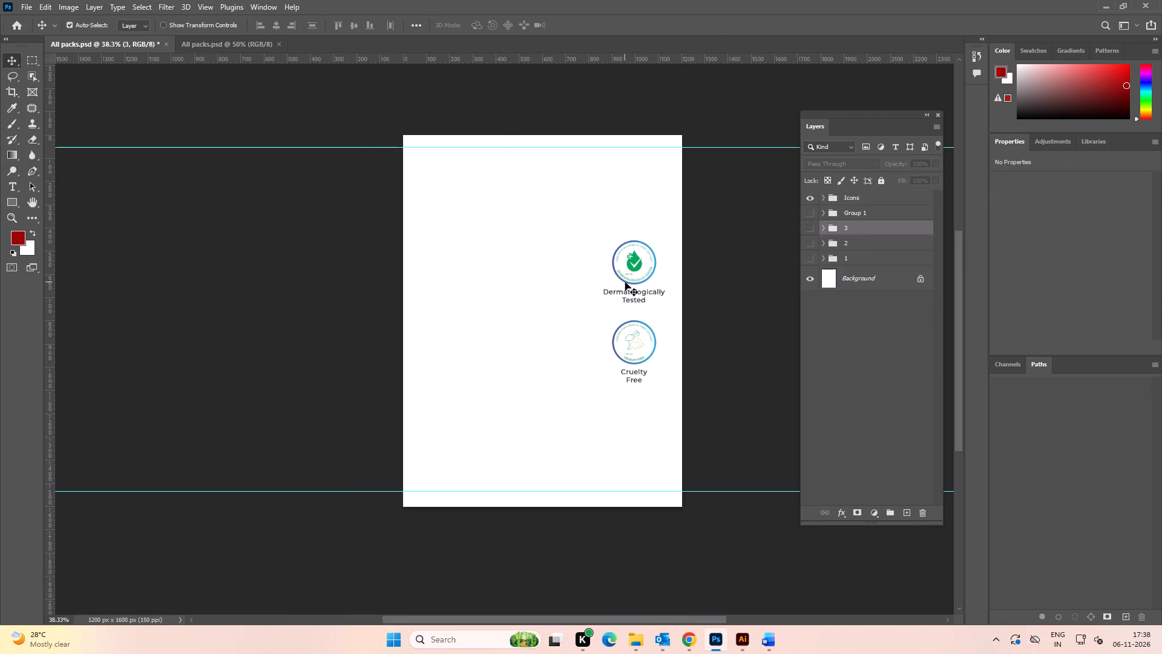
click(809, 216)
click(735, 254)
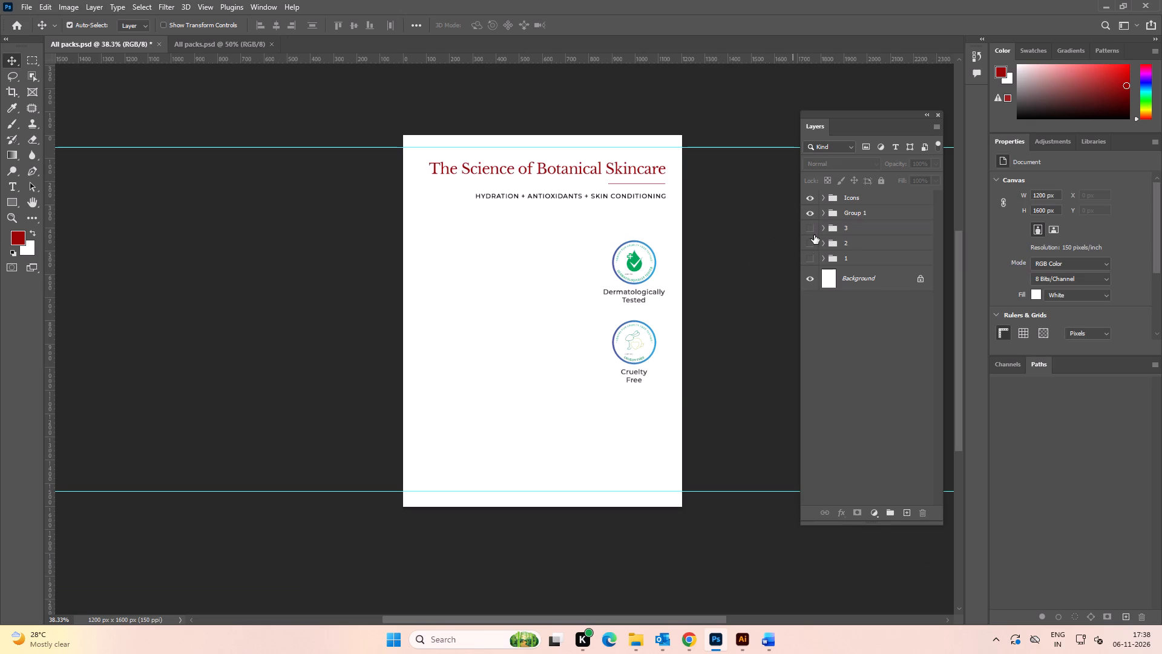
double_click(811, 228)
click(811, 260)
click(811, 260)
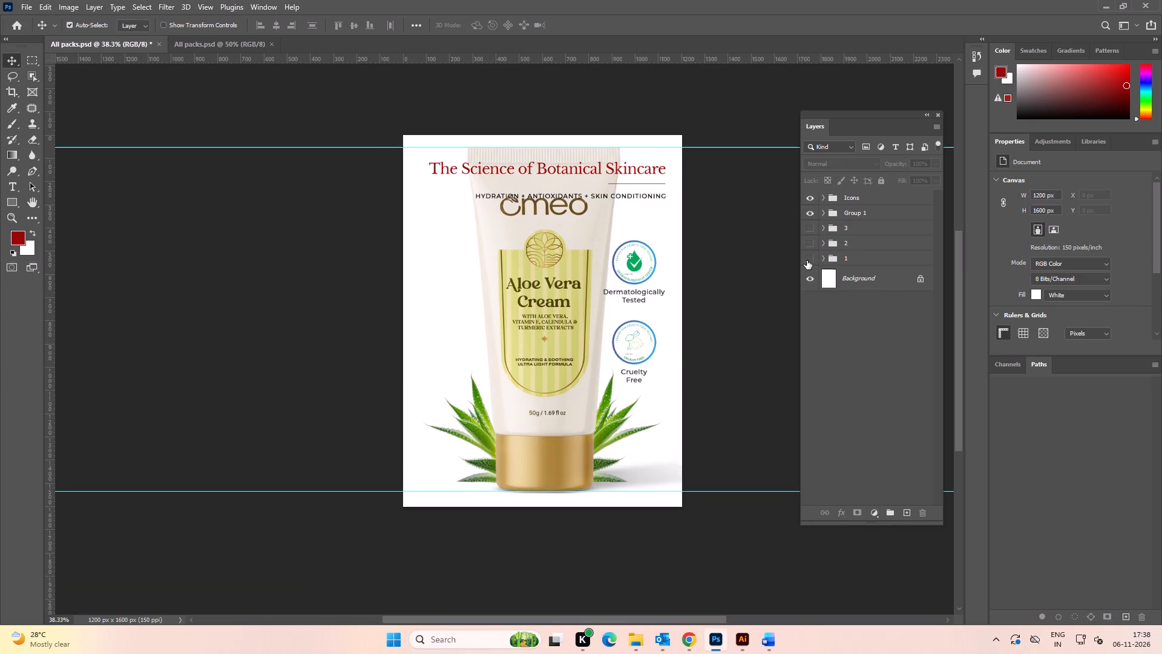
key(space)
drag(739, 260, 734, 263)
click(734, 263)
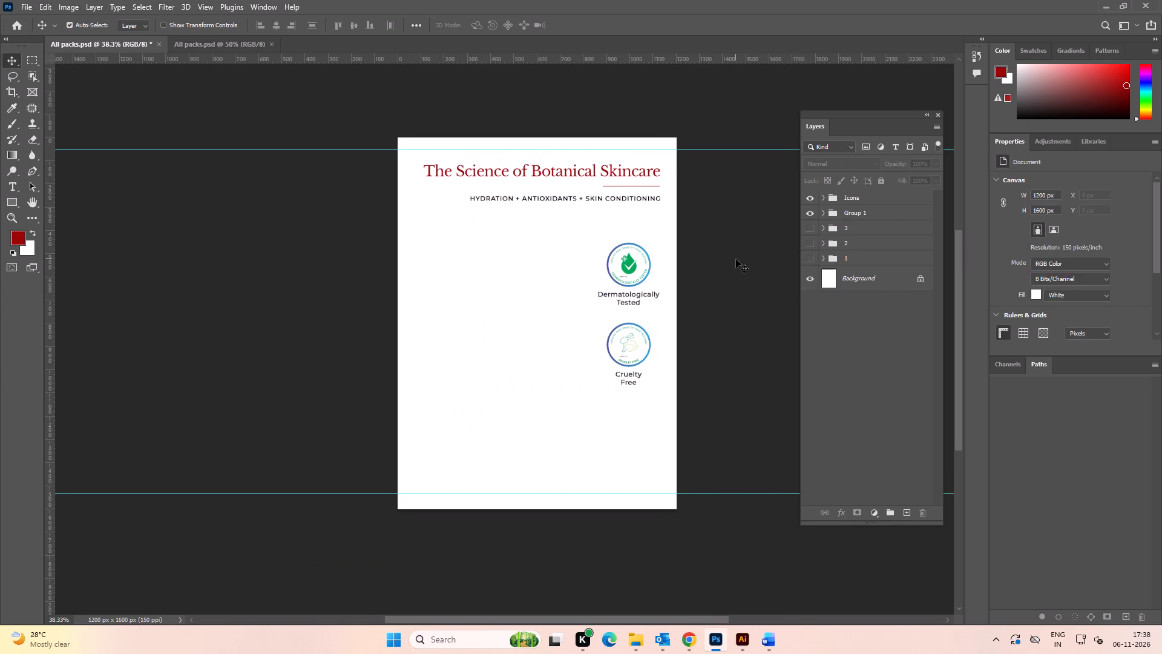
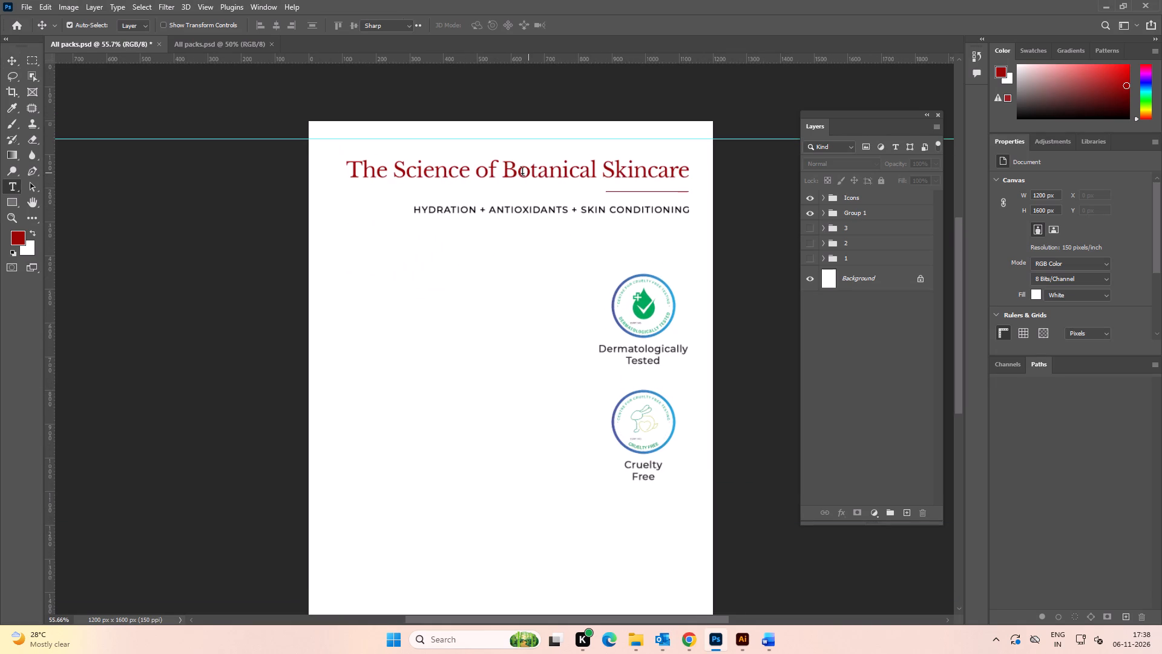
Replace "Botanical Skincare" in the red heading with "Aloe Vera" so it reads "The Science of Aloe Vera".
drag(506, 173, 720, 174)
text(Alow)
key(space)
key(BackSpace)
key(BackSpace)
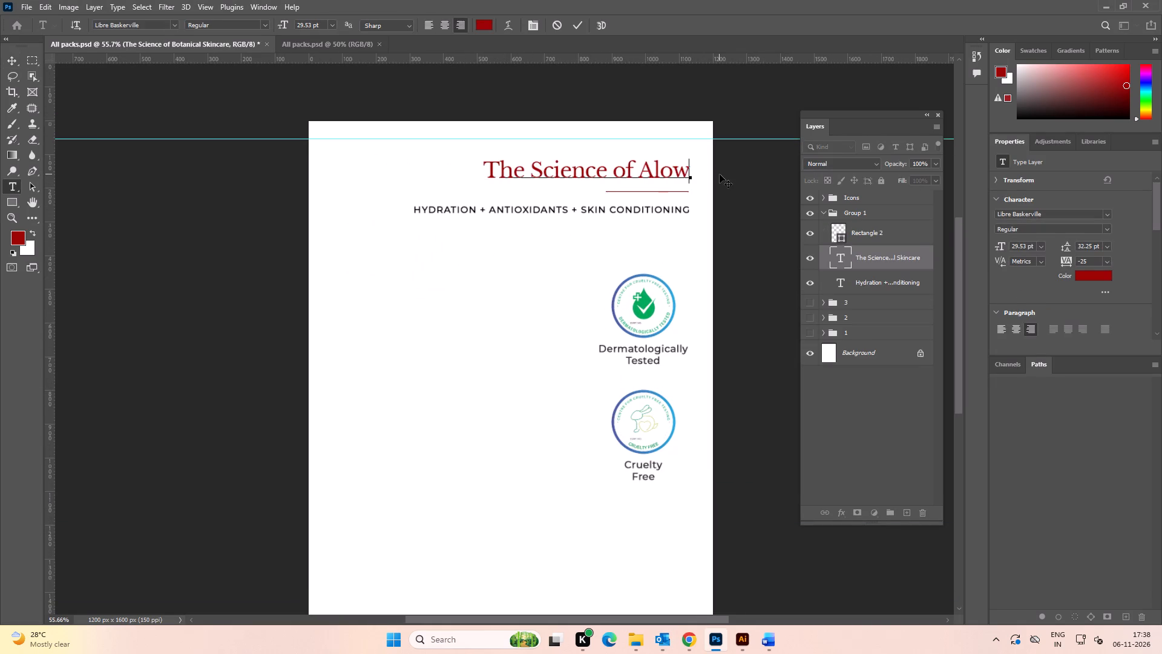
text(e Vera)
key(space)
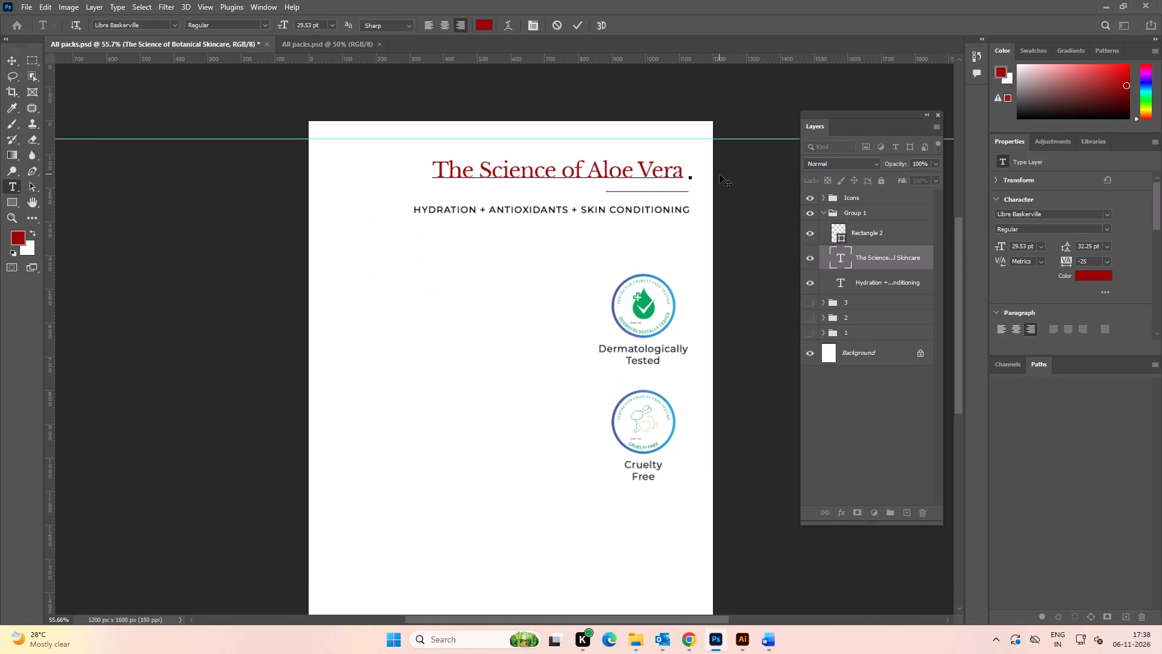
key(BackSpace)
click(8, 56)
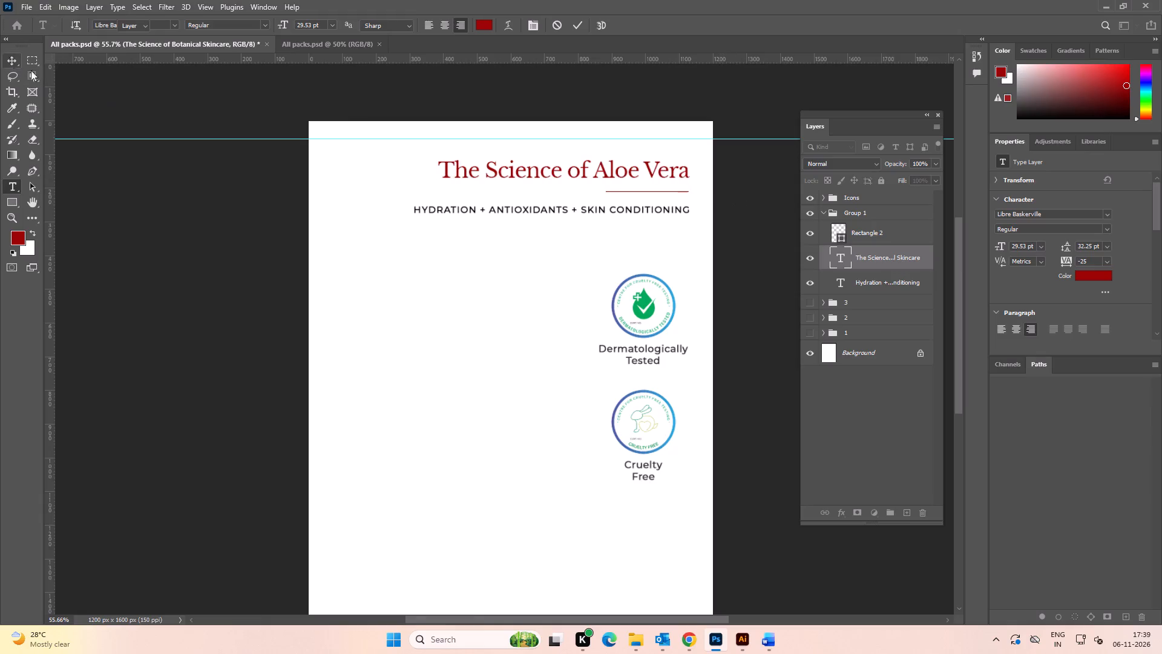
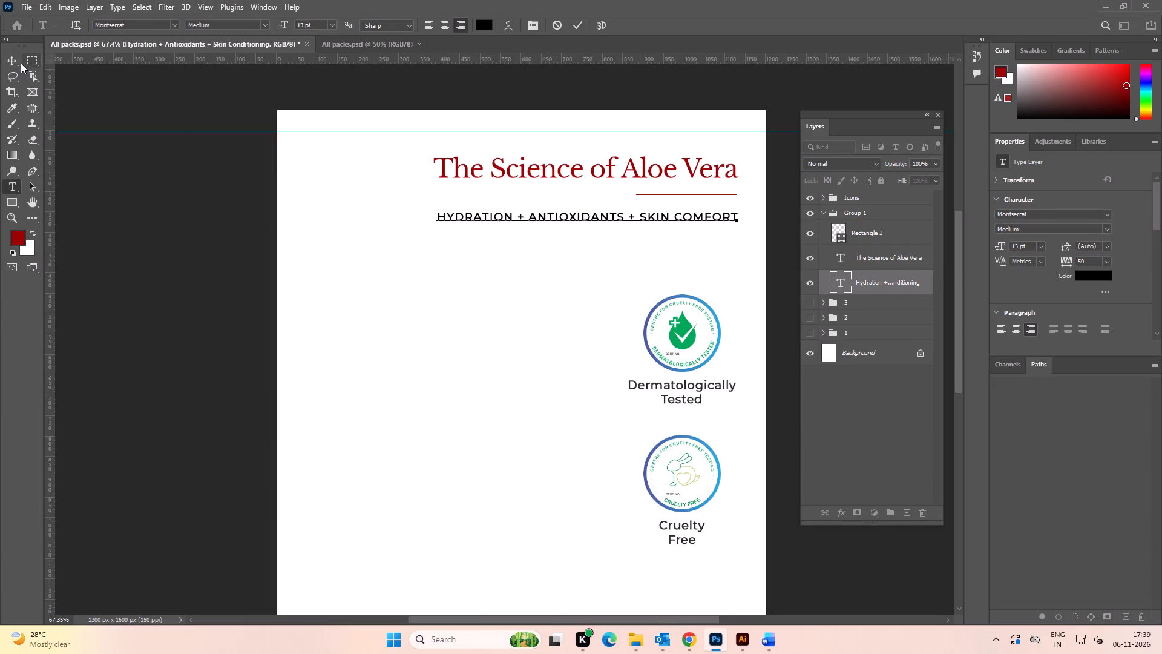
Commit the edited "Hydration + Antioxidants + Skin Comfort" subheading, leave its layer deselected, and switch to the Outlook inbox.
click(8, 59)
click(166, 225)
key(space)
drag(649, 266, 484, 272)
key(alt+Tab)
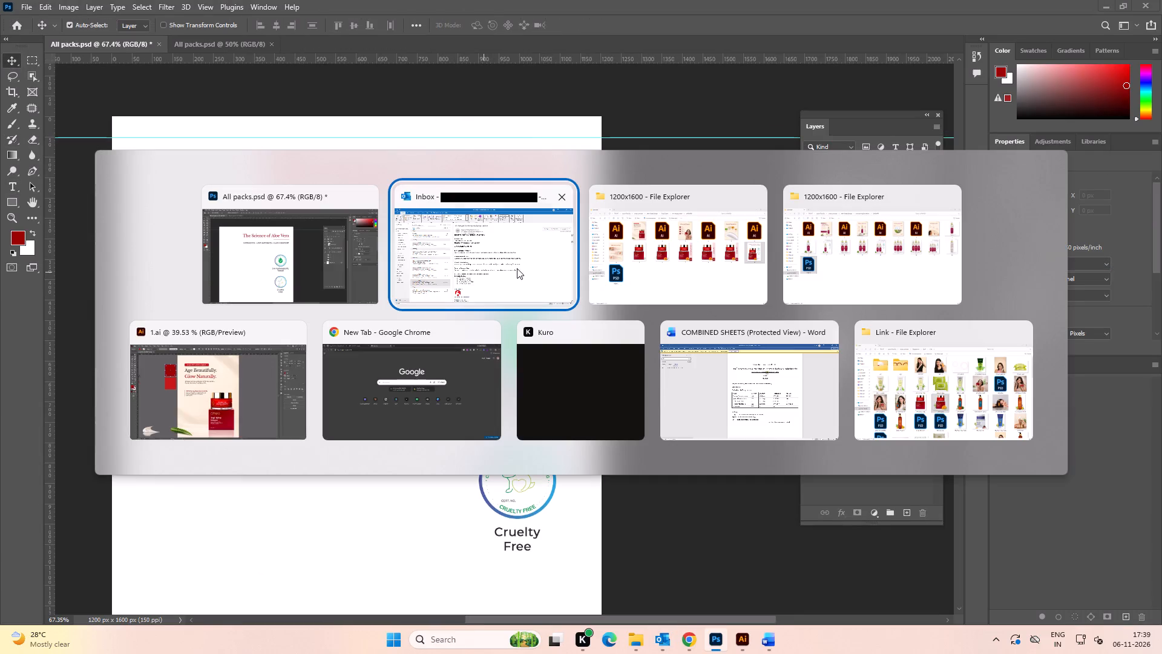
Check the artwork and surroundings of 1.ai from the Aloe Vera Cream 1200x1600 folder for green colour swatches.
alt+click(680, 253)
double_click(12, 27)
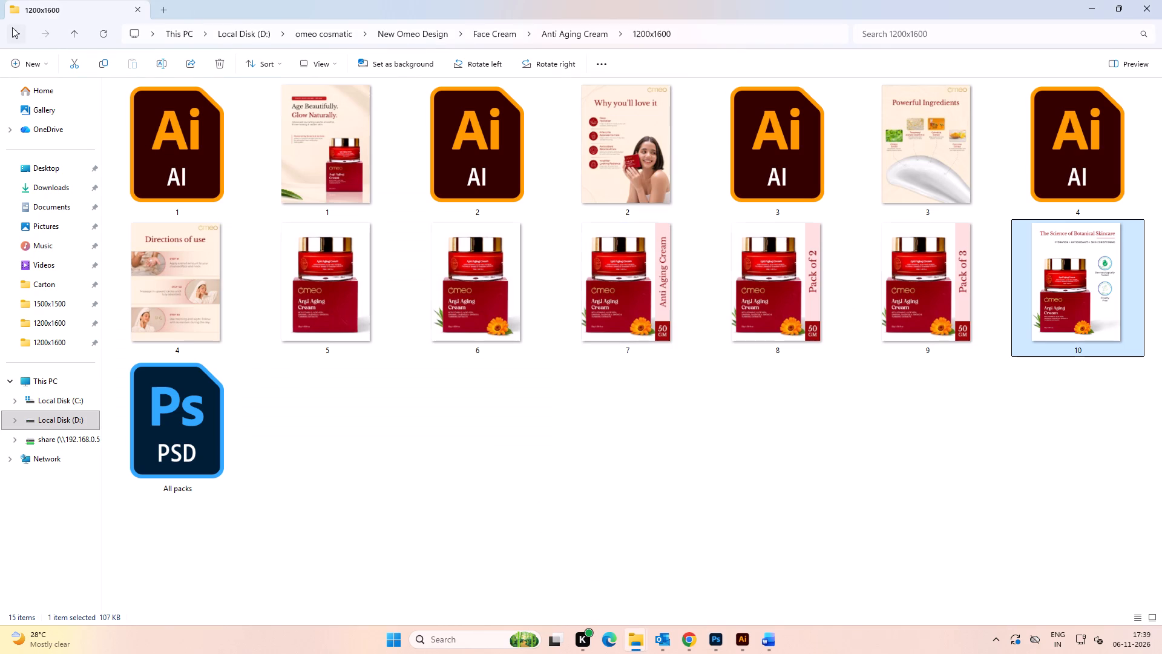
double_click(227, 160)
double_click(197, 147)
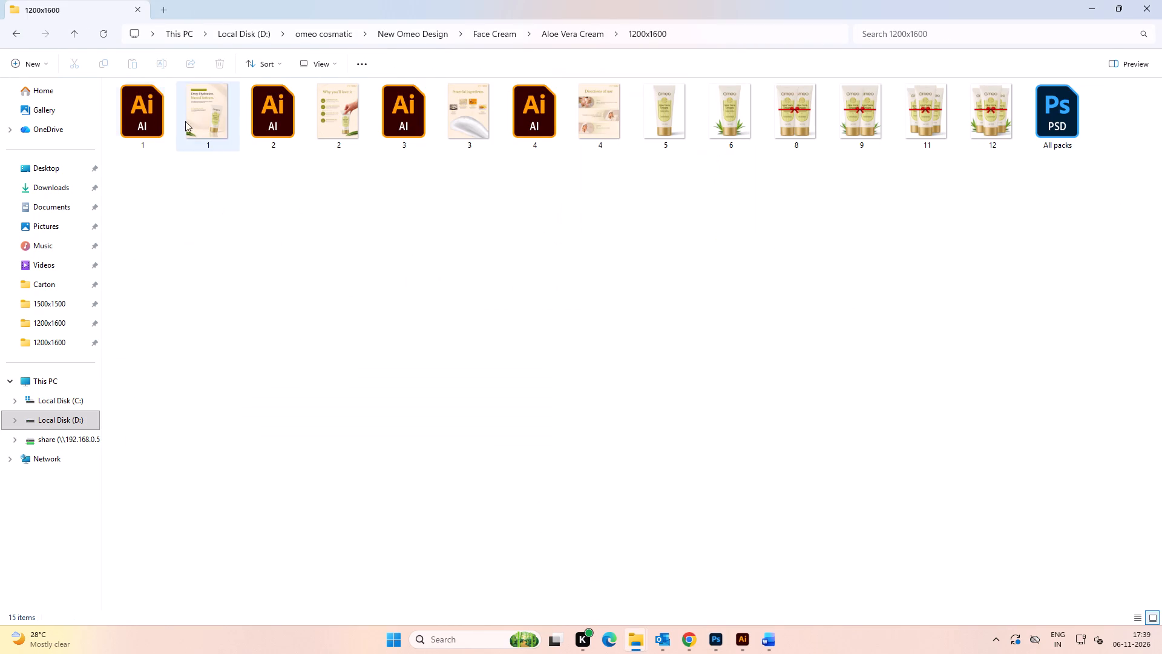
double_click(151, 114)
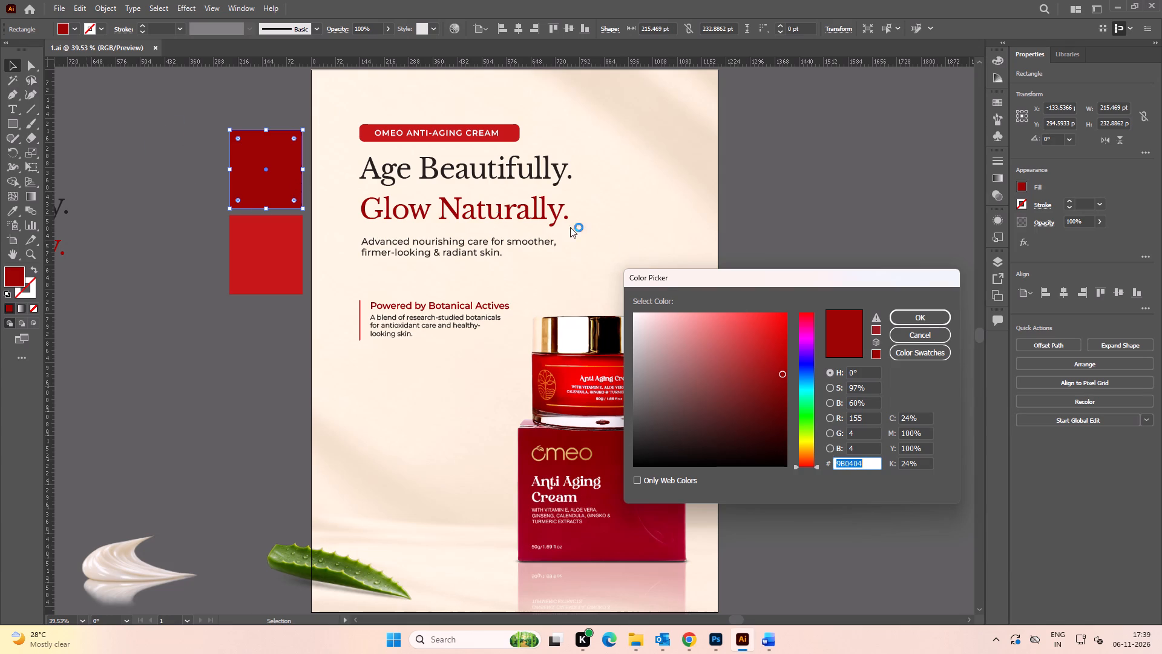
click(914, 335)
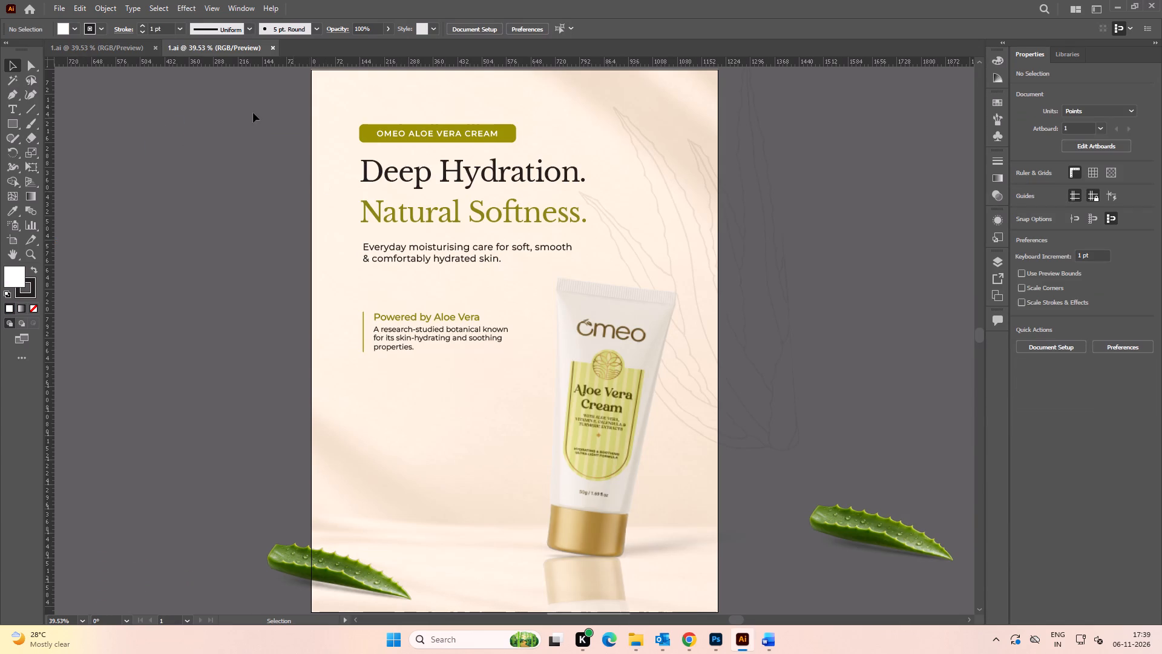
alt+scroll(320, 201, down, 2)
key(space)
key(space)
key(space)
key(space)
key(space)
key(space)
key(space)
drag(271, 186, 261, 225)
alt+scroll(352, 244, up, 2)
alt+scroll(352, 244, down, 1)
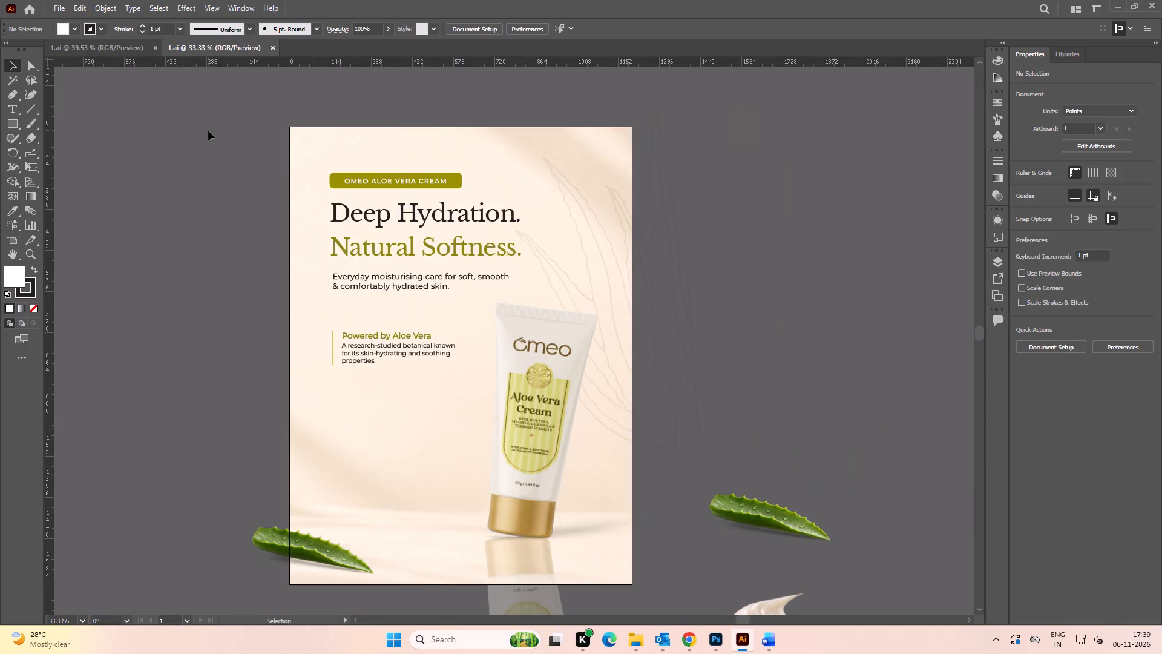
click(273, 47)
Check the artwork and surroundings of 2.ai from the Aloe Vera Cream 1200x1600 folder for green colour swatches.
key(alt+Tab)
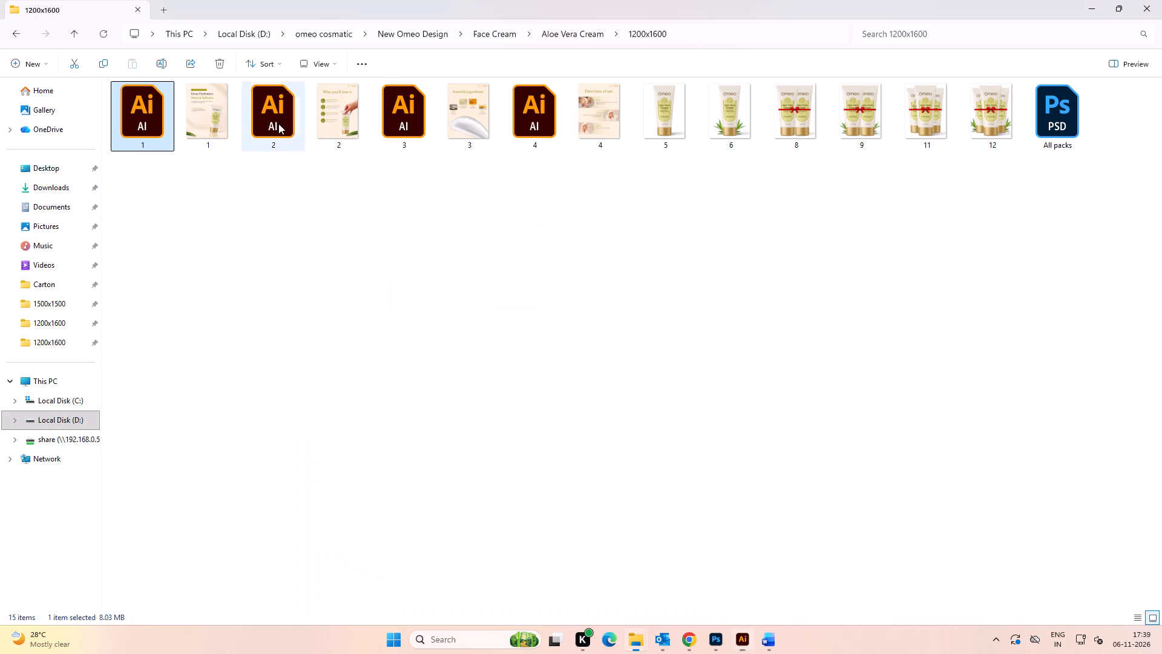
double_click(270, 116)
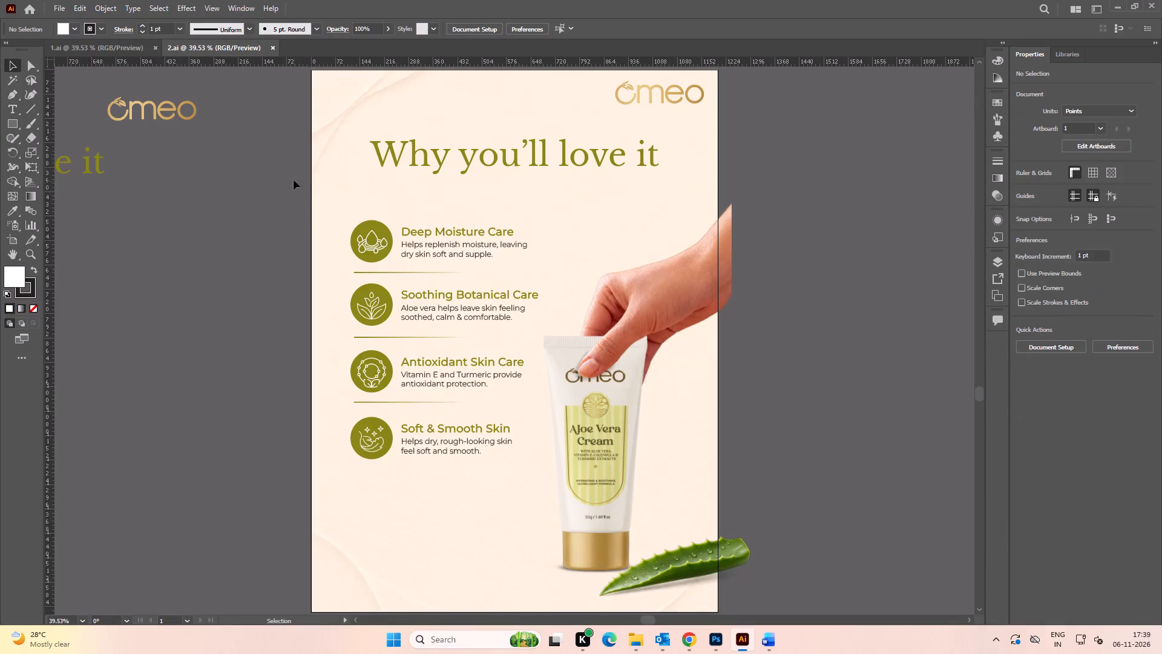
alt+scroll(298, 201, down, 4)
key(space)
drag(260, 214, 343, 218)
alt+scroll(349, 216, up, 2)
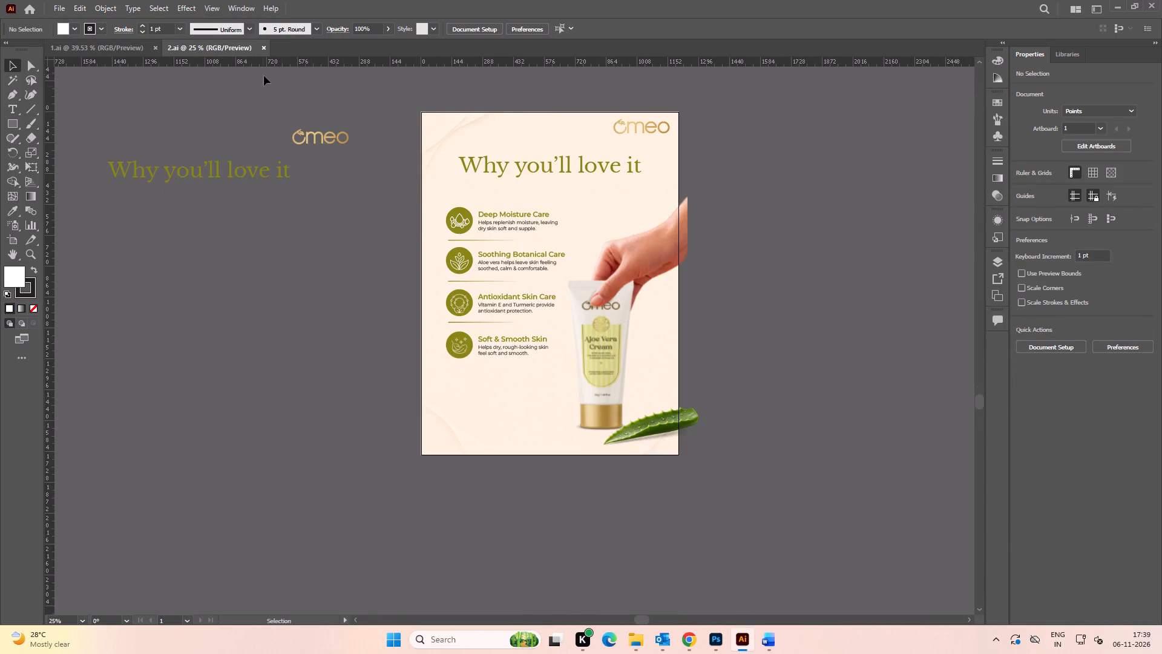
click(263, 49)
Copy the hex code of the upper green swatch beside the artboard in 1.ai from the Aloe Vera Cream 1500x1500 folder.
key(alt+Tab)
key(BackSpace)
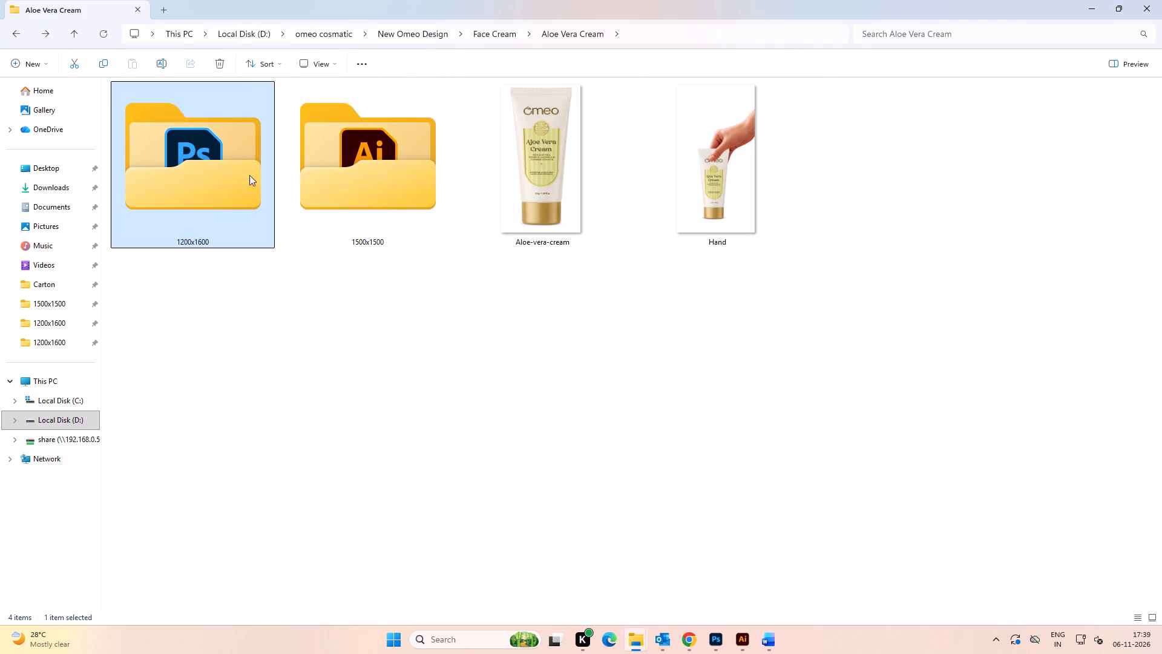
double_click(352, 178)
double_click(217, 153)
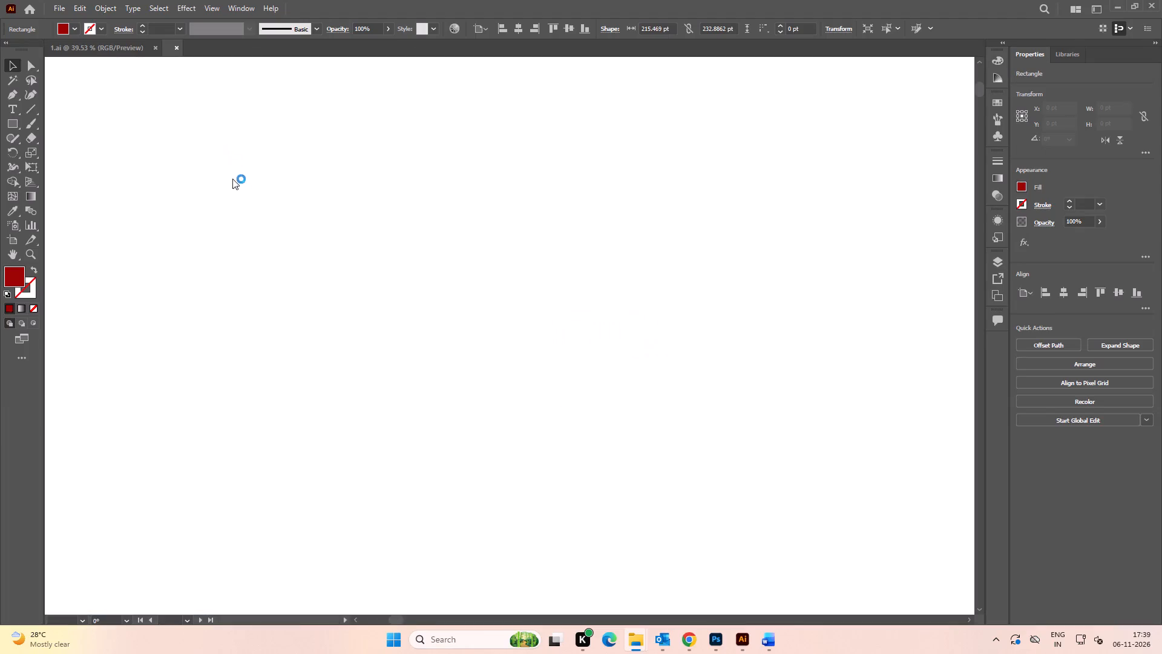
key(space)
key(space)
key(space)
drag(185, 167, 279, 168)
click(283, 196)
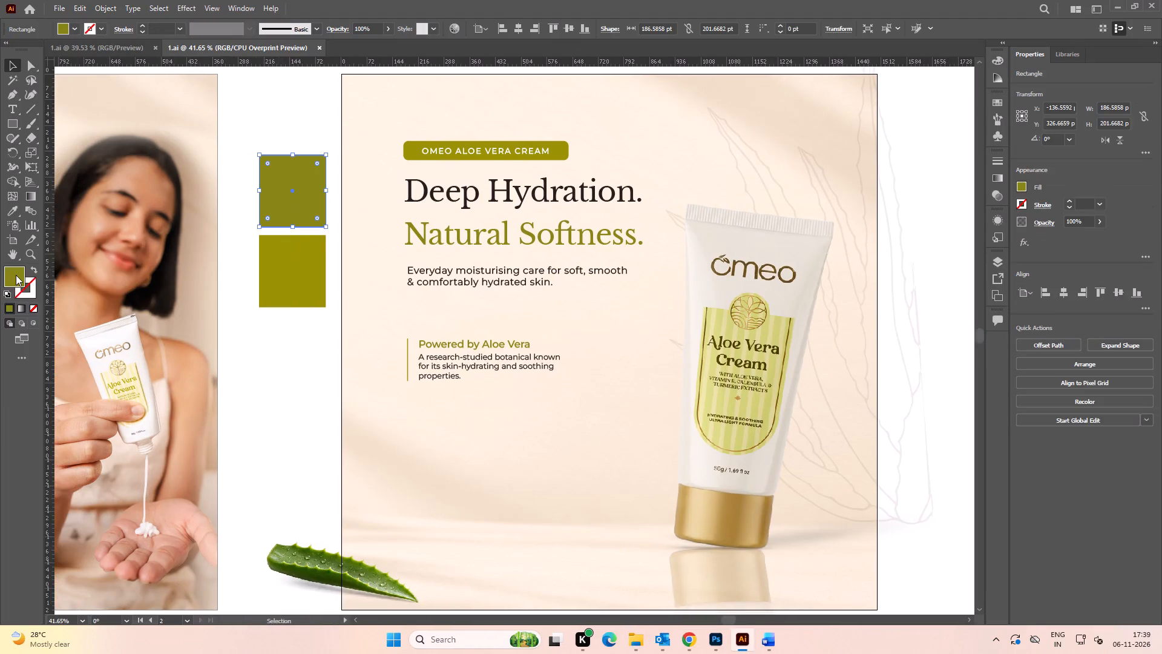
double_click(16, 274)
key(ctrl+c)
click(919, 330)
click(317, 47)
Recolour the heading "The Science of Aloe Vera" in the Photoshop packs document with the copied olive green 898615.
key(alt+Tab)
key(alt+Tab)
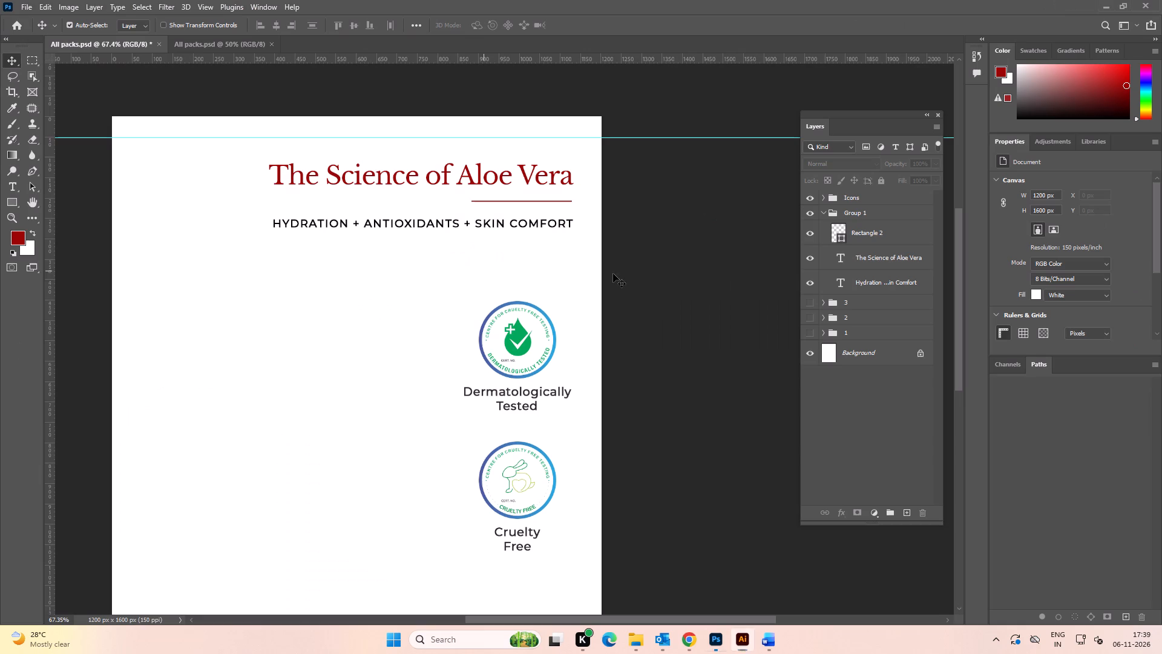
click(358, 182)
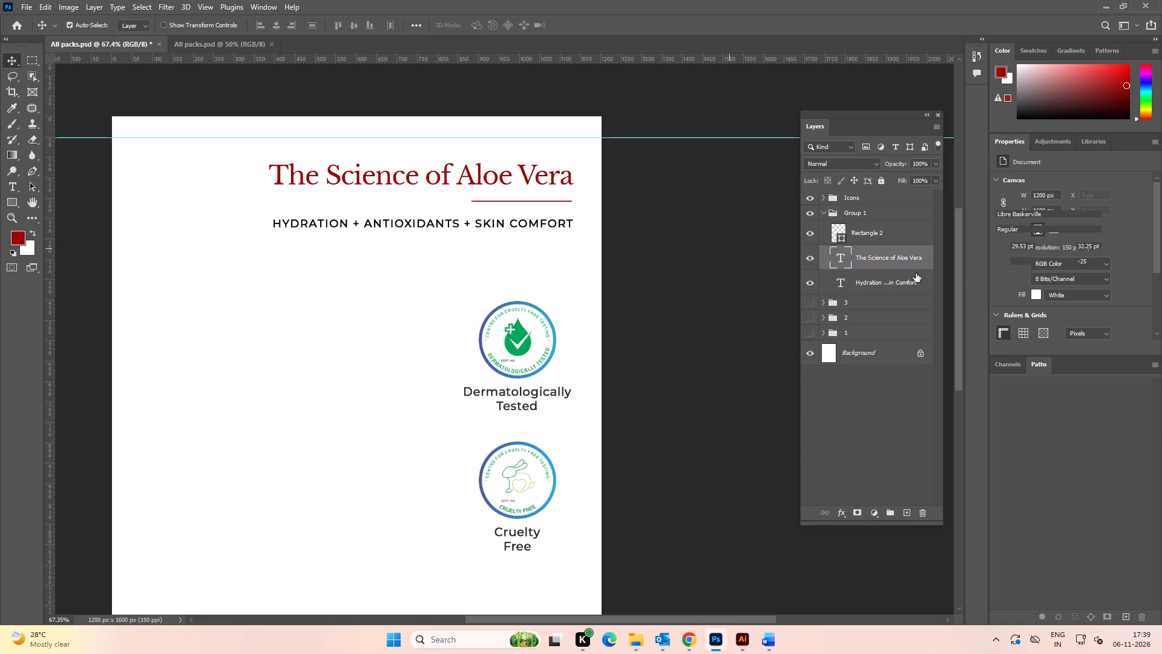
click(1085, 279)
key(ctrl+v)
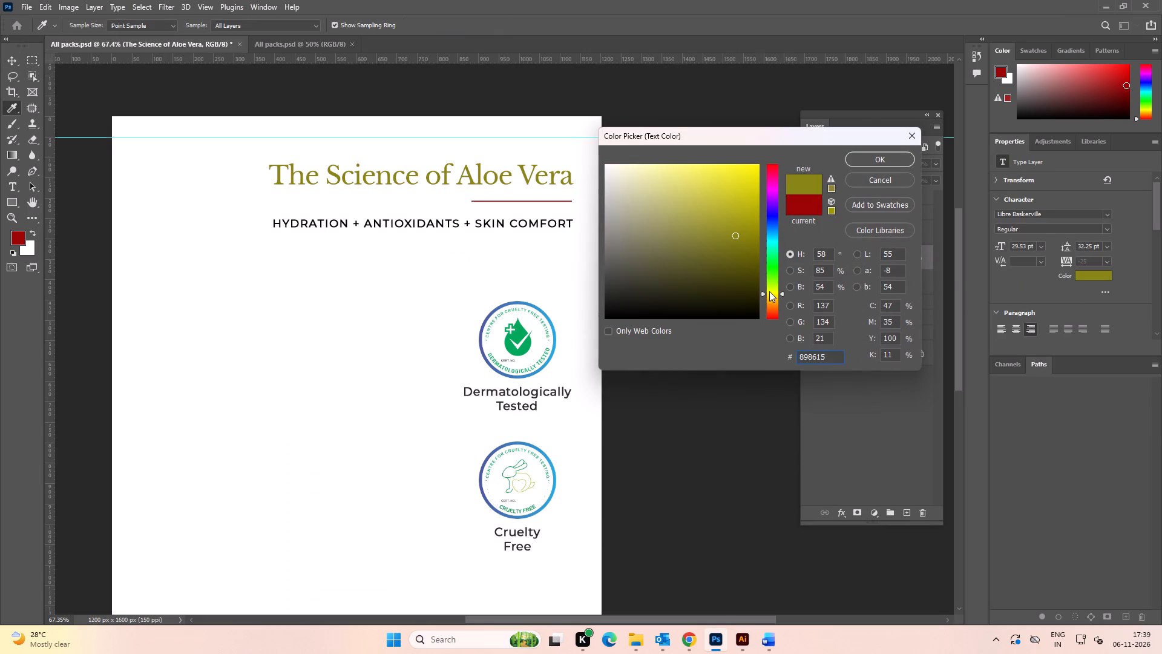
key(Return)
click(680, 239)
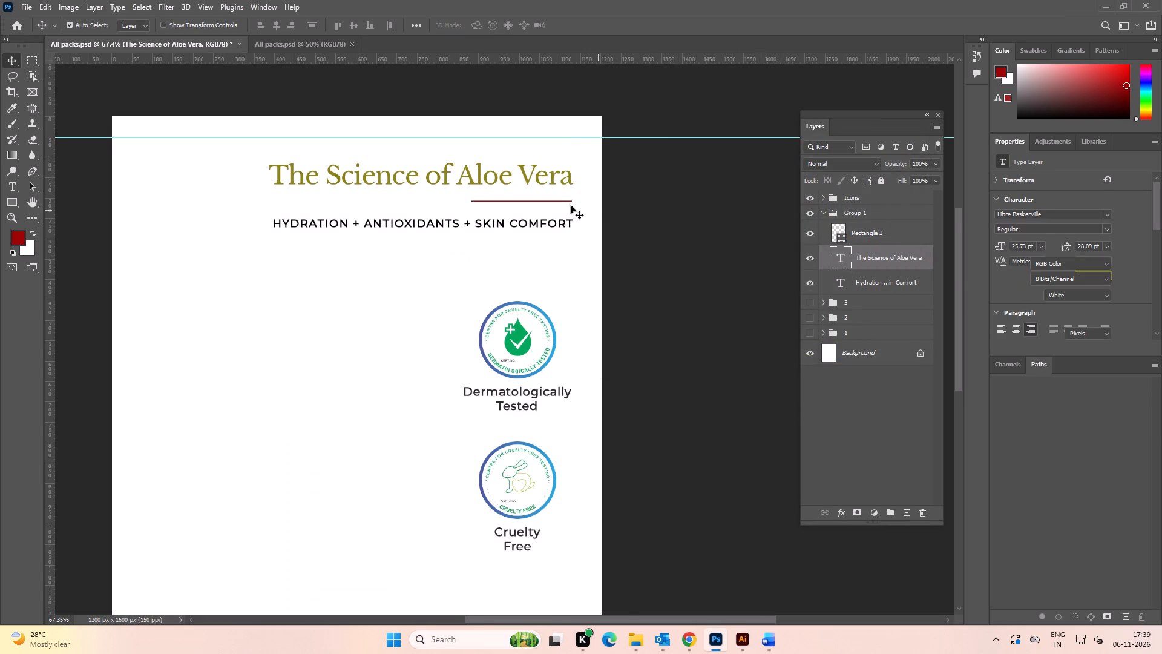
Change the fill of the thin line below the heading to the same copied olive green.
alt+scroll(537, 192, up, 4)
drag(590, 211, 527, 194)
drag(1027, 268, 1034, 269)
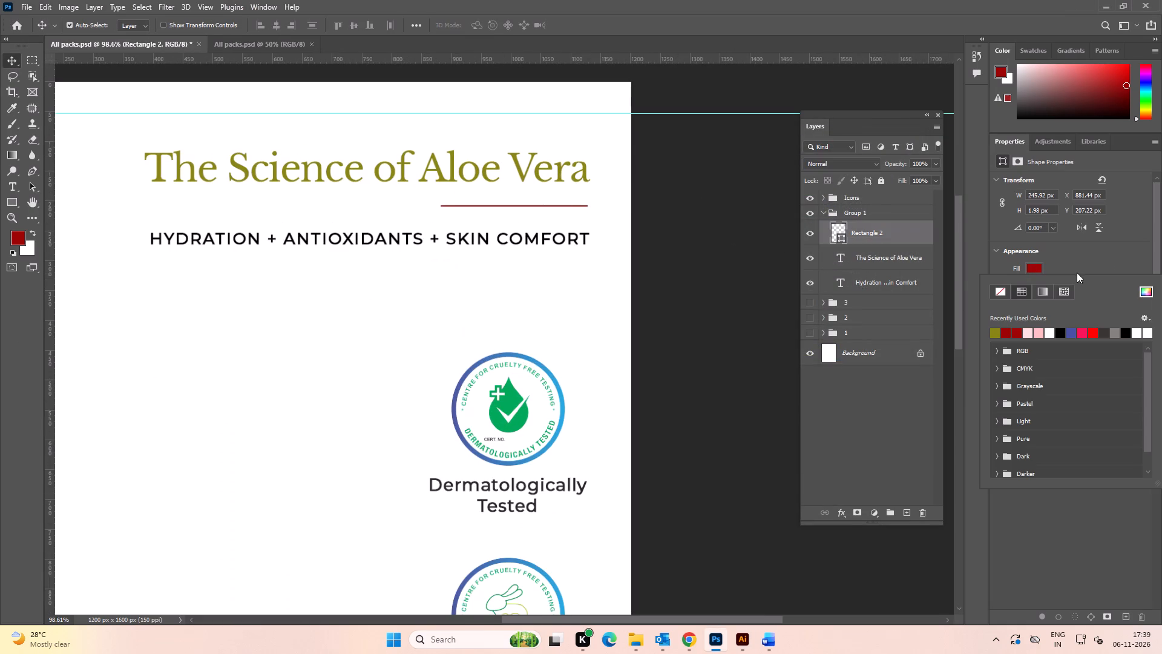
click(1147, 292)
key(ctrl+v)
key(Return)
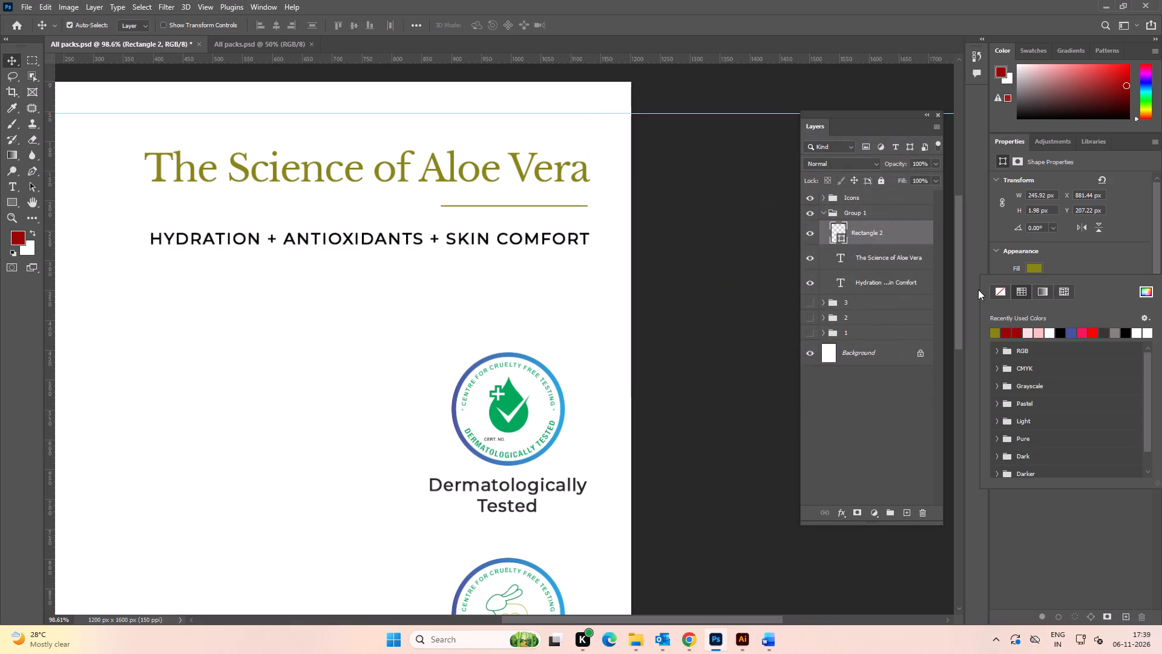
Enlarge the heading "The Science of Aloe Vera" leftward and set its font size to 36 pt.
alt+scroll(678, 220, down, 5)
key(space)
drag(649, 230, 680, 217)
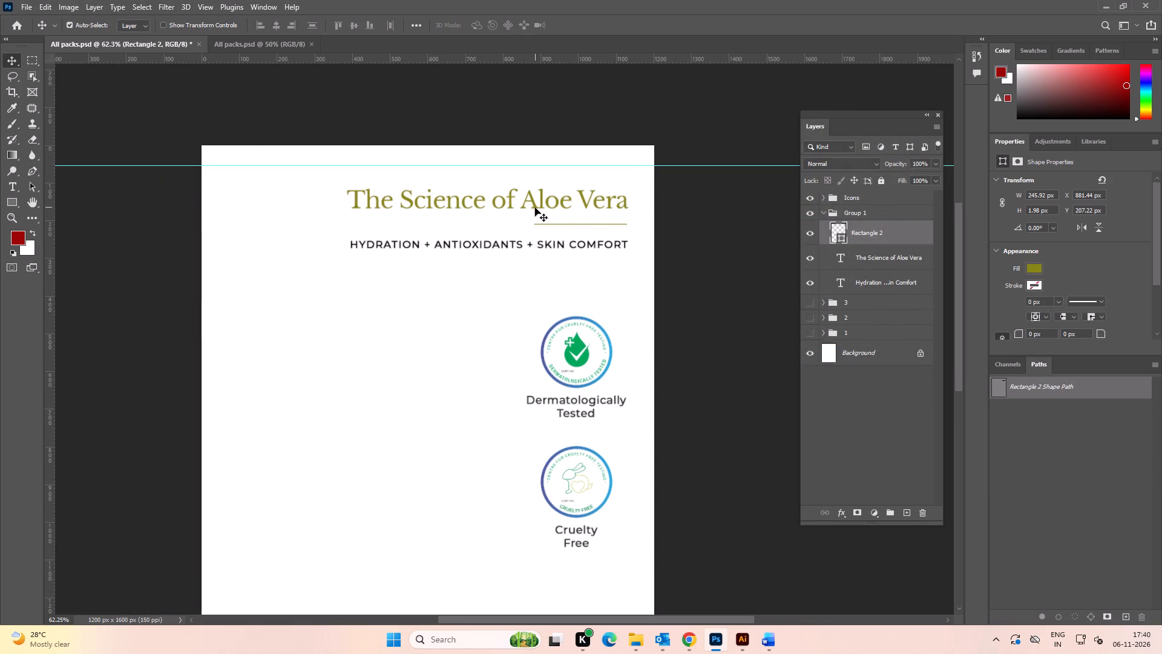
click(535, 207)
key(ctrl+t)
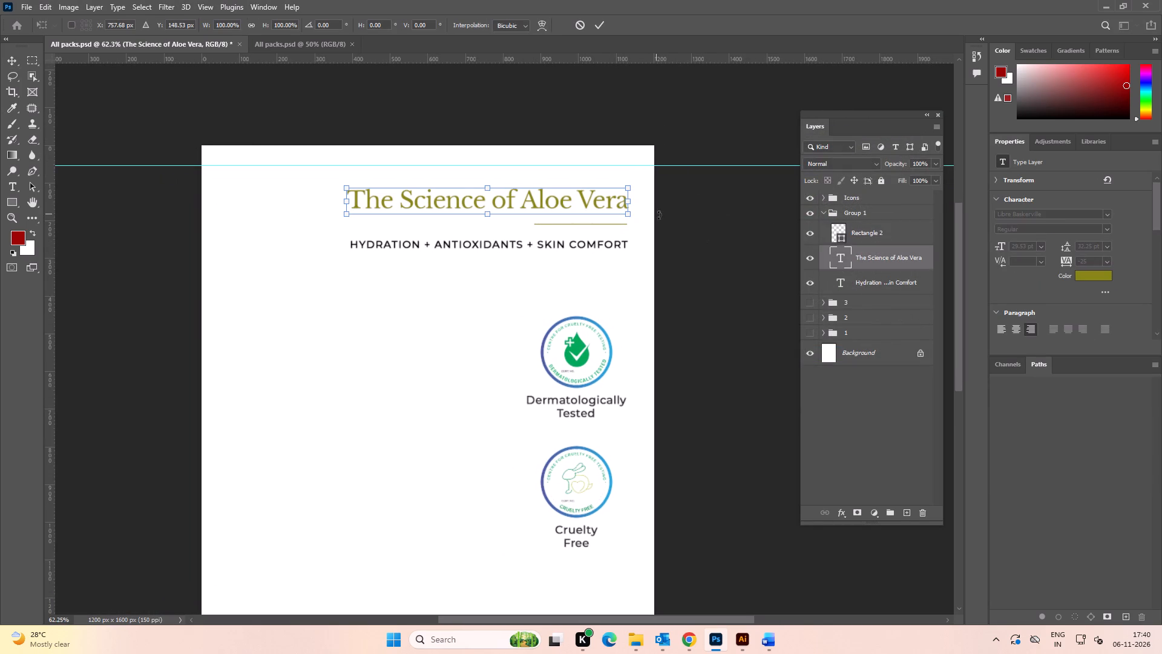
shift+drag(346, 201, 322, 203)
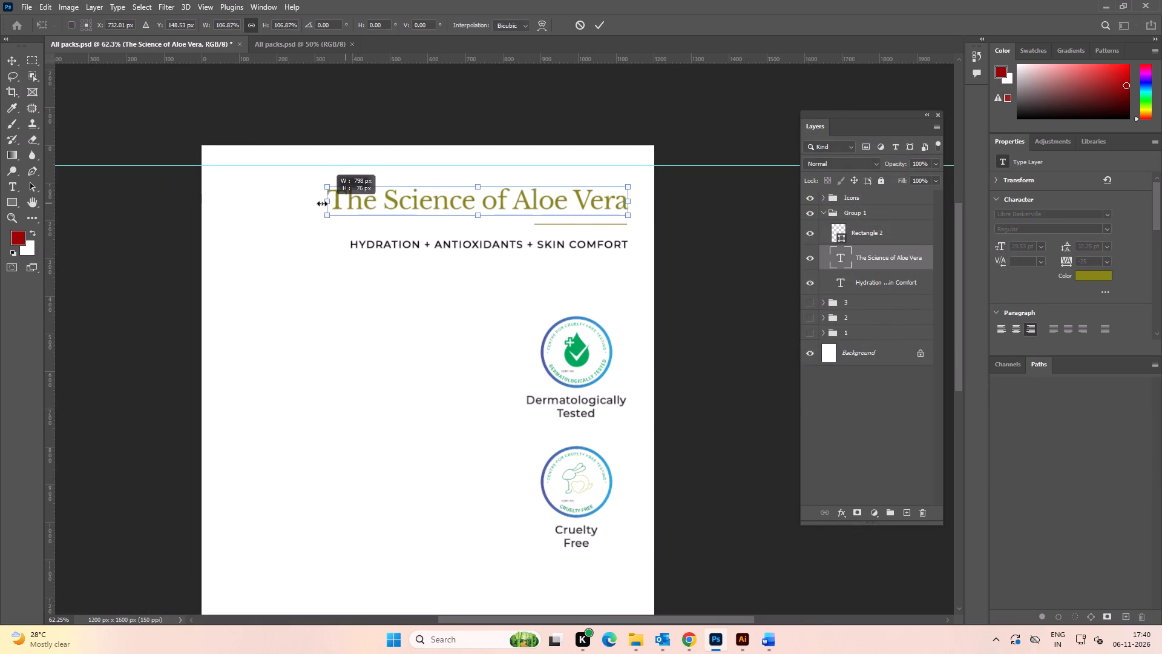
shift+drag(322, 203, 292, 204)
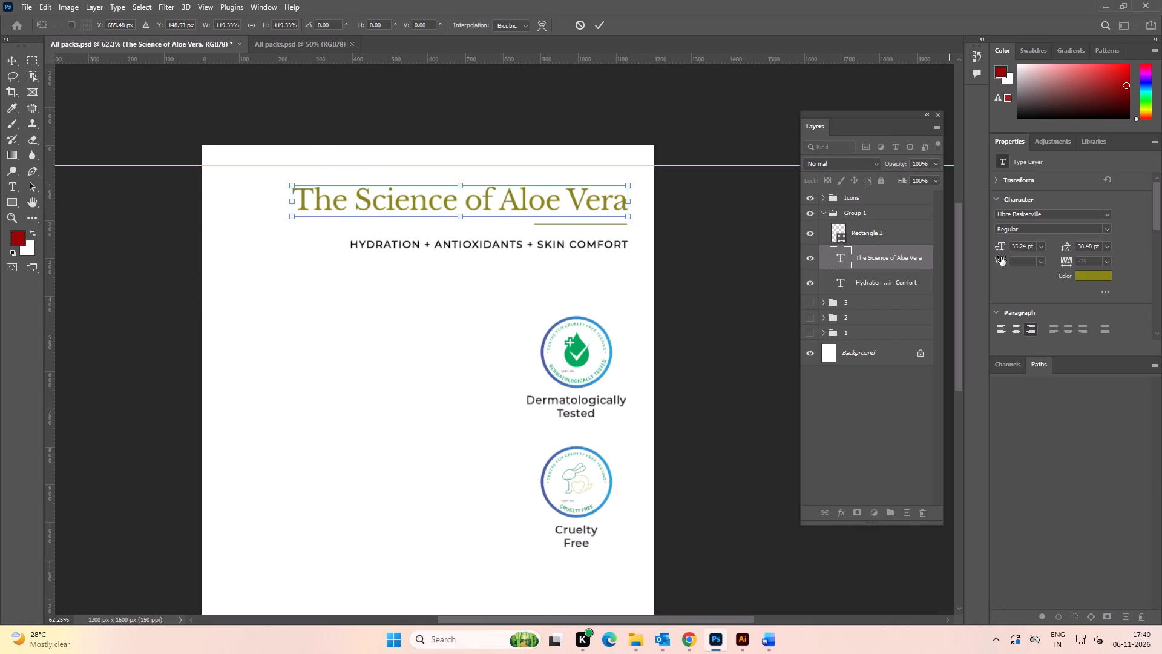
click(1024, 248)
key(ctrl+a)
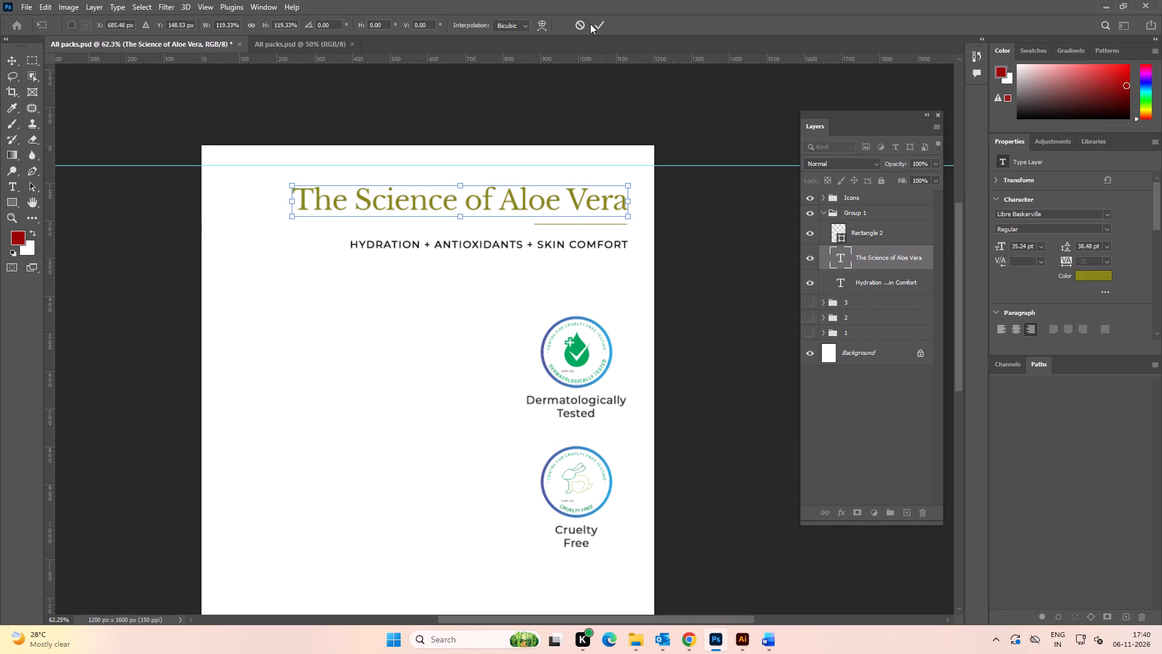
click(600, 31)
click(1026, 245)
key(ctrl+a)
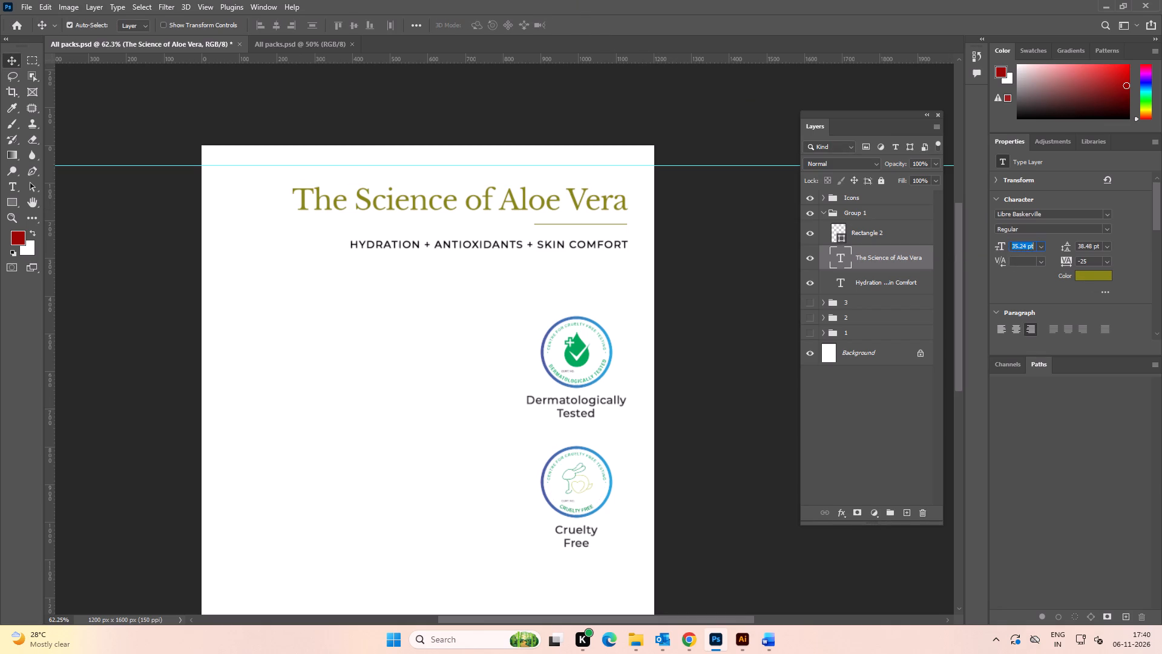
text(36)
key(Return)
click(708, 280)
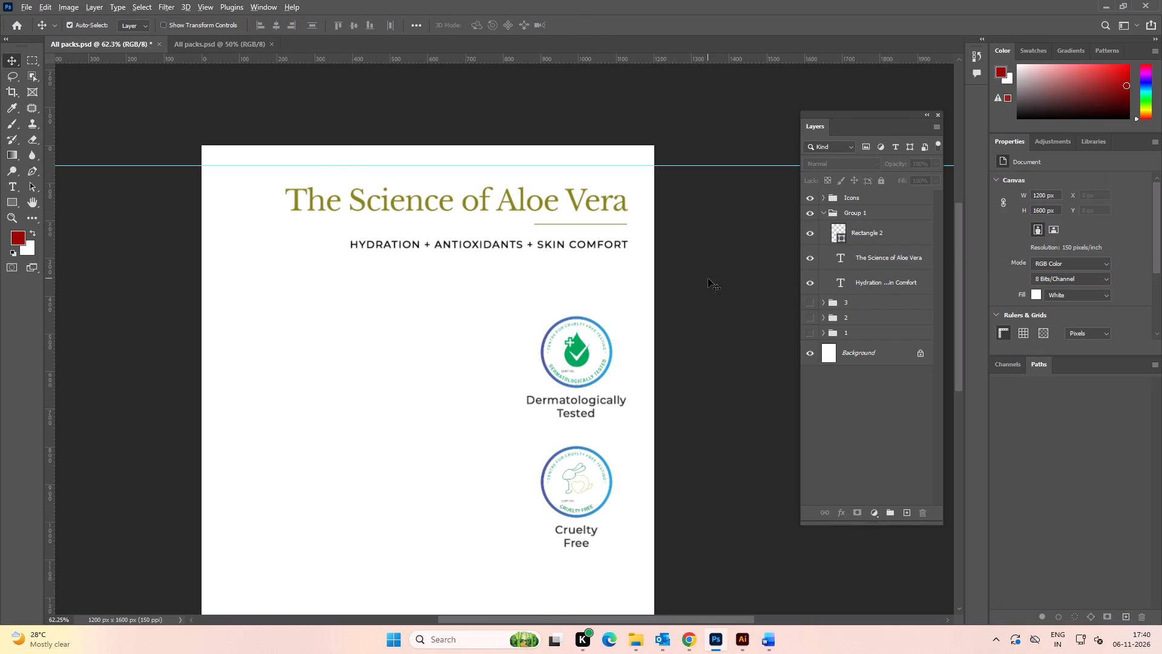
Collapse the Icons and Group 1 layer groups and leave no layer selected.
alt+scroll(708, 279, down, 3)
key(space)
key(space)
drag(698, 363, 700, 280)
alt+scroll(709, 274, down, 3)
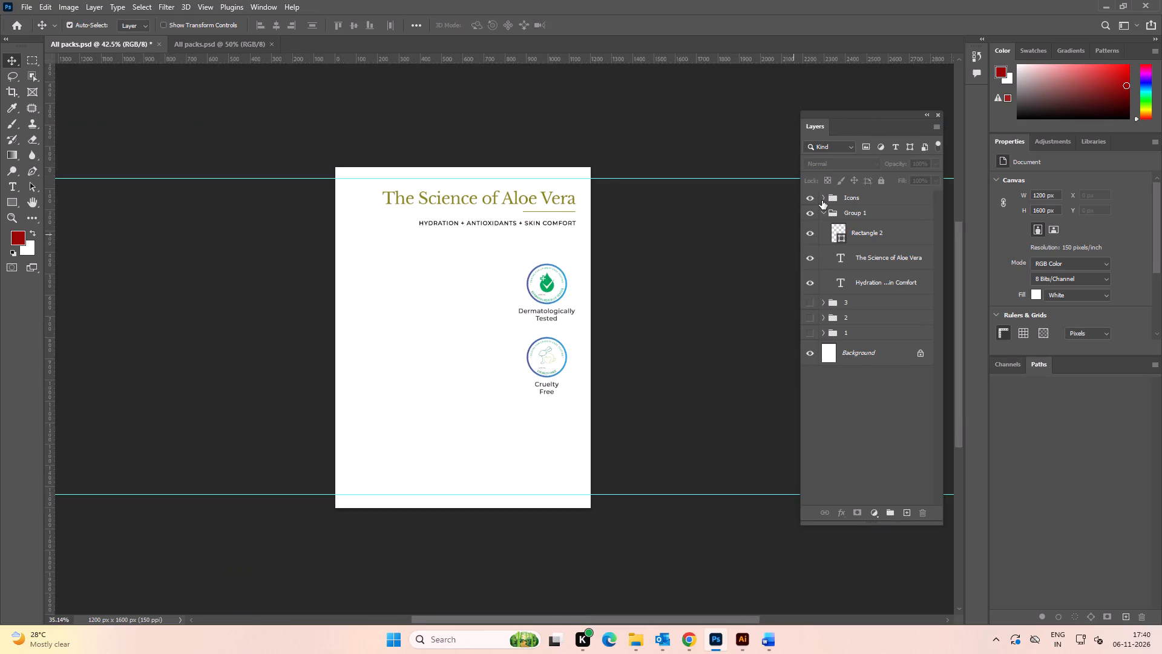
click(822, 200)
click(821, 198)
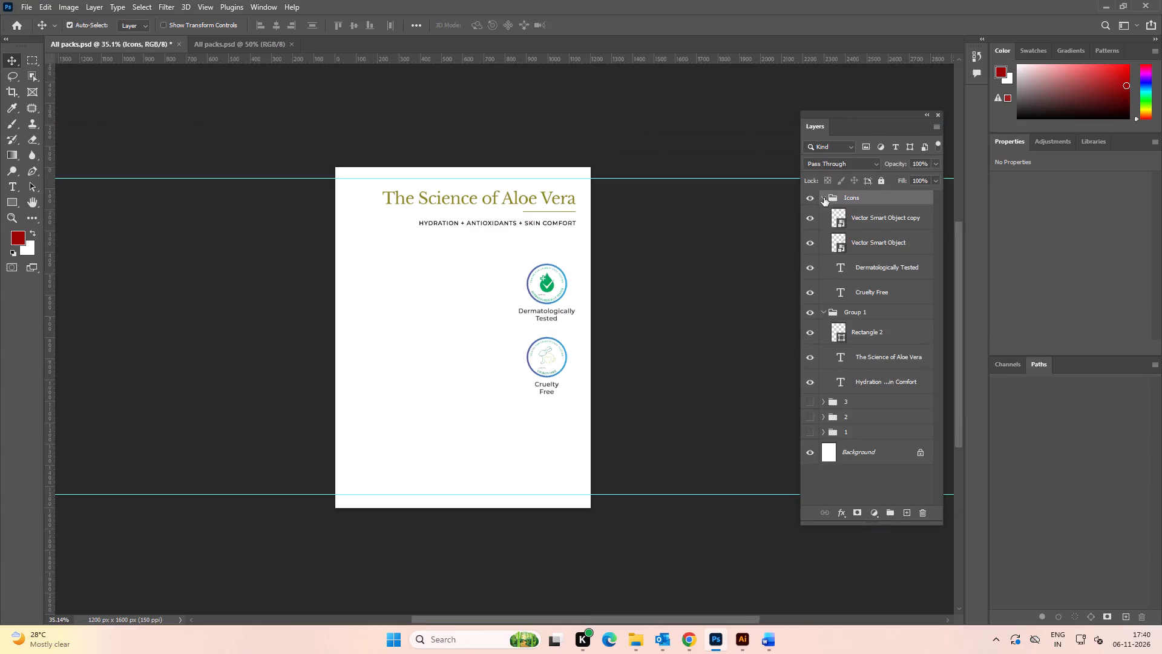
click(824, 197)
click(824, 214)
click(746, 241)
click(706, 286)
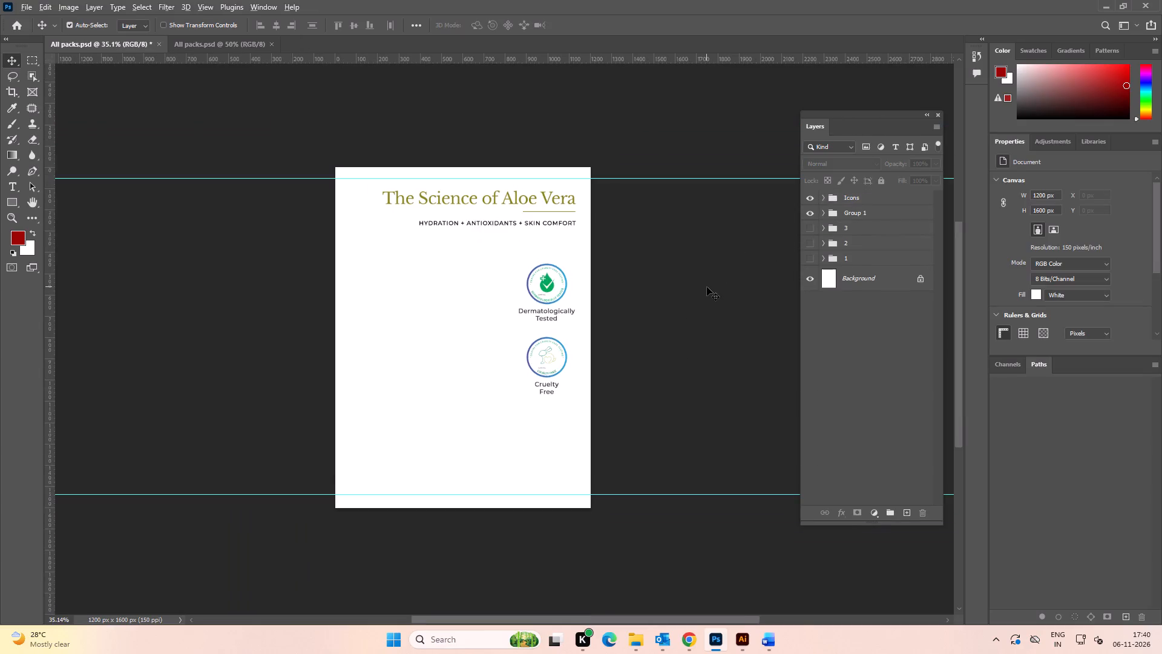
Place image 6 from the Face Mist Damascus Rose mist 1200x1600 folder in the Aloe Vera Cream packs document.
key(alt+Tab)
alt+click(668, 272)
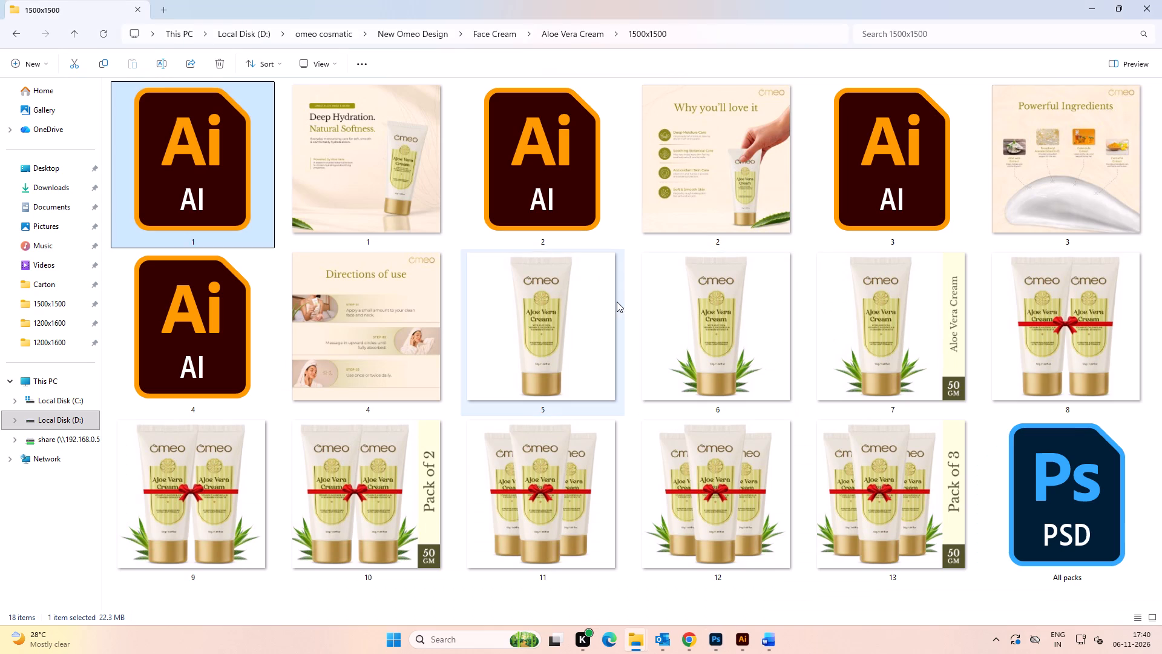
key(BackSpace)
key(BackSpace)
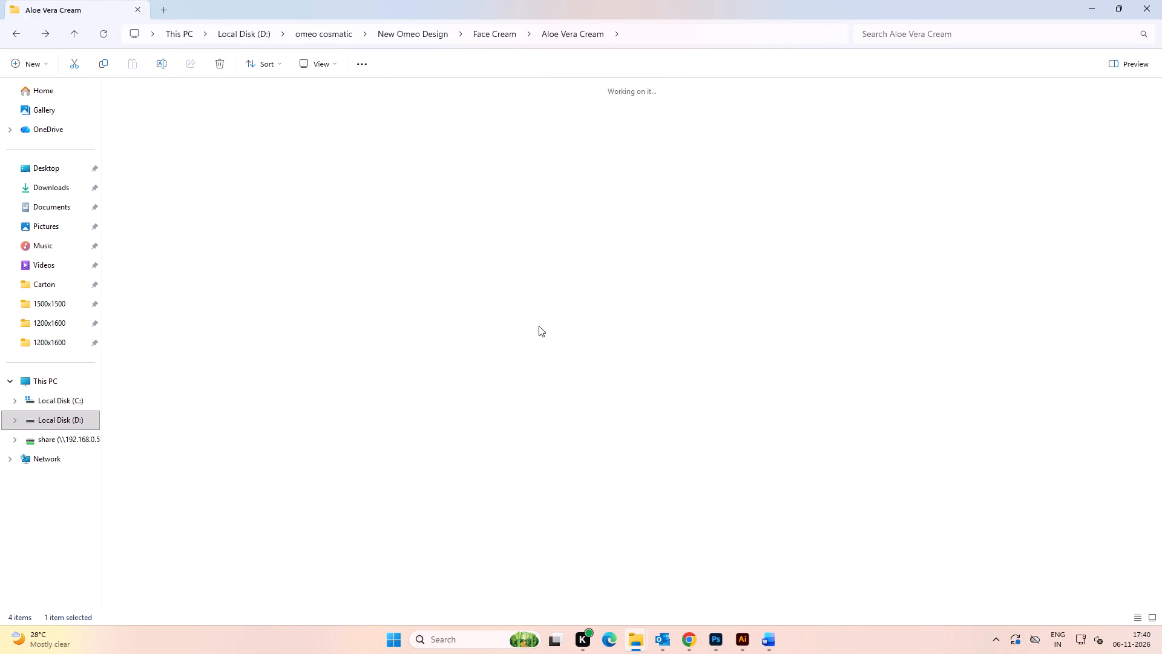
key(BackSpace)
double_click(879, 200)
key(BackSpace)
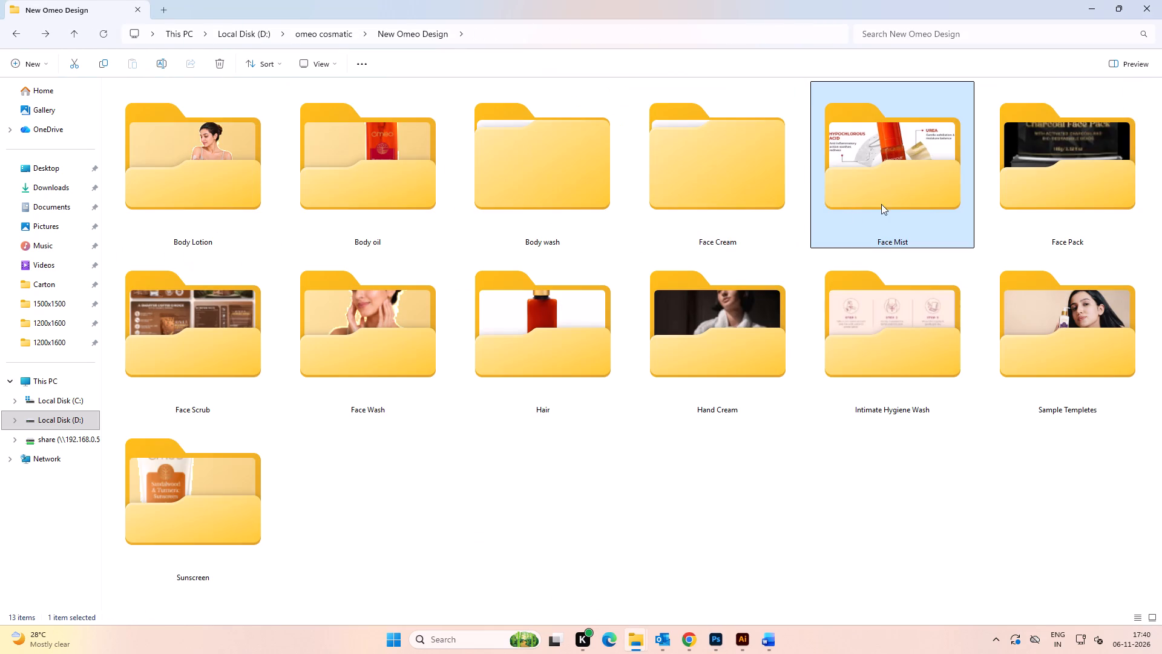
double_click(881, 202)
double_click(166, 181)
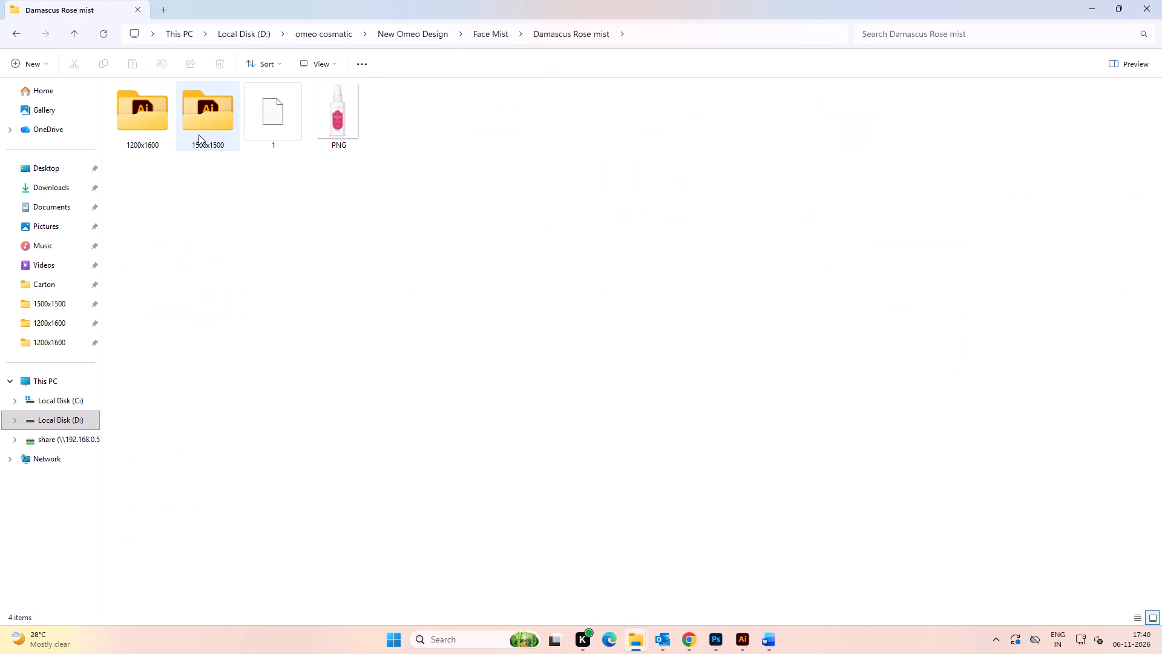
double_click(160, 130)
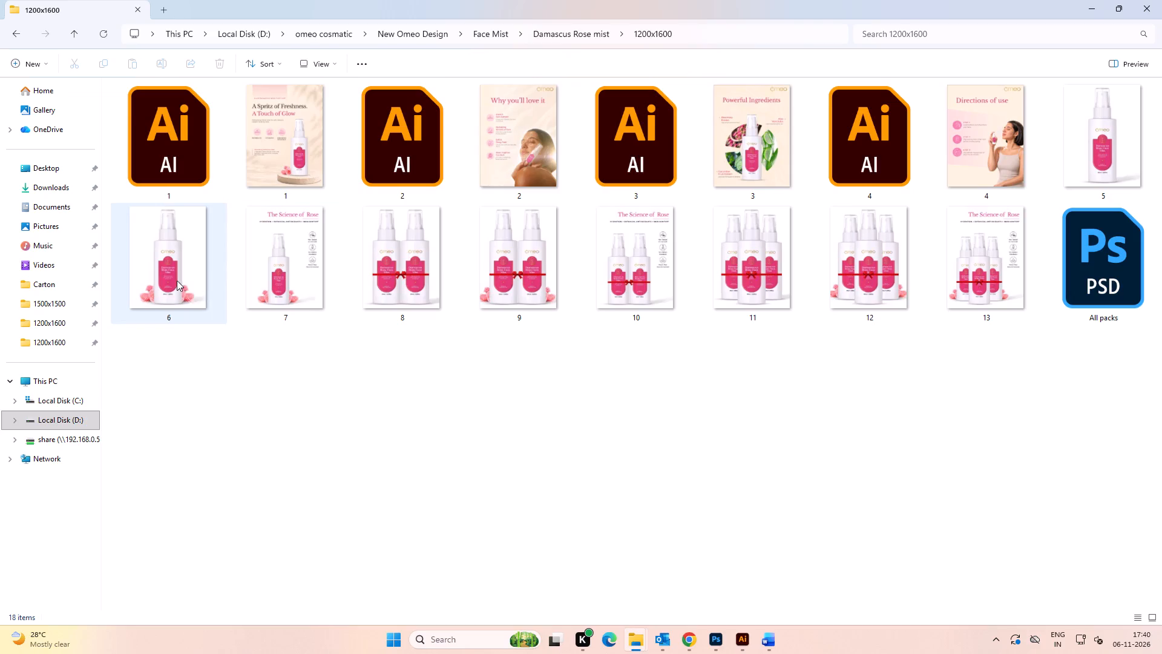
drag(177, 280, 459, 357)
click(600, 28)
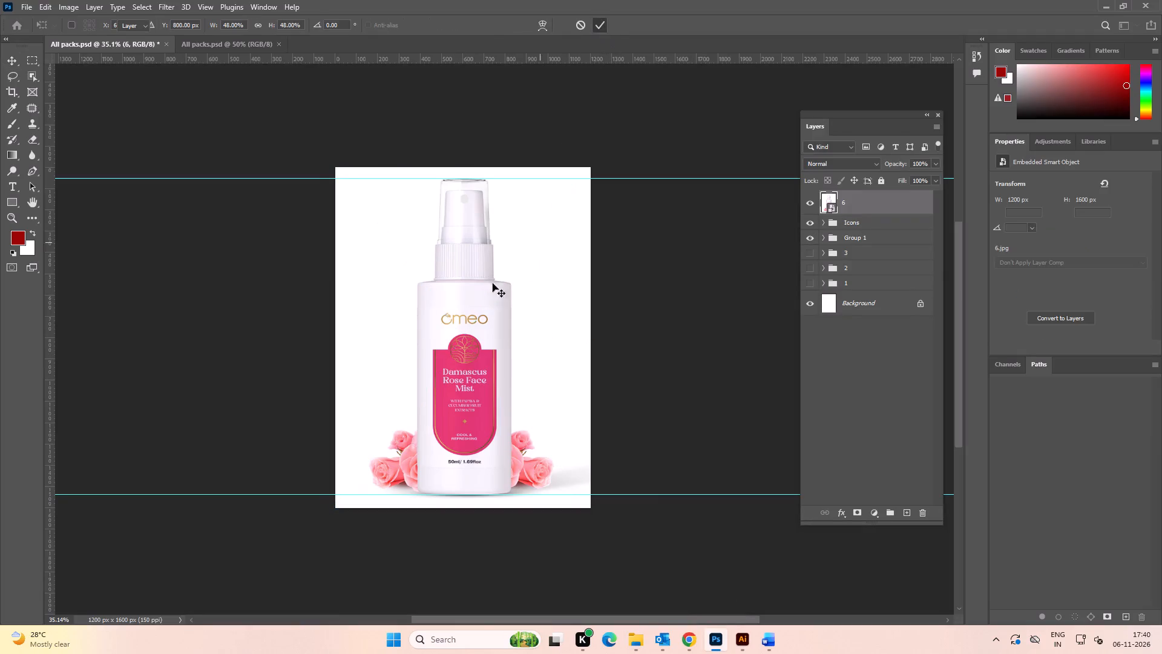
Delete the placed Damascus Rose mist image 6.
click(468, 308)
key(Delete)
Place the Damascus Rose mist reference image 10 in the packs document and add a horizontal guide at its bottle tops.
key(alt+Tab)
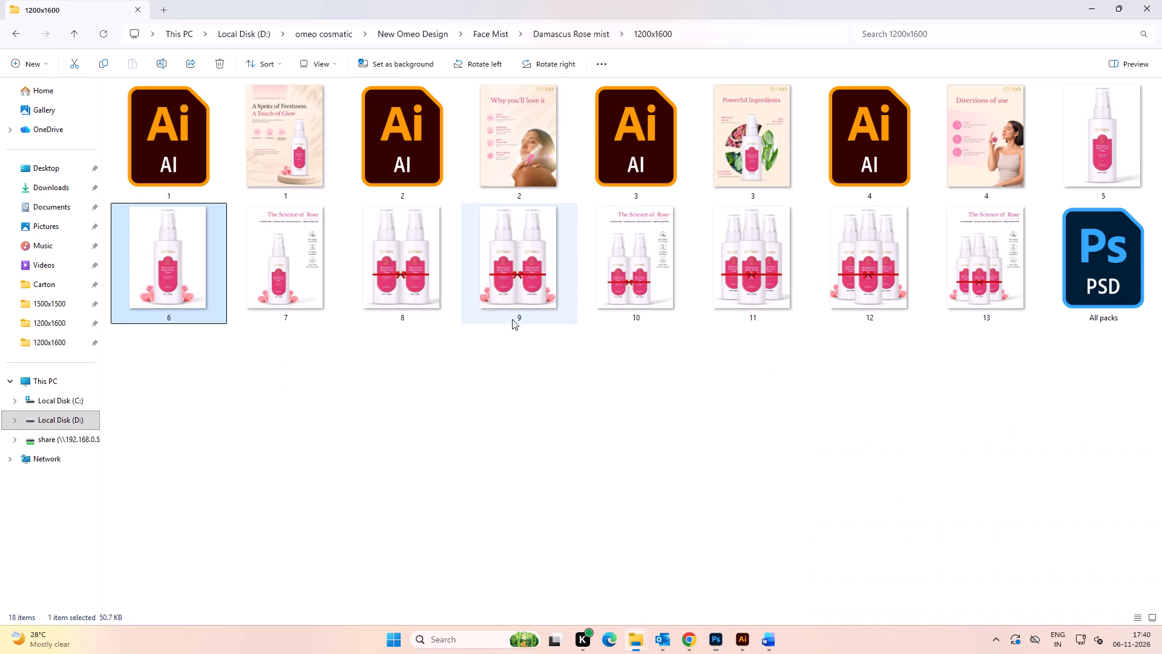
click(707, 358)
drag(626, 275, 675, 585)
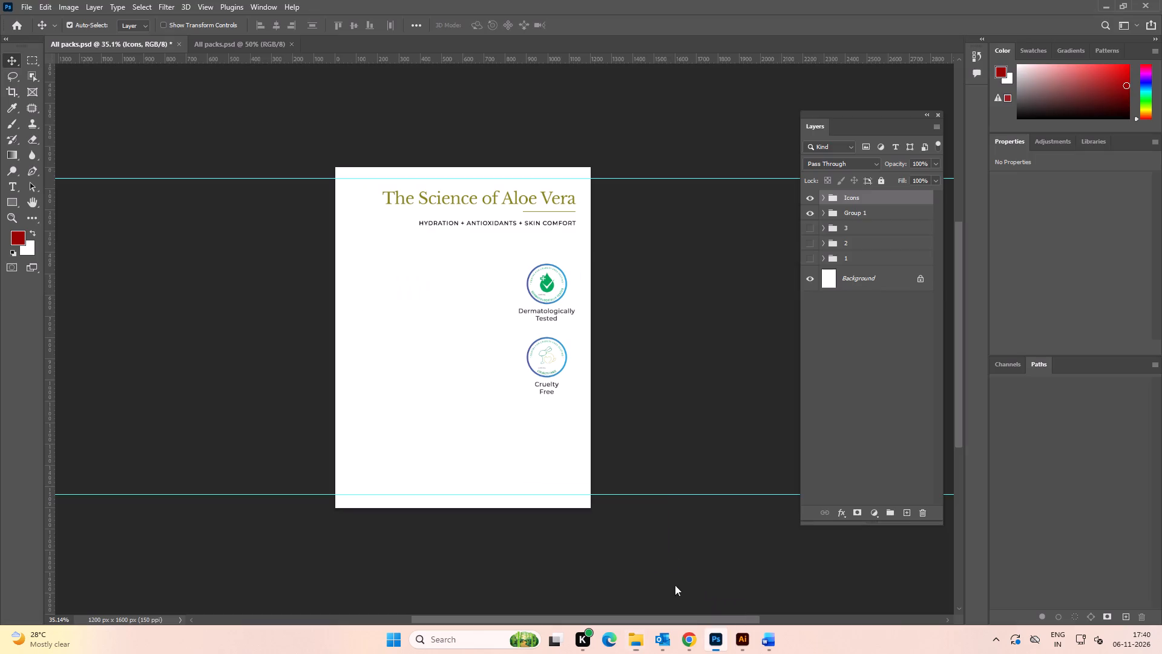
drag(675, 585, 424, 374)
click(600, 27)
drag(568, 61, 588, 259)
Delete the placed Damascus Rose mist image 10.
click(631, 306)
click(487, 341)
key(Delete)
click(792, 300)
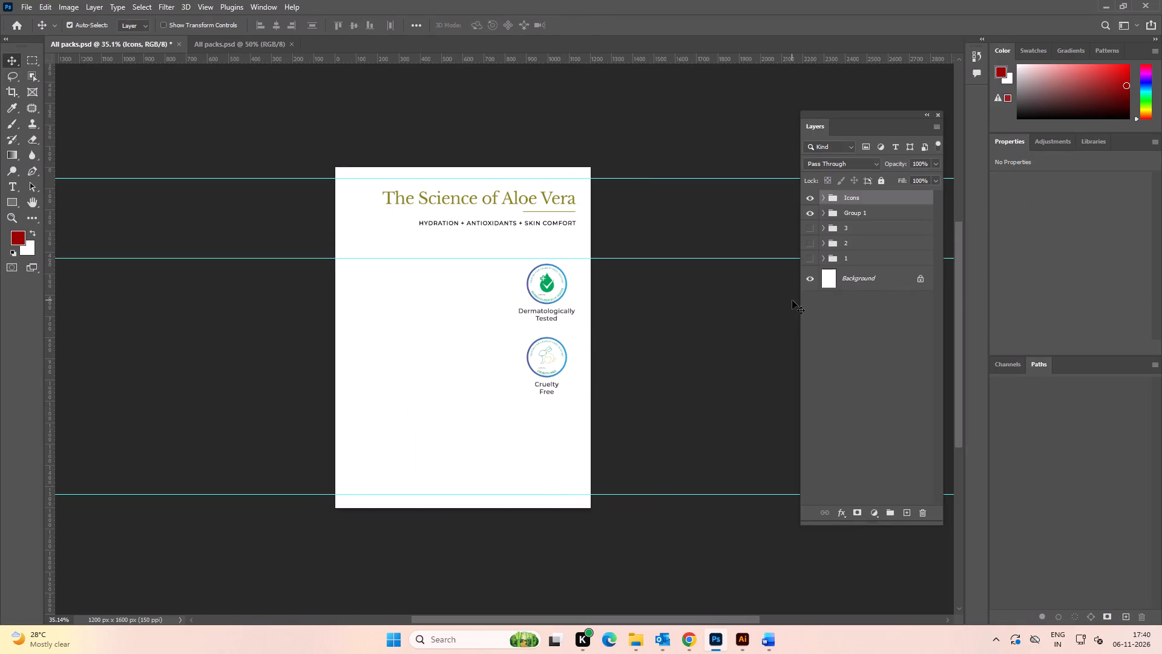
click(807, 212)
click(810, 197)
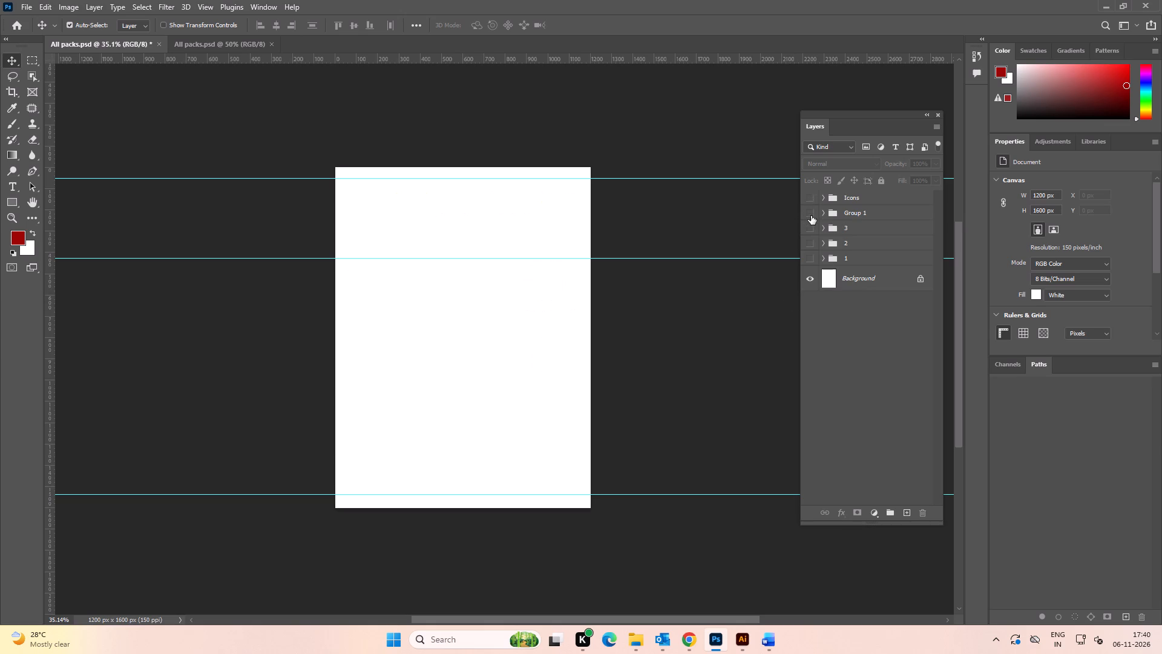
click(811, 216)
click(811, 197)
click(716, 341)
Duplicate the single-tube group 1 and make the duplicate visible.
click(847, 257)
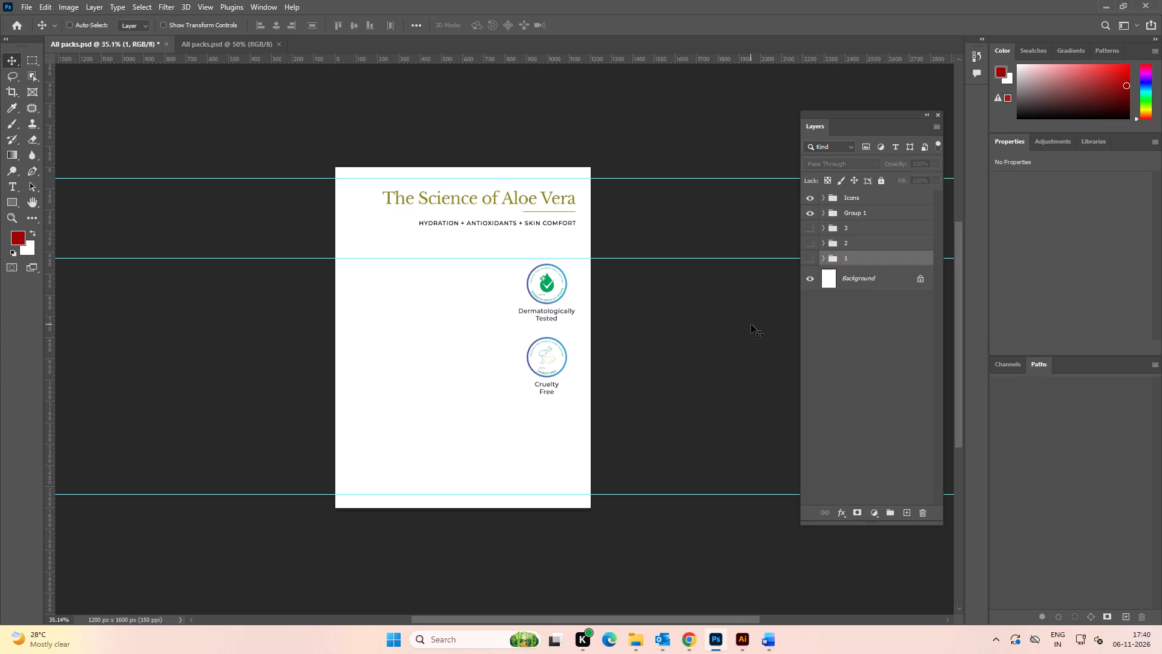
key(ctrl+j)
click(813, 259)
Scale the 1 copy group proportionally to about 75% so the tube fits between the product guides.
alt+scroll(554, 223, up, 2)
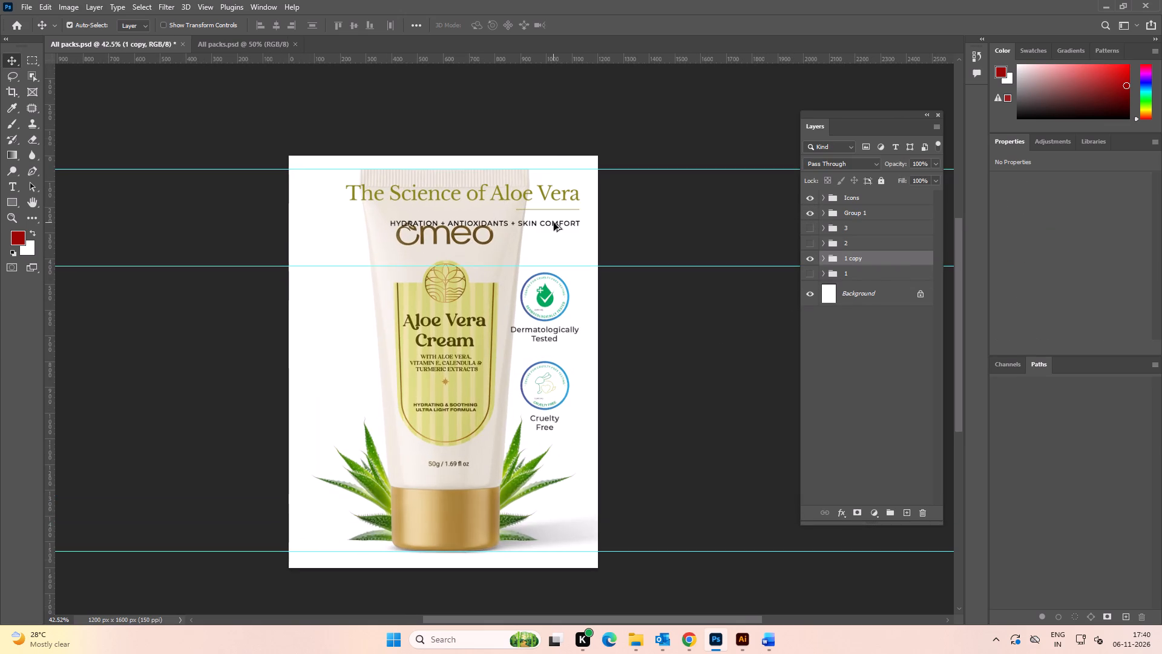
key(ctrl+t)
shift+drag(653, 169, 563, 257)
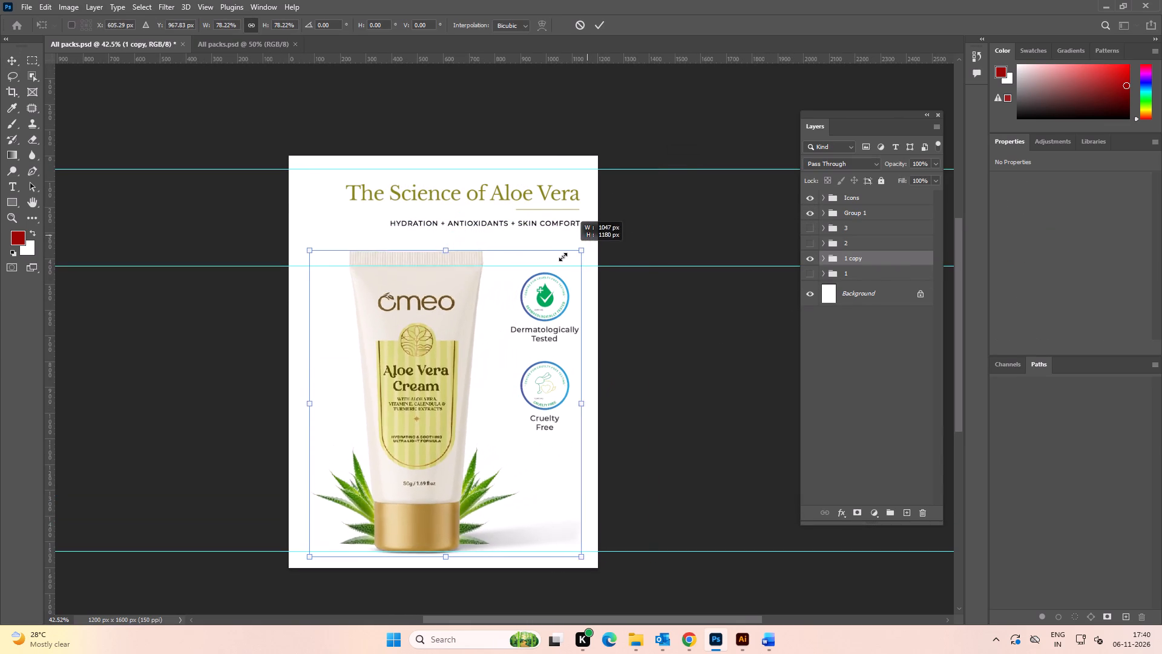
shift+drag(563, 257, 561, 260)
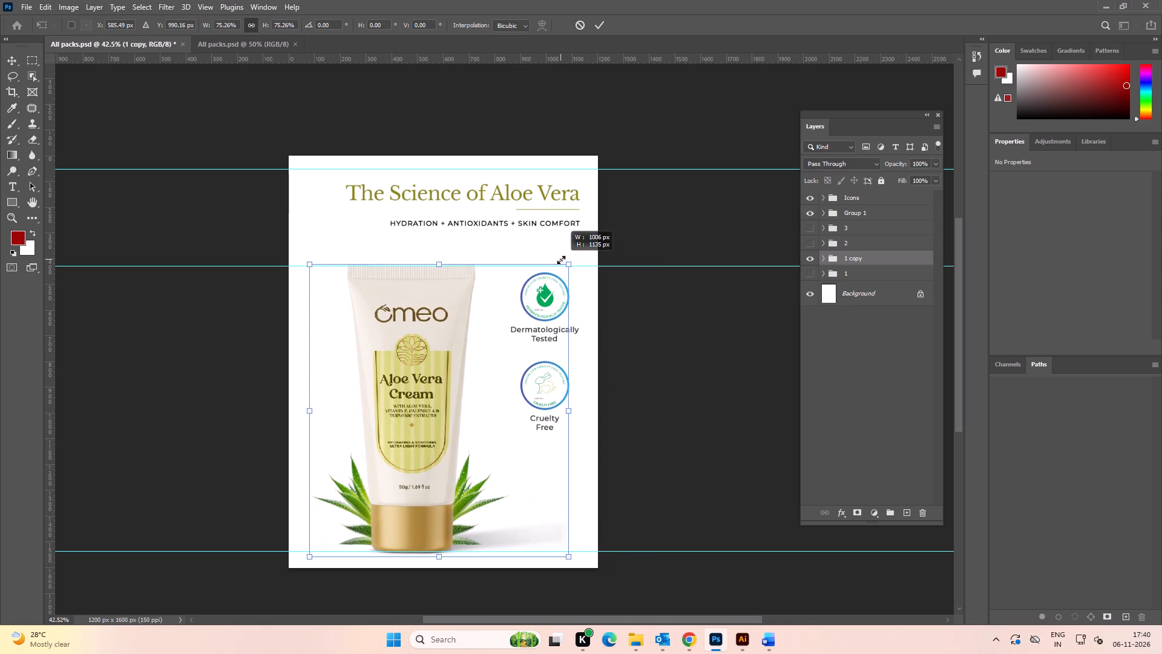
shift+drag(561, 260, 560, 260)
click(602, 27)
Nudge the 1 copy group up 3 px and left 2 px.
alt+scroll(451, 390, up, 3)
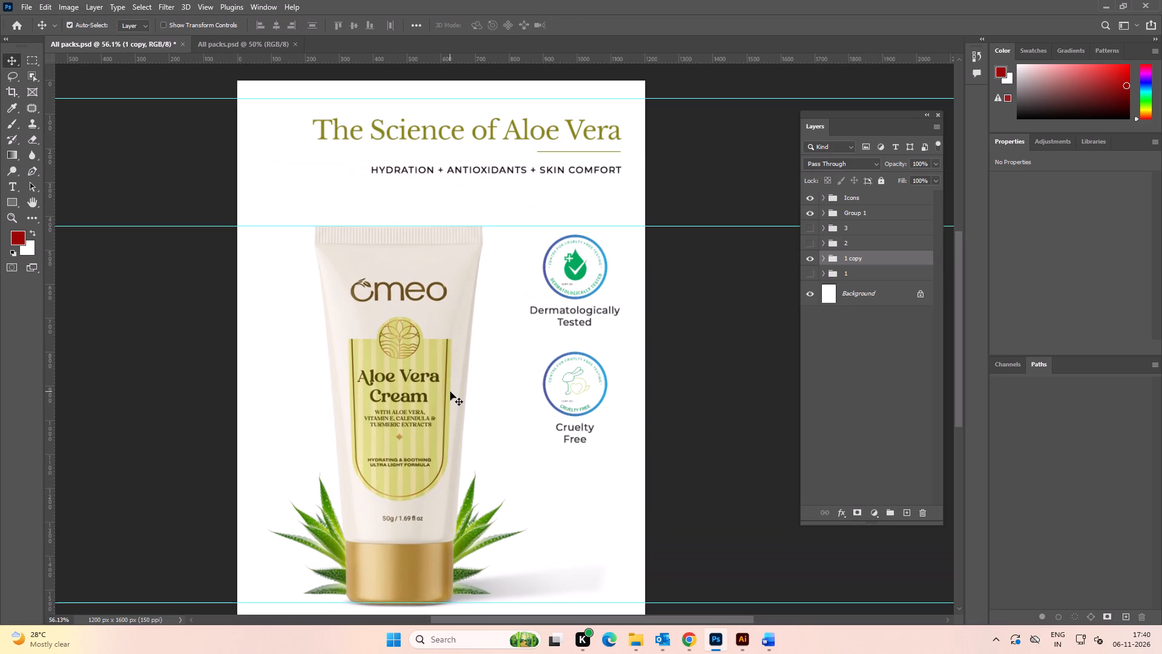
key(Up)
key(Up)
key(Up)
alt+scroll(427, 441, down, 3)
key(space)
drag(410, 473, 388, 340)
double_click(661, 285)
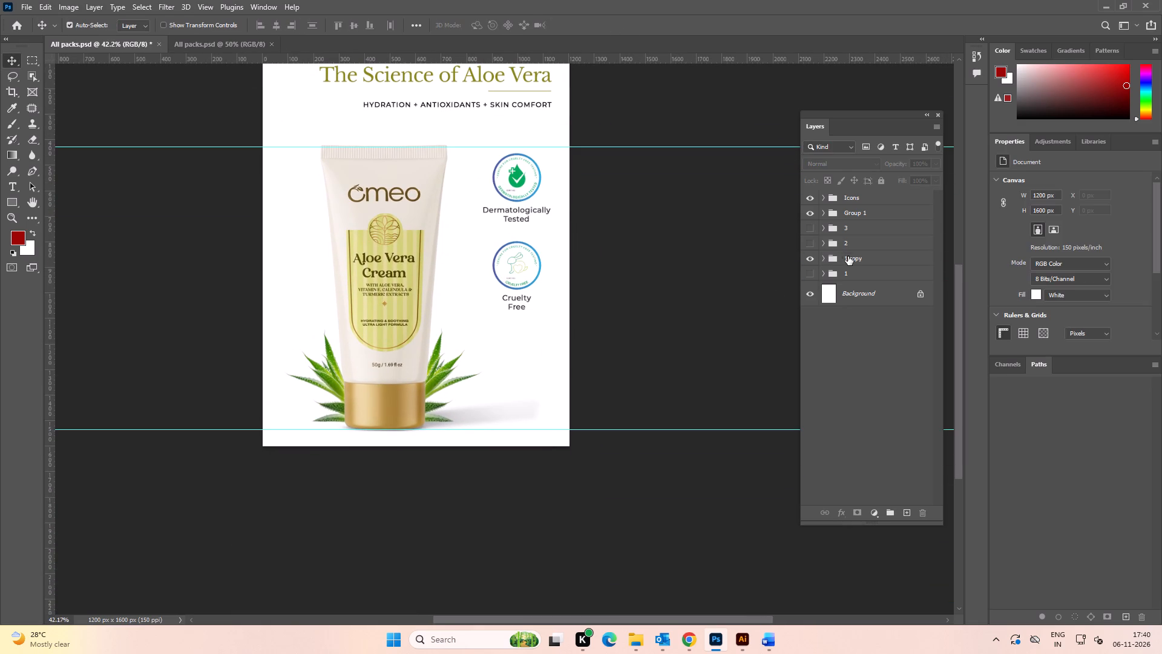
click(848, 256)
key(Left)
key(Left)
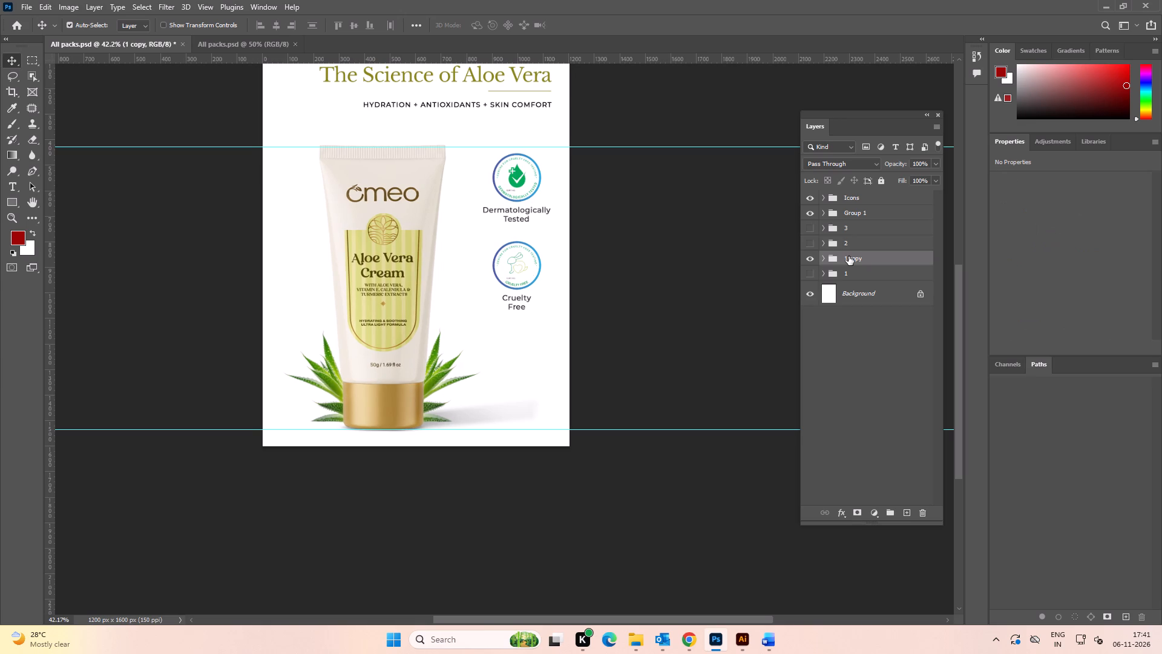
click(608, 288)
Export the single-tube layout as JPG named 7 into the Face Cream Aloe Vera Cream 1200x1600 folder.
alt+scroll(730, 251, down, 2)
key(space)
drag(726, 250, 725, 272)
click(725, 272)
key(ctrl+alt+shift+w)
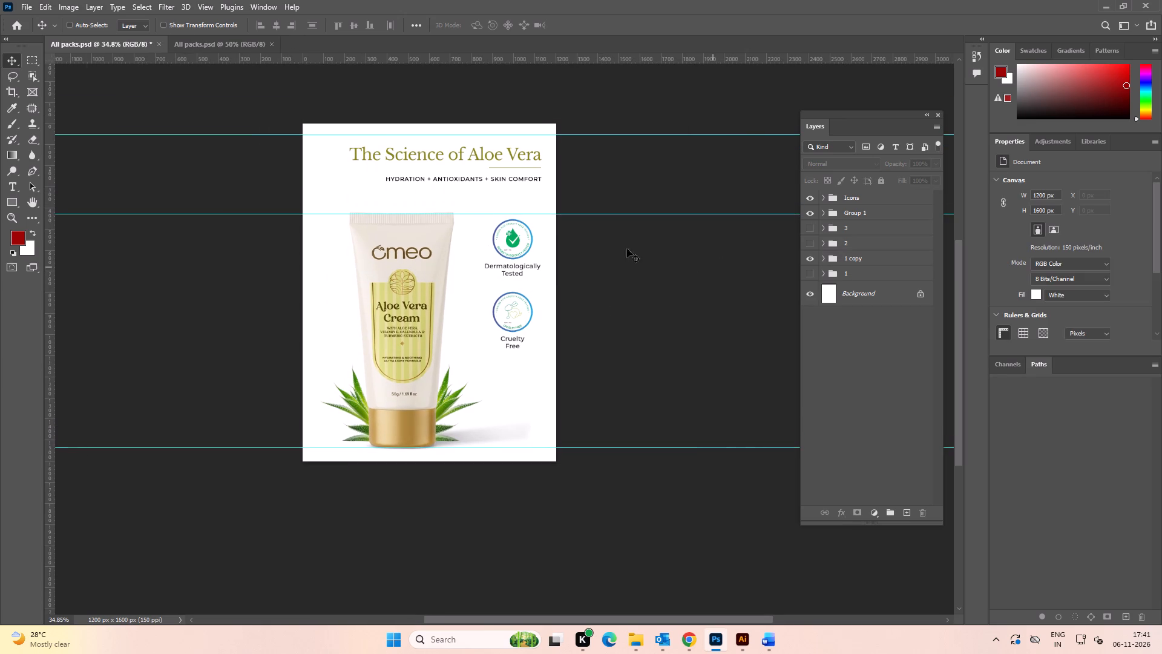
click(767, 514)
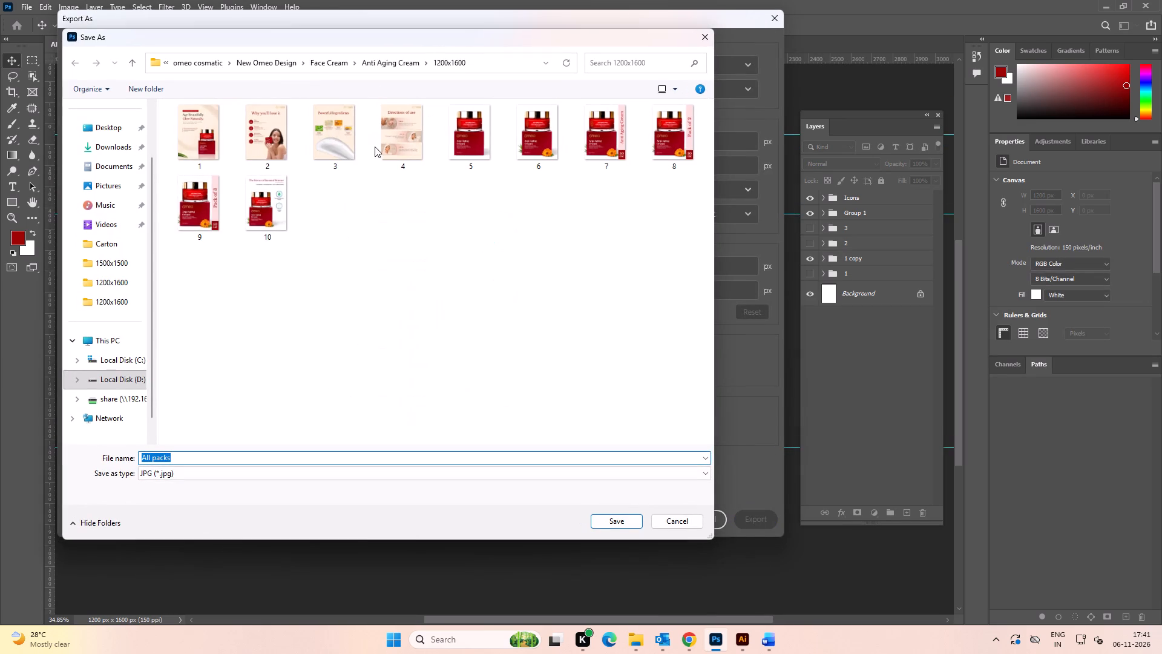
click(333, 59)
double_click(237, 206)
double_click(197, 139)
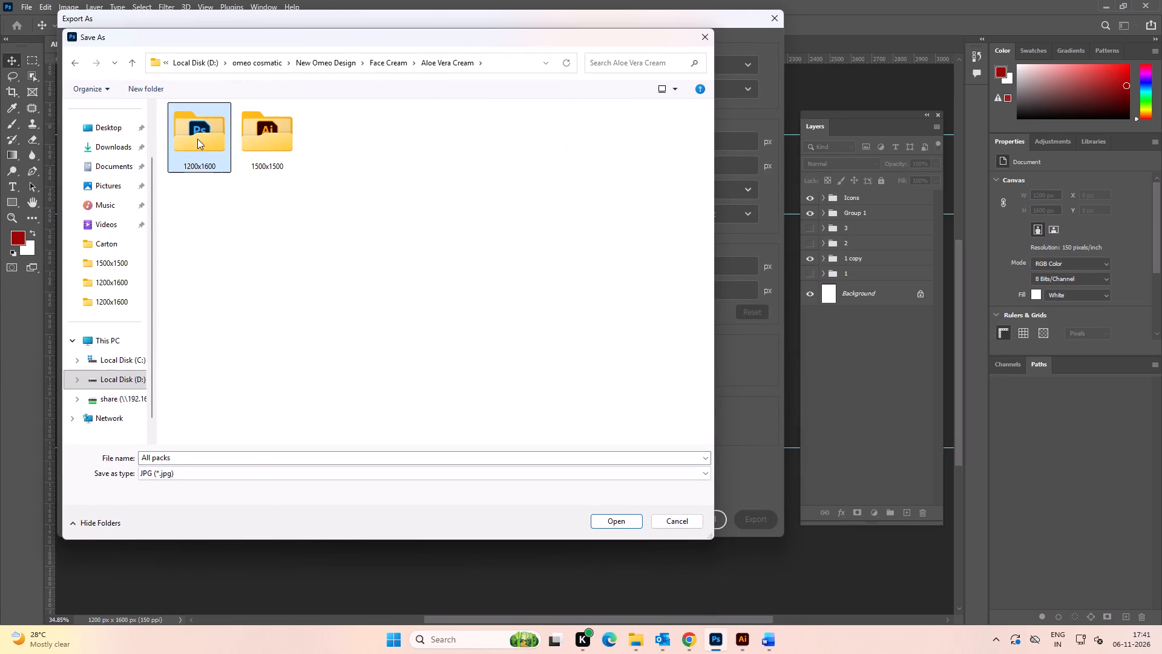
click(472, 475)
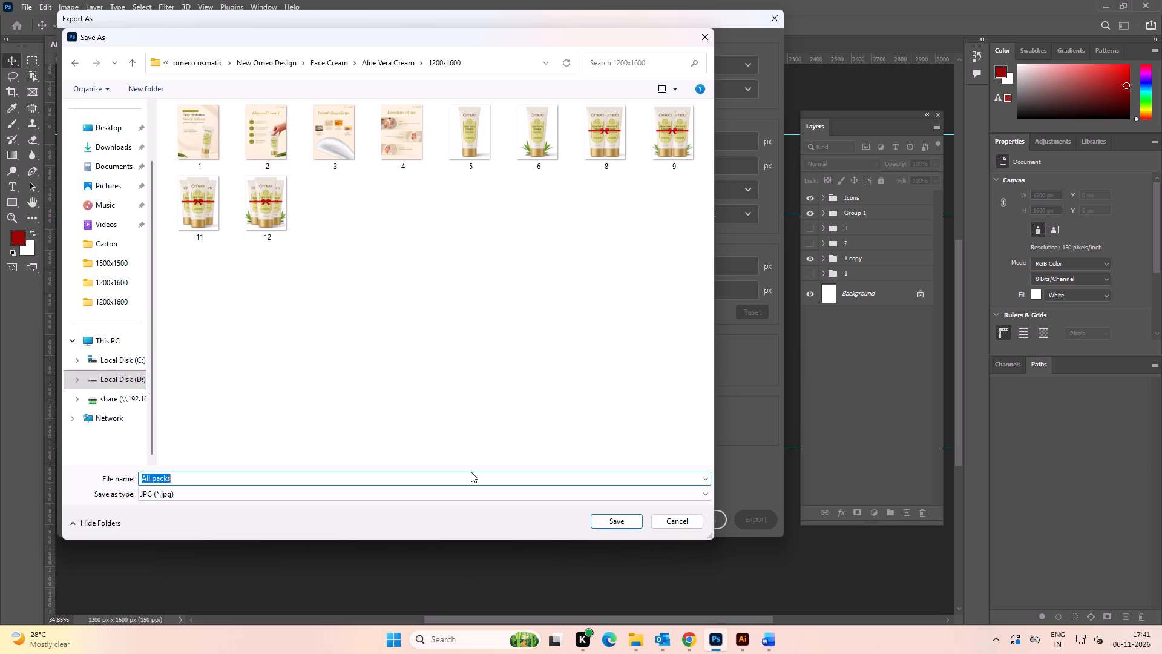
key(7)
key(Return)
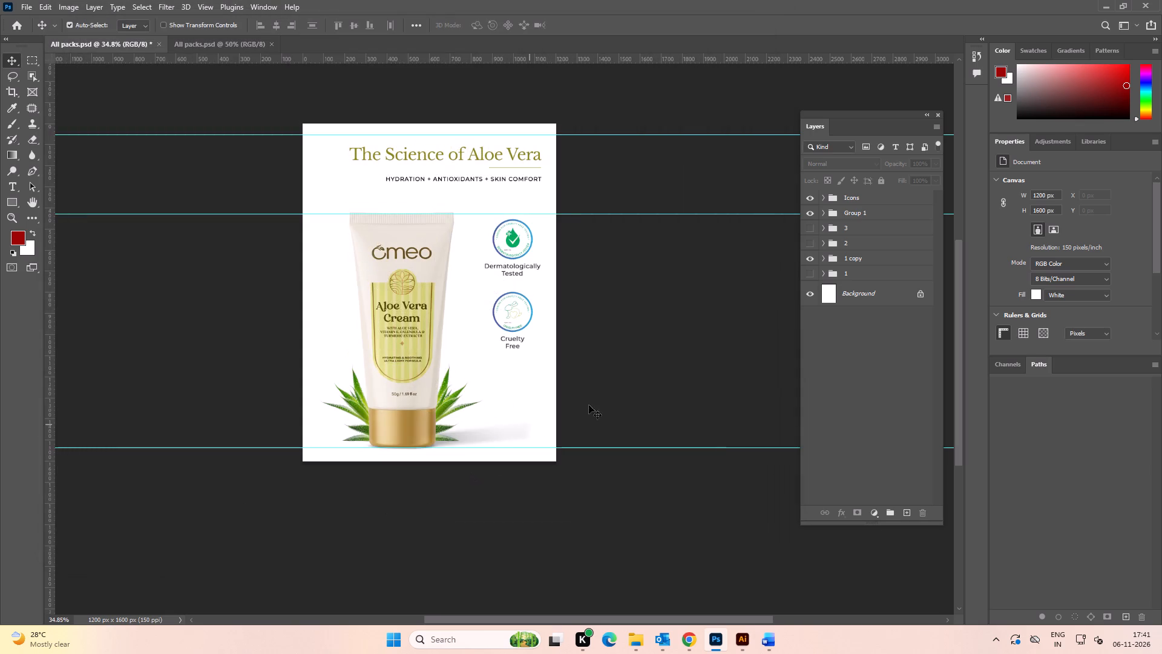
Hide the 1 copy group and replace it on the canvas with a visible duplicate of the two-tube group 2.
alt+scroll(634, 345, down, 1)
key(space)
drag(633, 345, 642, 343)
click(642, 343)
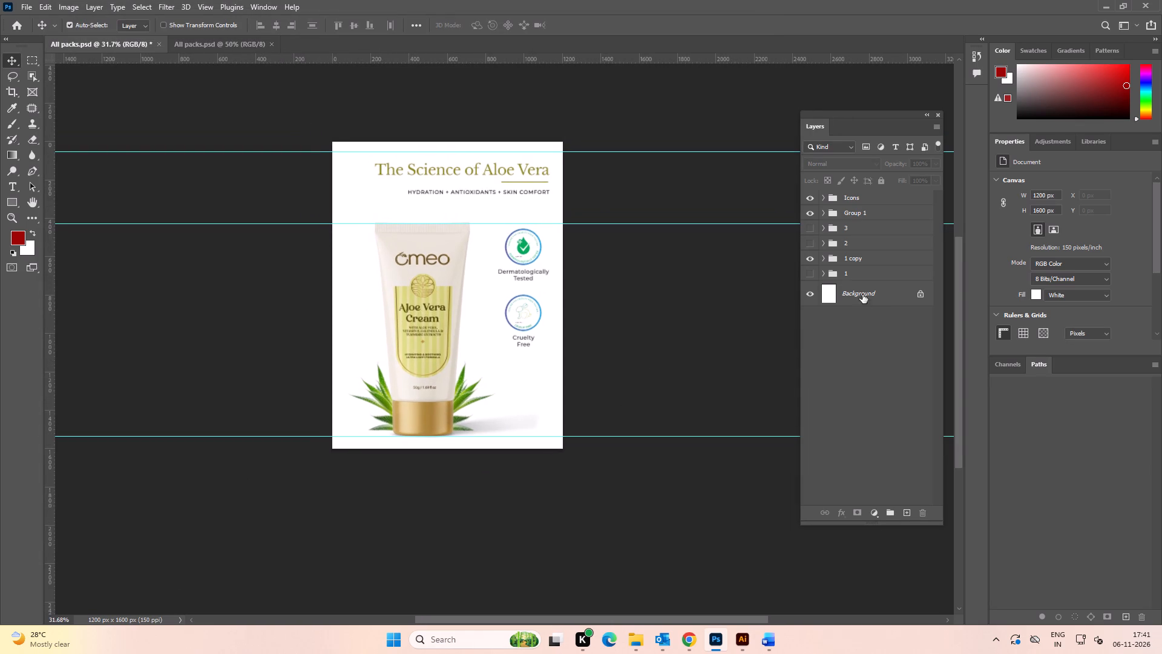
click(812, 256)
click(855, 243)
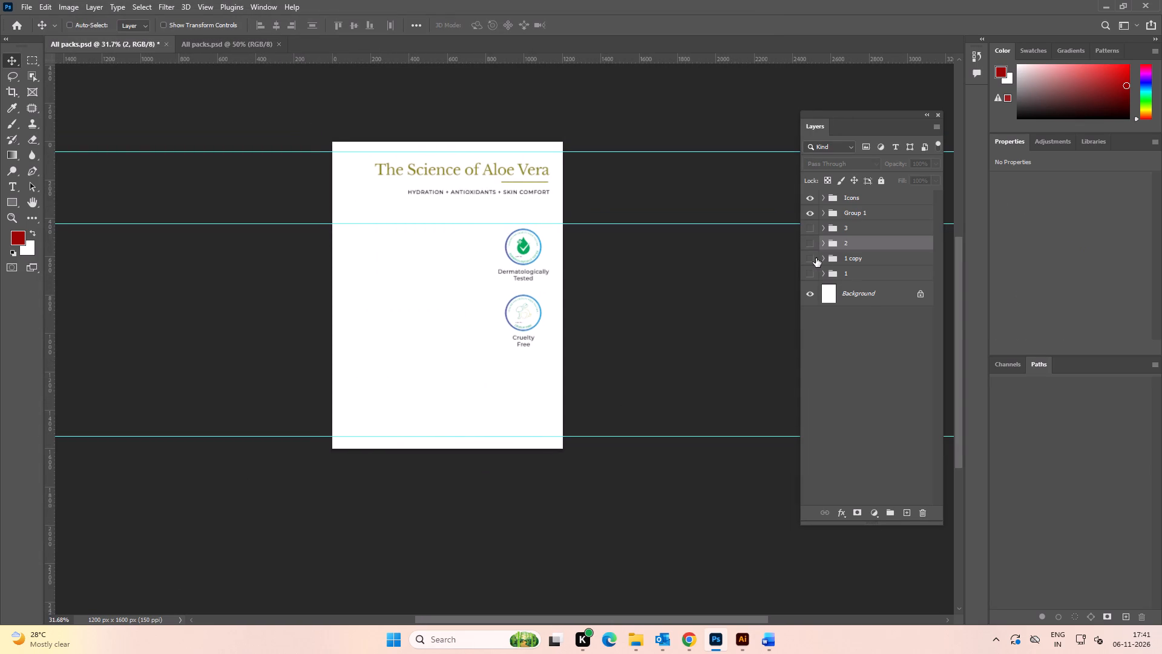
key(ctrl+j)
click(810, 240)
Scale the 2 copy group proportionally to about 75.5% and shift it right and up, placing the tube bases on the lower guide.
key(ctrl+t)
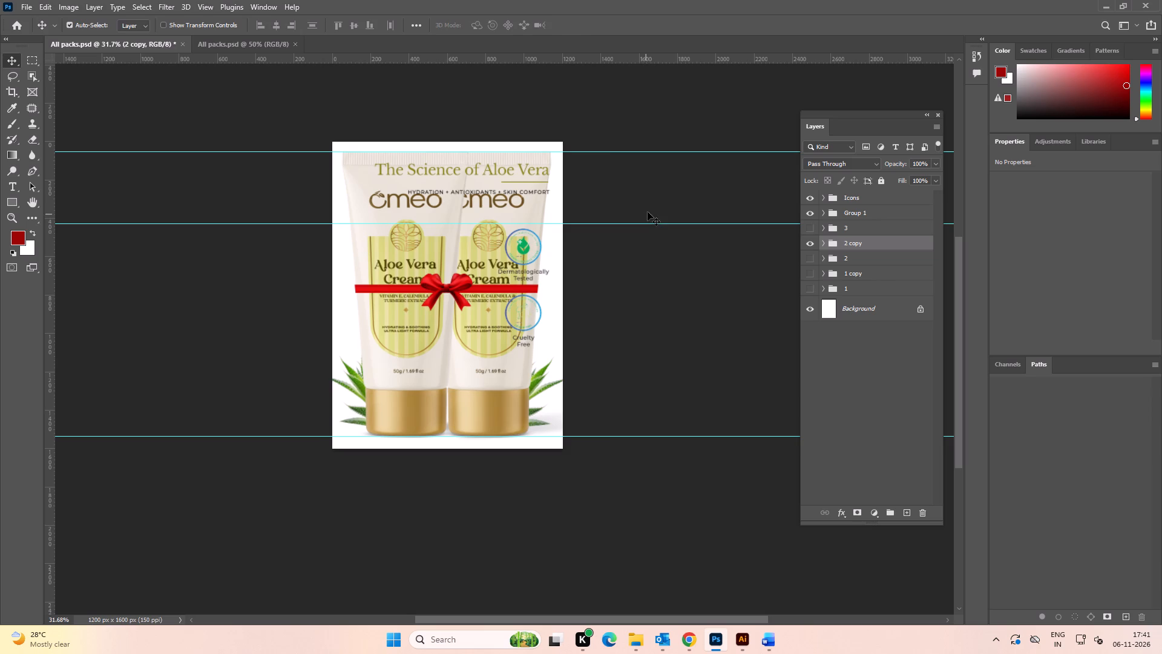
shift+drag(606, 153, 548, 236)
alt+scroll(387, 259, up, 4)
key(shift+Right)
key(shift+Right)
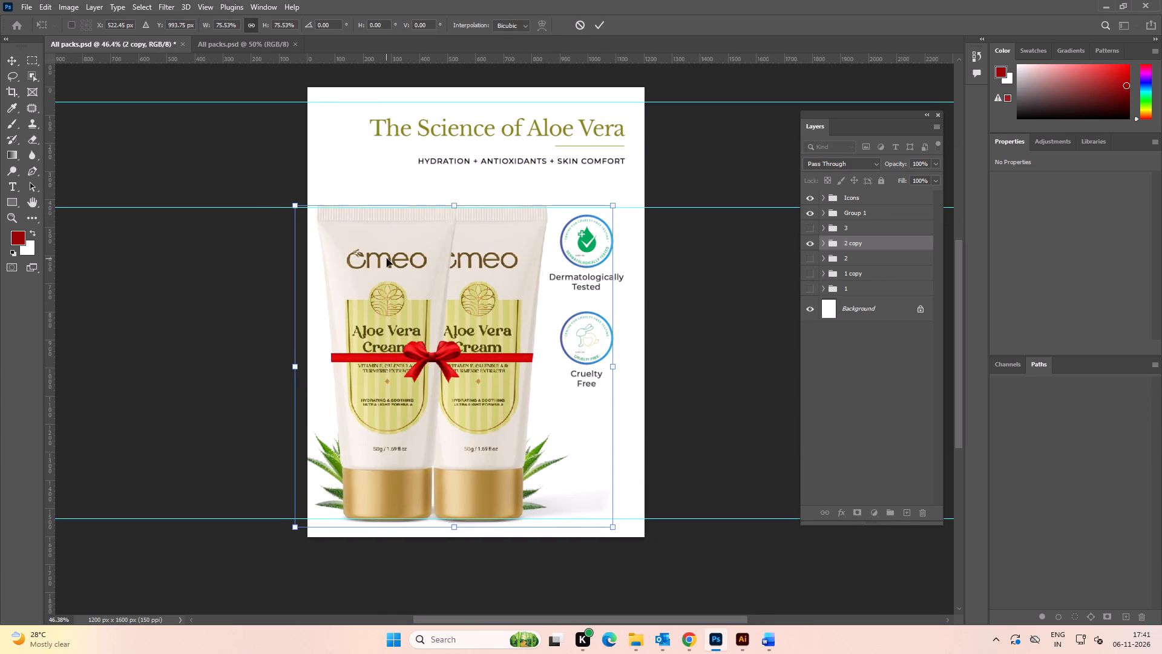
key(shift+Up)
key(shift+Up)
key(Down)
key(Down)
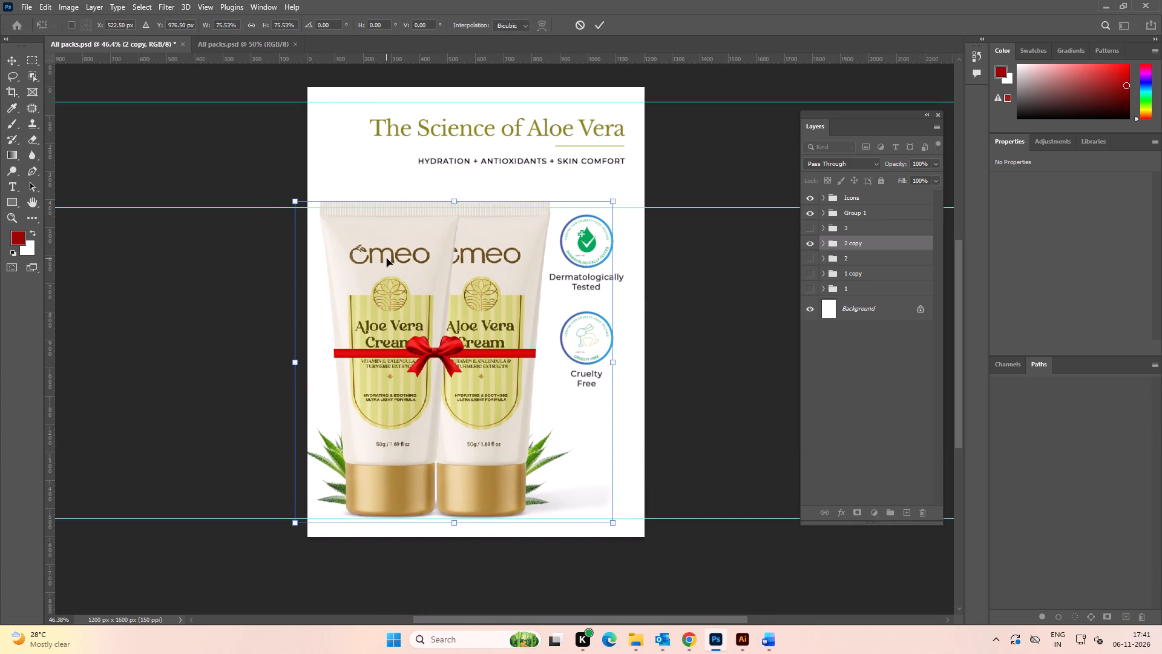
Shrink the 2 copy group slightly from its top edge so the tube tops meet the product guide.
alt+scroll(324, 102, up, 5)
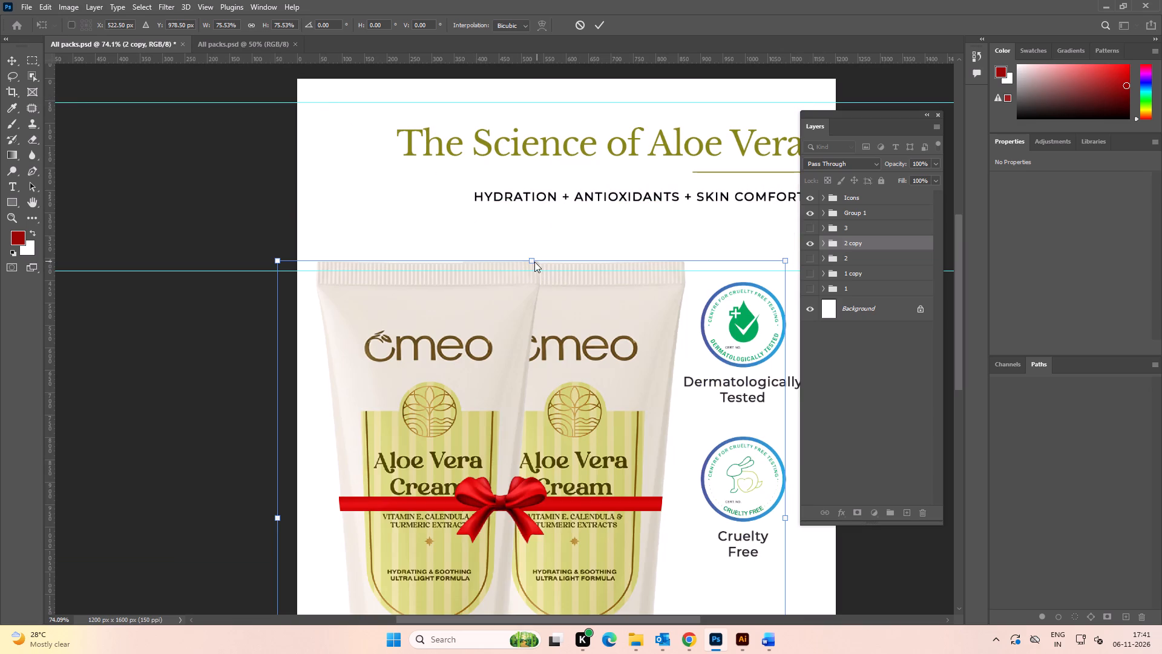
shift+drag(534, 262, 534, 268)
shift+drag(531, 260, 531, 269)
click(599, 27)
Nudge the 2 copy group 1 px to the left.
alt+scroll(585, 154, down, 6)
key(space)
key(space)
key(space)
key(space)
key(space)
key(space)
drag(528, 383, 516, 331)
alt+scroll(526, 326, down, 3)
key(space)
drag(527, 354, 488, 363)
double_click(700, 331)
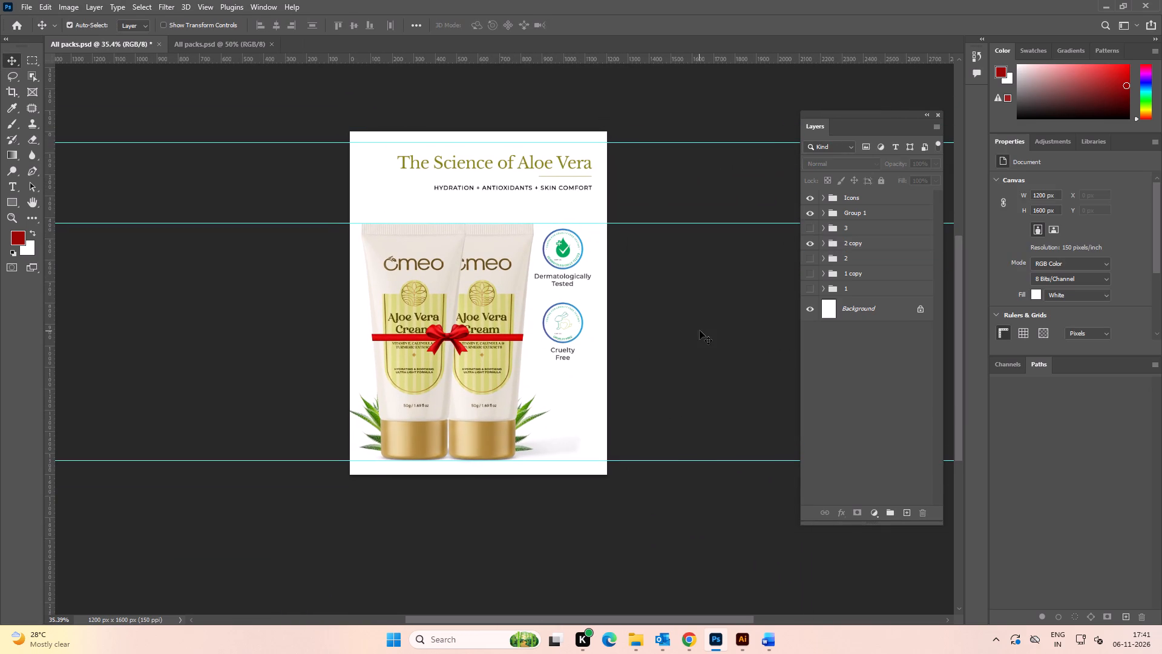
click(844, 245)
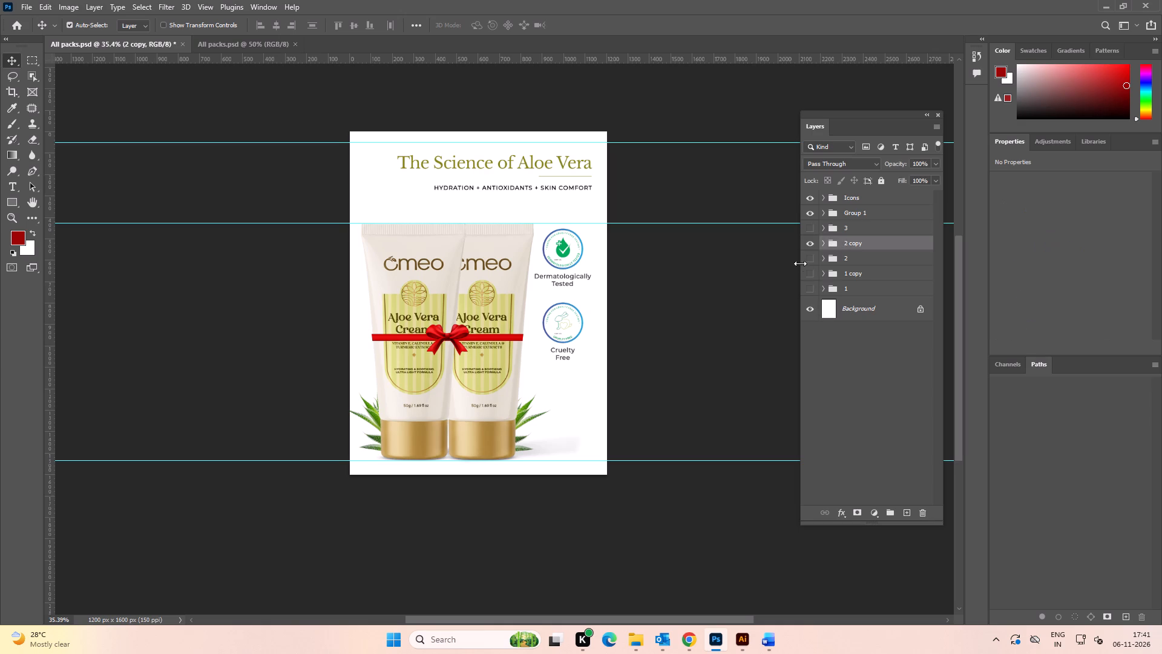
key(Left)
double_click(688, 279)
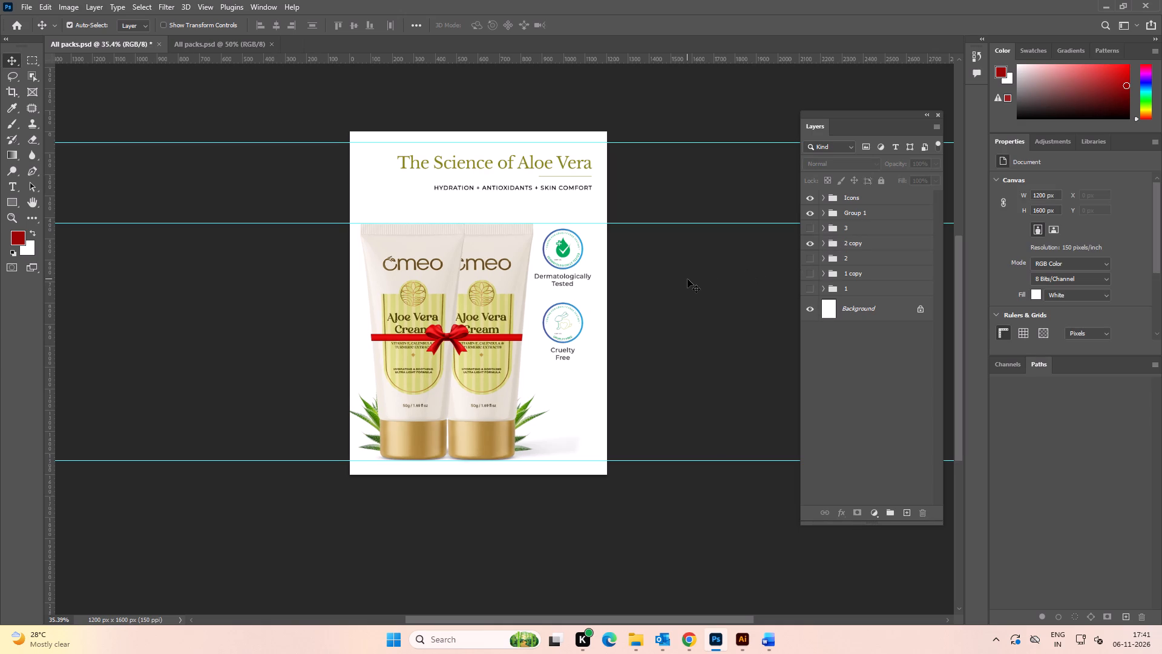
Export the two-tube layout as JPG named 10 into the Aloe Vera Cream 1200x1600 folder.
key(ctrl+alt+shift+w)
click(760, 518)
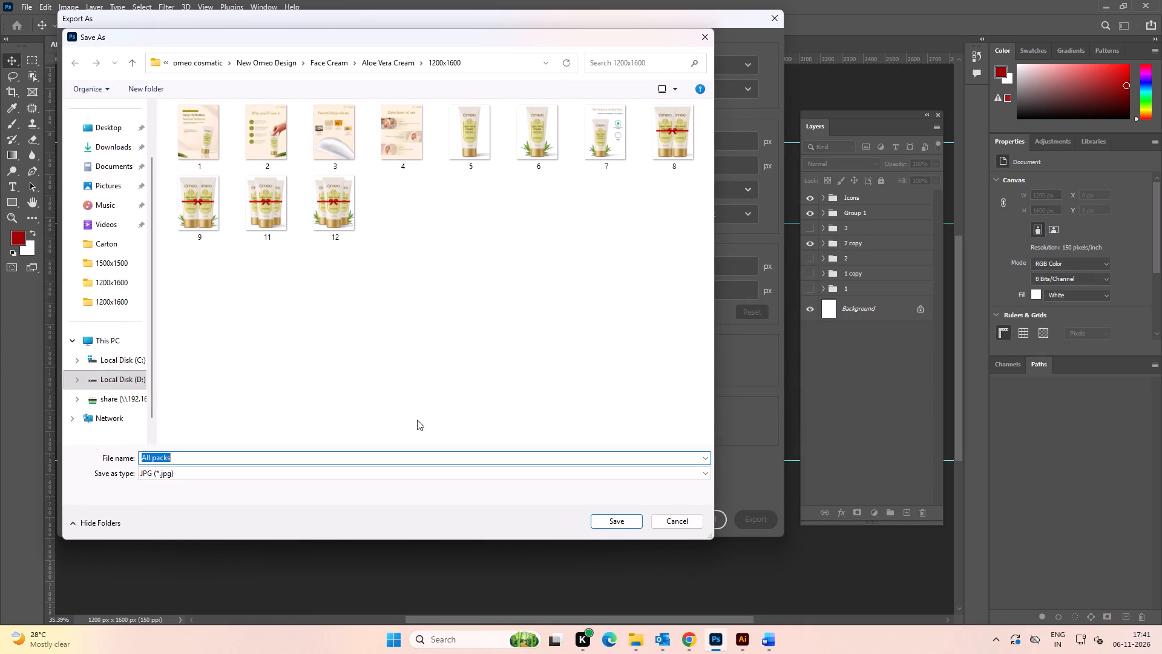
text(10)
key(Return)
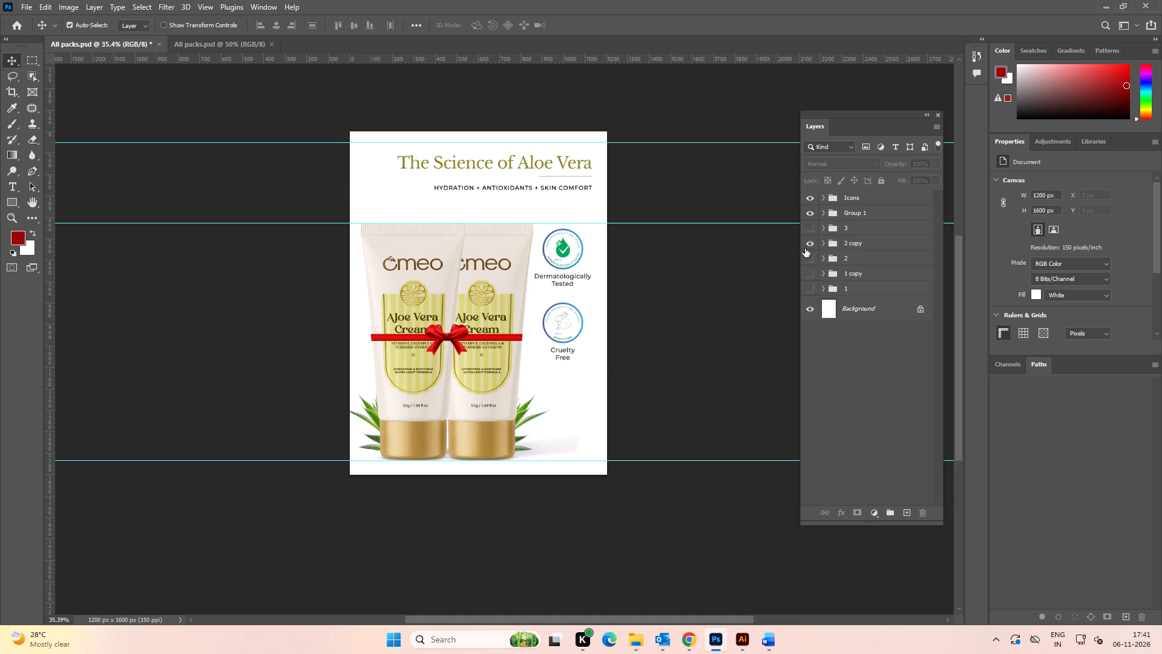
Hide the 2 copy group and replace it on the canvas with a visible duplicate of the three-tube group 3.
click(810, 243)
click(809, 228)
click(811, 230)
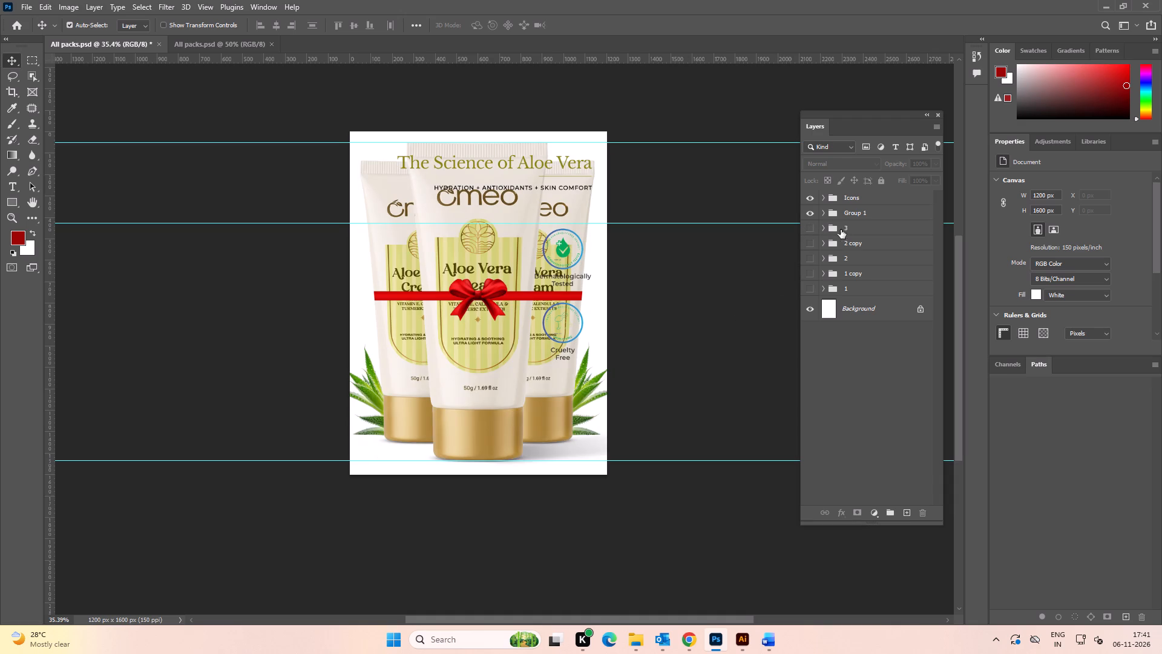
click(844, 230)
key(ctrl+j)
click(811, 225)
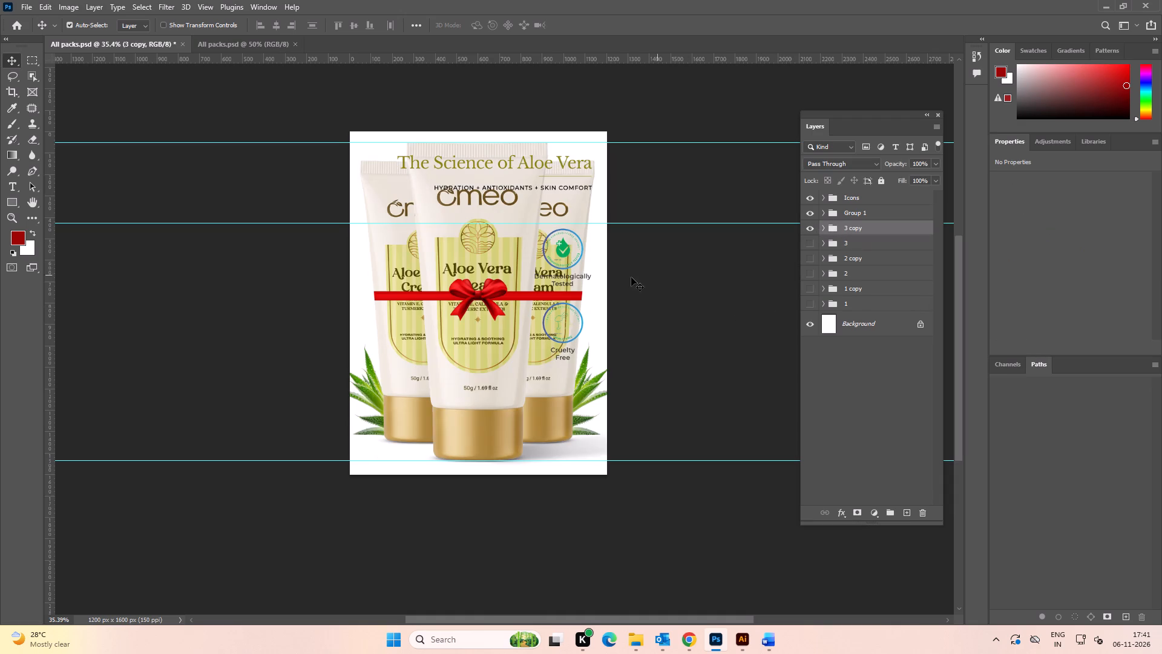
Scale the 3 copy group proportionally to about 75% so its tallest tube reaches the product guide.
key(ctrl+y)
key(ctrl+y)
key(ctrl+t)
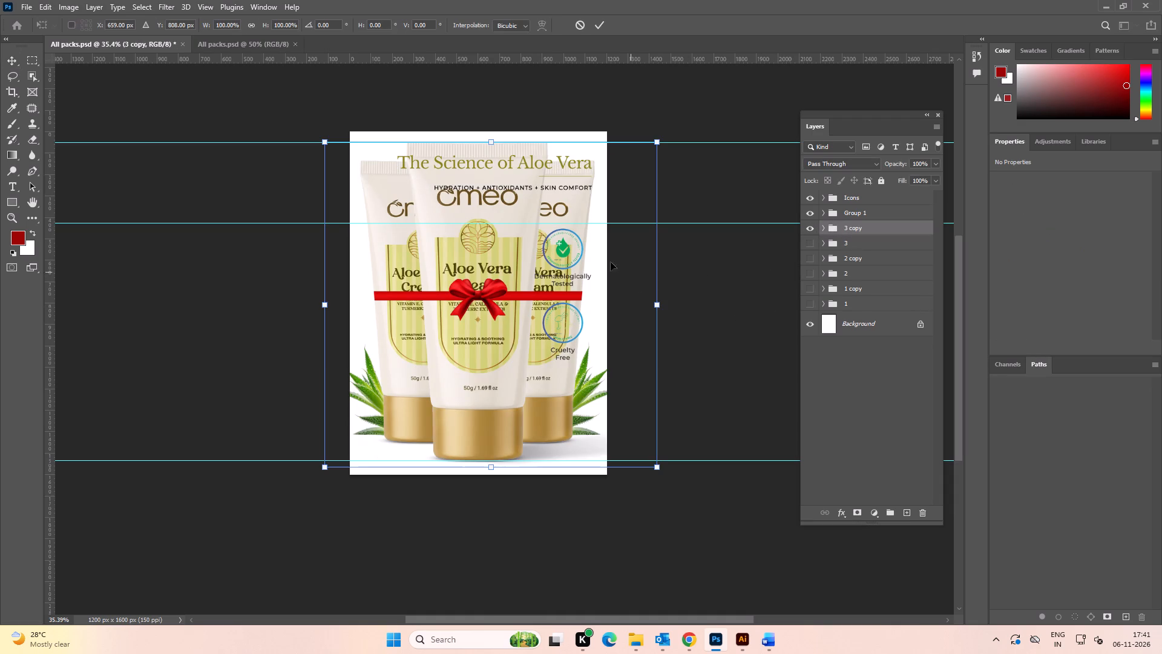
shift+drag(655, 142, 597, 226)
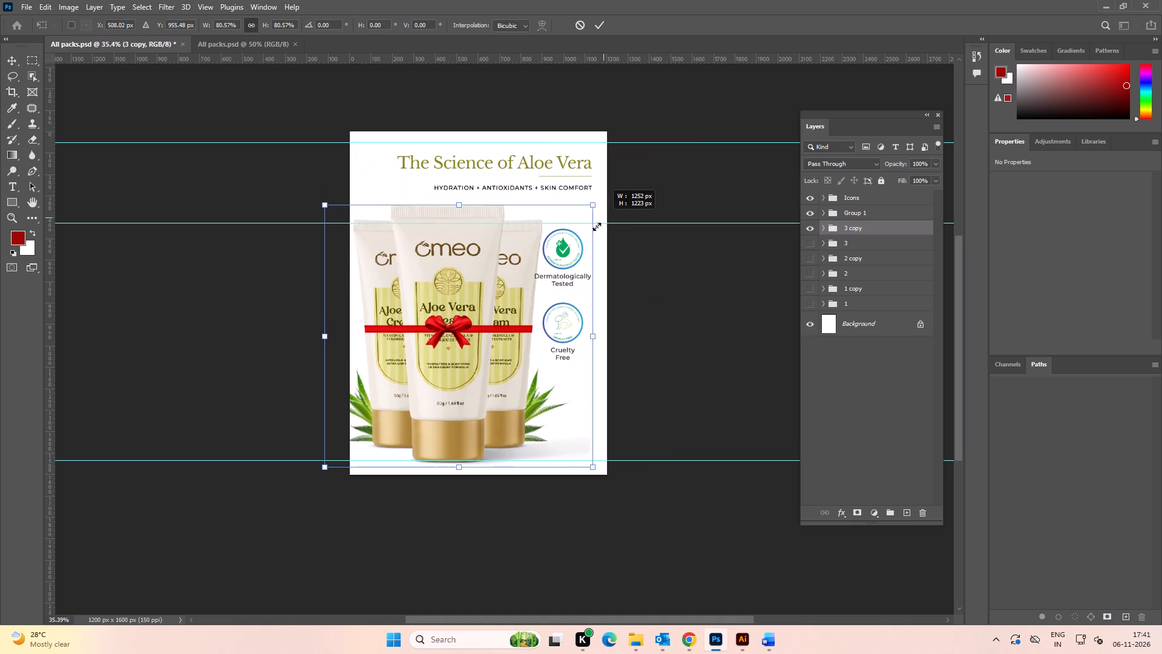
shift+drag(597, 226, 586, 237)
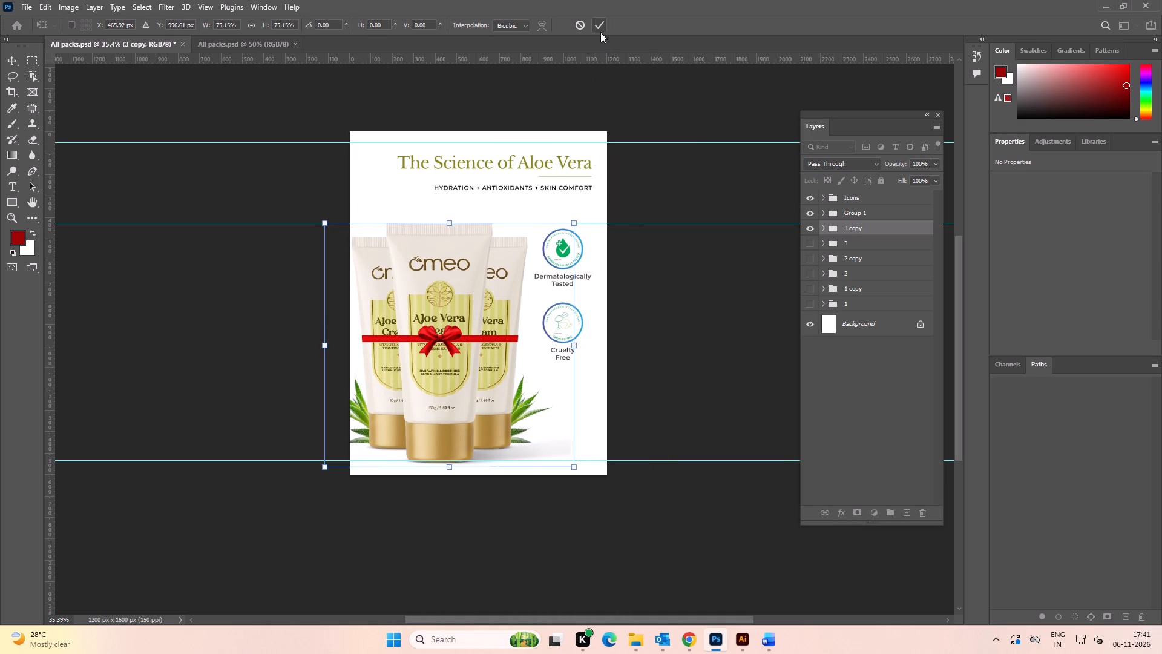
click(600, 32)
Move the 3 copy group up about 10 px so the front tube's base sits at the lower guide.
alt+scroll(414, 365, up, 4)
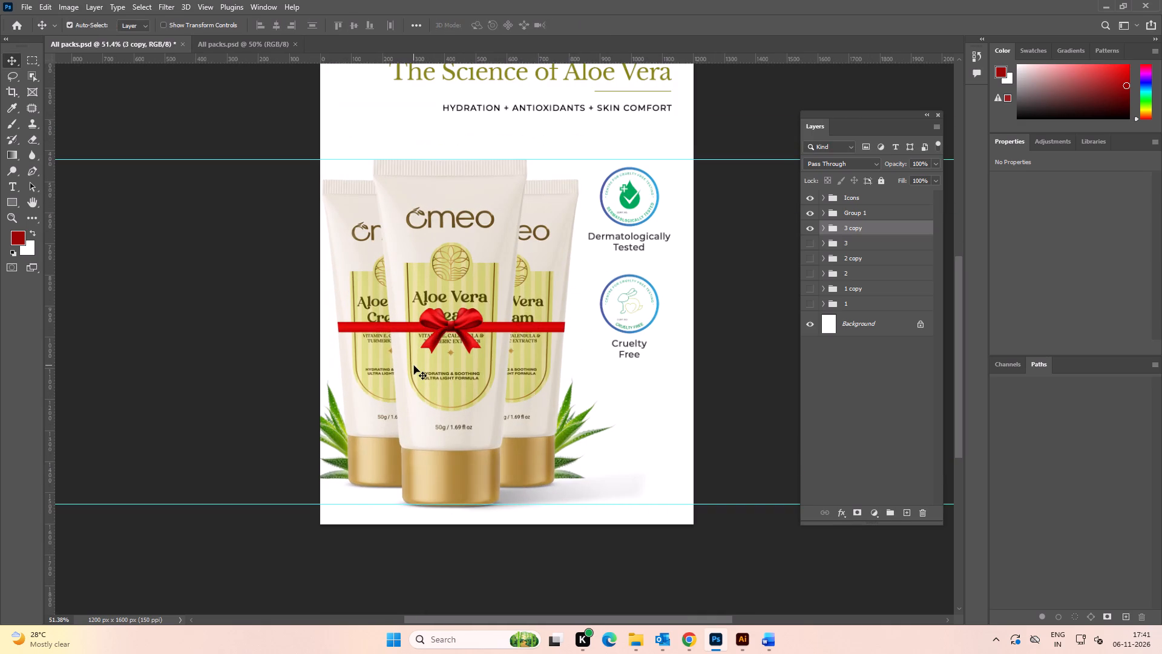
key(Up)
key(shift+Up)
key(shift+Up)
key(shift+Down)
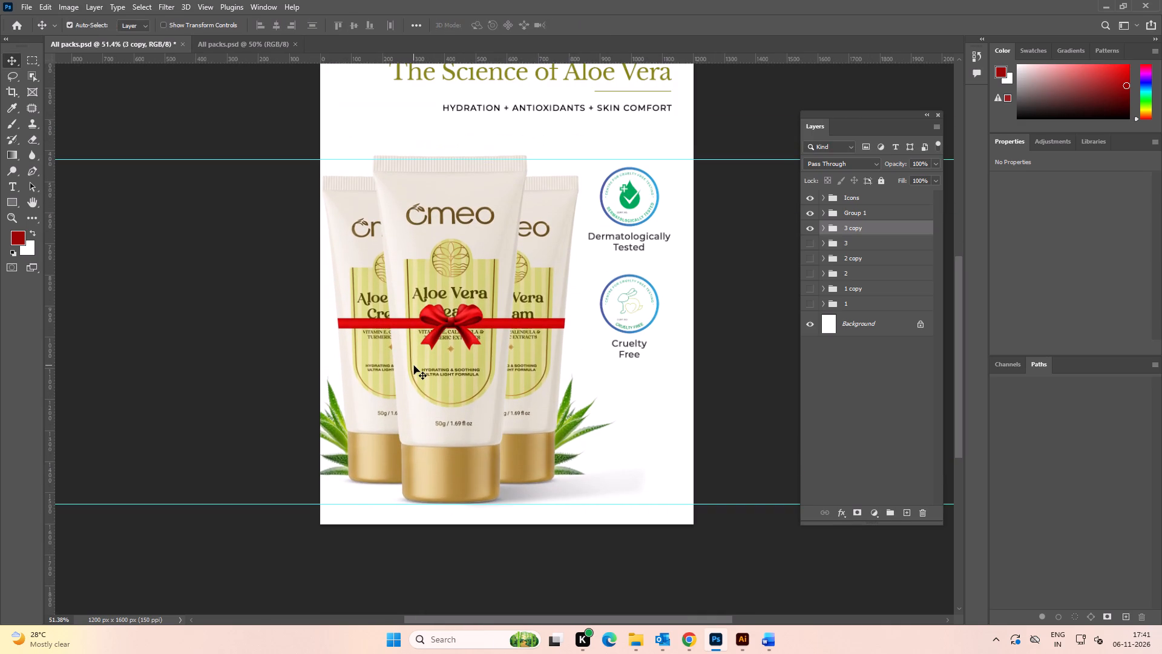
key(Down)
Scale the 3 copy group proportionally to about 99% and move it about 27 px to the right.
key(ctrl+t)
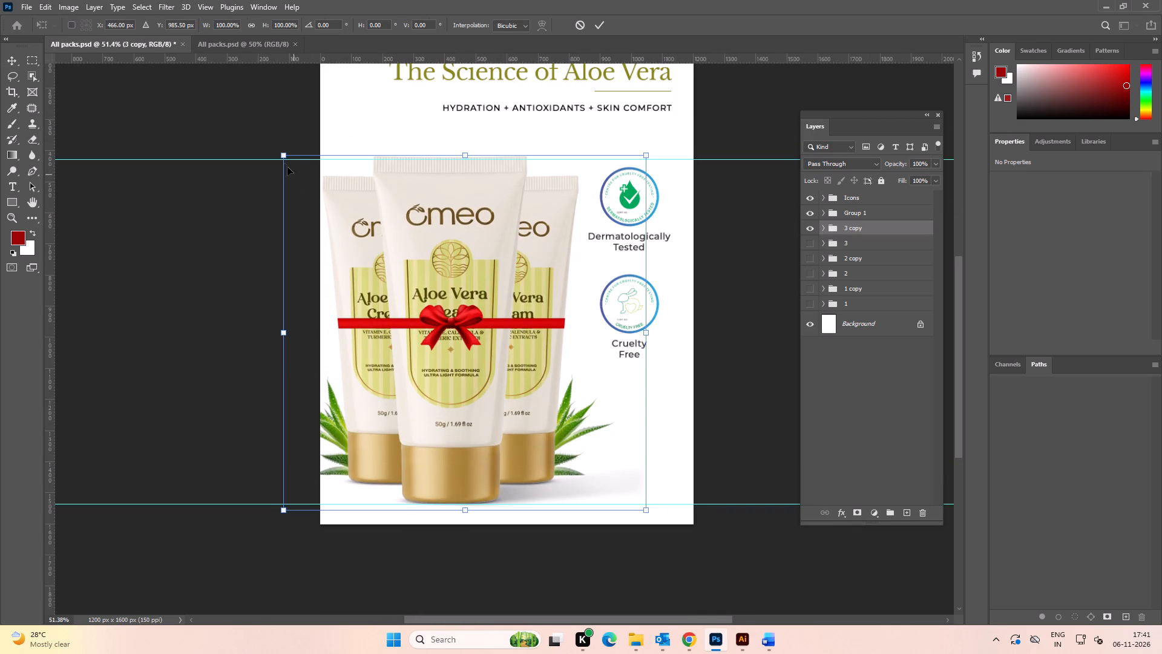
shift+click(283, 157)
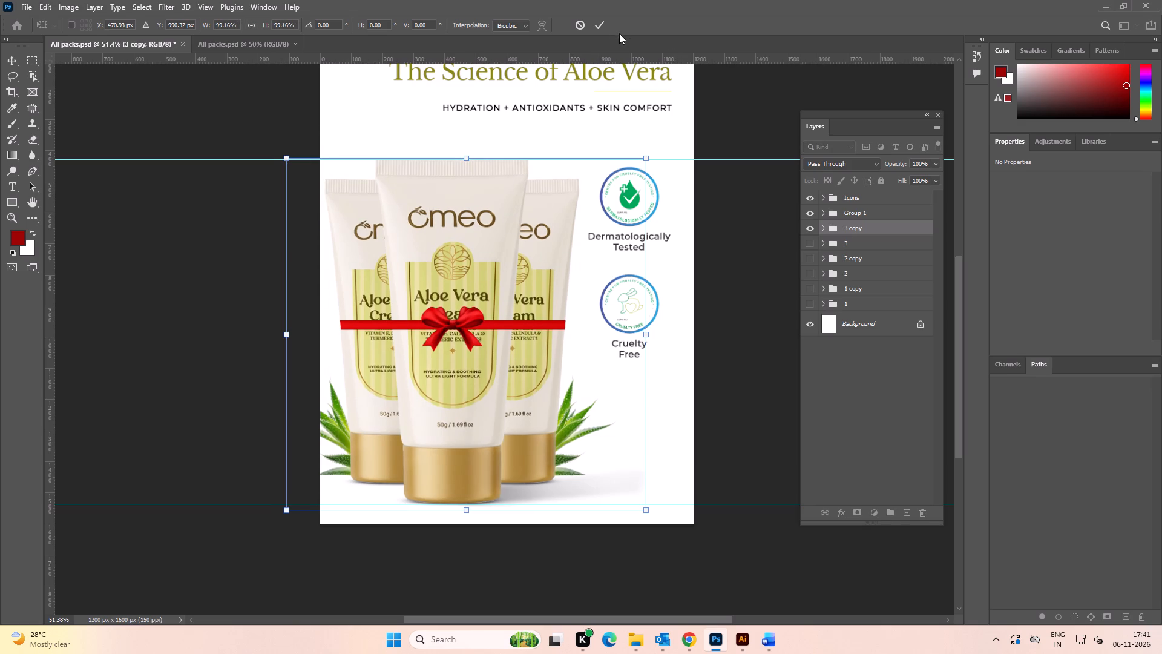
click(604, 27)
key(shift+Right)
key(shift+Right)
key(shift+Right)
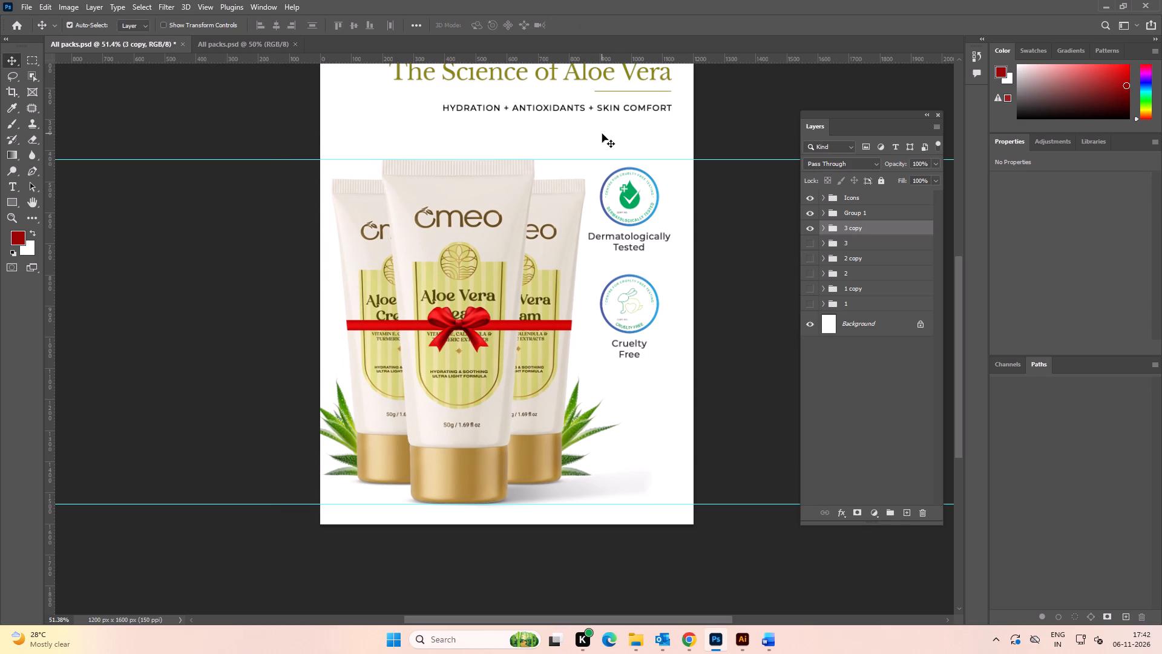
key(Left)
key(Left)
key(Left)
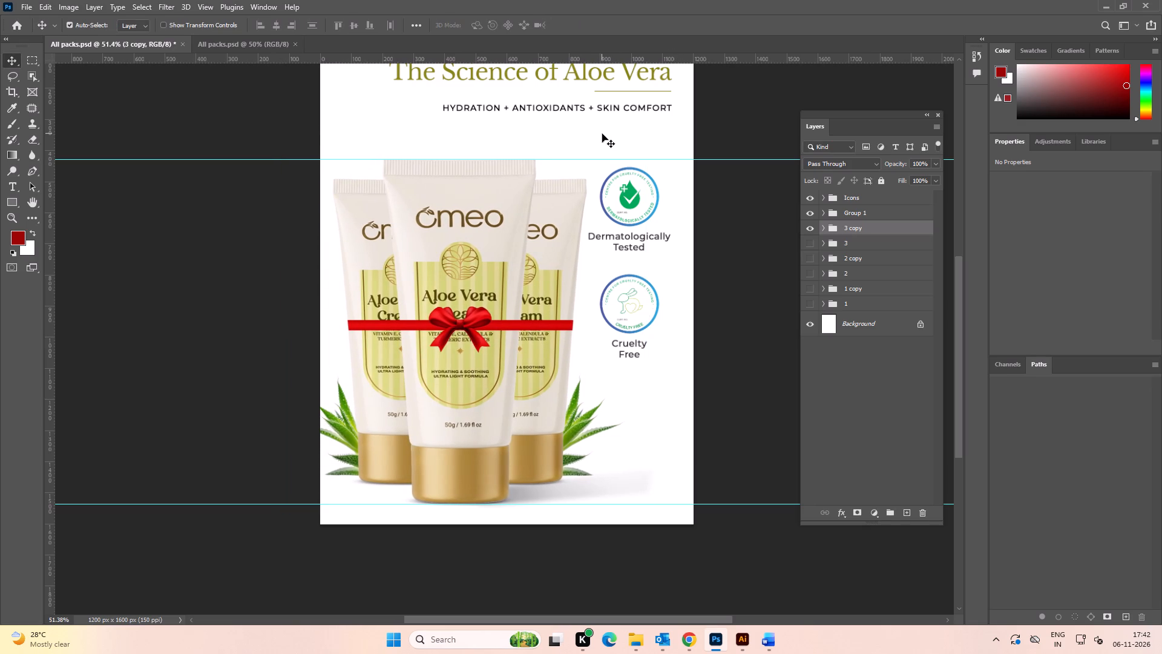
Duplicate the tube shadow in the 3 copy group, offset about 122 px right and 64 px up, behind the rear tube.
click(738, 315)
alt+scroll(738, 308, down, 2)
key(space)
click(732, 357)
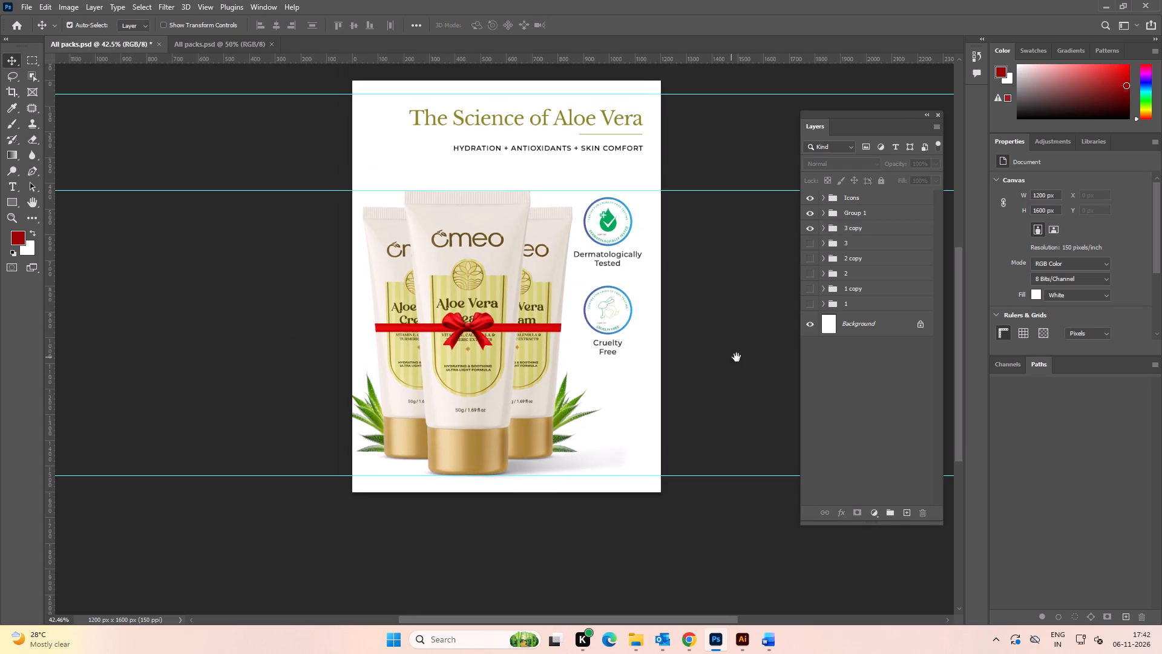
alt+scroll(731, 360, down, 2)
key(space)
click(737, 358)
alt+scroll(426, 442, up, 2)
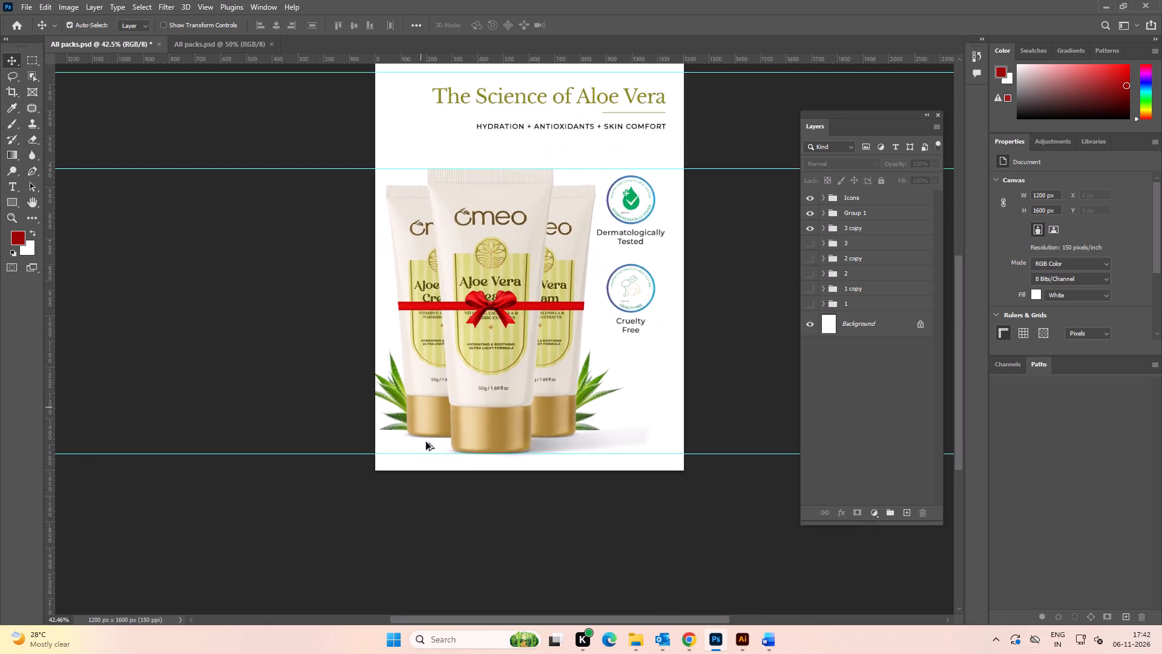
alt+scroll(426, 442, down, 3)
key(space)
drag(674, 363, 679, 374)
click(680, 374)
alt+scroll(605, 429, up, 12)
alt+drag(455, 490, 528, 451)
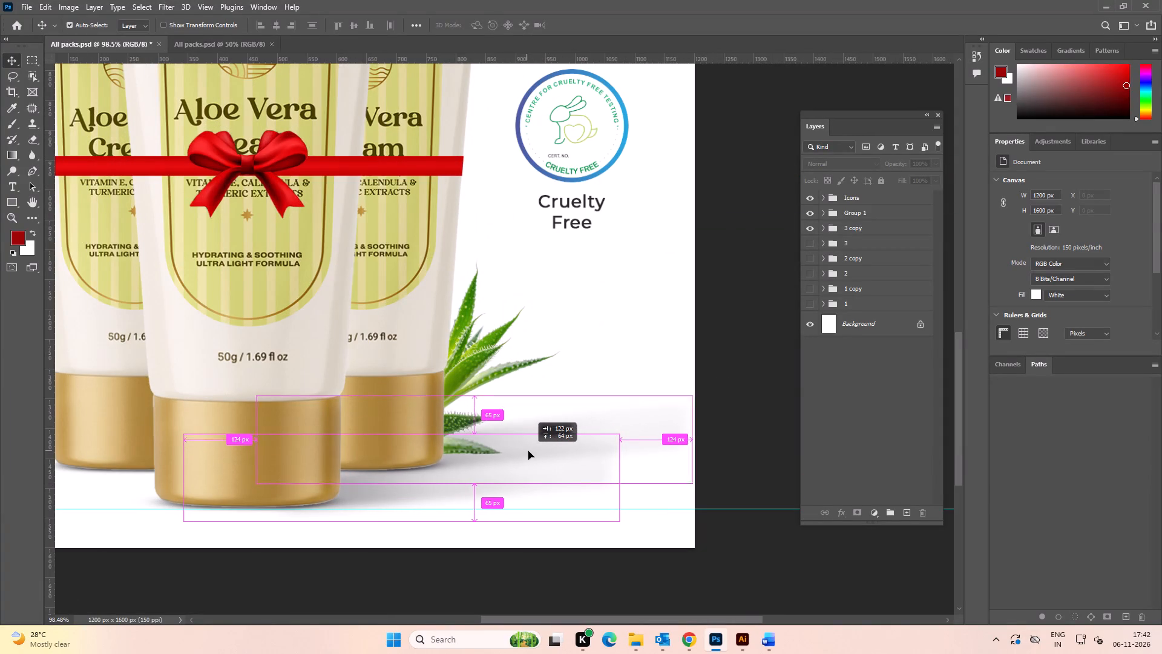
alt+drag(528, 451, 527, 451)
alt+scroll(603, 437, down, 5)
click(732, 420)
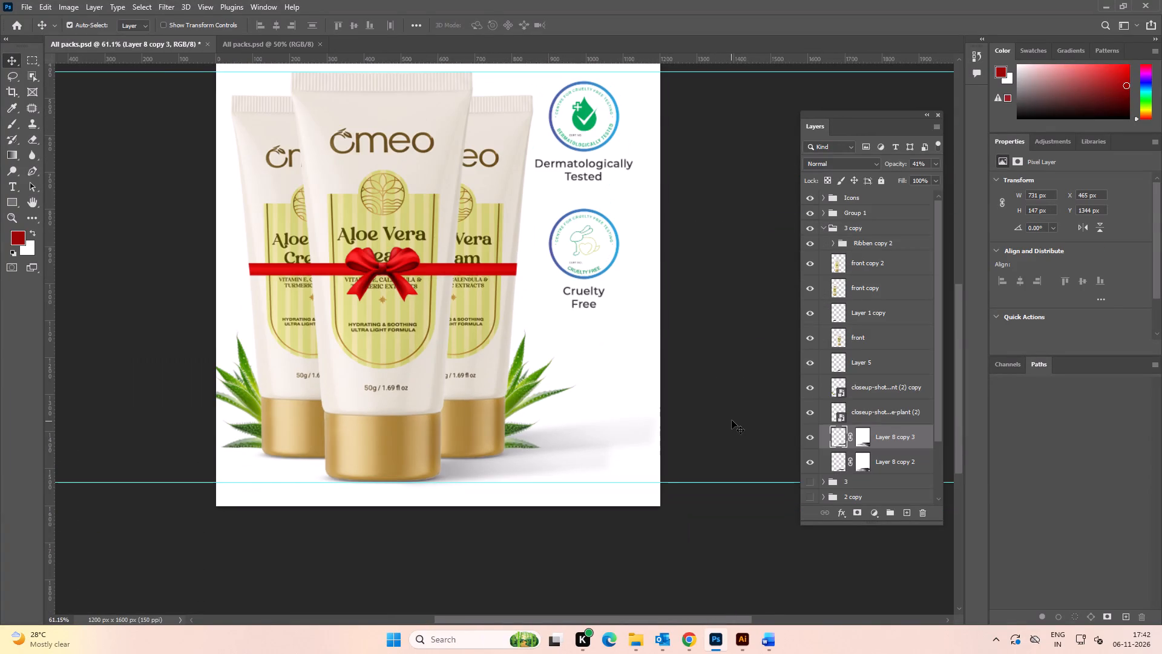
Shift the duplicated shadow about 24 px left so it meets the base of the rear tube.
alt+scroll(556, 449, up, 7)
drag(563, 436, 553, 436)
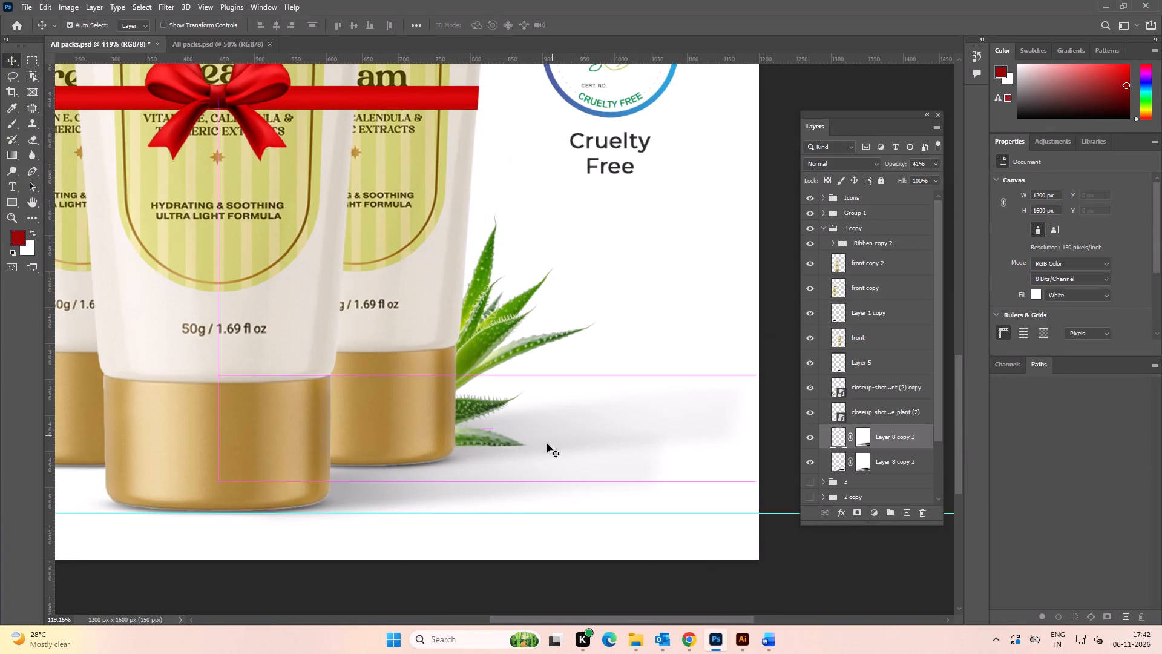
drag(538, 440, 531, 440)
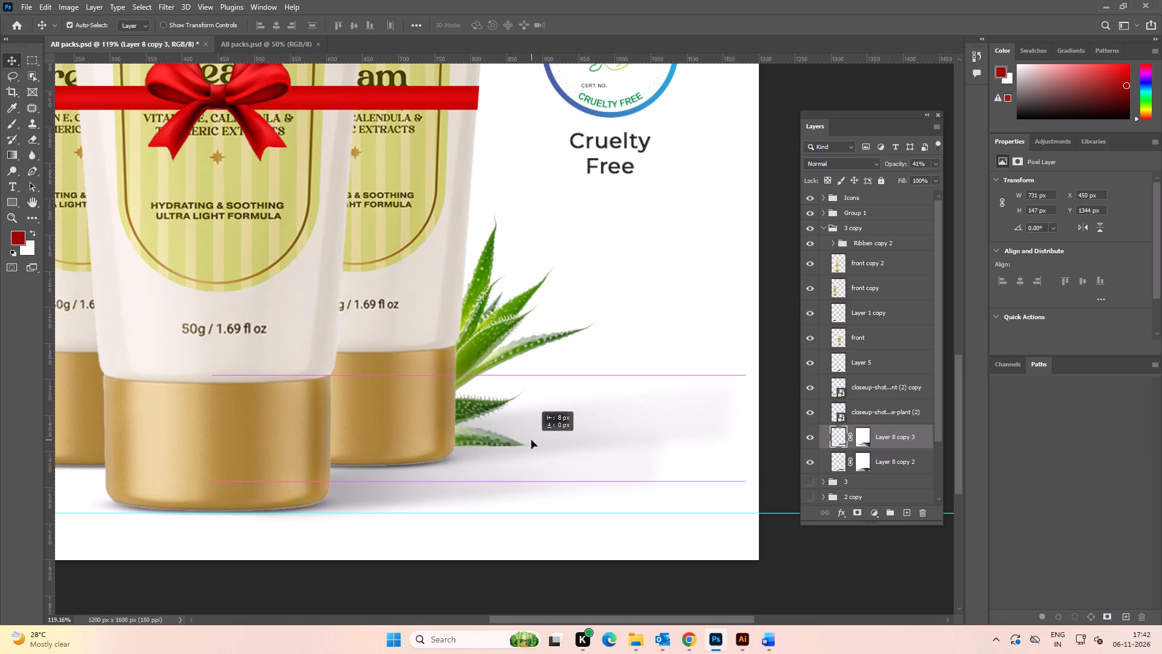
drag(531, 440, 531, 440)
alt+scroll(494, 477, down, 5)
key(ctrl+0)
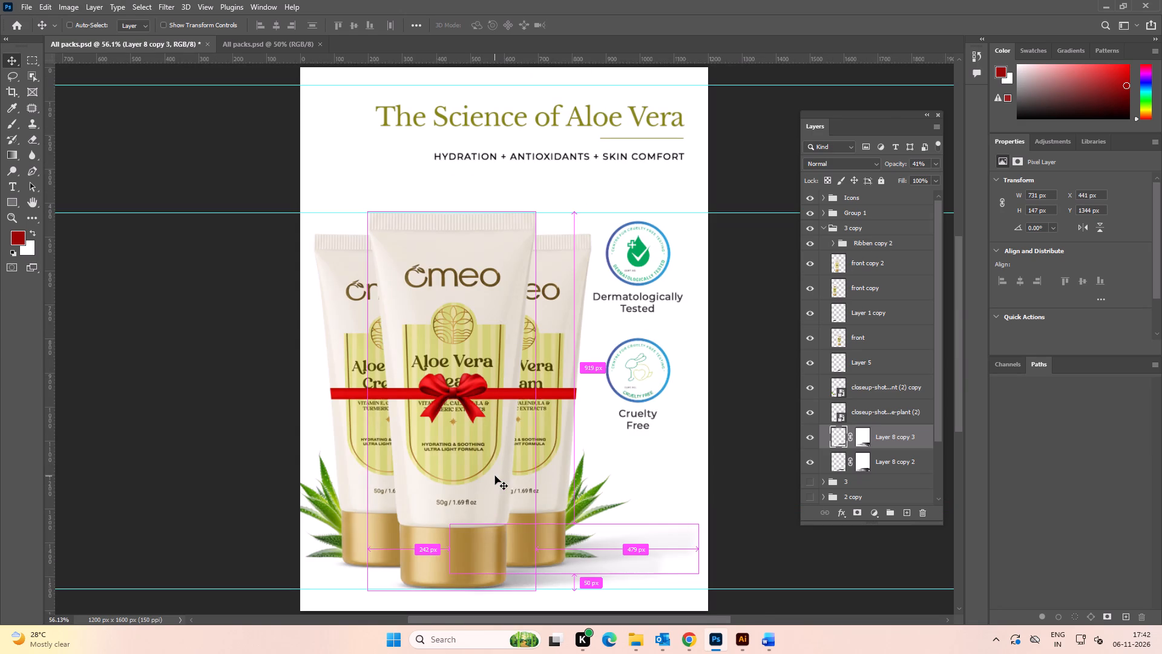
Export the three-tube science layout as a JPG named 13 into the Aloe Vera Cream 1200x1600 folder.
alt+scroll(709, 454, down, 3)
key(space)
drag(737, 448, 711, 444)
alt+scroll(696, 418, down, 3)
click(696, 417)
key(space)
drag(646, 389, 655, 391)
key(ctrl+alt+shift+w)
click(752, 518)
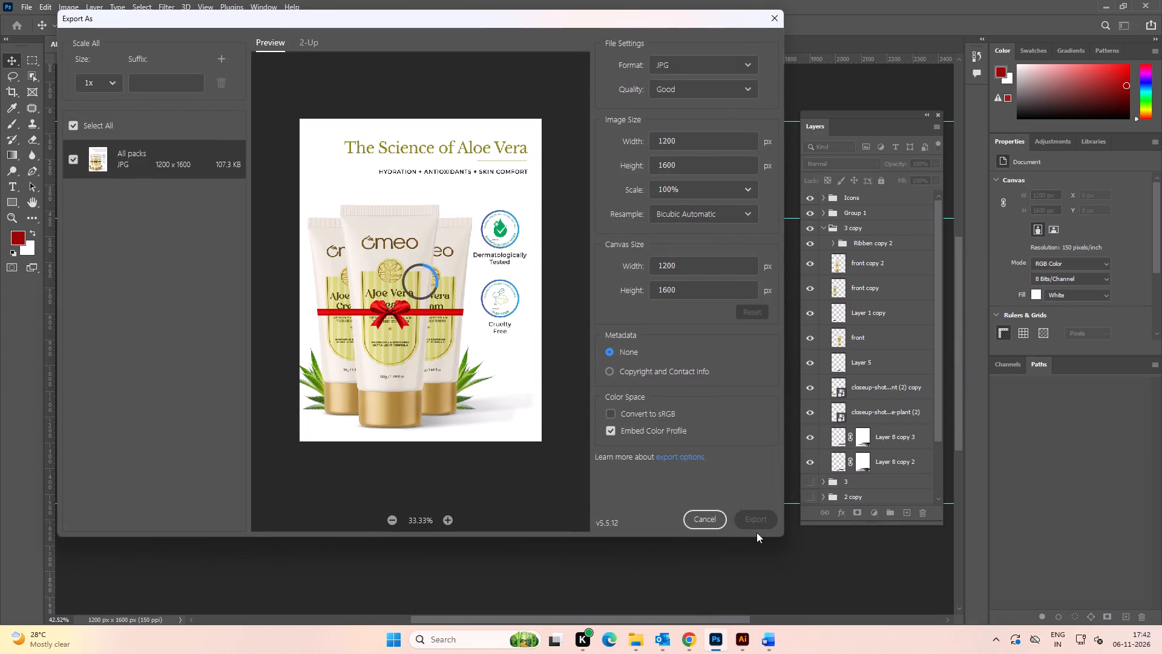
text(13)
key(Return)
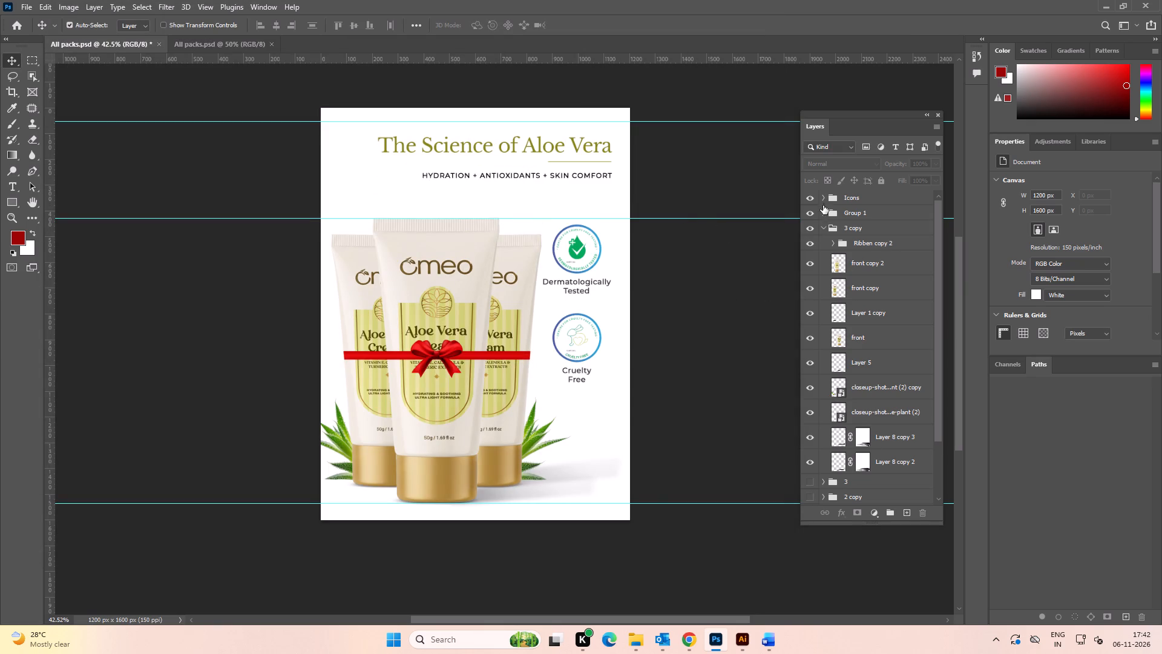
Hide the 3 copy, Group 1 and Icons groups and show the full-size three-tube group 3.
click(823, 226)
click(730, 266)
click(813, 227)
click(813, 214)
click(811, 193)
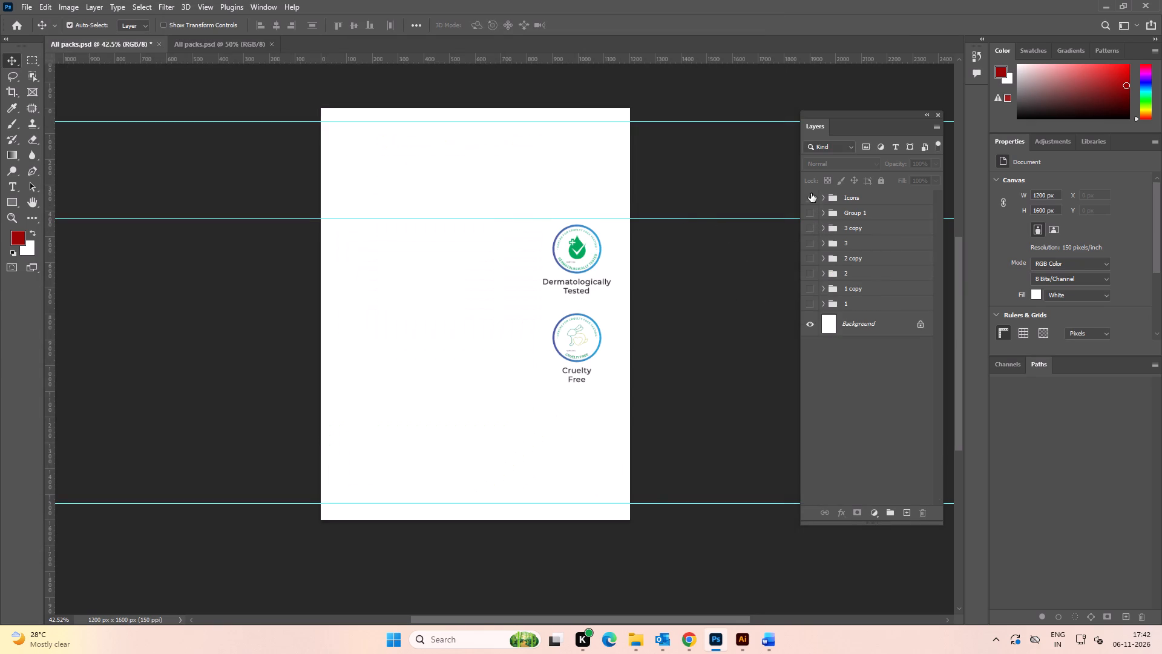
click(812, 244)
Duplicate the tube shadow in group 3, offset about 194 px right and 102 px up, behind the rear tube.
alt+scroll(526, 538, up, 3)
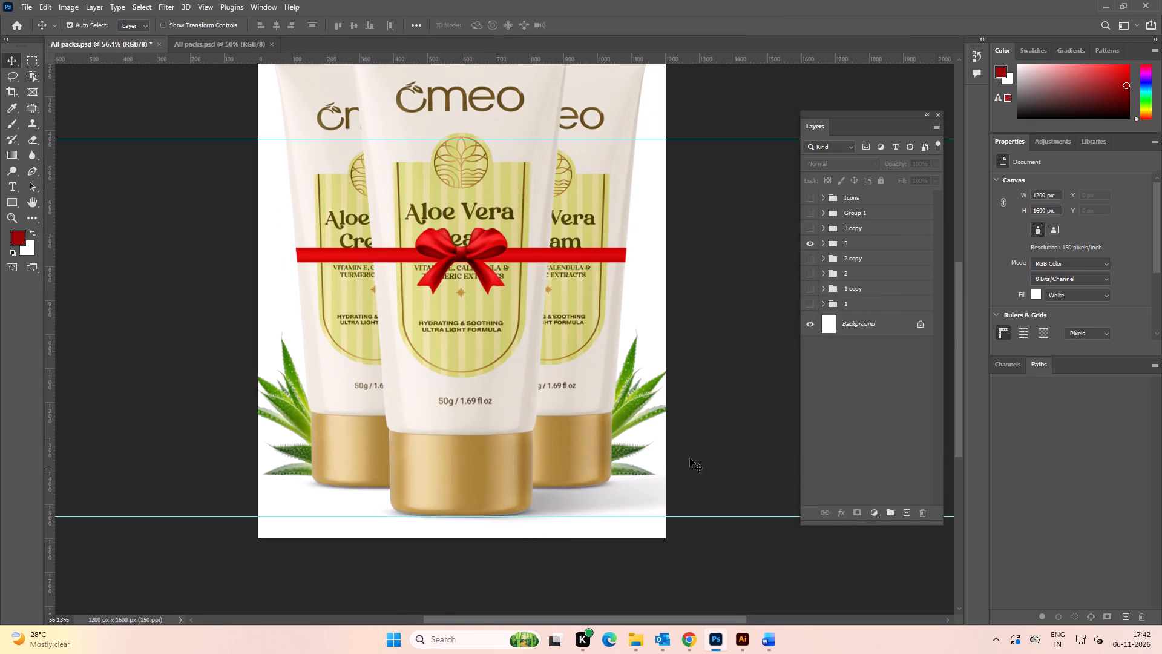
key(space)
drag(689, 457, 640, 438)
alt+drag(530, 481, 597, 446)
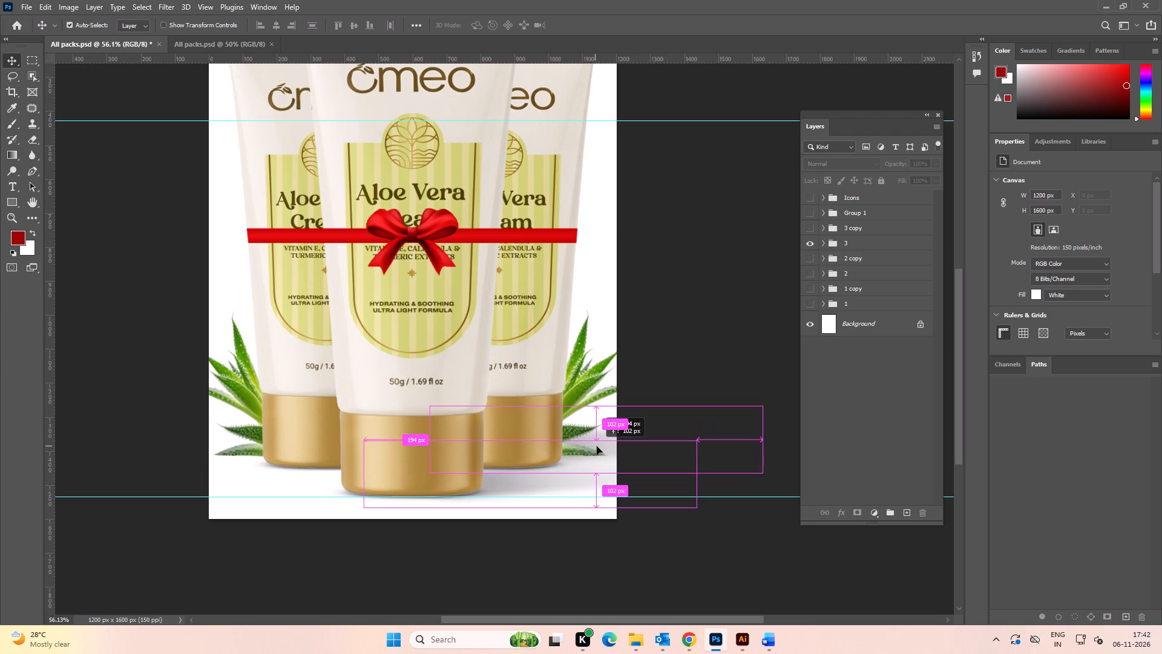
alt+drag(597, 446, 598, 448)
click(698, 392)
alt+scroll(686, 388, down, 2)
key(space)
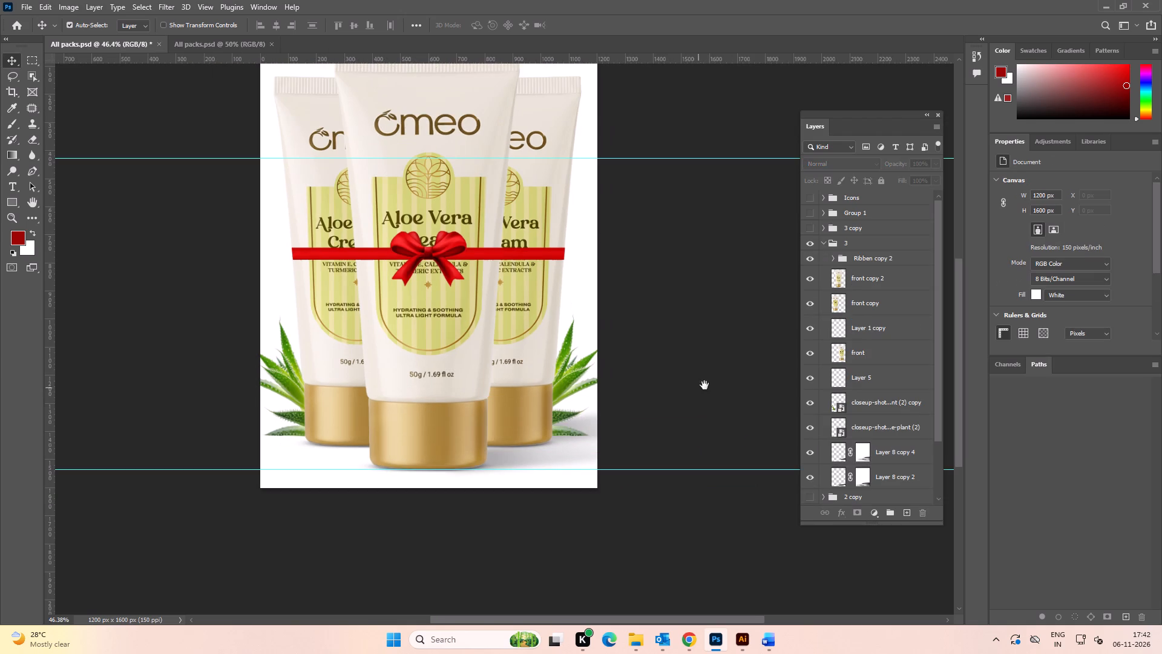
drag(704, 385, 687, 387)
Export the full-size three-tube image with aloe leaves as a JPG, overwriting file 12 in the Aloe Vera Cream 1200x1600 folder.
click(555, 384)
click(655, 372)
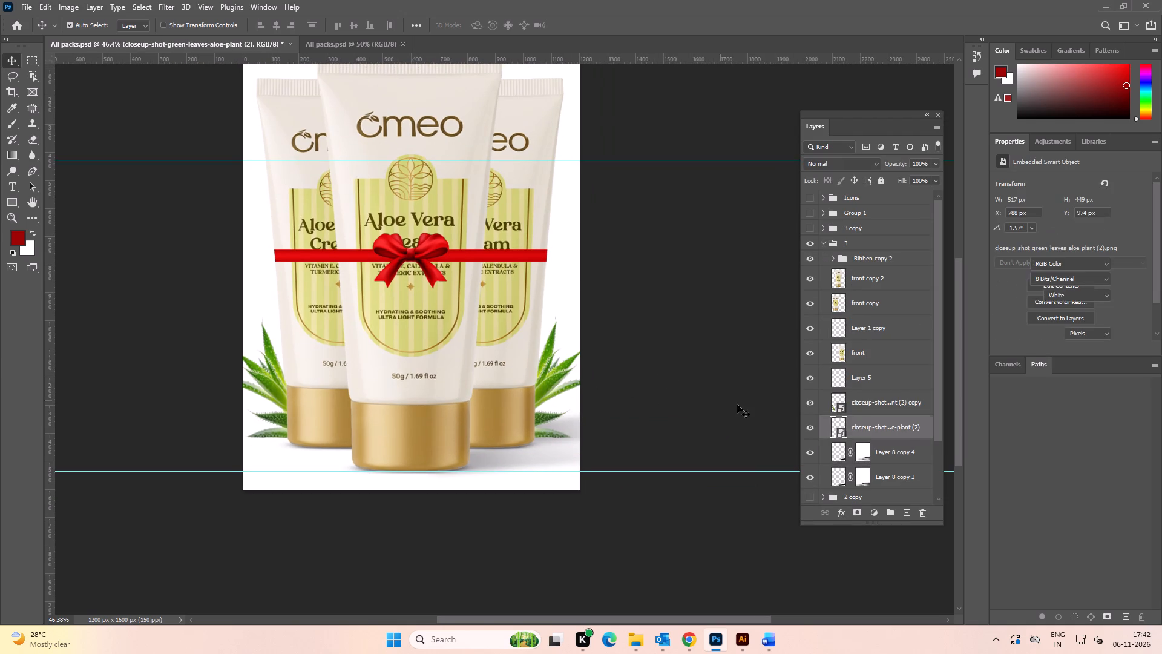
alt+scroll(656, 375, down, 5)
key(space)
drag(617, 347, 634, 373)
key(ctrl+0)
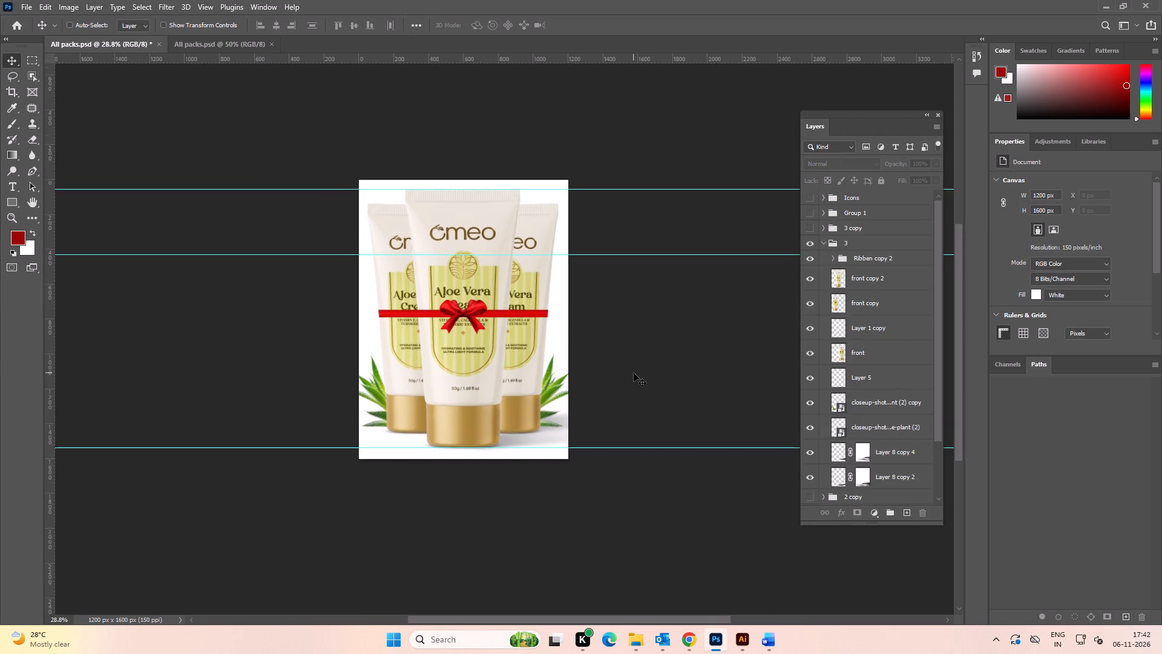
key(ctrl+alt+shift+w)
click(745, 517)
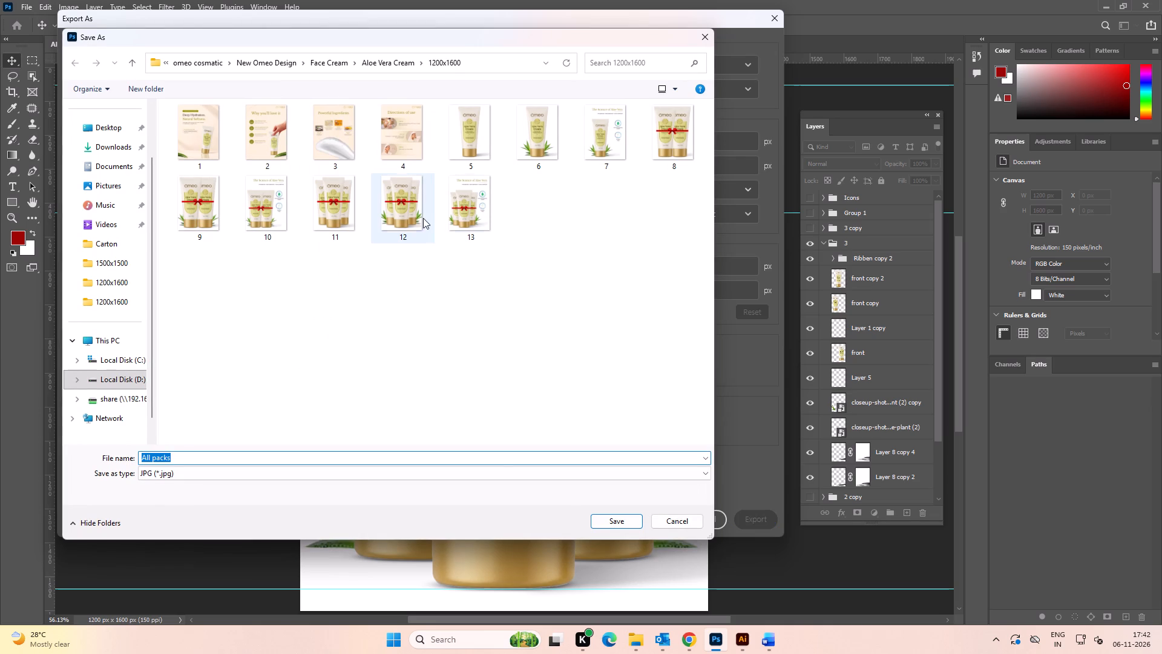
double_click(407, 206)
click(606, 324)
Hide both aloe leaf layers in group 3.
key(space)
key(space)
key(space)
key(space)
key(space)
key(space)
drag(704, 392, 650, 387)
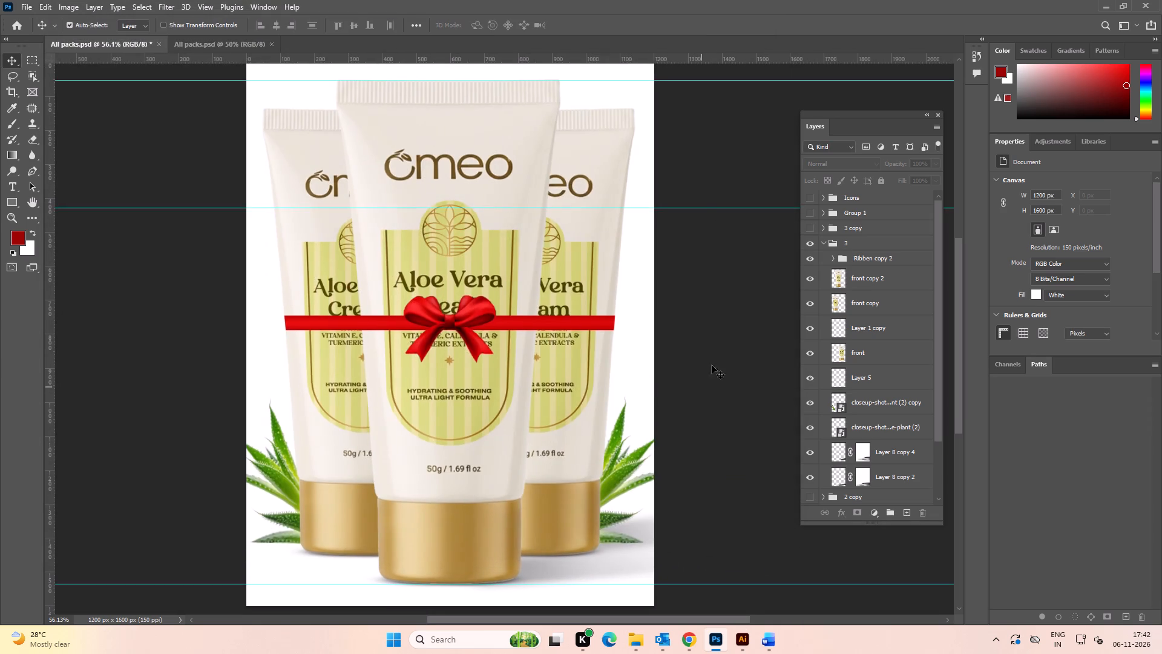
alt+scroll(713, 322, down, 5)
key(space)
drag(707, 394, 714, 371)
click(586, 391)
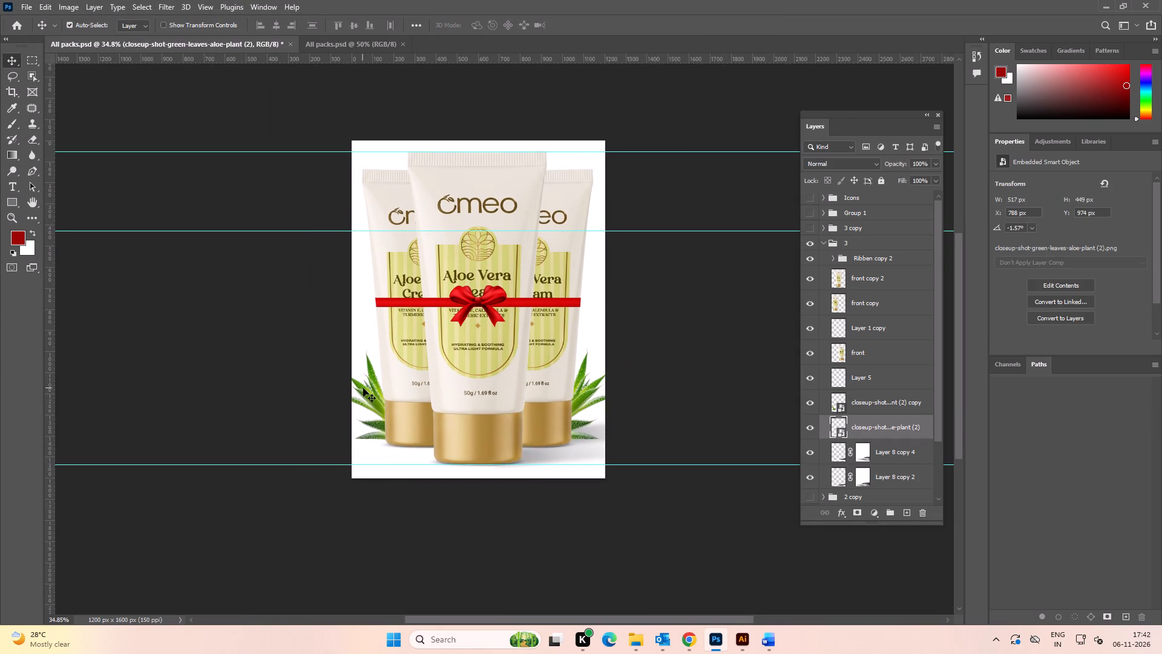
shift+click(363, 388)
click(809, 399)
click(806, 428)
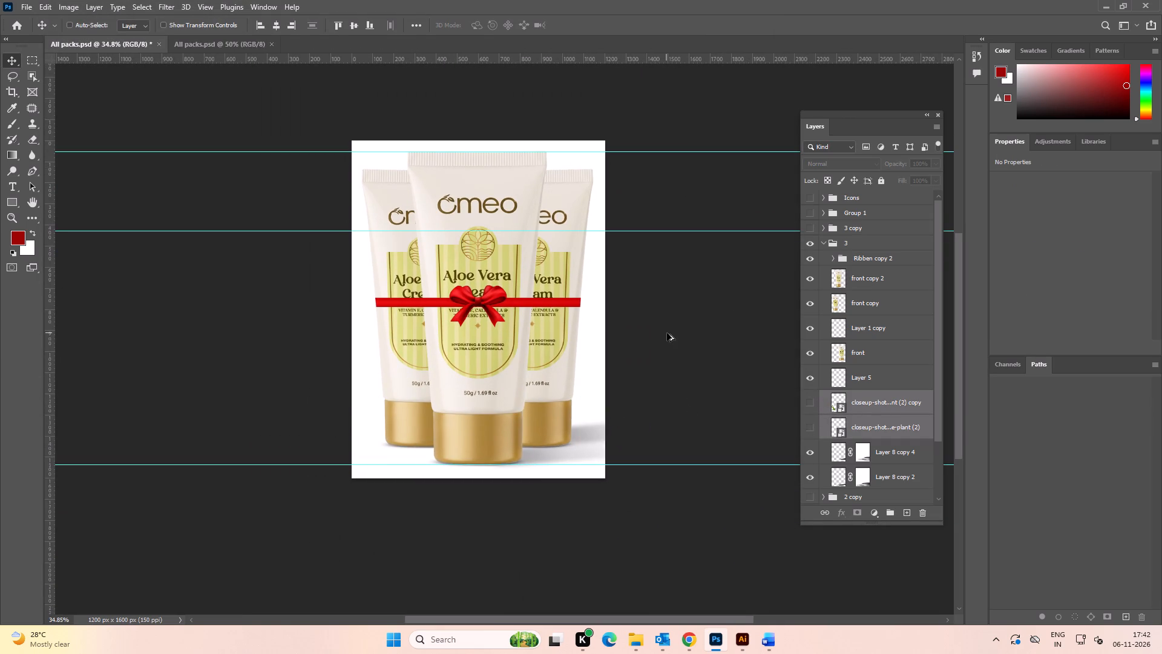
Export the three-tube image without leaves as a JPG, overwriting file 11 in the 1200x1600 folder.
key(ctrl+alt+shift+w)
click(756, 518)
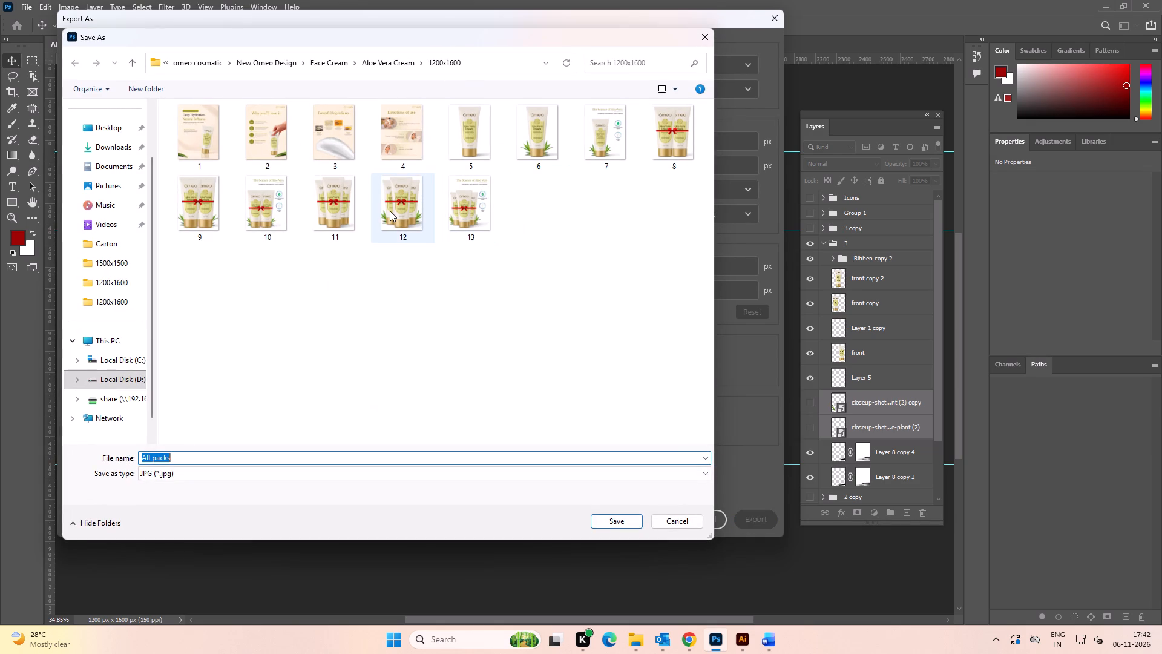
drag(475, 45, 559, 52)
double_click(410, 226)
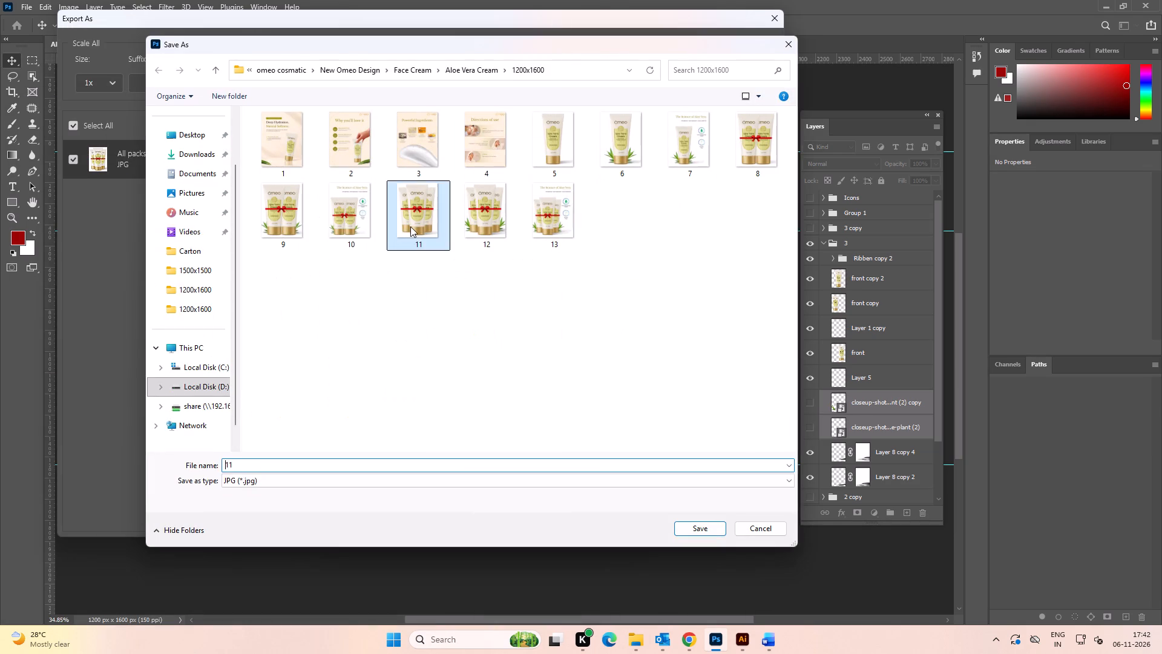
click(615, 323)
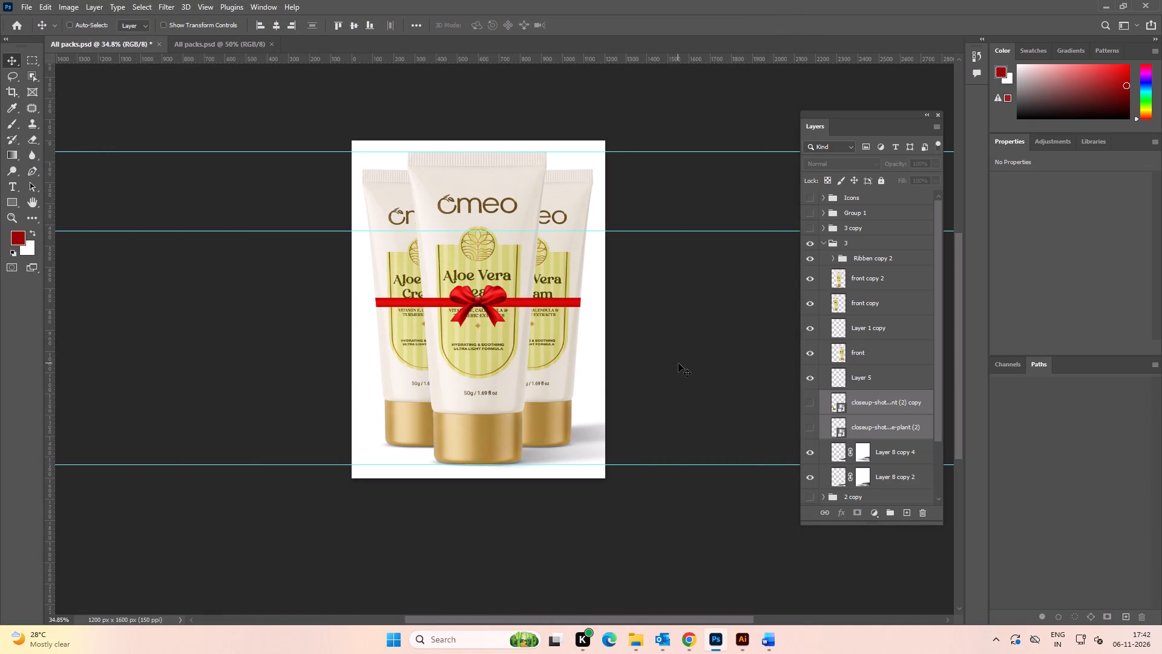
Undo hiding the two aloe leaf layers and save the All packs document.
key(ctrl+z)
key(ctrl+z)
click(706, 360)
key(ctrl+s)
key(ctrl+s)
key(ctrl+s)
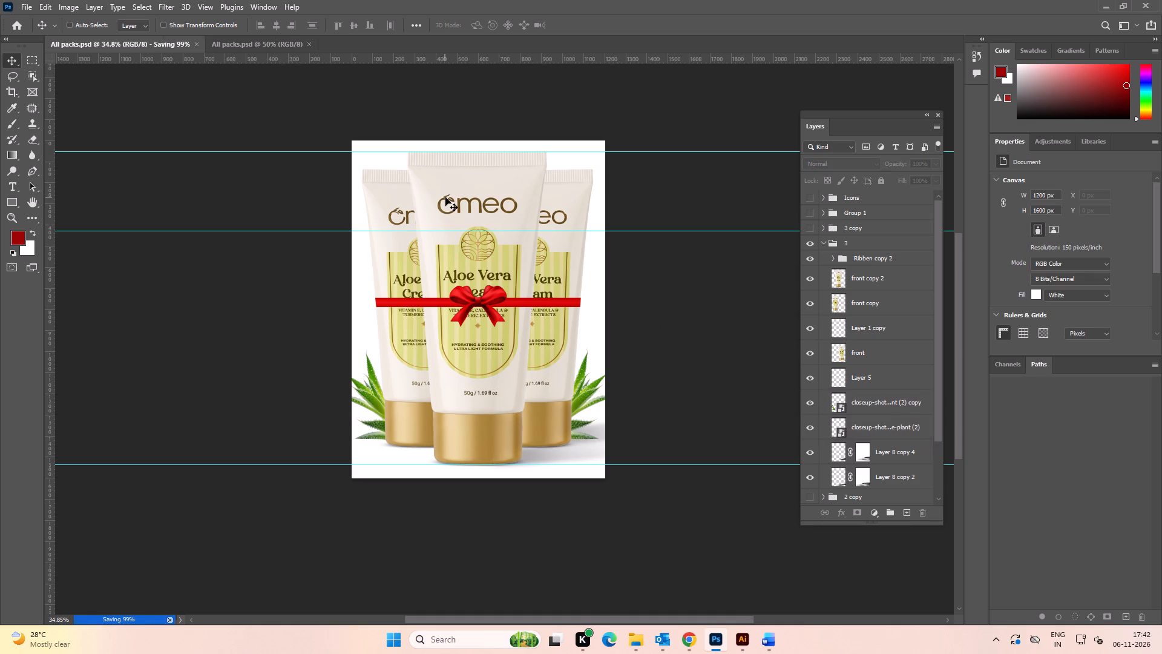
Close both open All packs documents.
click(153, 45)
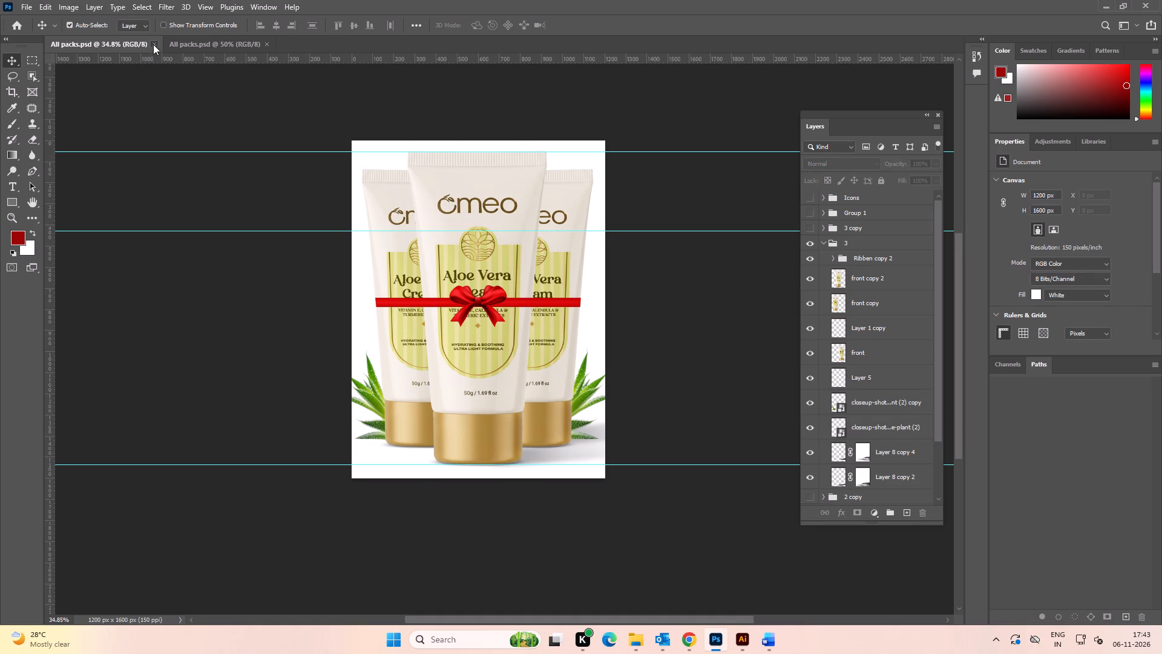
click(145, 43)
scroll(463, 257, down, 3)
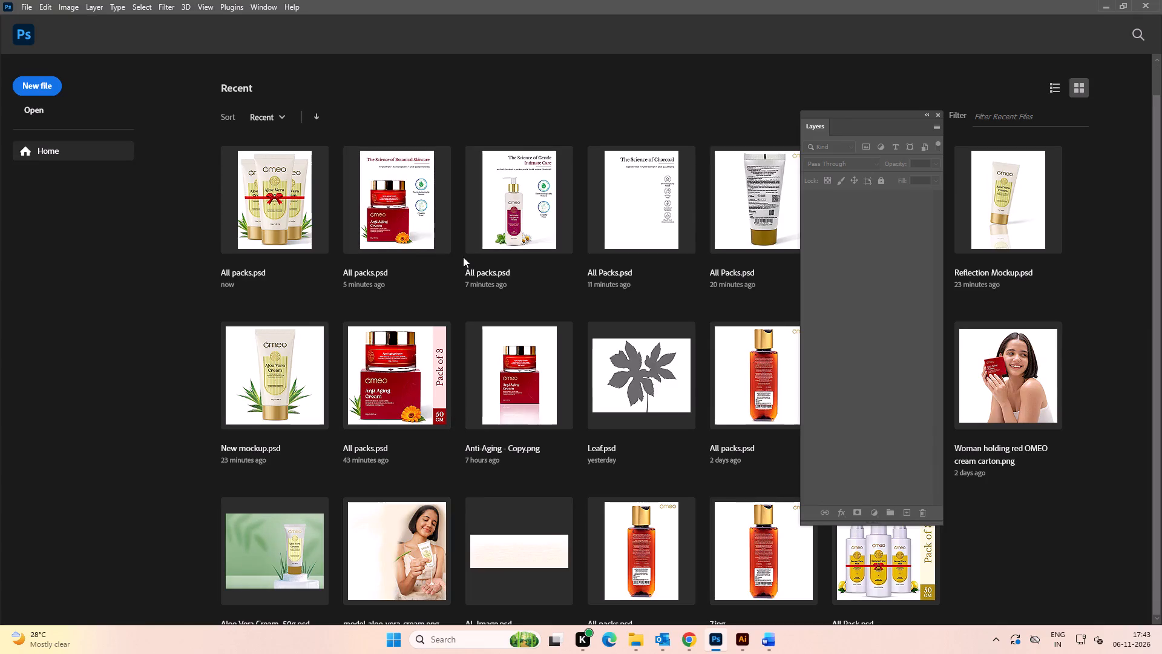
scroll(463, 257, down, 2)
Switch to File Explorer and close the window showing the Damascus Rose mist 1200x1600 folder.
key(alt+Tab)
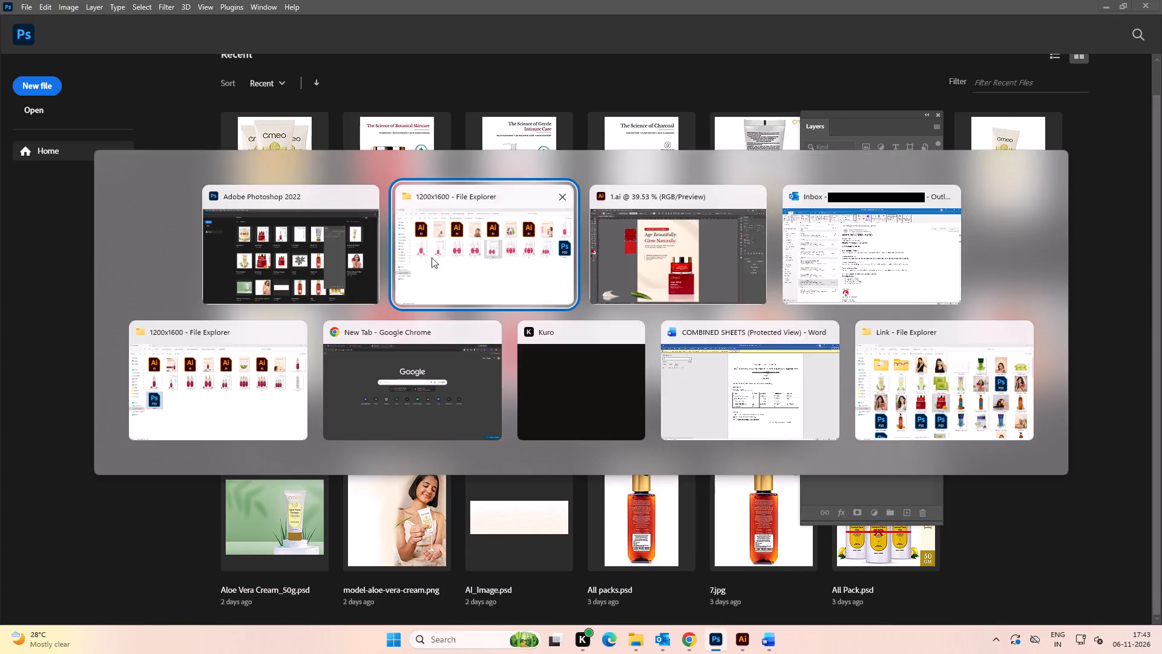
alt+click(487, 263)
key(alt+Tab)
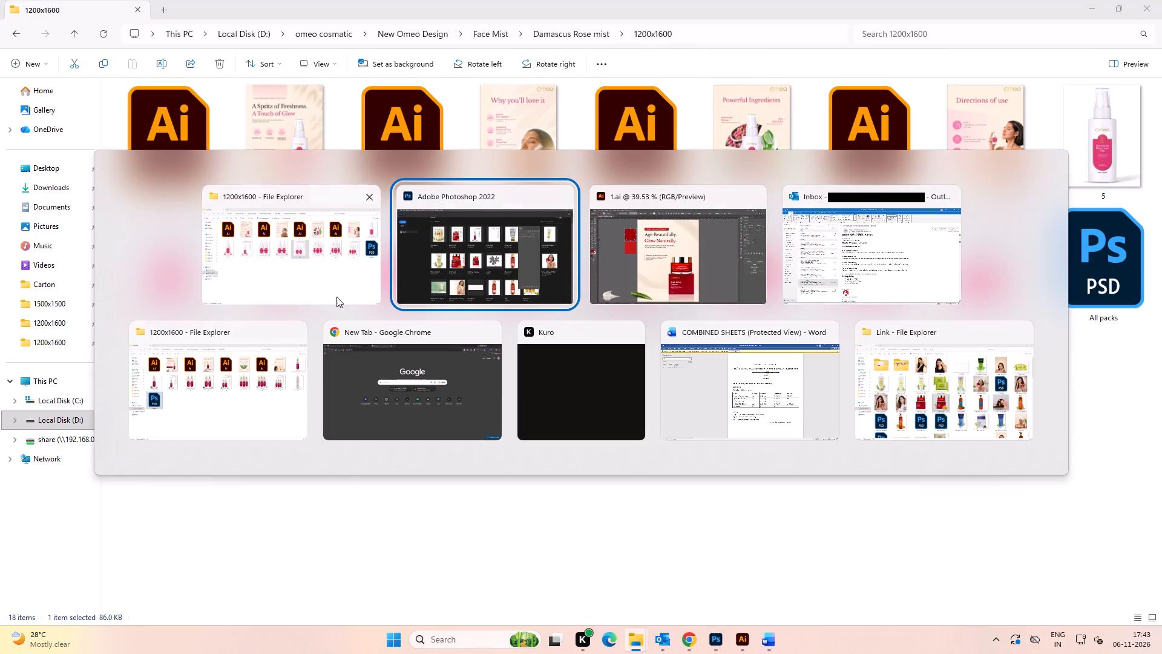
alt+click(370, 199)
In the remaining 1200x1600 File Explorer window, browse to New Omeo Design > Face Cream > Aloe Vera Cream, checking its 1200x1600 subfolder.
alt+click(267, 394)
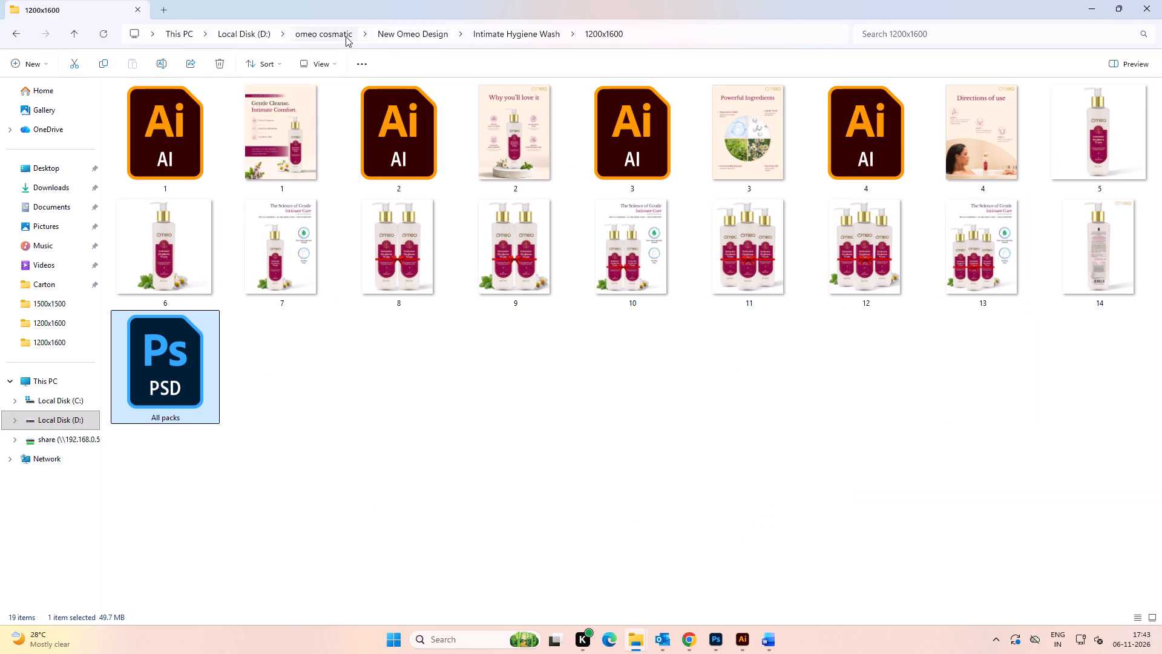
click(336, 36)
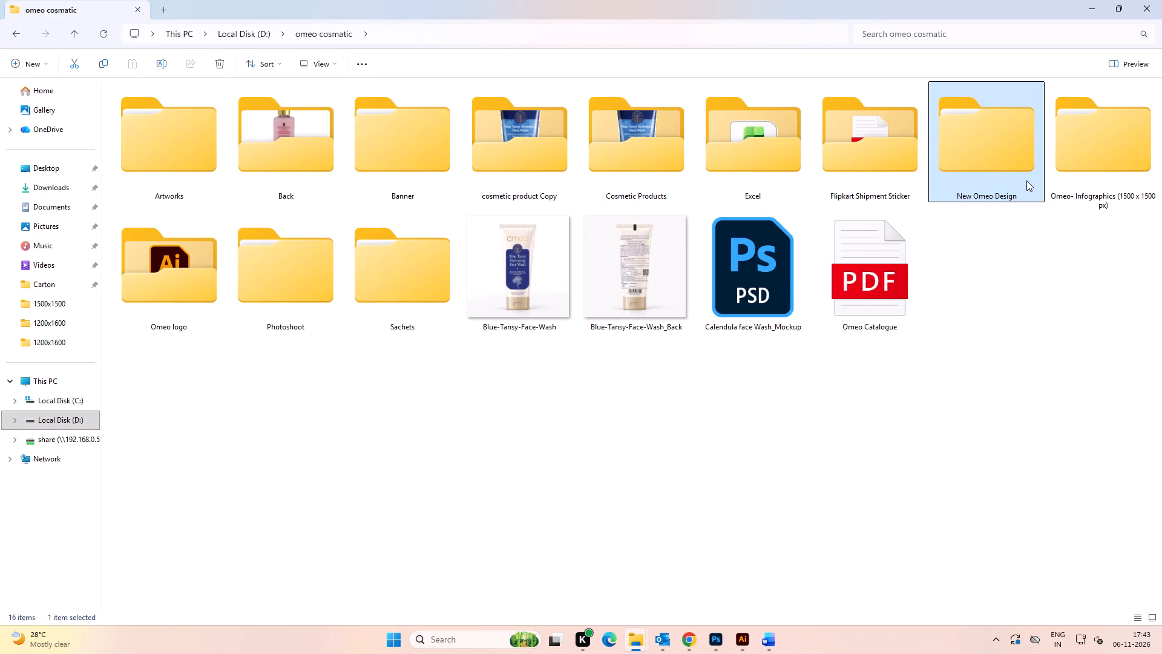
double_click(1021, 179)
click(604, 184)
double_click(798, 187)
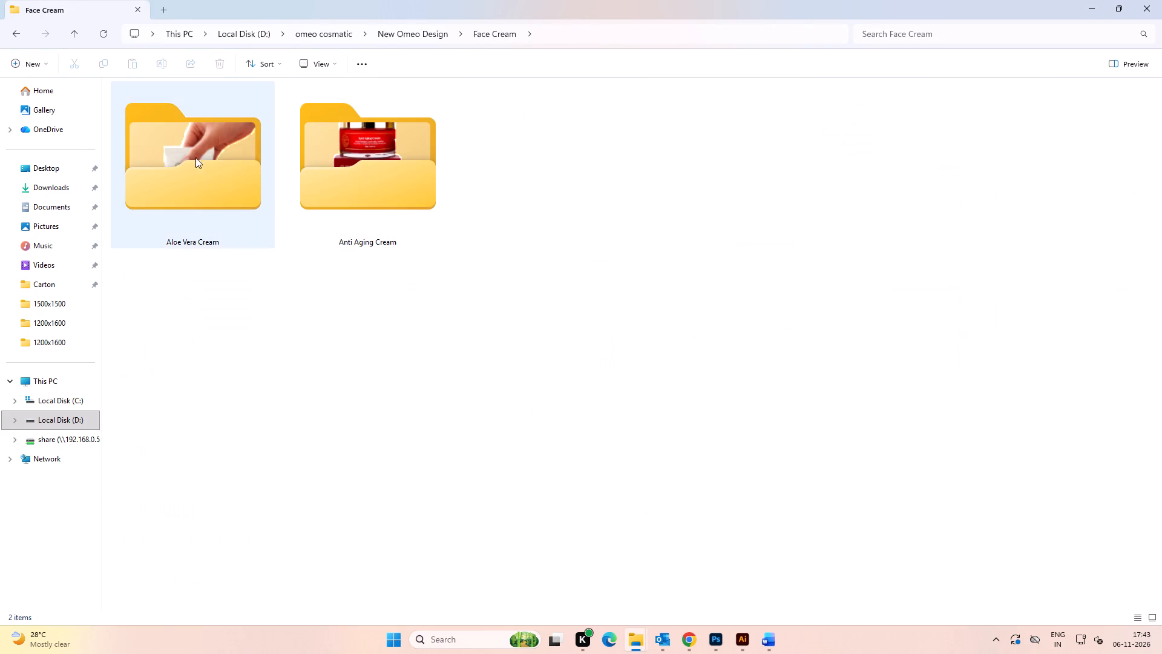
double_click(153, 170)
double_click(200, 174)
key(BackSpace)
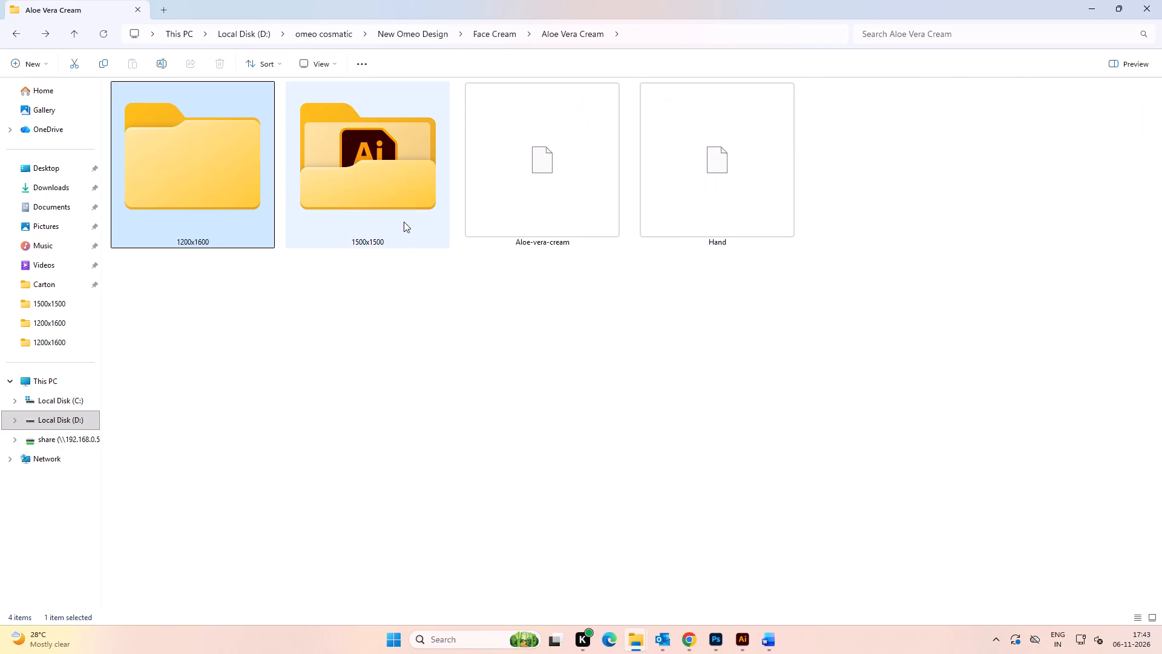
Check the Aloe Vera Cream 1500x1500 folder and the 1200x1600 folder of Face Cream > Anti Aging Cream.
double_click(379, 173)
key(BackSpace)
key(BackSpace)
double_click(350, 182)
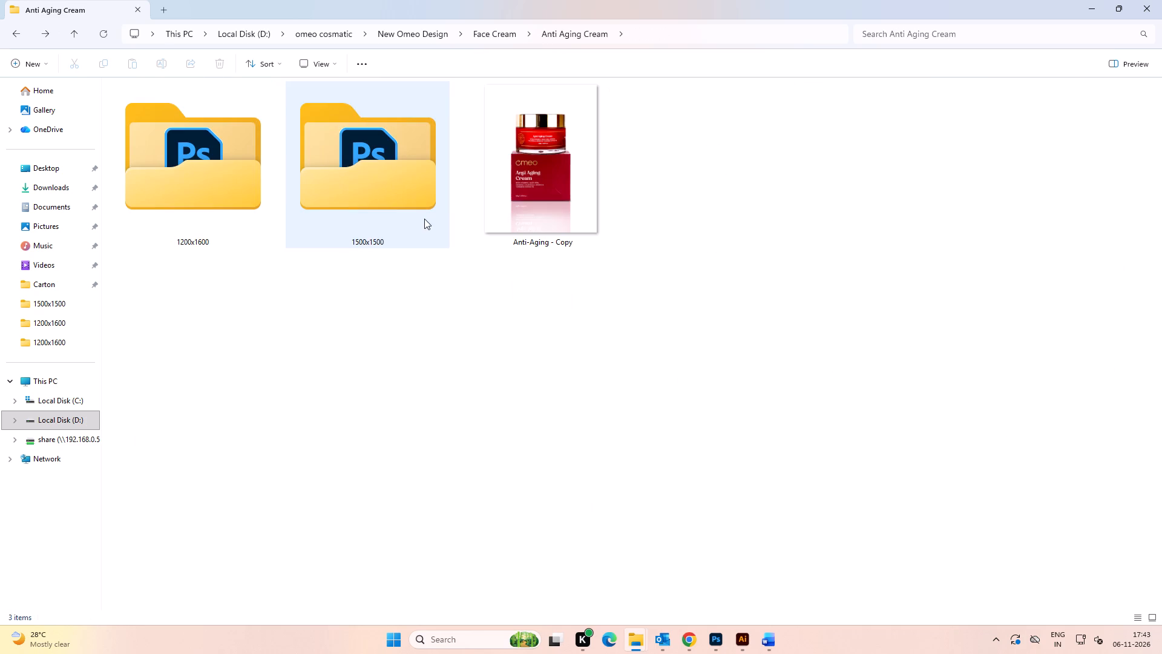
double_click(205, 185)
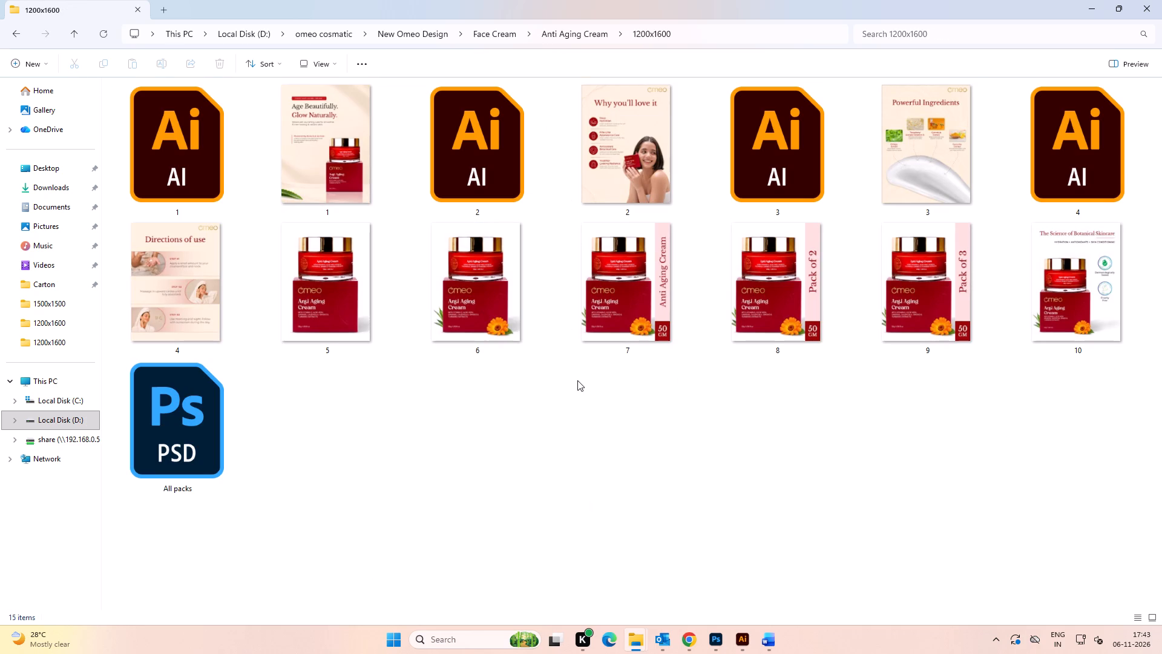
click(611, 408)
key(BackSpace)
key(super+e)
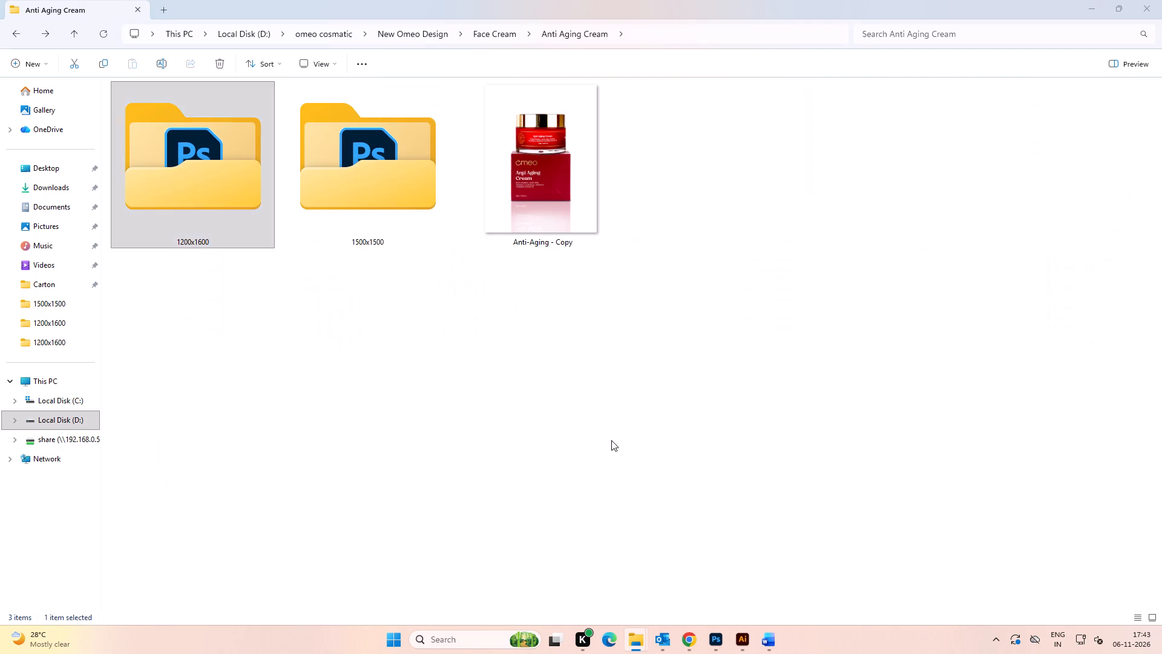
click(50, 348)
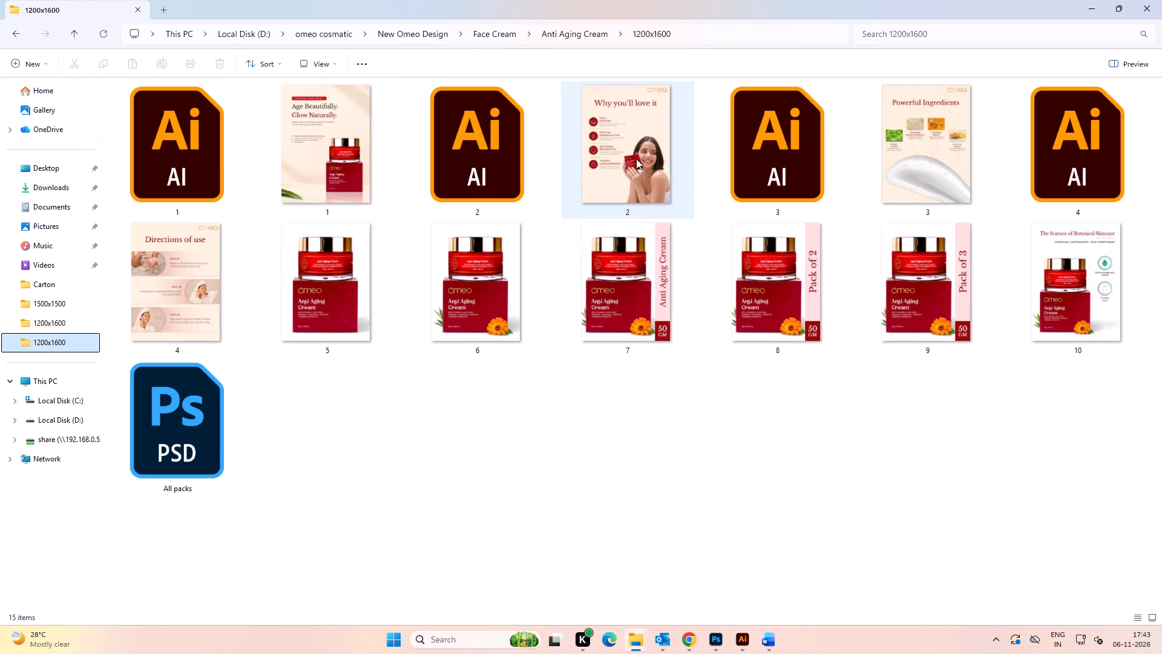
Browse to New Omeo Design > Face Mist > Damascus Rose mist > 1200x1600 and open Illustrator file 1.
click(410, 39)
click(887, 178)
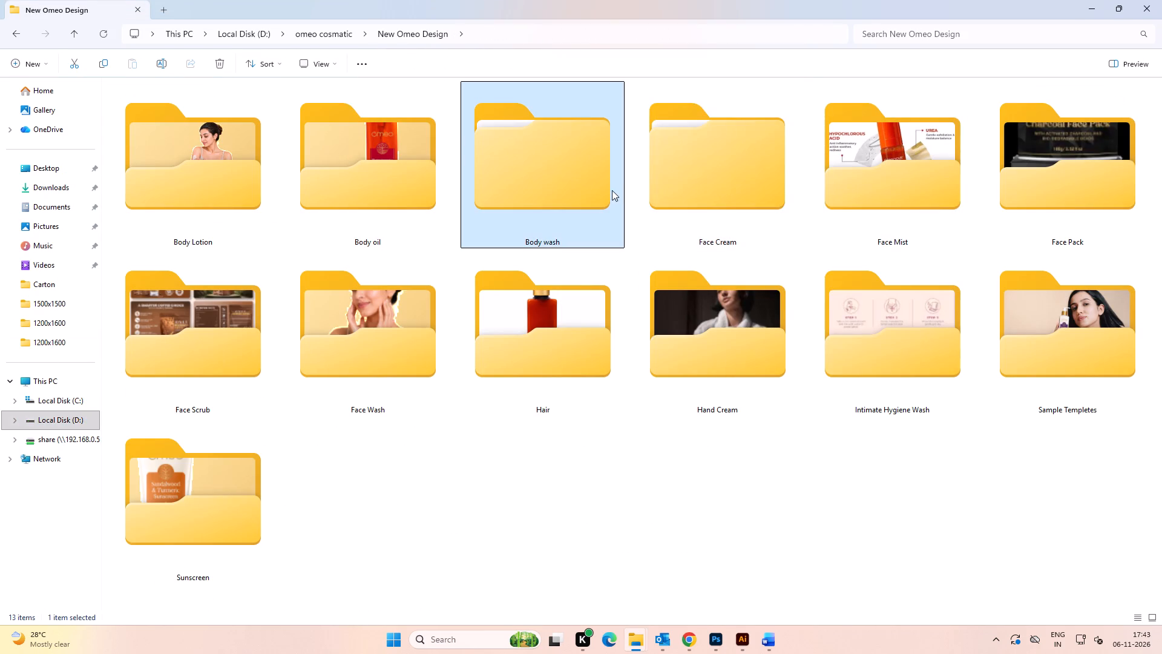
click(612, 190)
drag(573, 348, 585, 343)
double_click(887, 196)
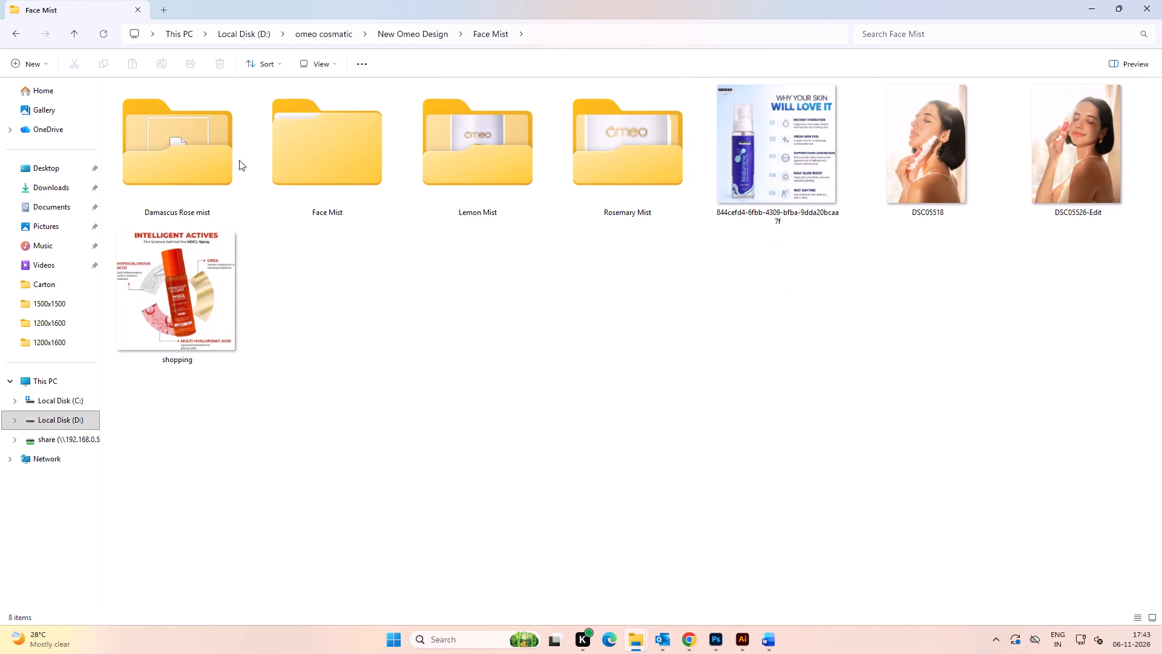
click(239, 160)
click(226, 156)
double_click(221, 157)
ctrl+scroll(427, 268, up, 18)
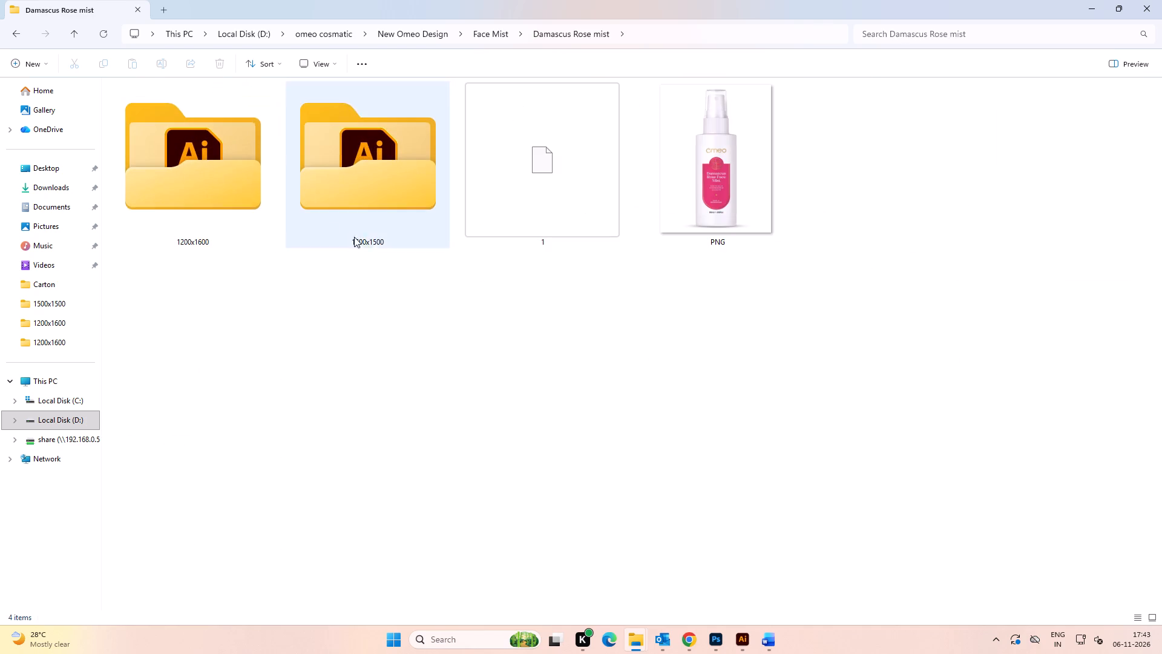
double_click(257, 205)
ctrl+scroll(540, 342, up, 11)
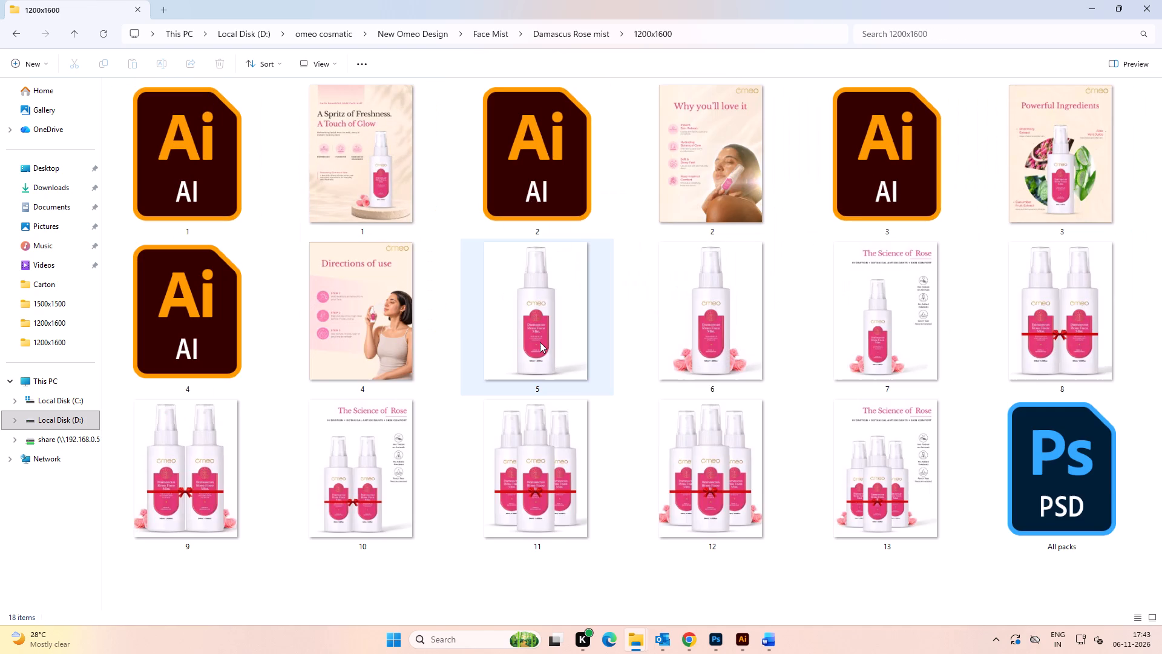
ctrl+scroll(540, 342, down, 2)
click(841, 456)
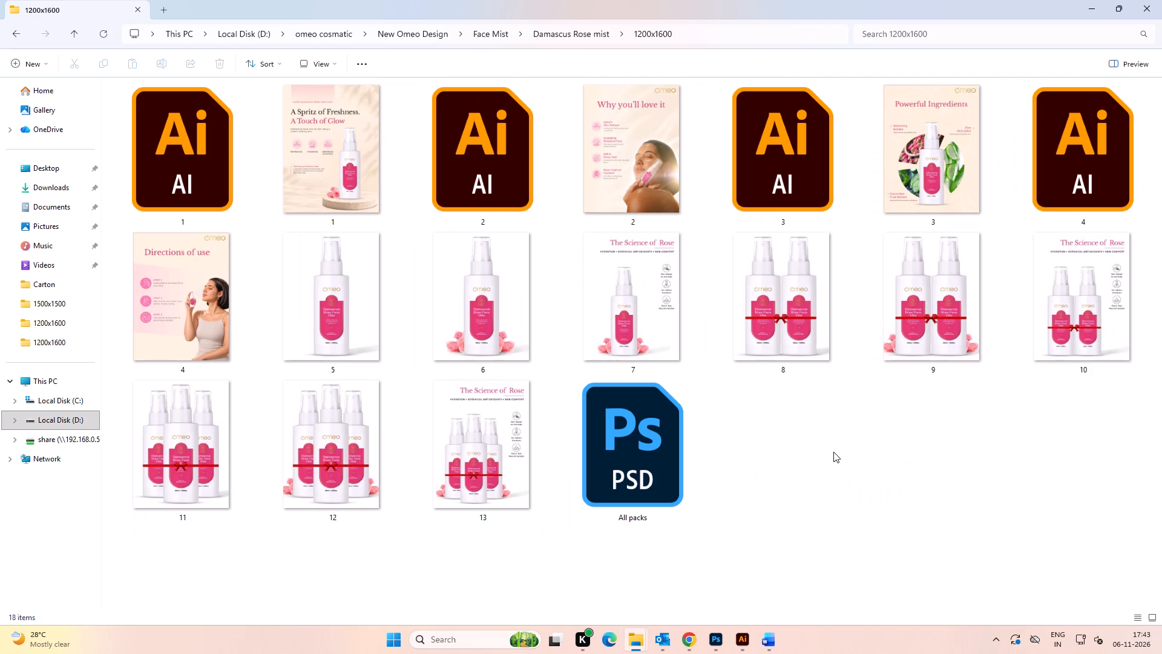
double_click(202, 163)
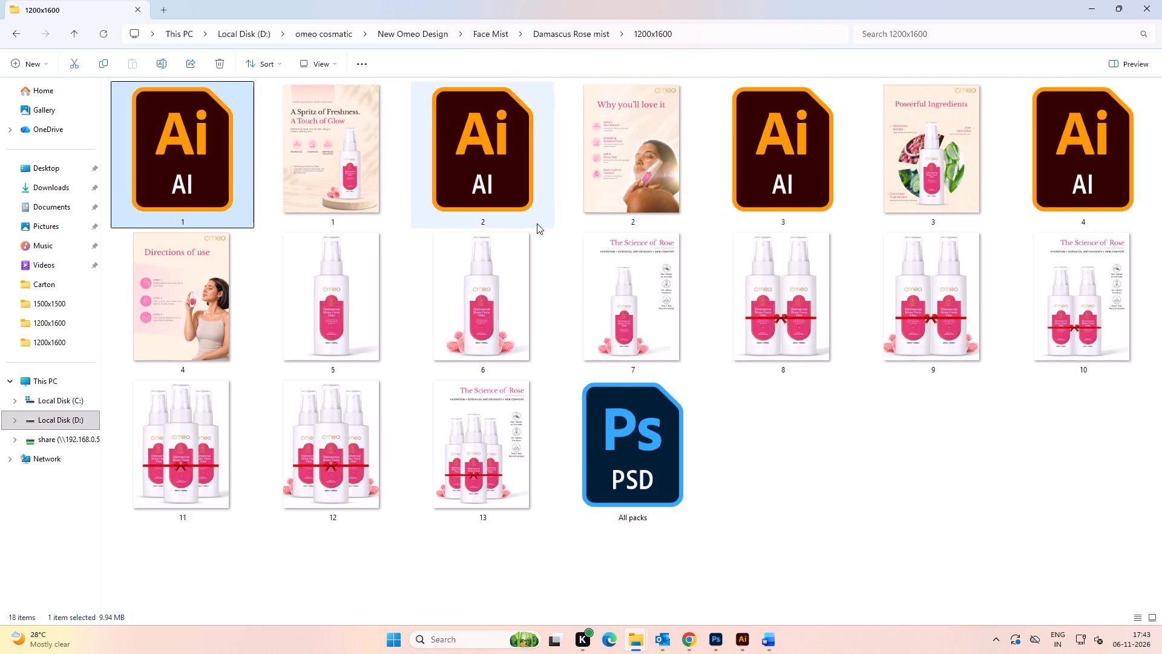
Save the 1200x1600 Damascus Rose artwork and export it for web as a maximum-quality JPEG, replacing 1.jpg.
alt+scroll(529, 236, down, 2)
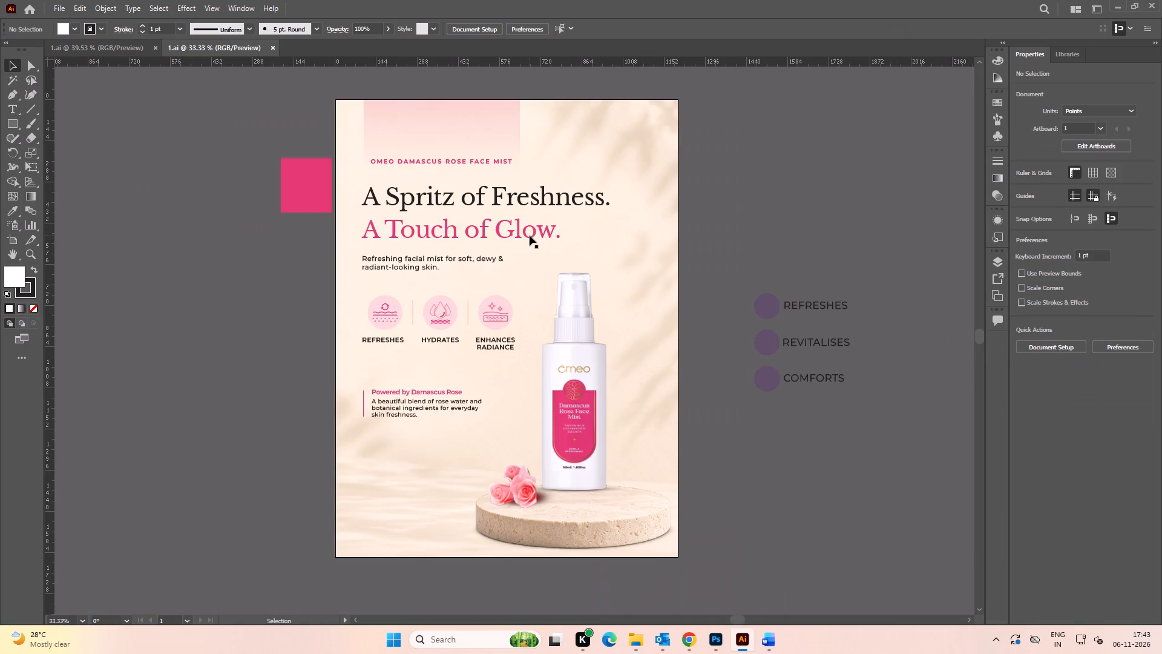
key(ctrl+s)
key(ctrl+alt+shift+s)
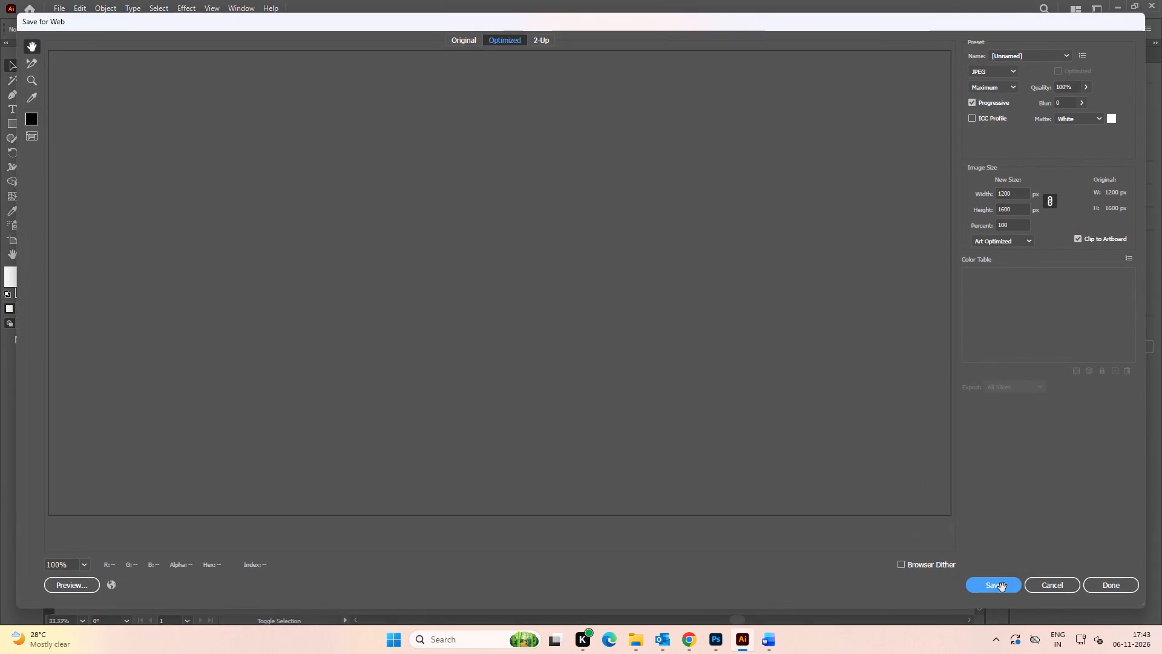
click(1002, 587)
click(617, 424)
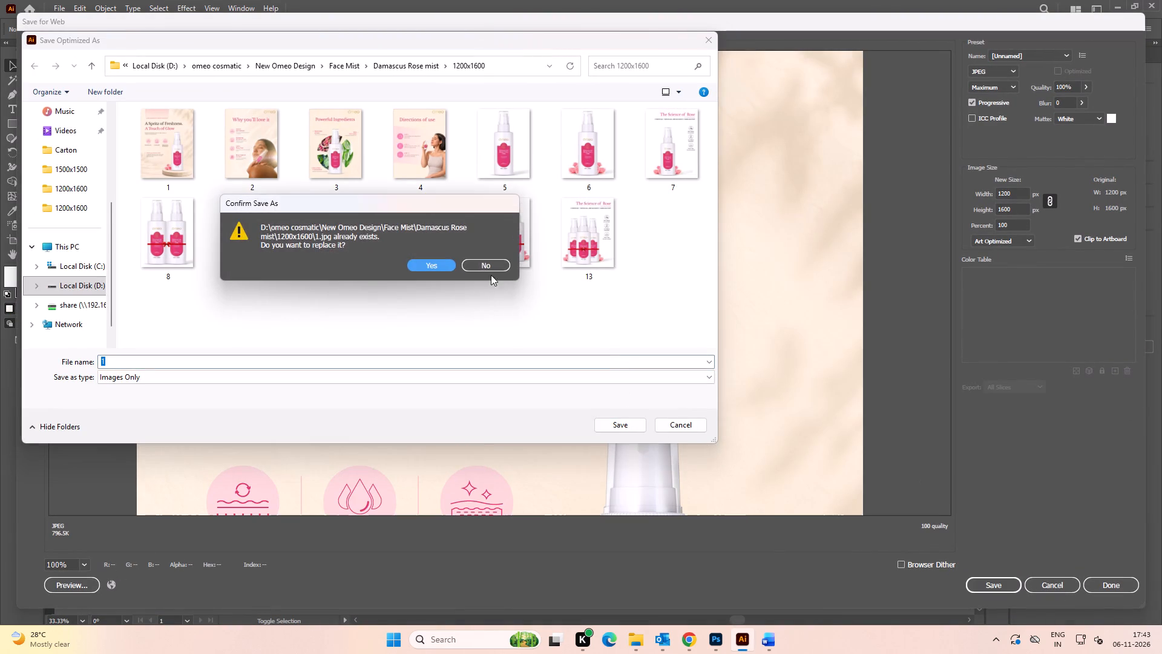
click(436, 264)
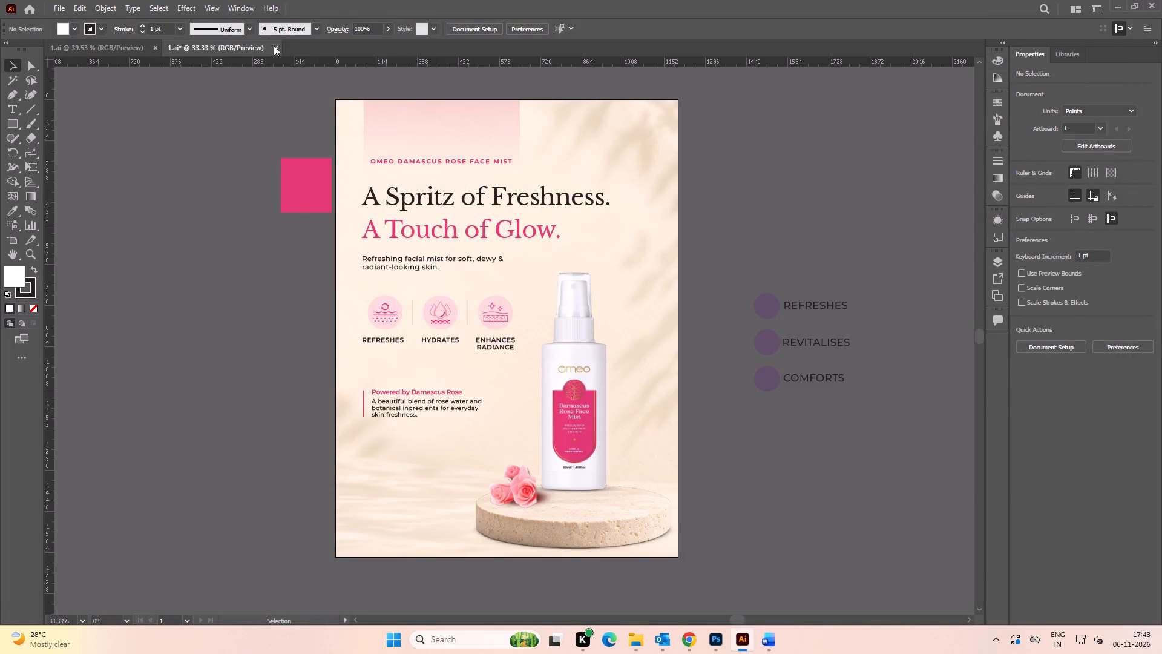
Close the Damascus Rose and Anti-Aging Cream 1.ai documents and return to the Damascus Rose mist 1200x1600 folder.
click(274, 45)
key(alt+Tab)
alt+click(294, 243)
click(576, 332)
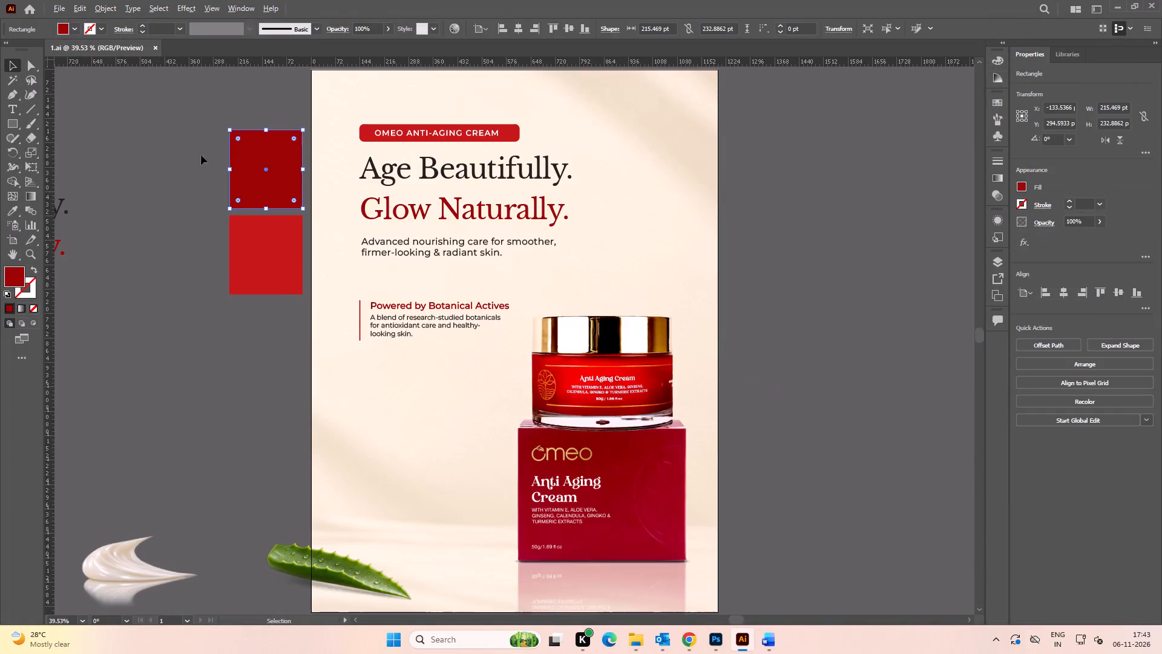
key(alt+Tab)
alt+click(197, 117)
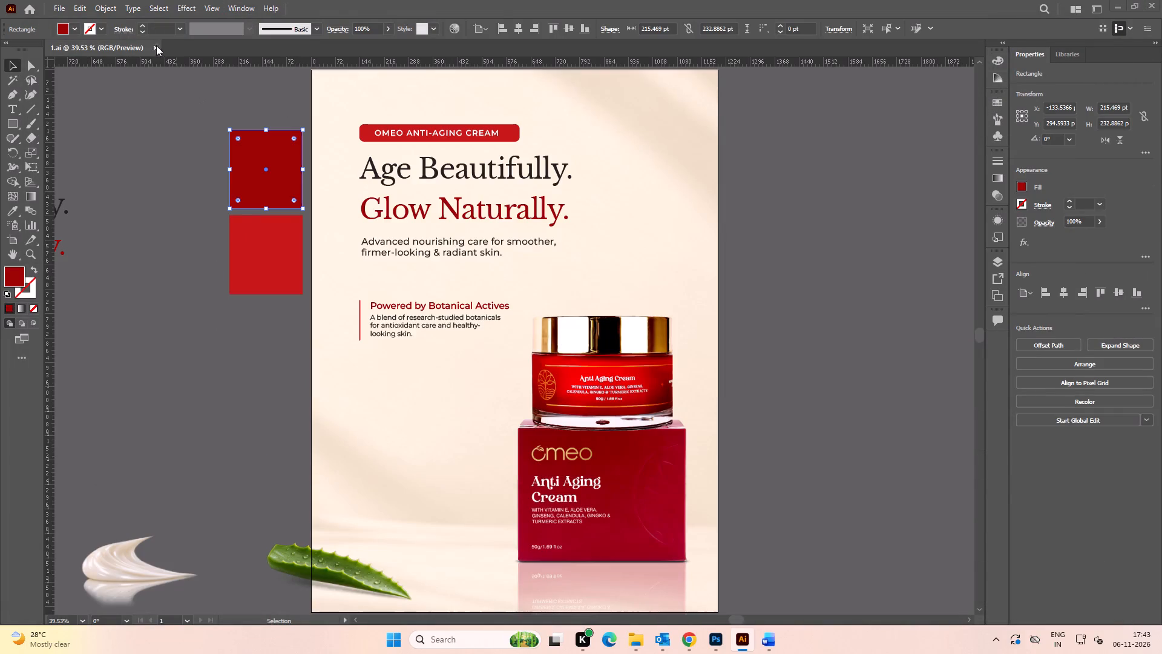
click(156, 45)
key(alt+Tab)
alt+click(480, 265)
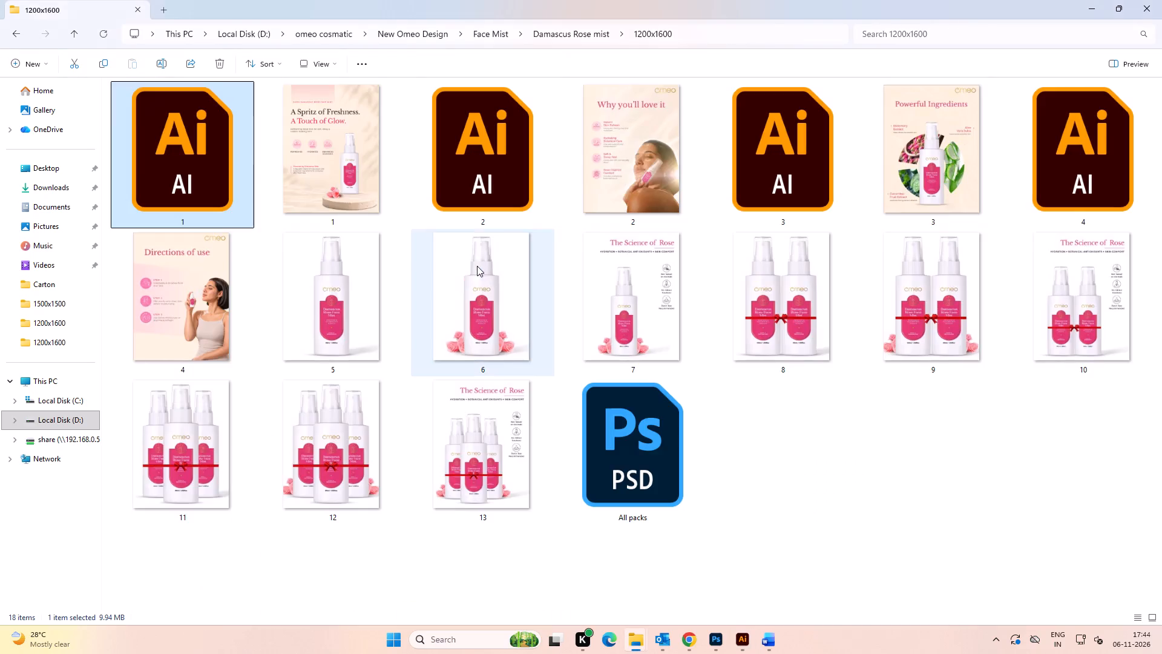
Open Illustrator file 1 from Damascus Rose mist's 1500x1500 folder, save it and close it.
key(BackSpace)
double_click(353, 179)
double_click(159, 139)
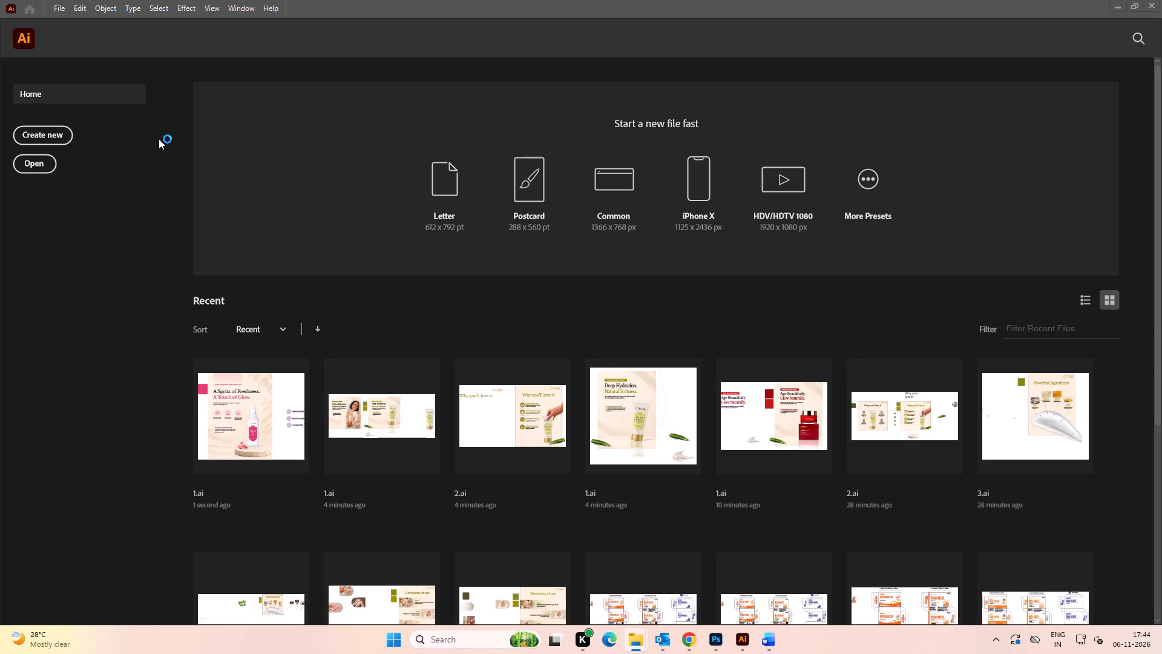
alt+scroll(407, 362, down, 5)
key(space)
drag(365, 344, 436, 364)
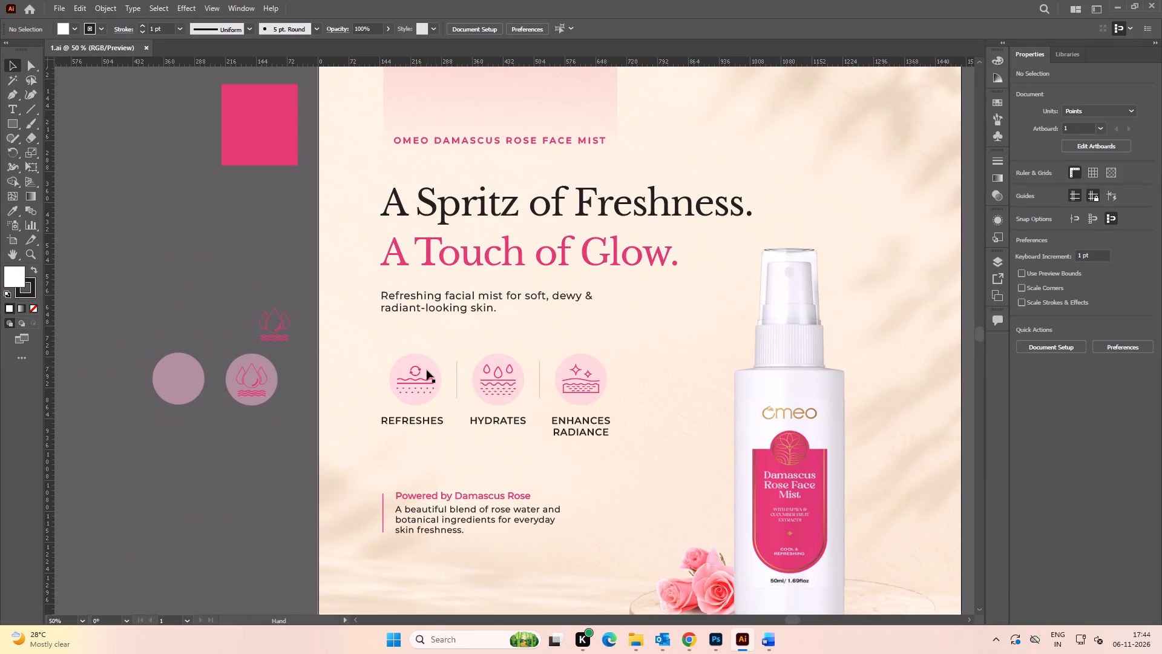
key(ctrl+s)
click(143, 47)
In File Explorer, preview the exported 1.jpg in the Damascus Rose mist 1500x1500 folder, then close the preview.
key(alt+Tab)
alt+click(468, 266)
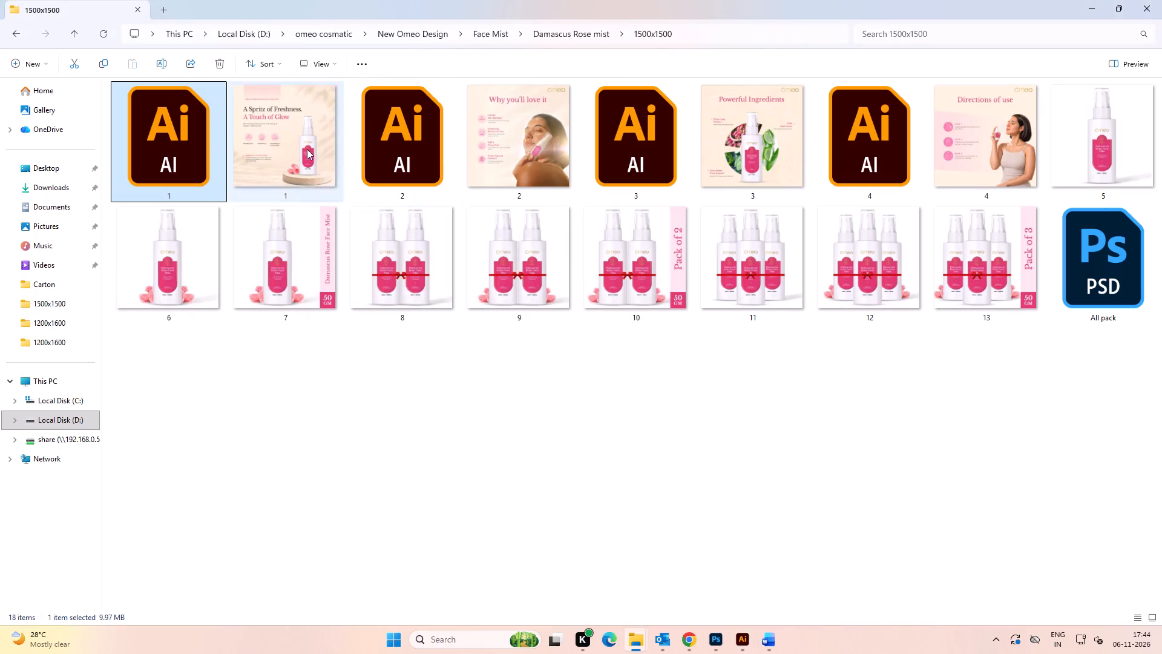
double_click(306, 148)
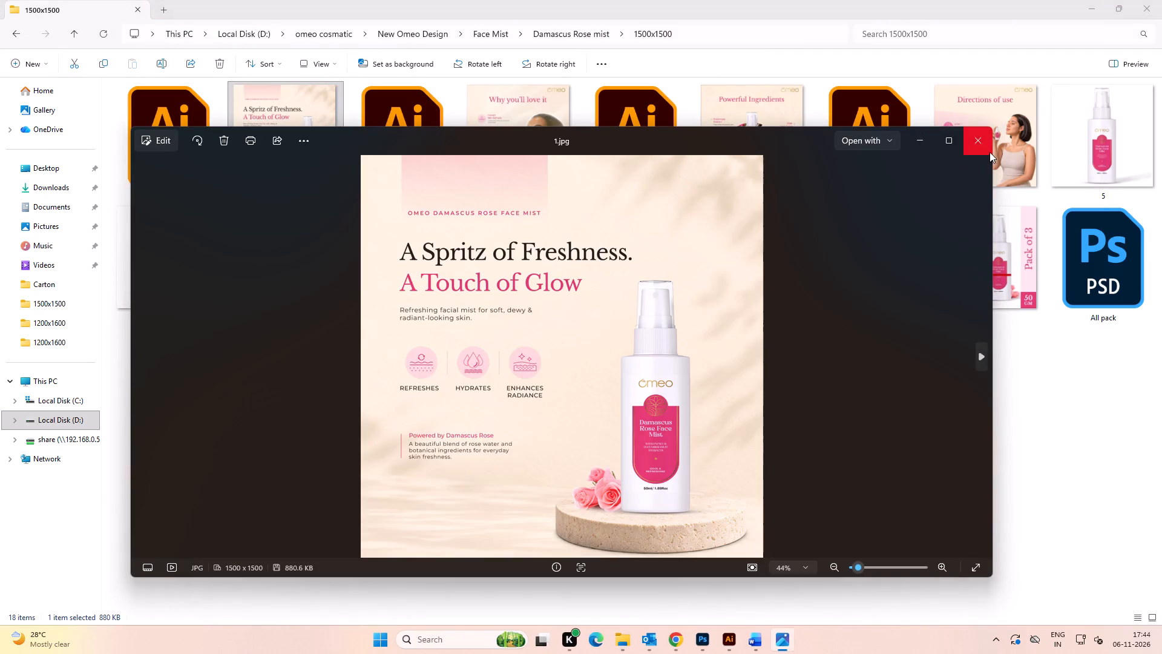
click(982, 145)
Reopen Illustrator file 1 from the Damascus Rose mist 1500x1500 folder.
double_click(163, 159)
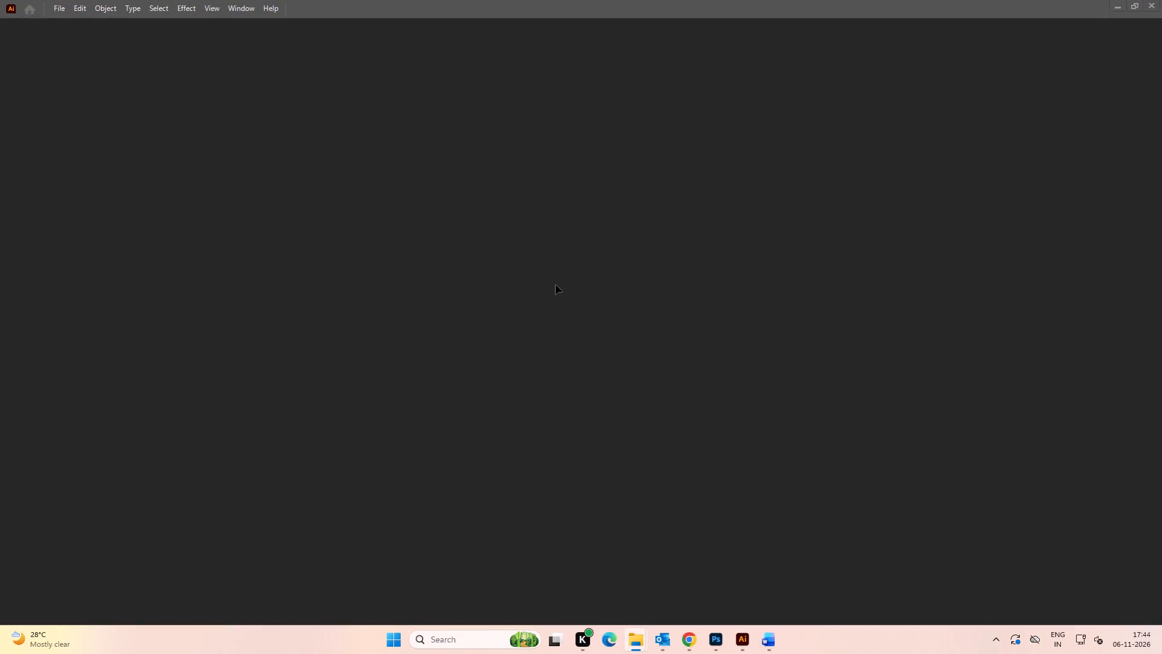
click(218, 415)
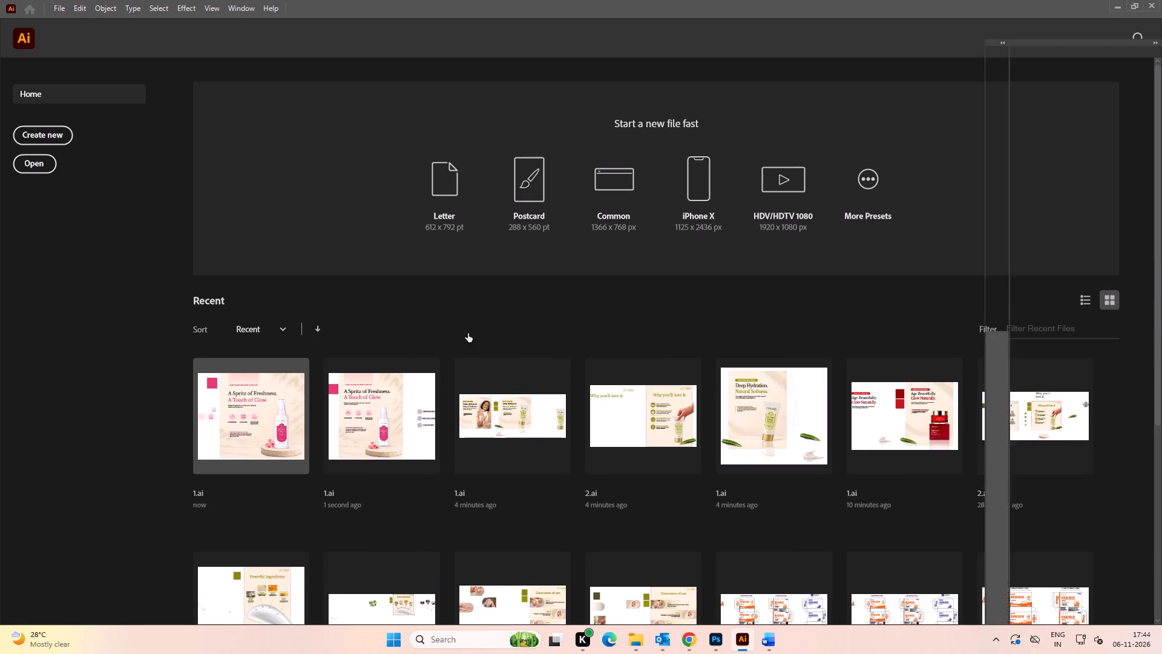
alt+scroll(556, 219, down, 5)
alt+scroll(556, 219, up, 5)
alt+scroll(557, 217, down, 6)
alt+scroll(557, 217, up, 3)
alt+scroll(557, 217, down, 5)
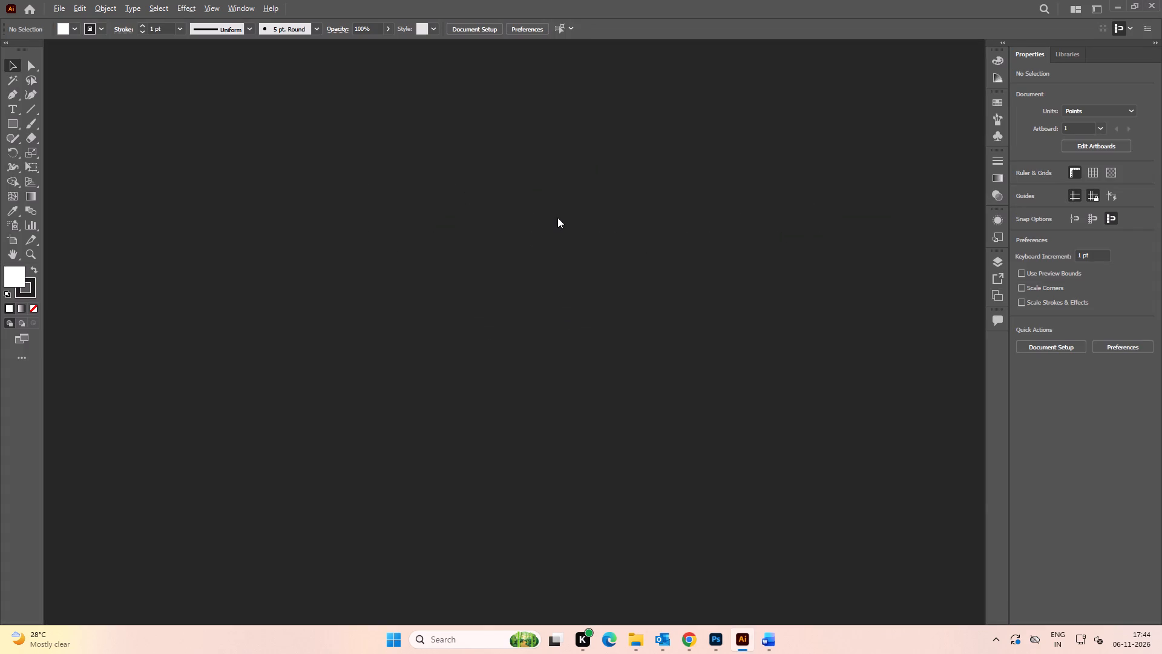
alt+scroll(557, 217, down, 2)
alt+scroll(556, 218, up, 3)
alt+scroll(556, 218, down, 5)
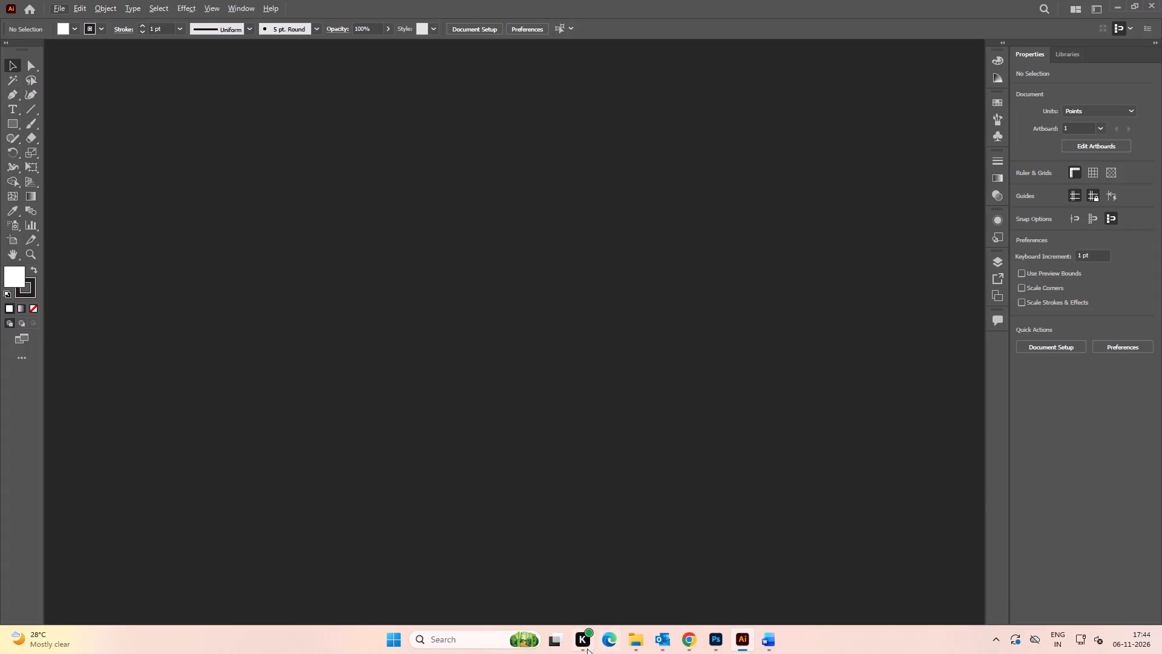